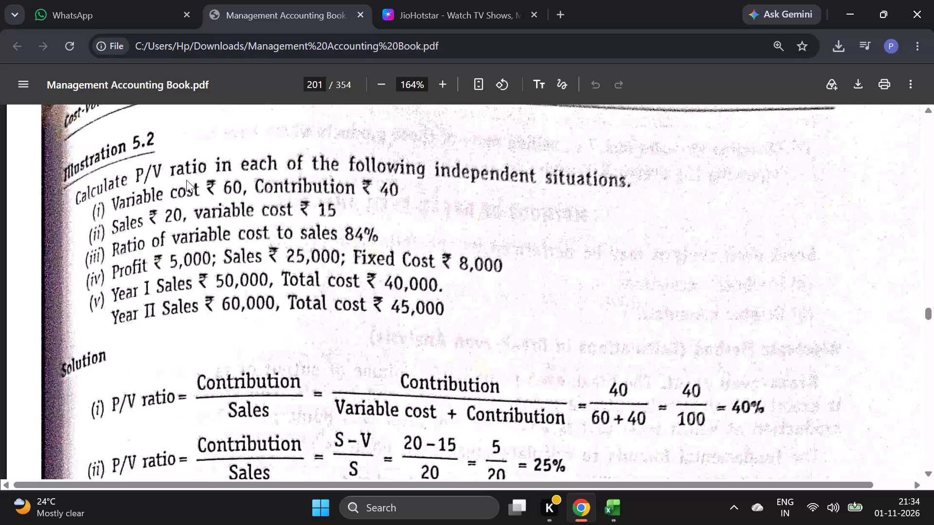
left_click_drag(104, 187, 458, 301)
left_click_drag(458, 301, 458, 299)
Switch to Excel and enter "CALCULATE PV RATIO IN EACH OF THE FOLLOWING" in cell A5, following the wording of Illustration 5.2 in the PDF.
left_click(626, 508)
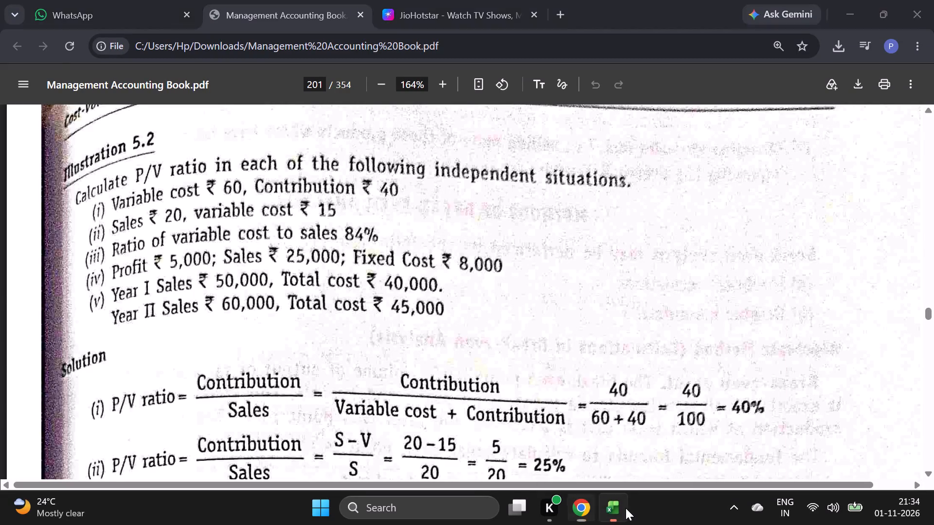
type("CA")
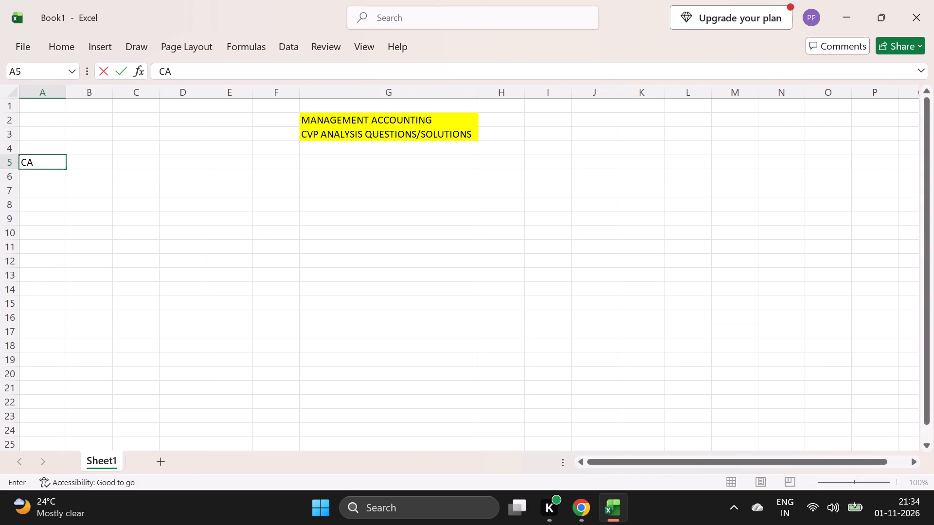
type("LCULATE")
key("space")
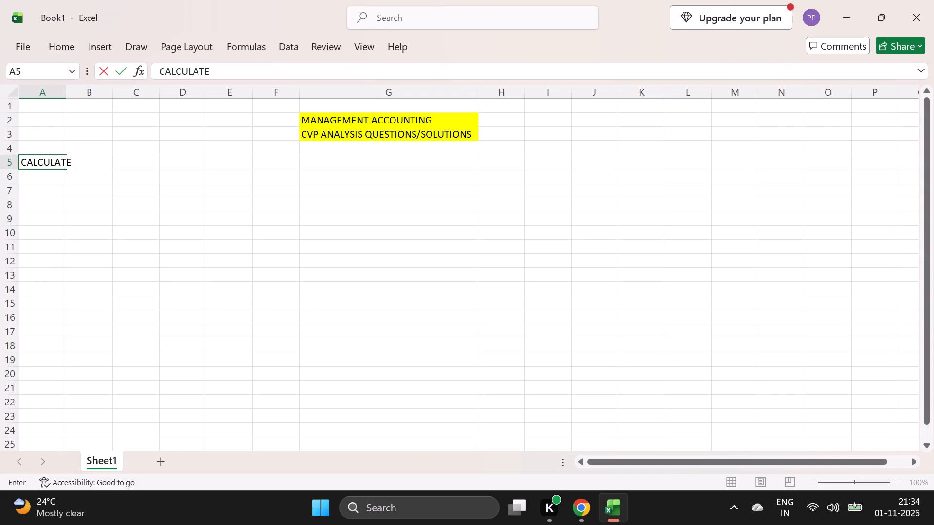
left_click(583, 511)
left_click(611, 514)
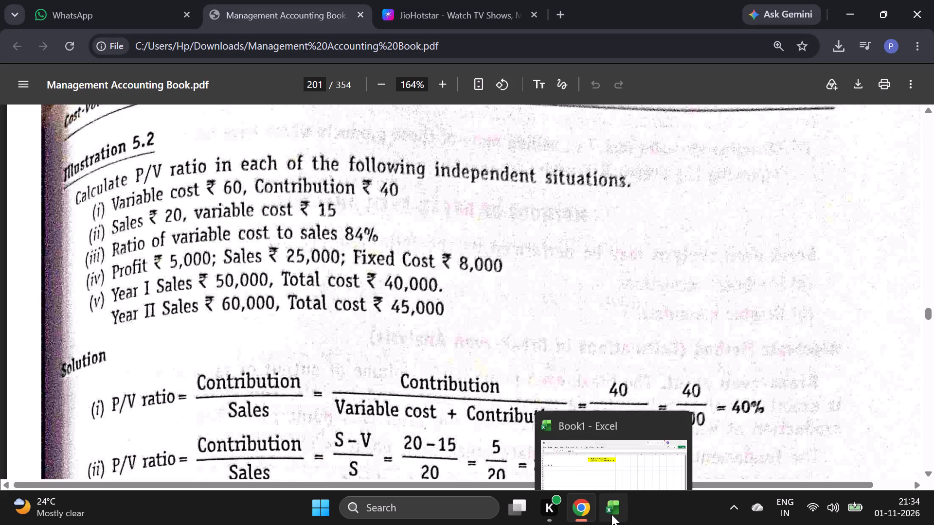
type("PV RATIO")
key("space")
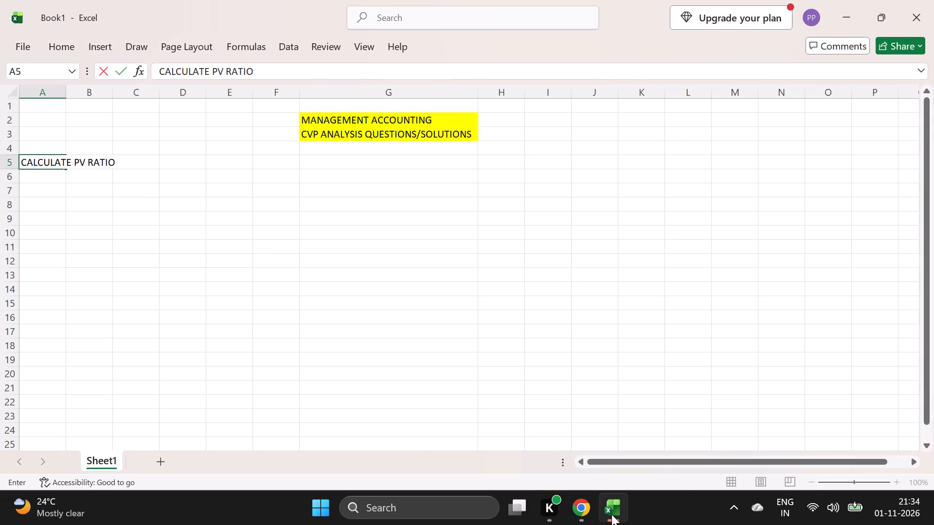
left_click(579, 514)
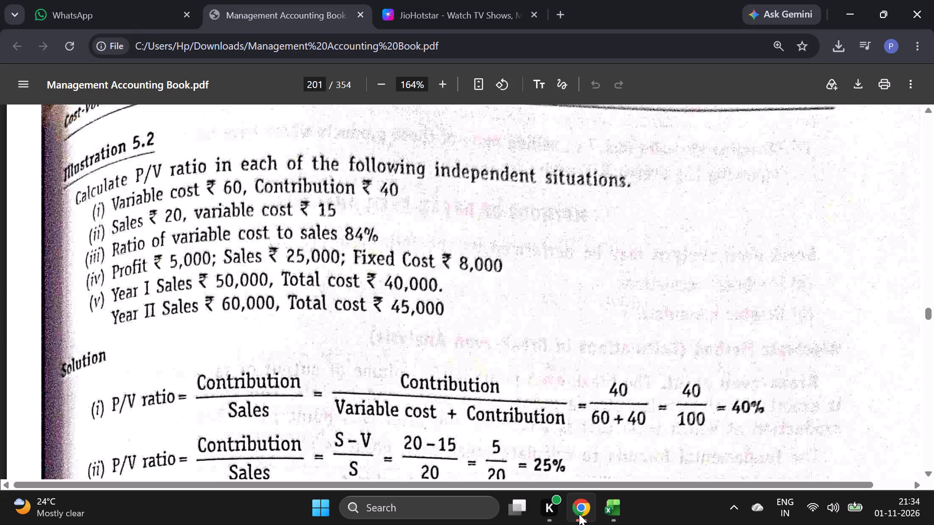
left_click(603, 510)
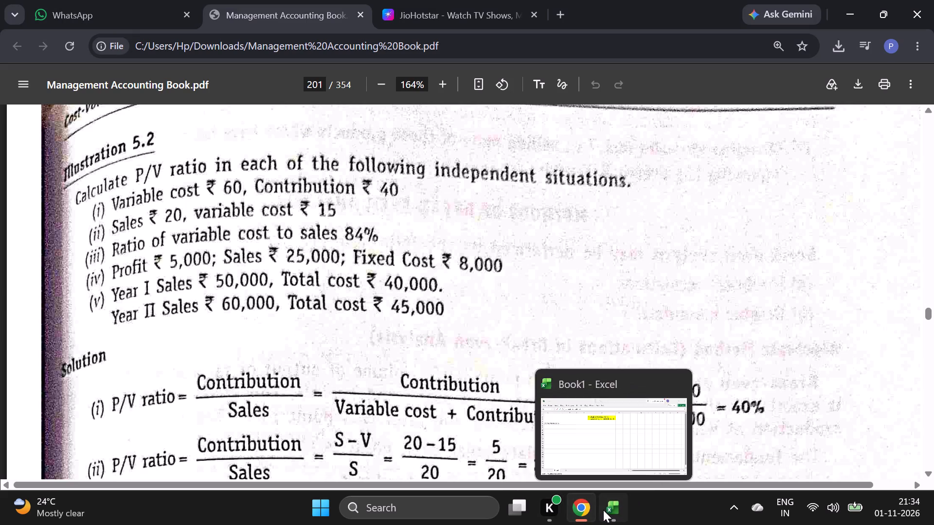
type("IN EACH")
key("space")
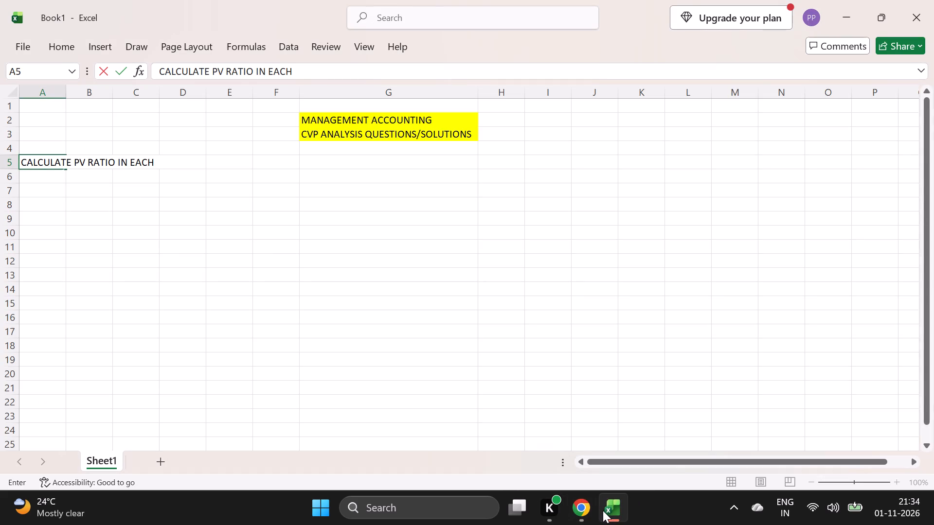
left_click(582, 510)
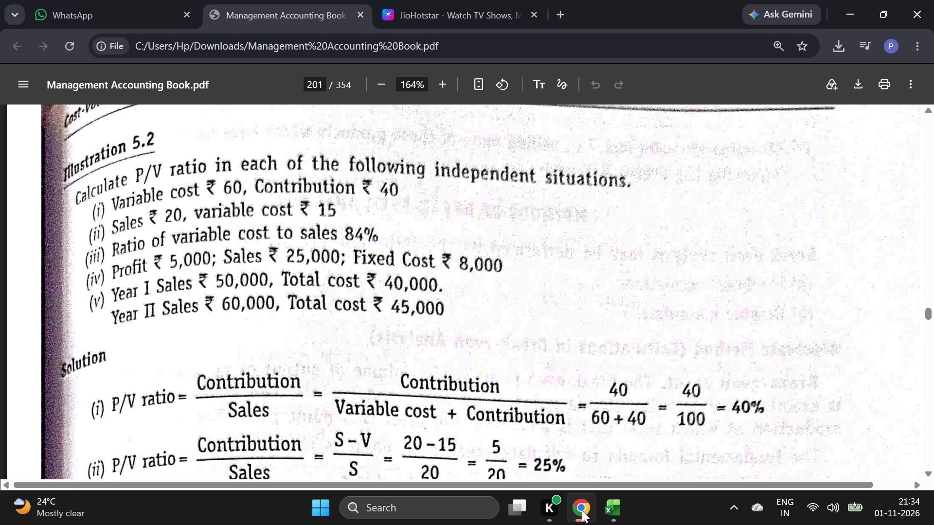
left_click(608, 514)
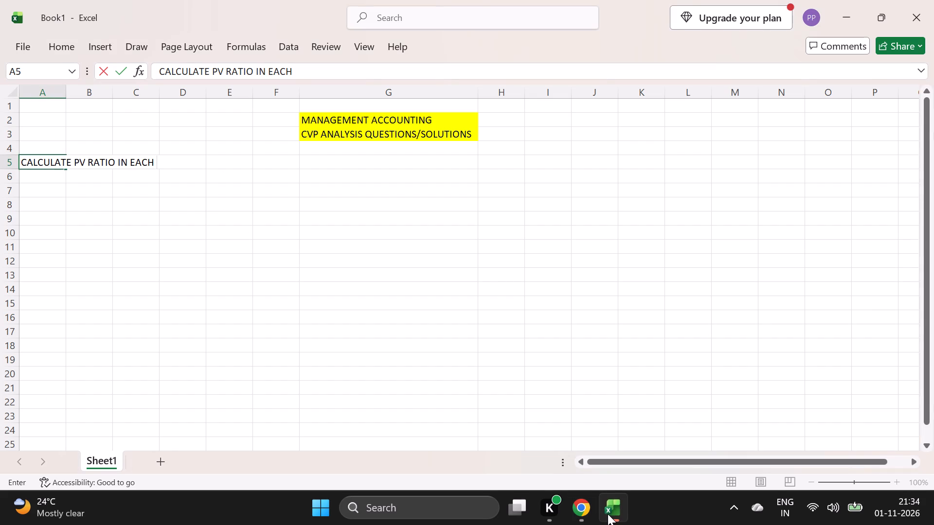
type("OF THE FOLLOWING")
key("space")
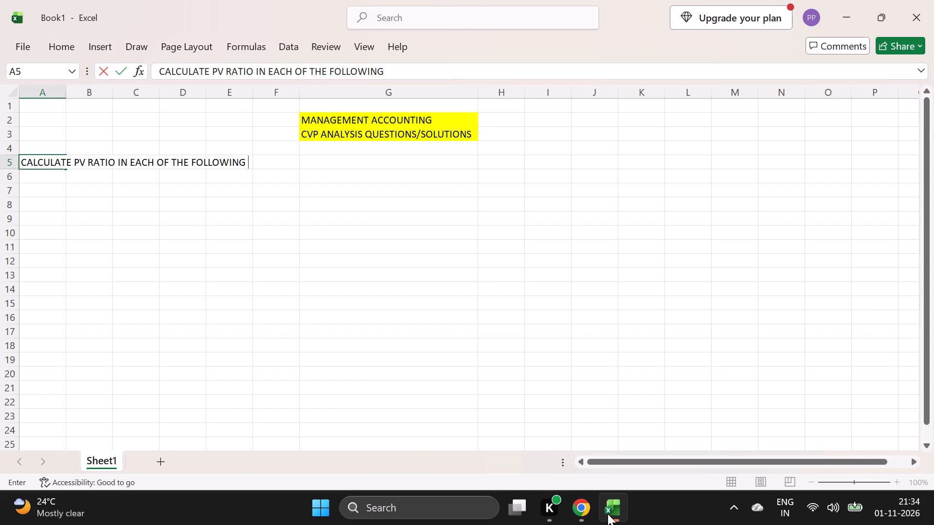
left_click(103, 47)
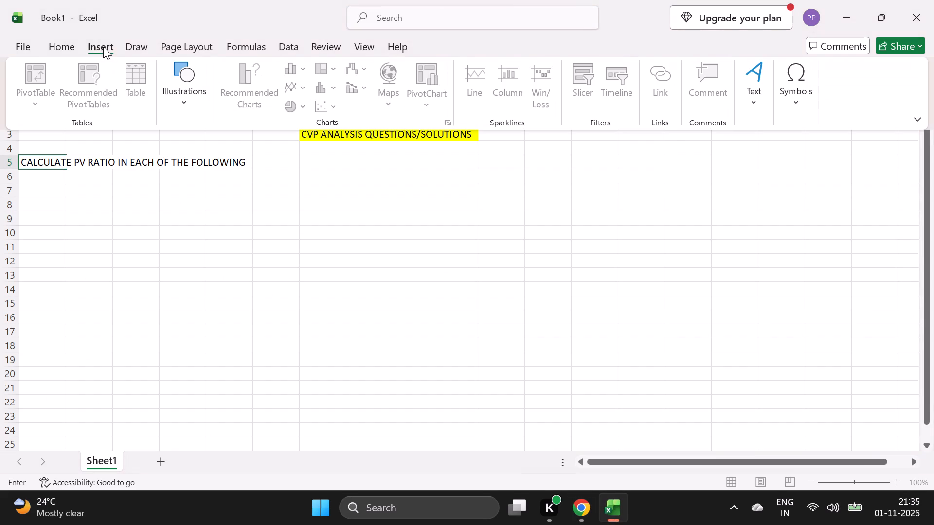
left_click(33, 104)
left_click(60, 46)
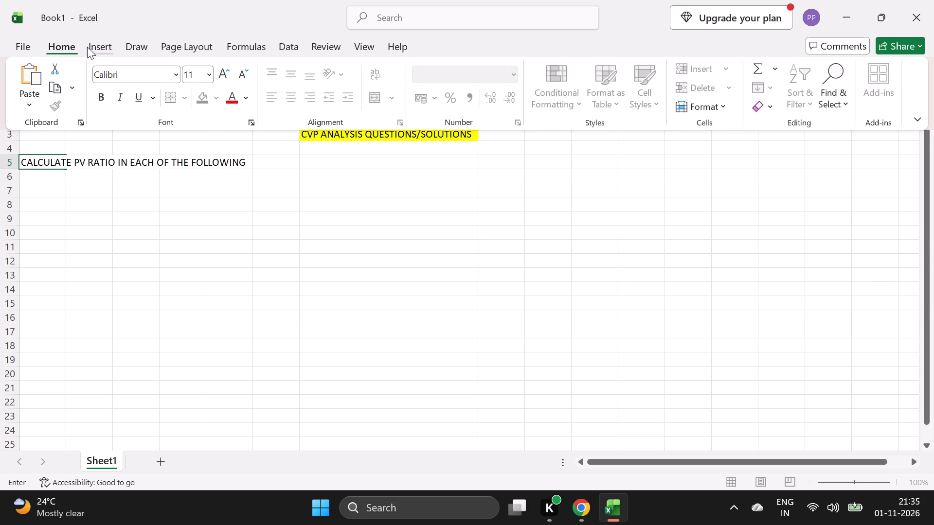
left_click(52, 201)
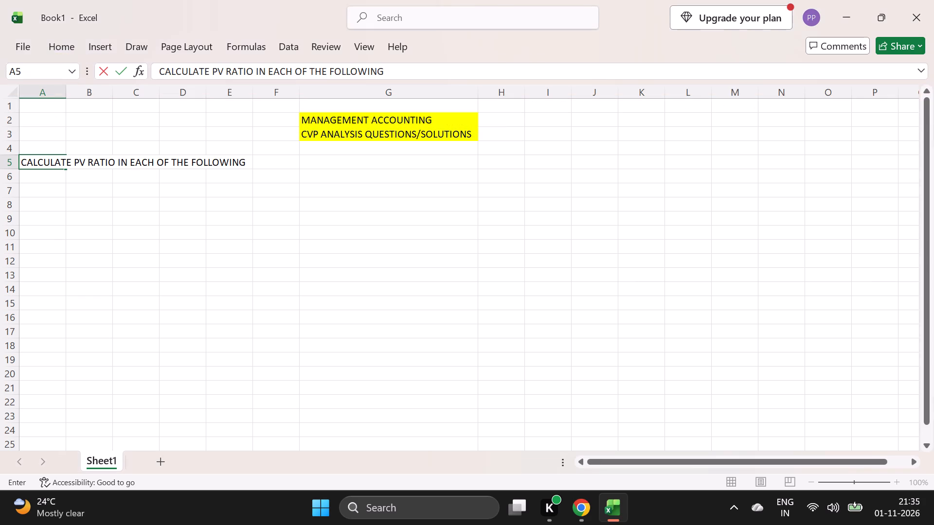
left_click(54, 187)
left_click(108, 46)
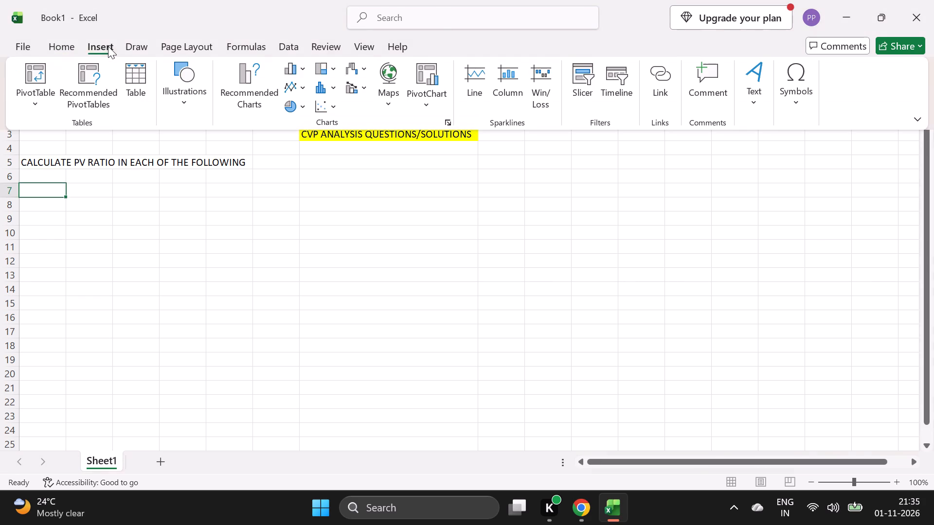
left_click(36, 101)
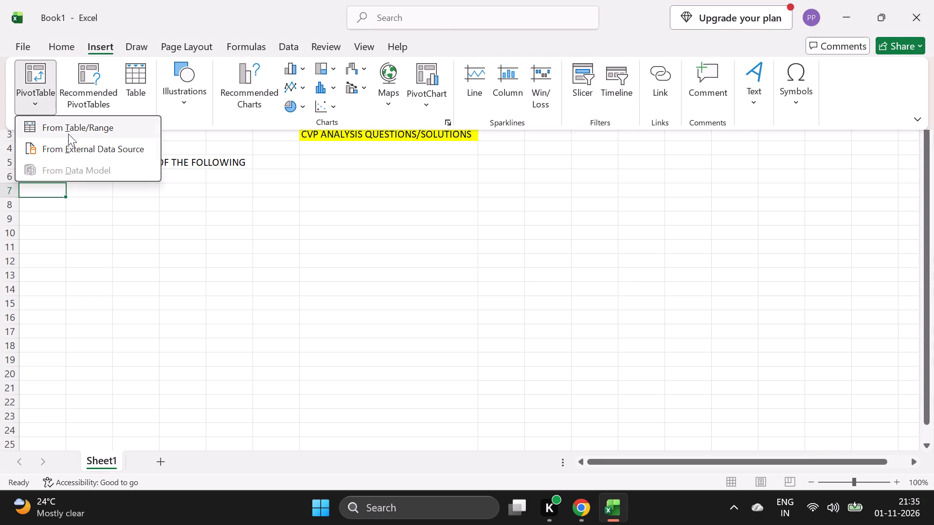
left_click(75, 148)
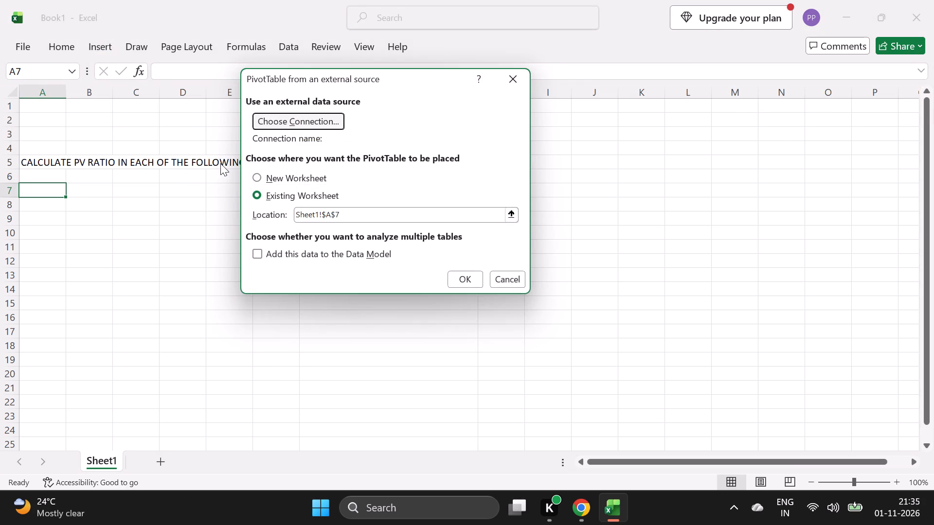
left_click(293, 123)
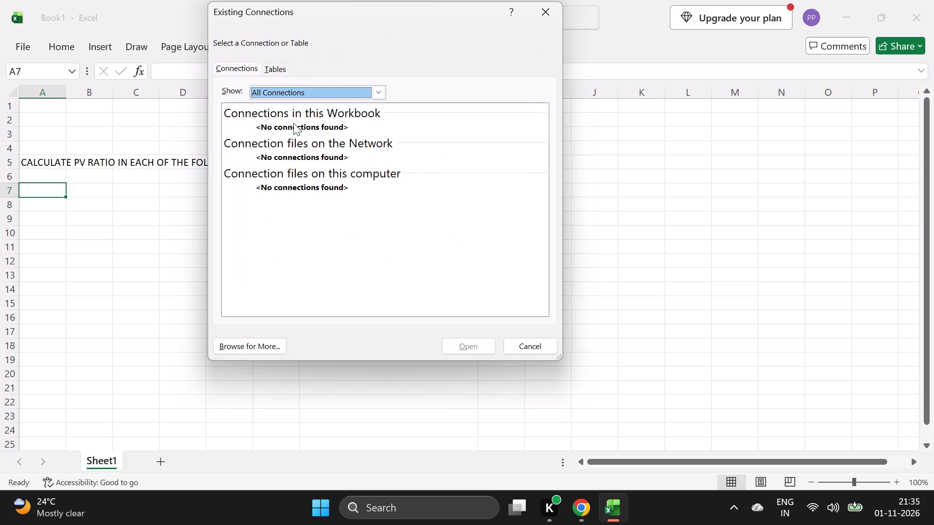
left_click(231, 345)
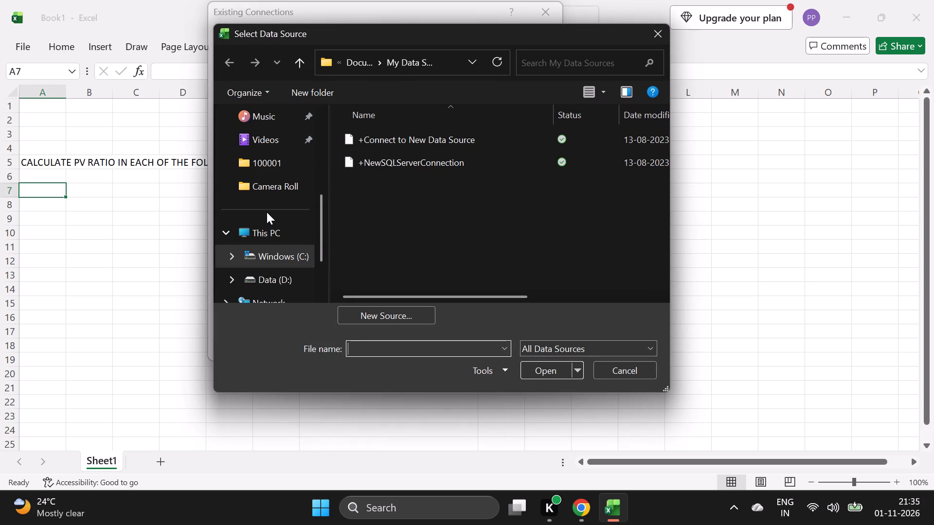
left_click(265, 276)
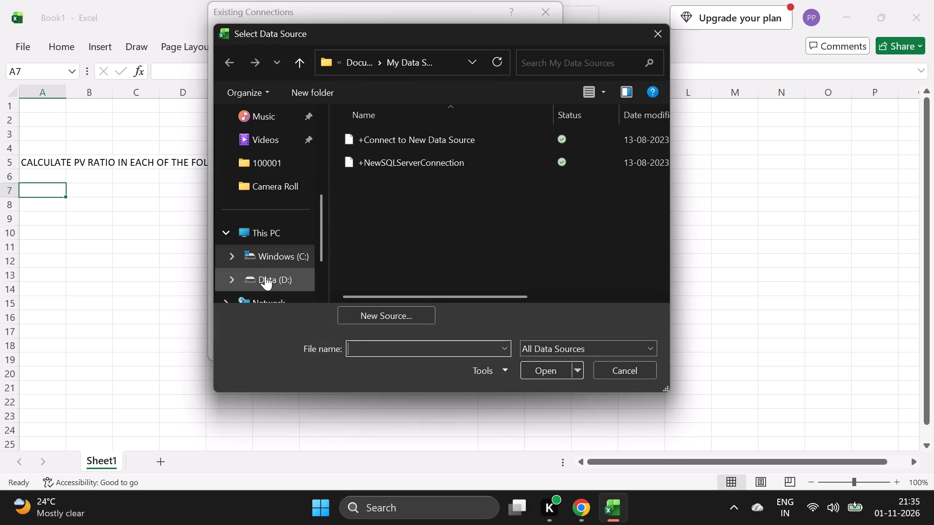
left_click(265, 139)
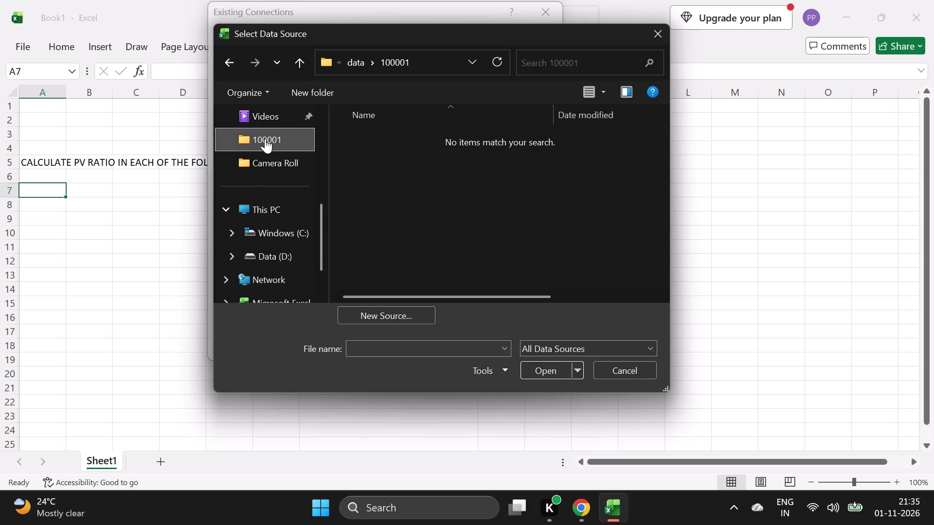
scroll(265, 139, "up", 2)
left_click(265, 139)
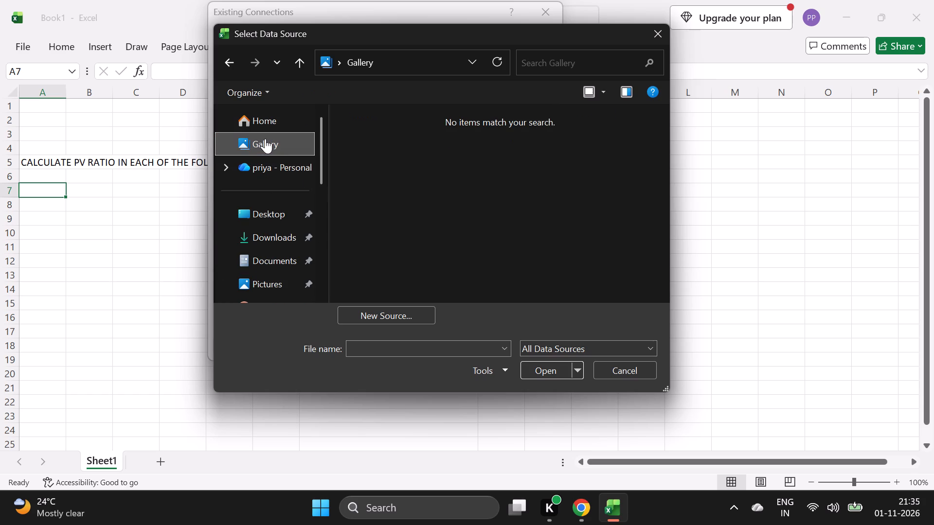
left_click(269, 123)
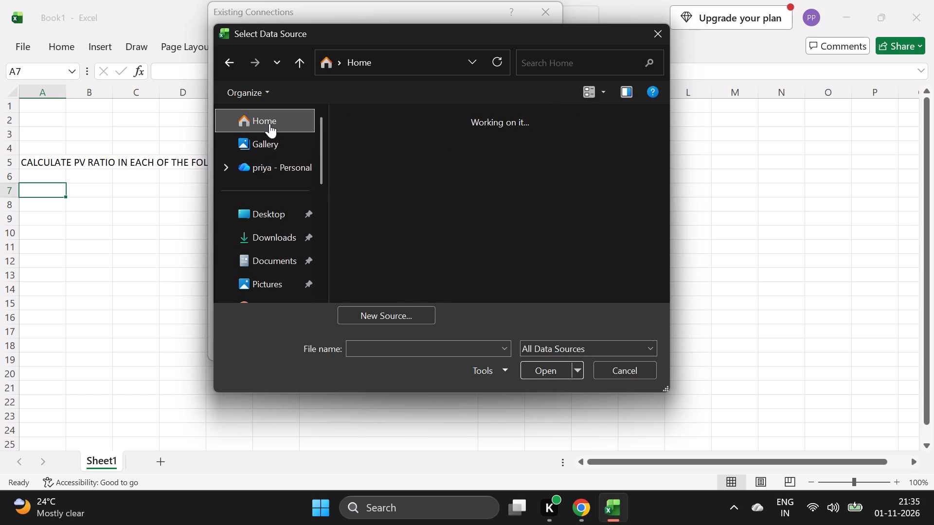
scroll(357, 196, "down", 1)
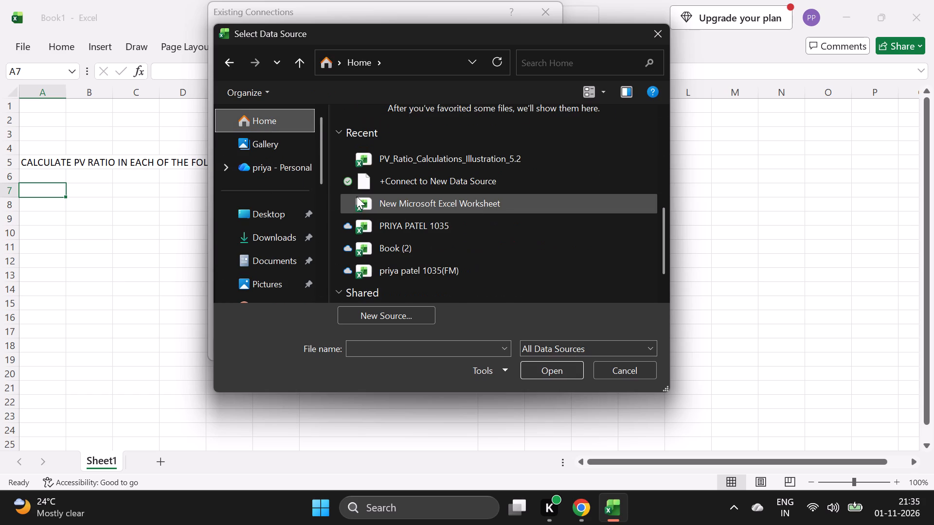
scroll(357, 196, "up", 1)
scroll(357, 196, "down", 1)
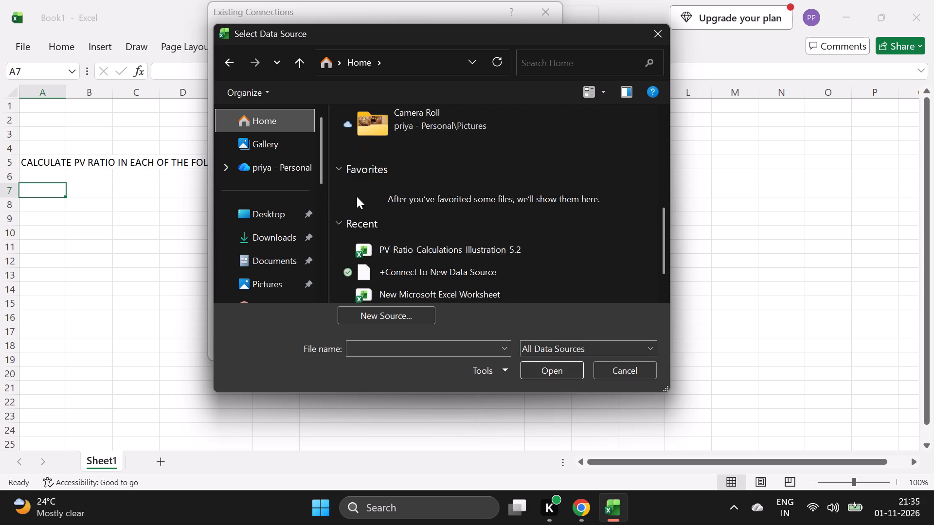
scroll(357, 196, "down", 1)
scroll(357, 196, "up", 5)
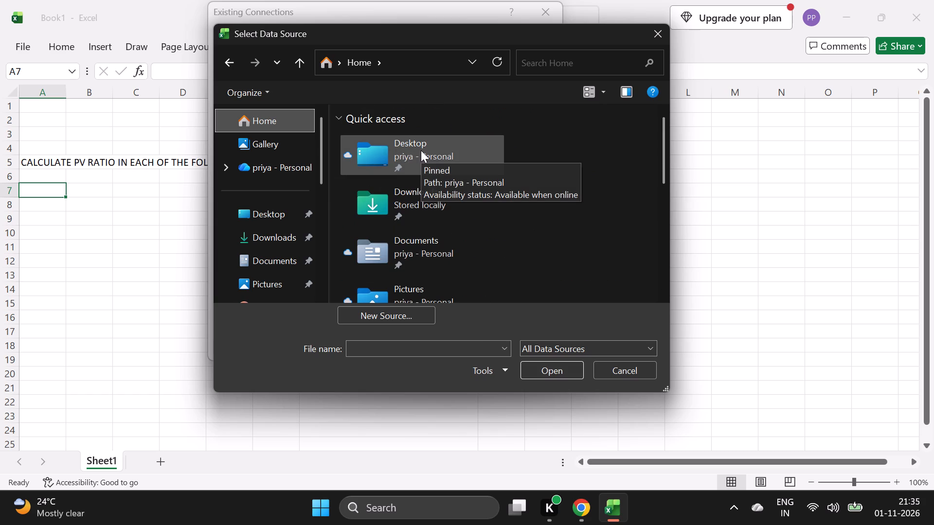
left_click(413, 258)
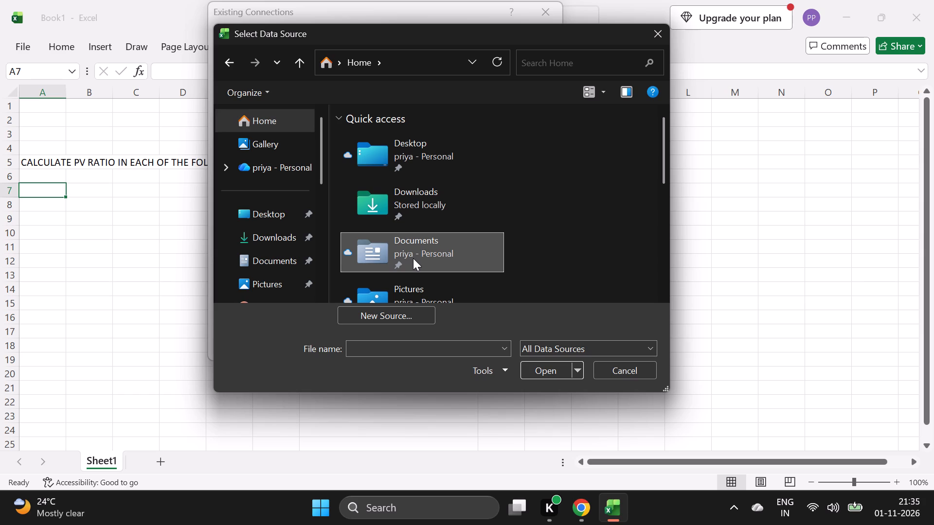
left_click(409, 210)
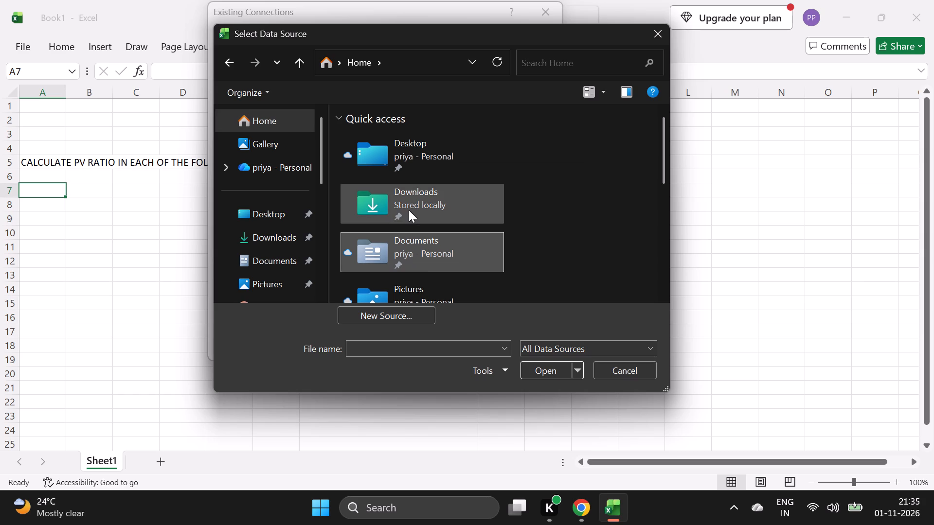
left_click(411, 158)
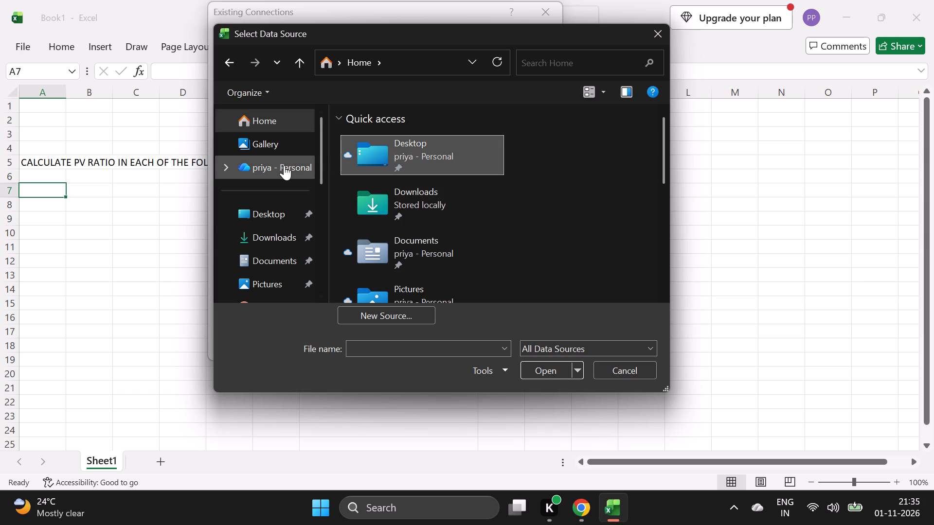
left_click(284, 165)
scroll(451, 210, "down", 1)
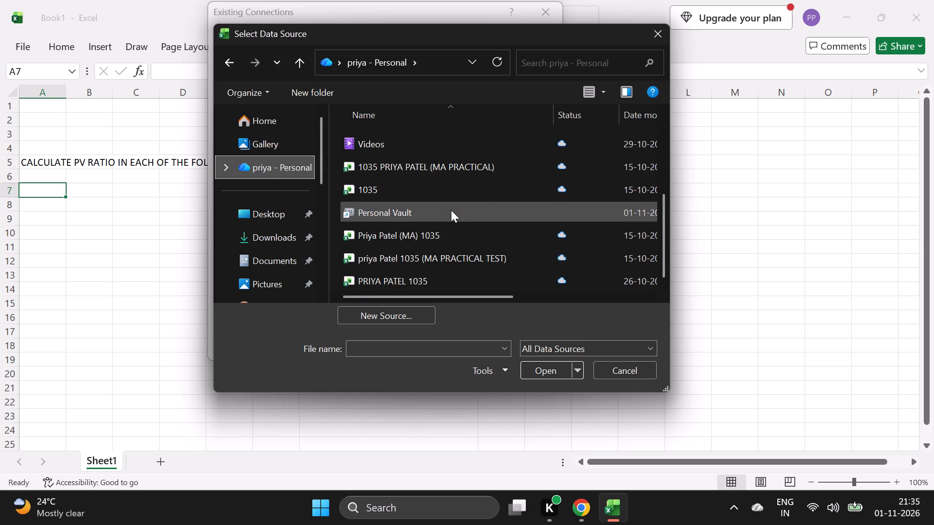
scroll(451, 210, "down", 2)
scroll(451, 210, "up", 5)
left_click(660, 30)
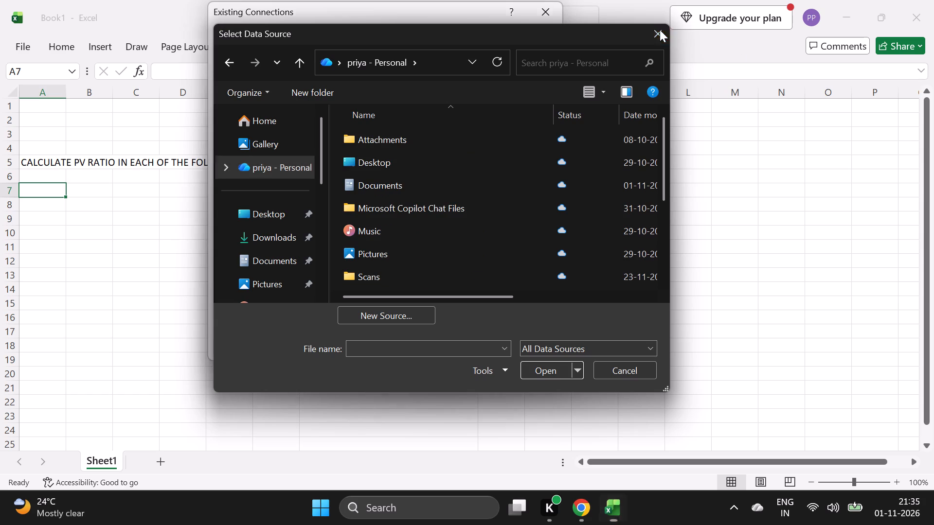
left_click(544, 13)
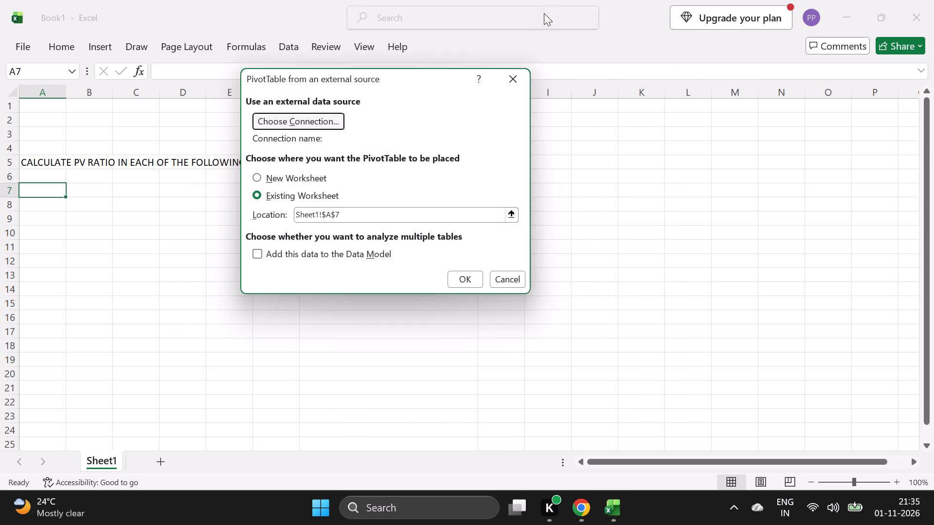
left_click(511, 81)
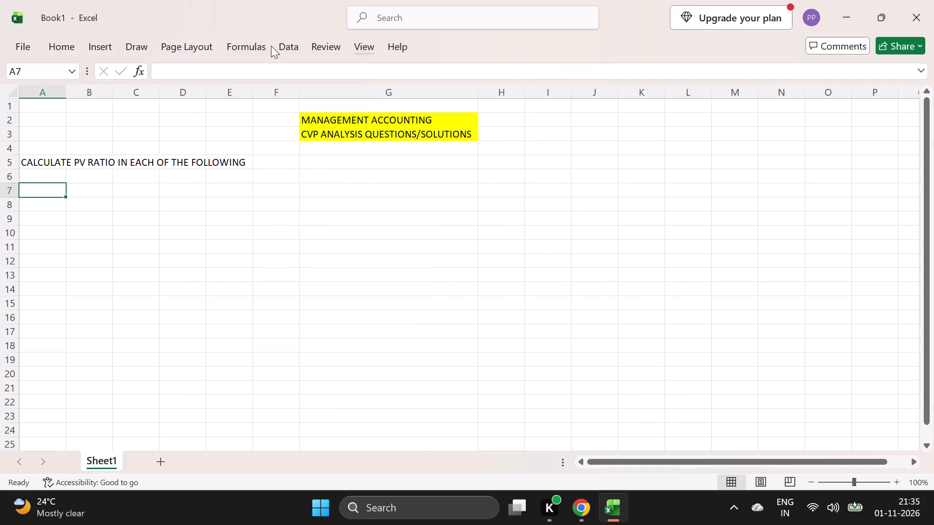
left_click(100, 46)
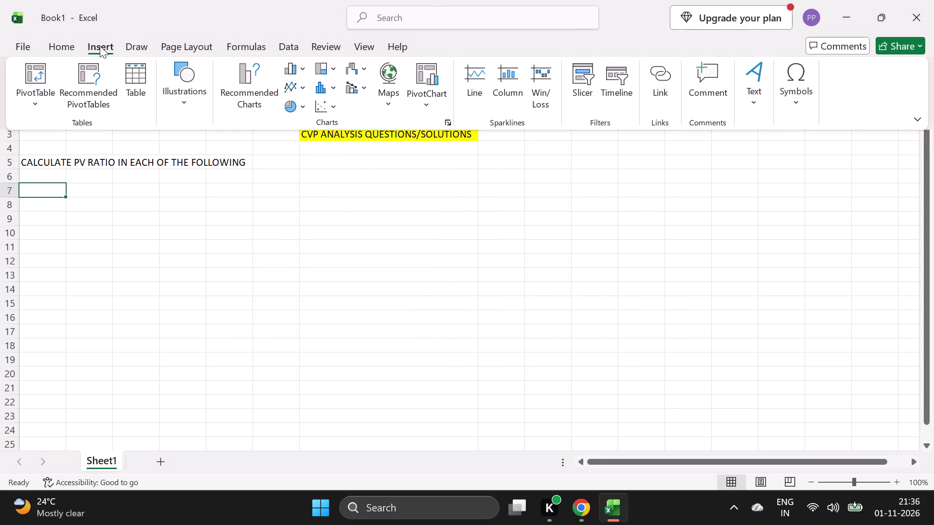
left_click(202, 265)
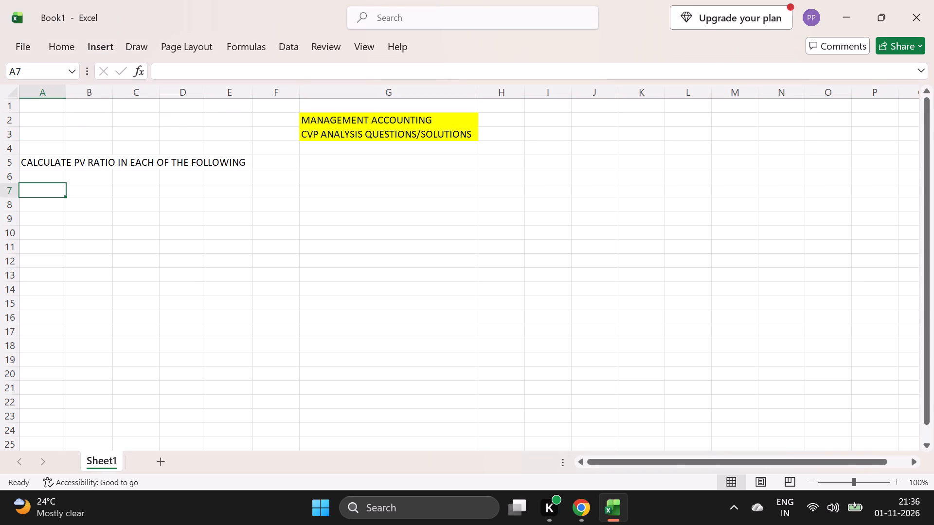
Extend the question text in cell A5 with "INDEPENDENT SITATUATIONS", following the wording of Illustration 5.2 in the PDF.
left_click(53, 162)
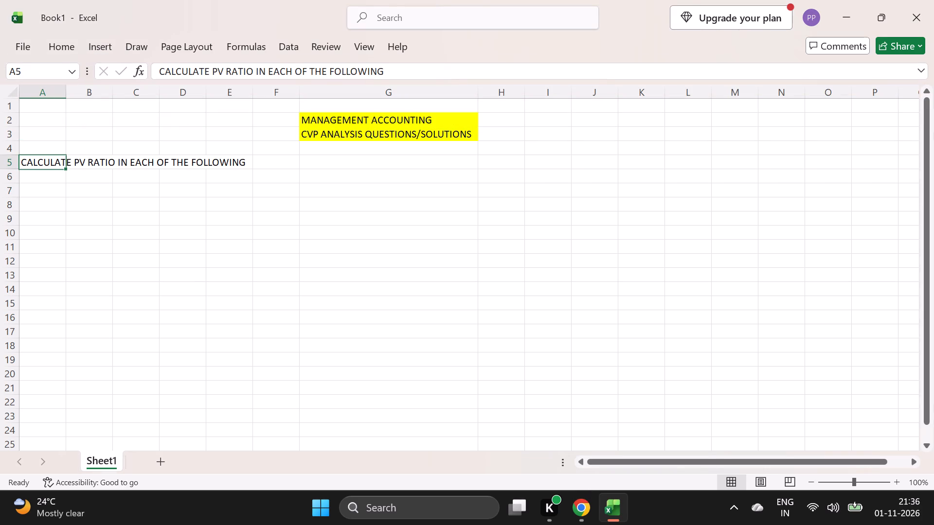
left_click(388, 70)
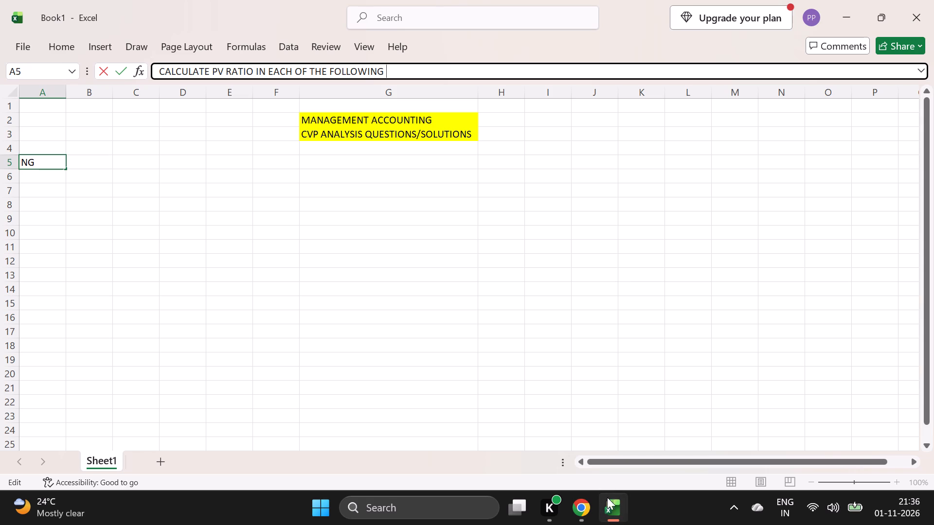
left_click(584, 504)
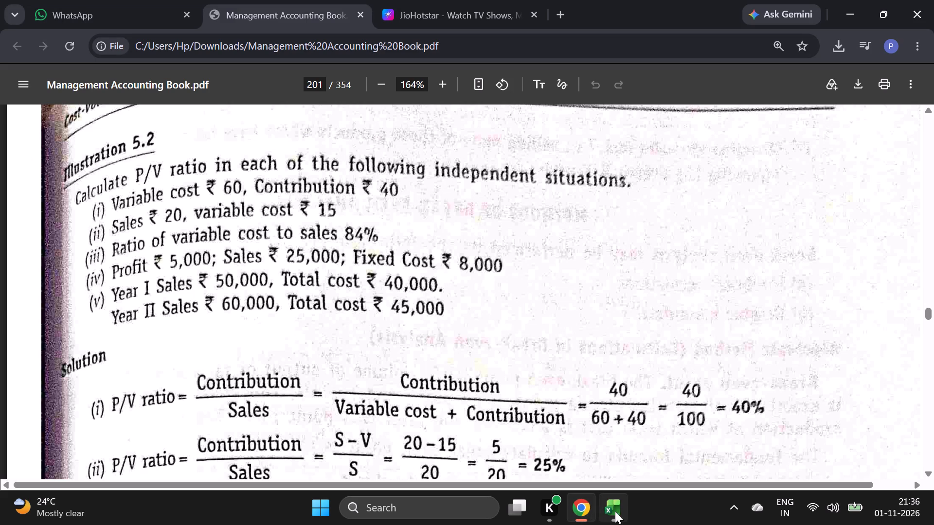
left_click(614, 514)
type("INDEPE")
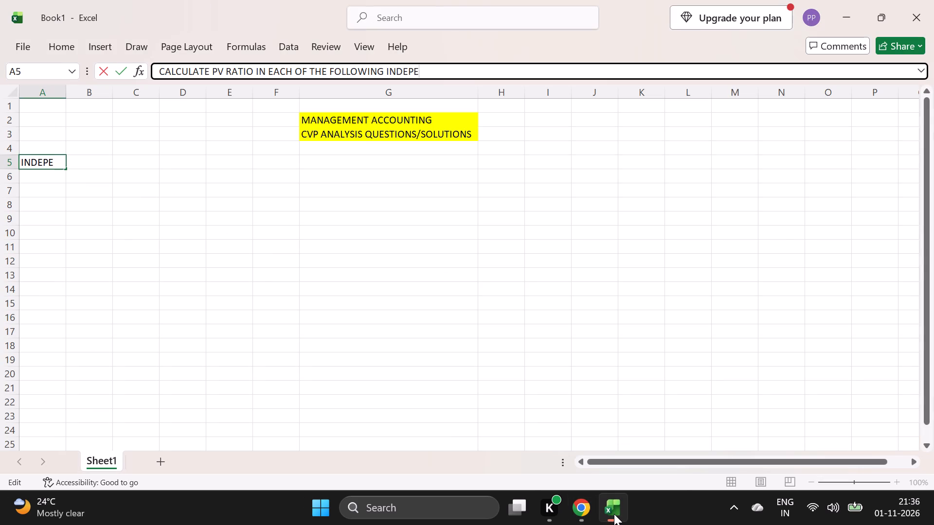
type("NDENT")
key("space")
type("SITATUATIONS")
key("space")
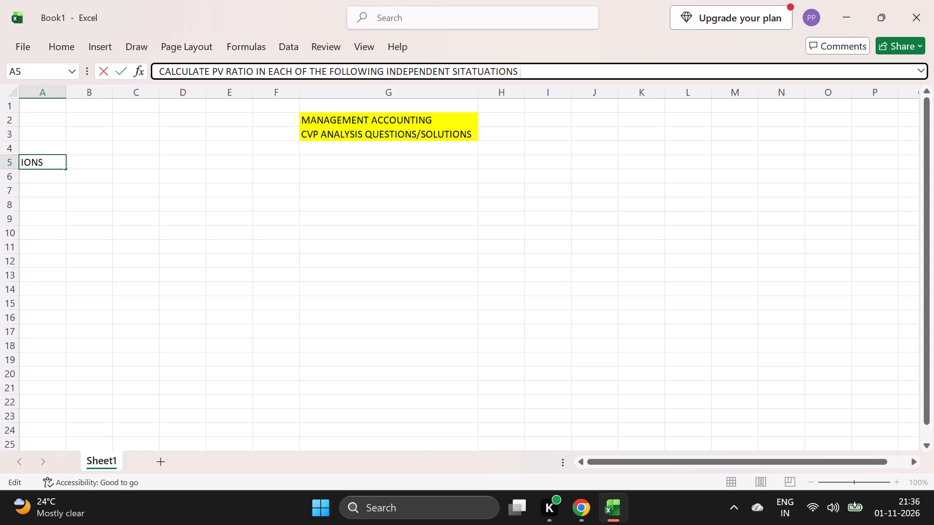
left_click(580, 519)
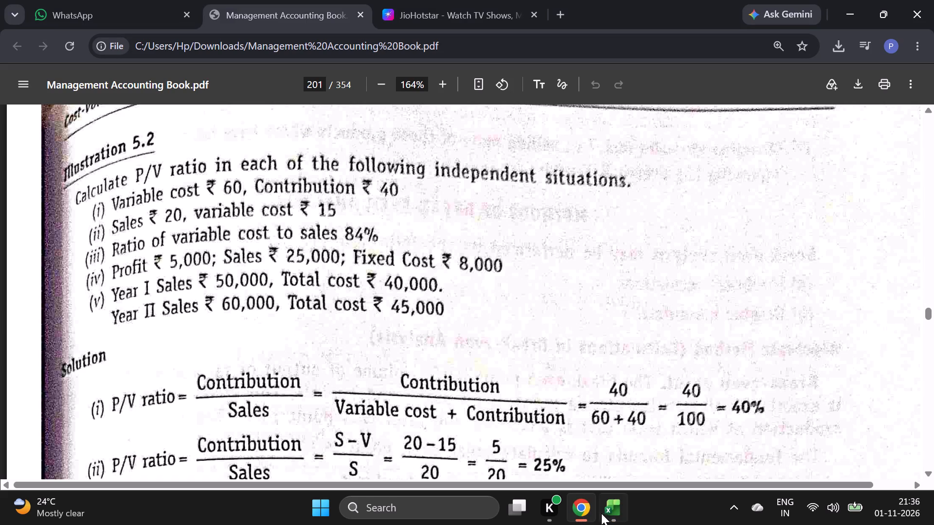
left_click(610, 512)
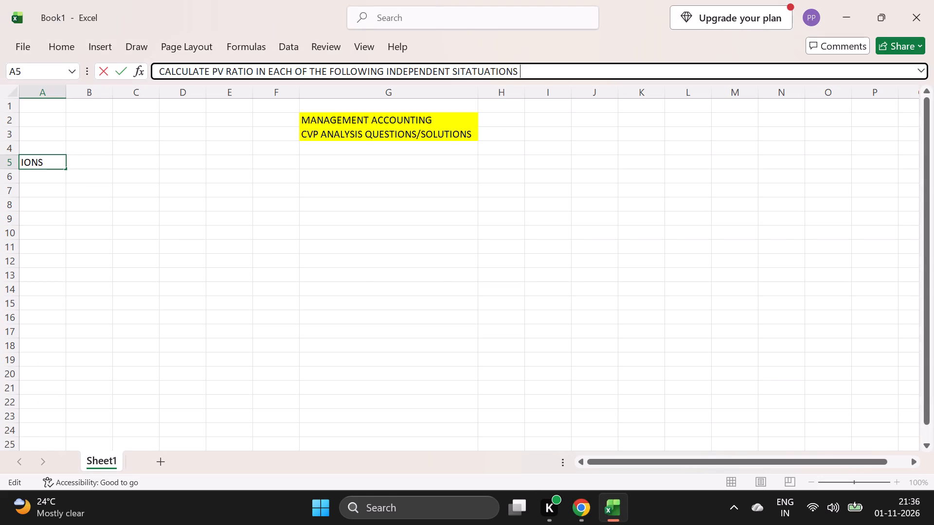
left_click(37, 202)
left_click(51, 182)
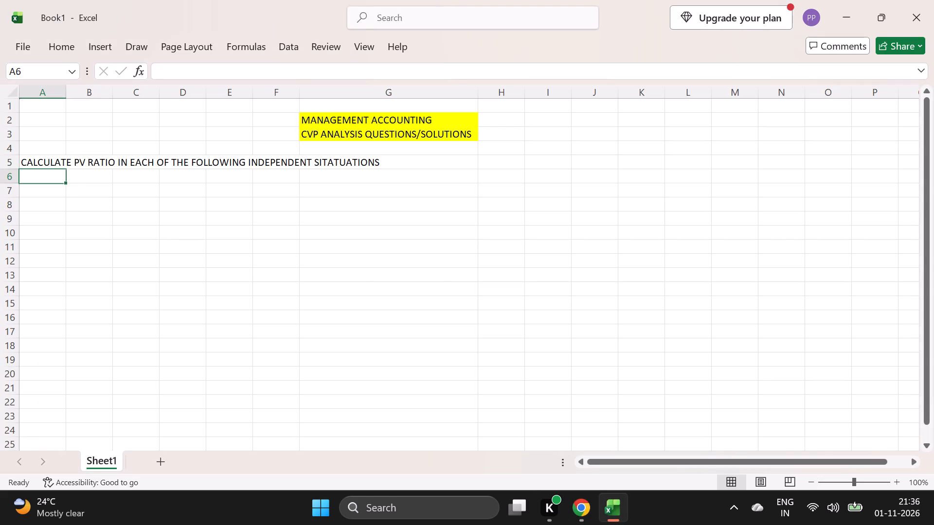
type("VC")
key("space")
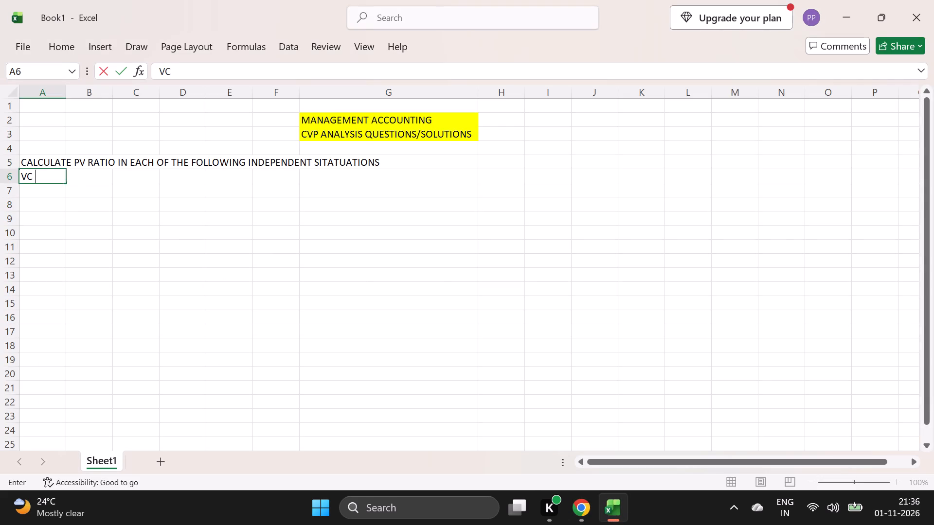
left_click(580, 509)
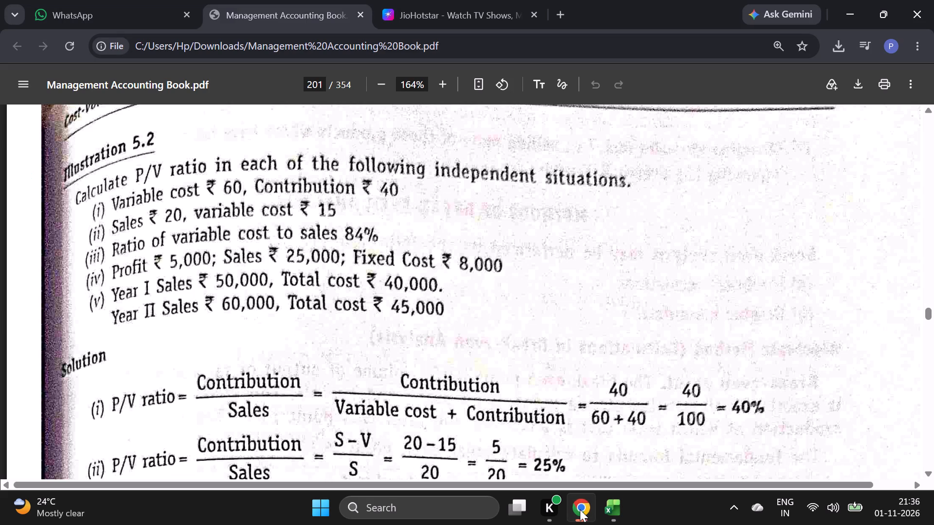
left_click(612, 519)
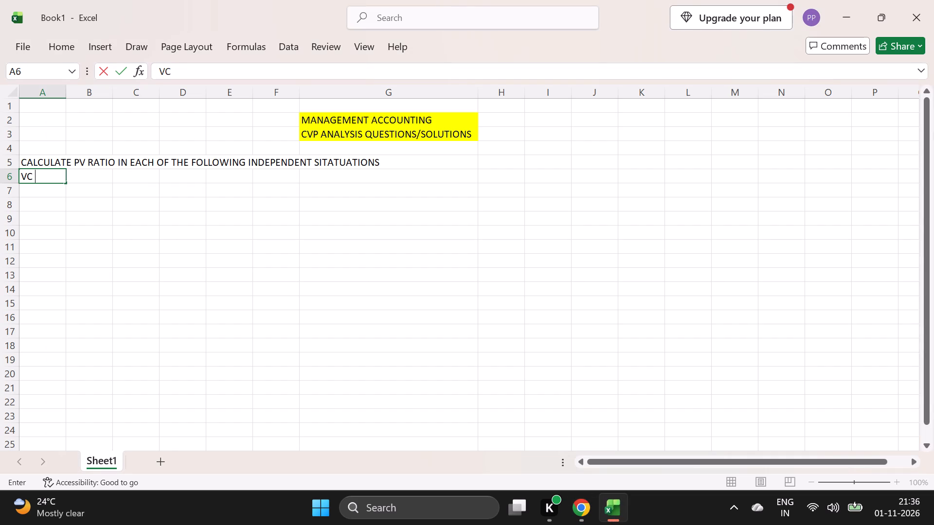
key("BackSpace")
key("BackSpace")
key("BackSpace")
Enter the item number "1)" in cell A6 for the first situation.
key("1")
key("0")
key("BackSpace")
key("shift+parenright")
key("Right")
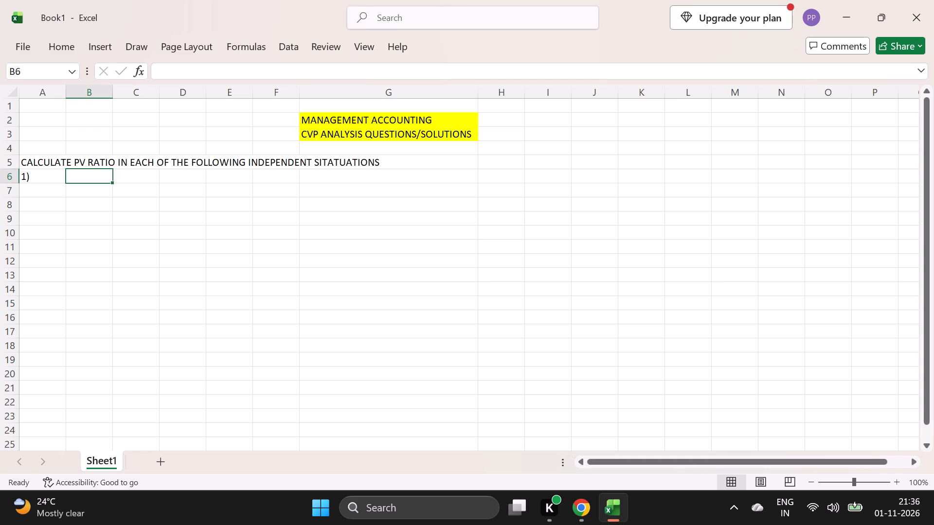
Enter "VARIABLE COST" in cell B6 and 60 in cell C6, taken from situation (i) of Illustration 5.2 in the PDF.
left_click(576, 519)
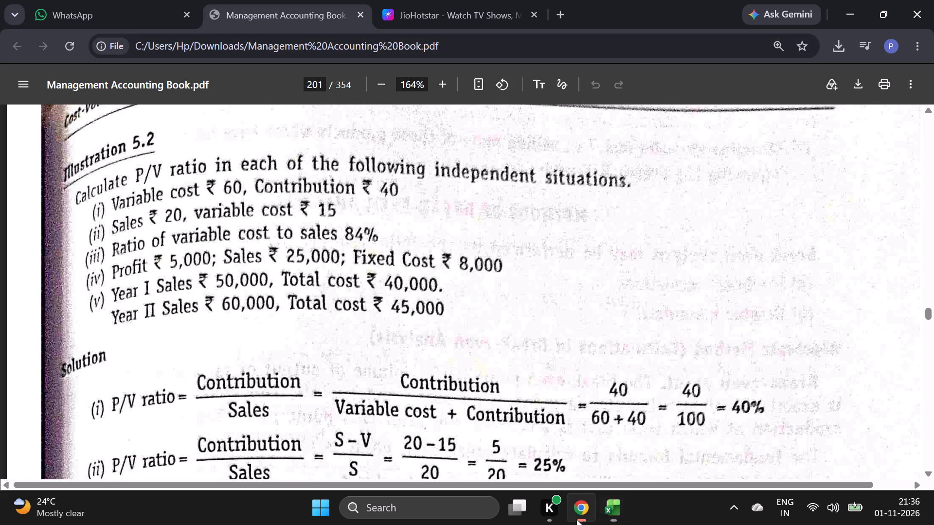
left_click(610, 518)
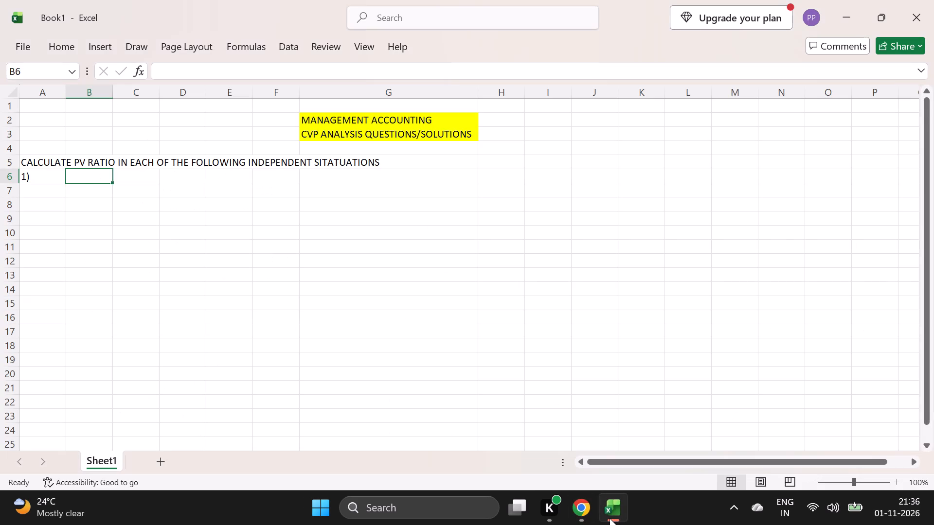
type("VARIAB")
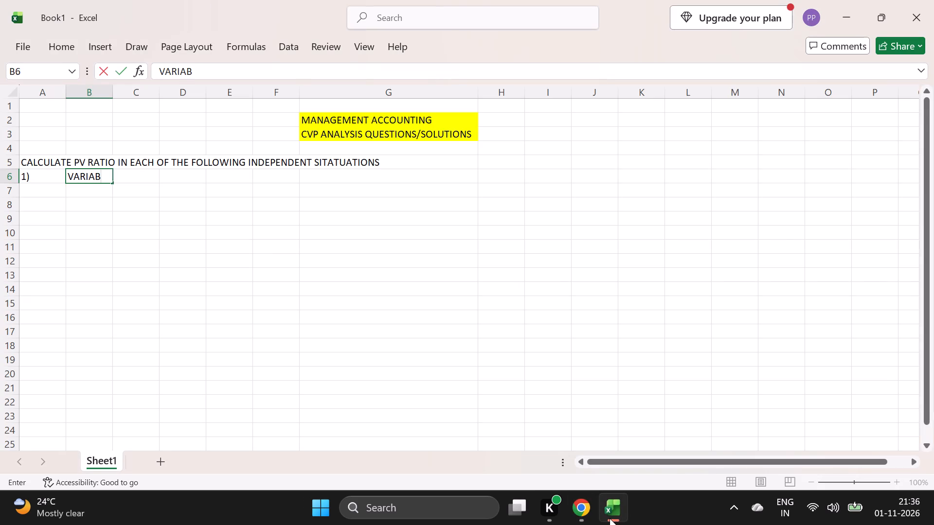
type("LE")
key("space")
type("COT")
key("BackSpace")
type("ST")
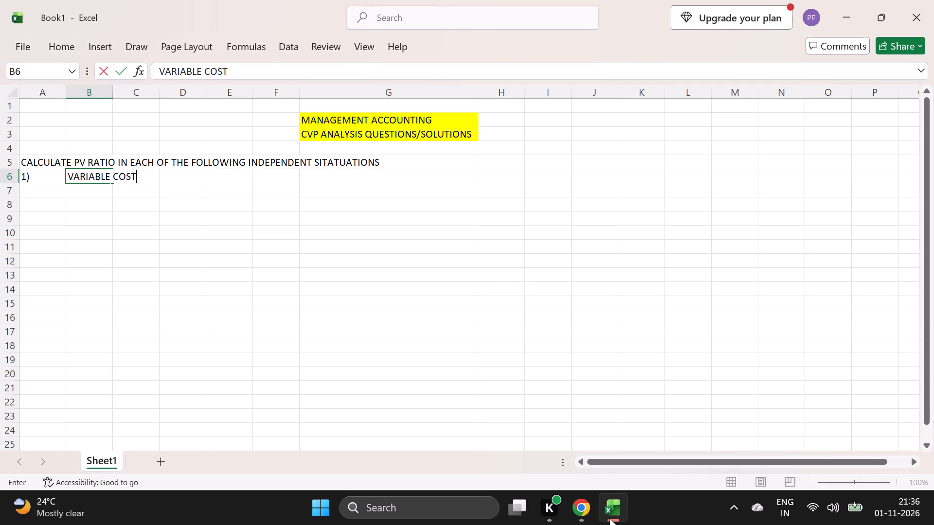
key("space")
key("Right")
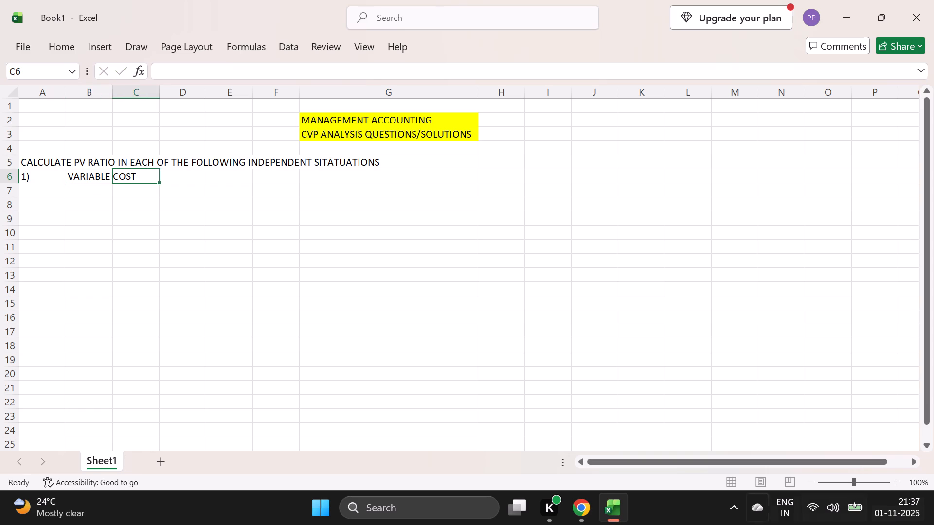
left_click(574, 517)
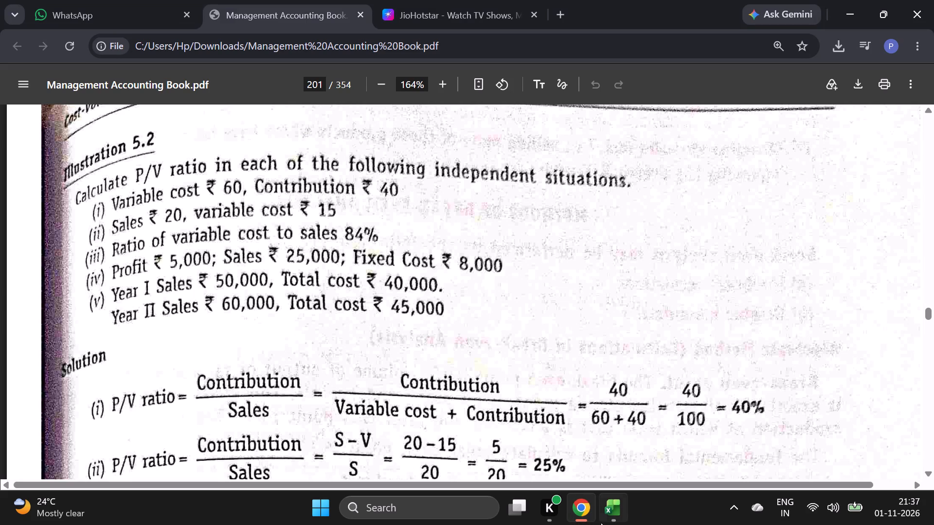
left_click(611, 518)
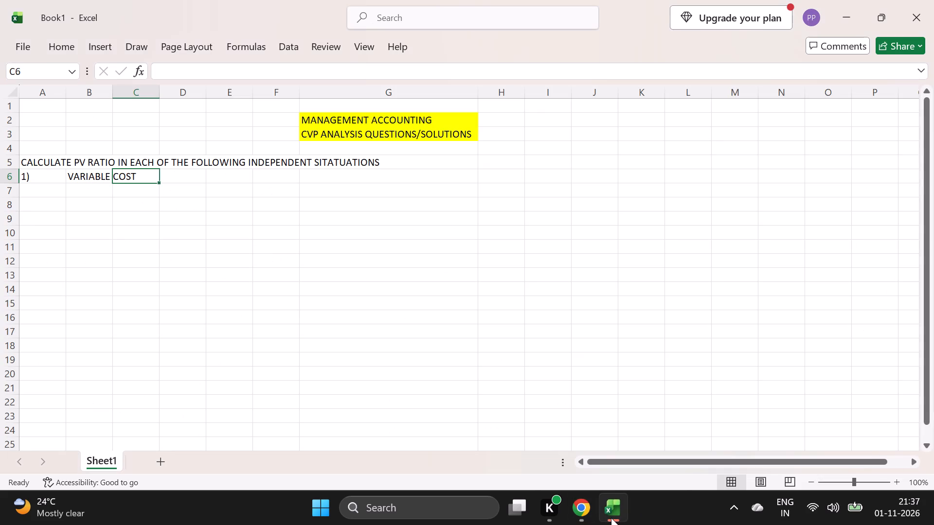
type("60")
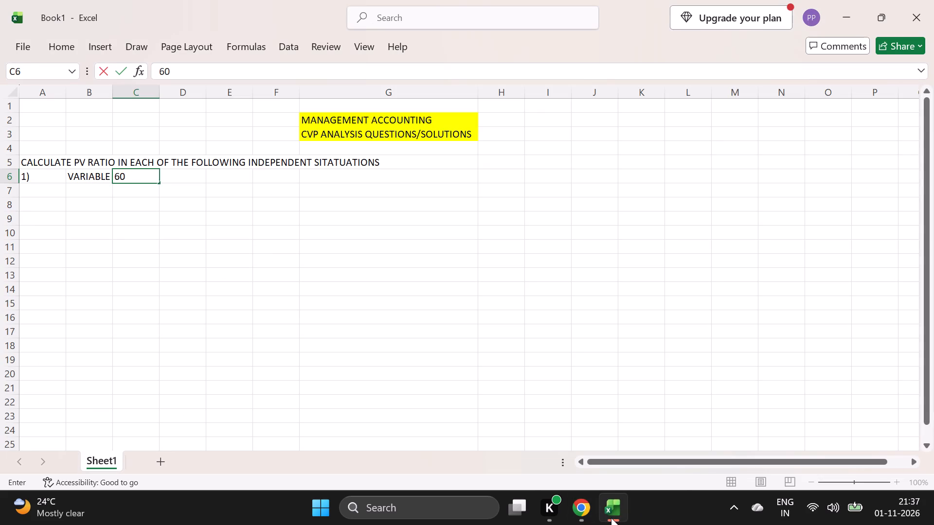
key("Down")
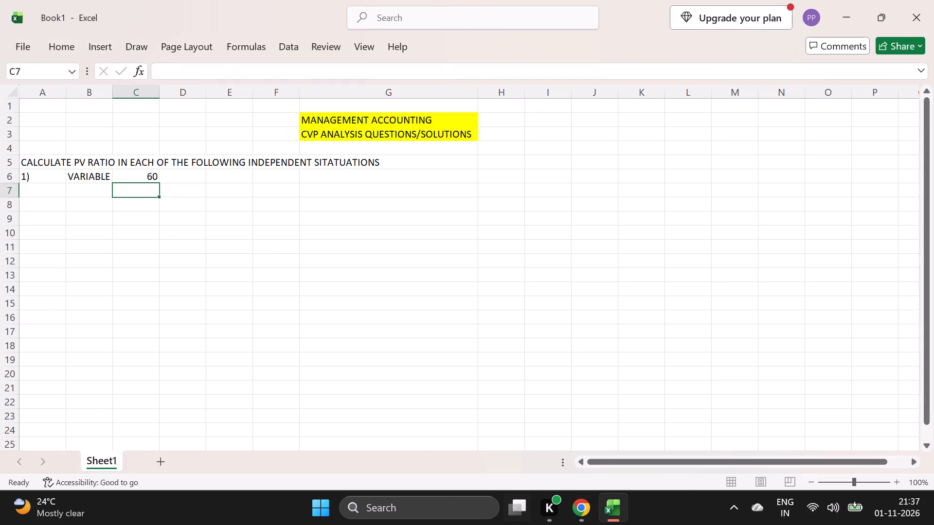
Widen column B so that "VARIABLE COST" fits inside its cell.
left_click(97, 180)
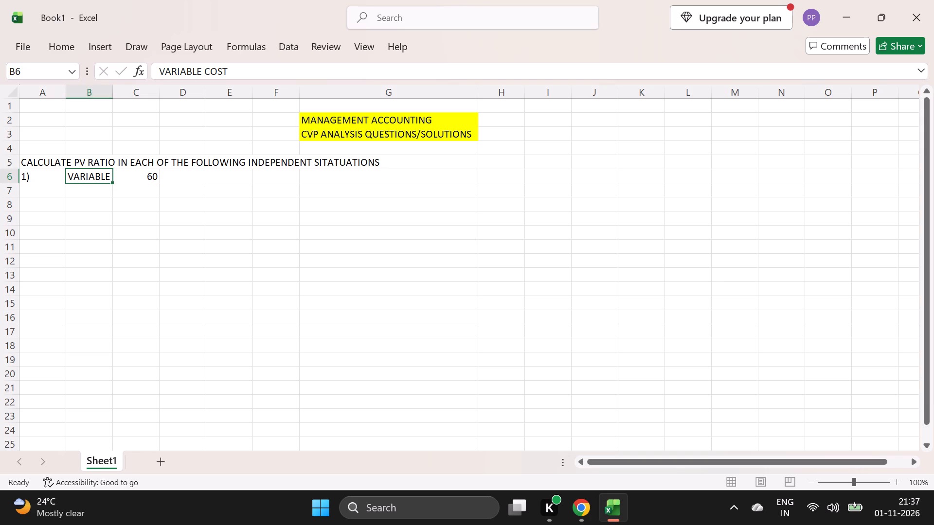
left_click_drag(108, 93, 129, 99)
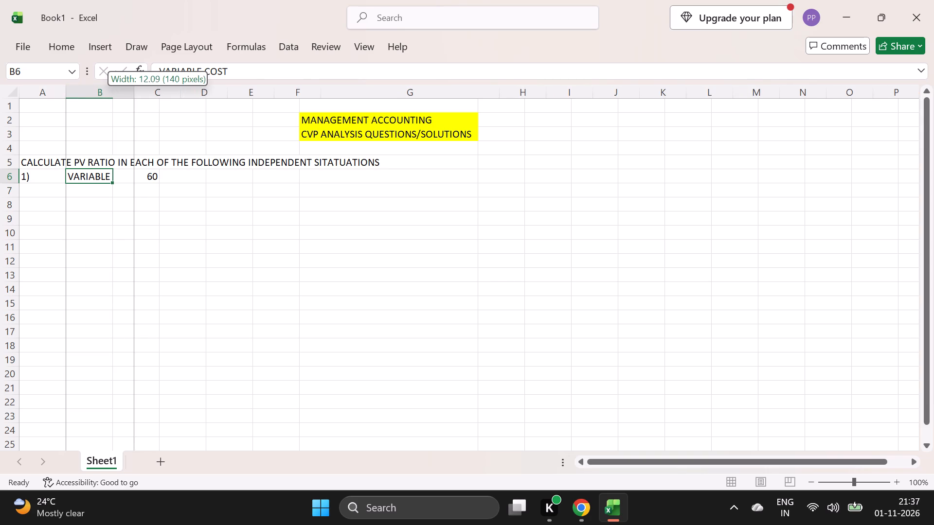
left_click_drag(129, 99, 132, 99)
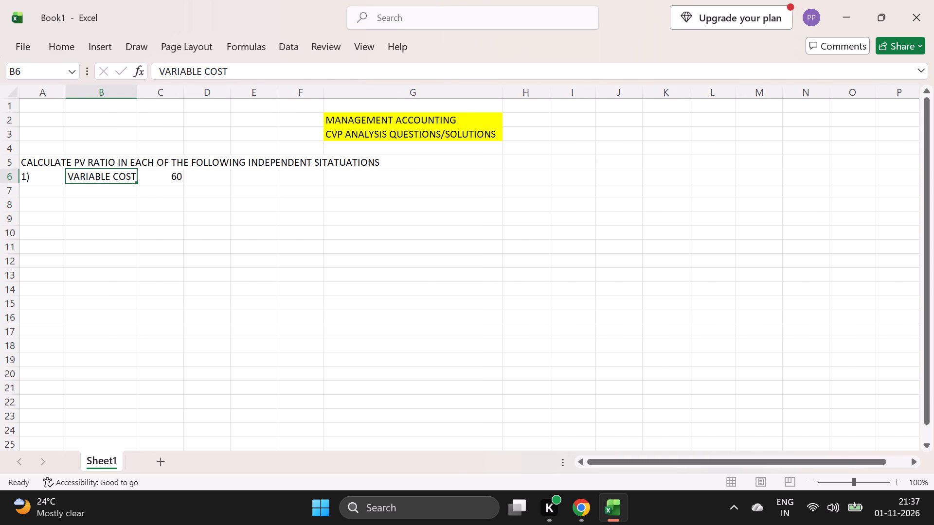
Enter "CONTRIBUTION" in cell B7 and 40 in cell C7, taken from situation (i) of Illustration 5.2 in the PDF.
left_click(45, 194)
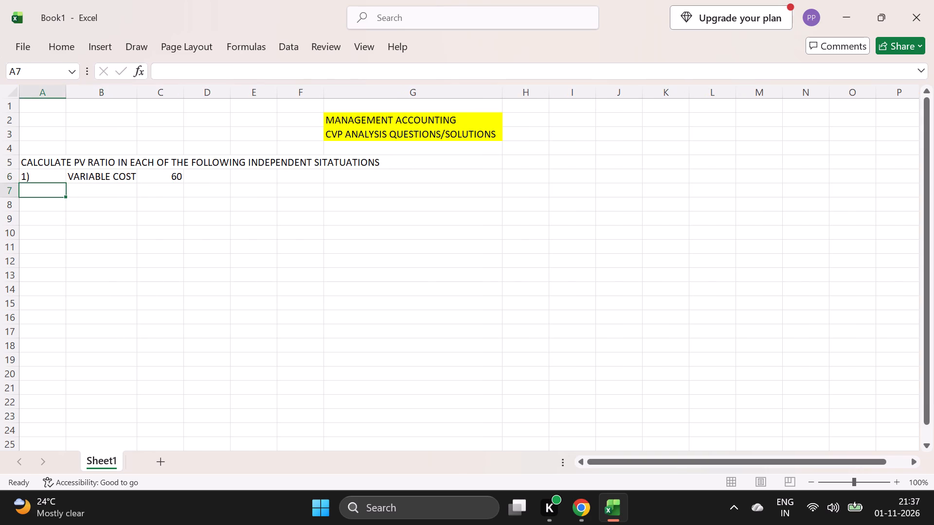
left_click(96, 193)
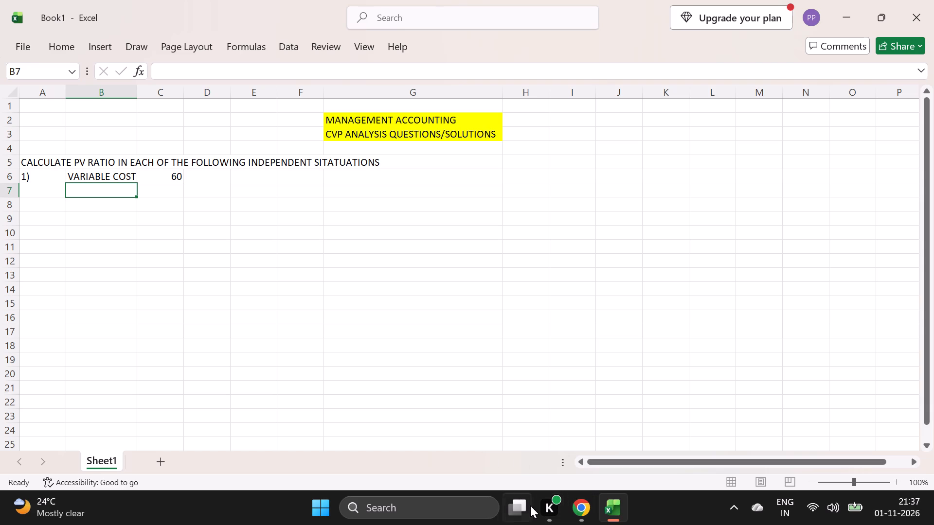
left_click(578, 506)
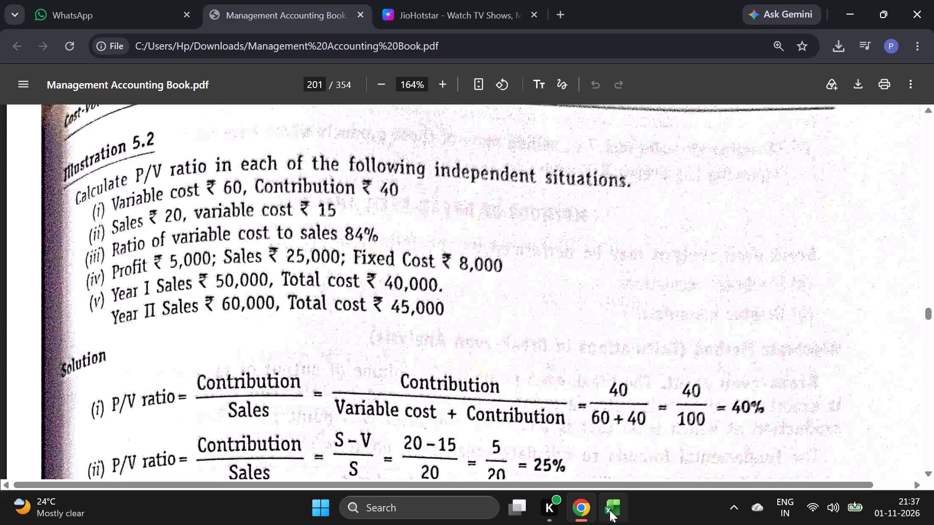
left_click(613, 510)
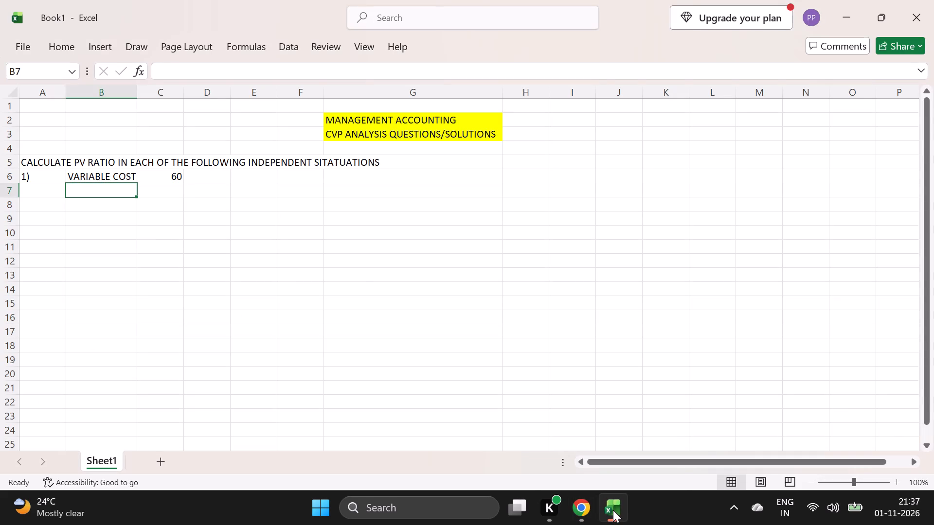
type("CONTRIBUTION")
key("space")
key("Right")
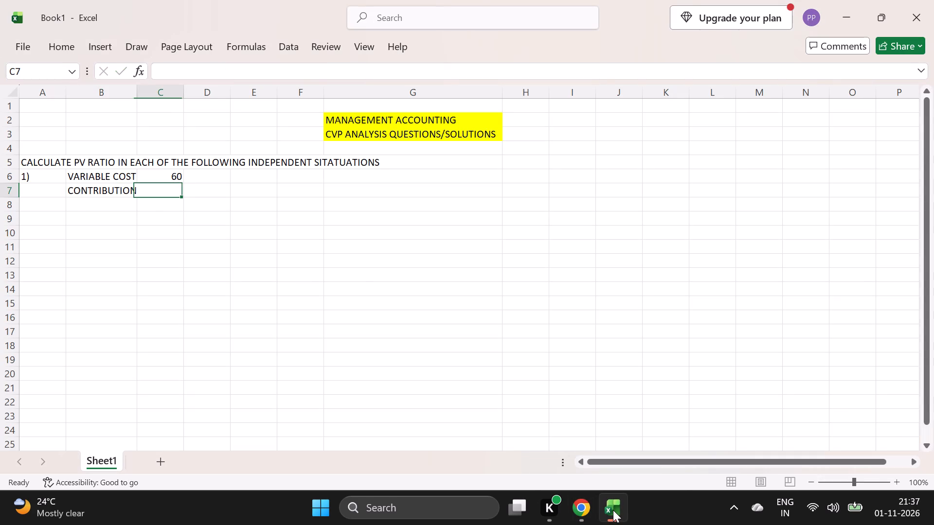
type("40")
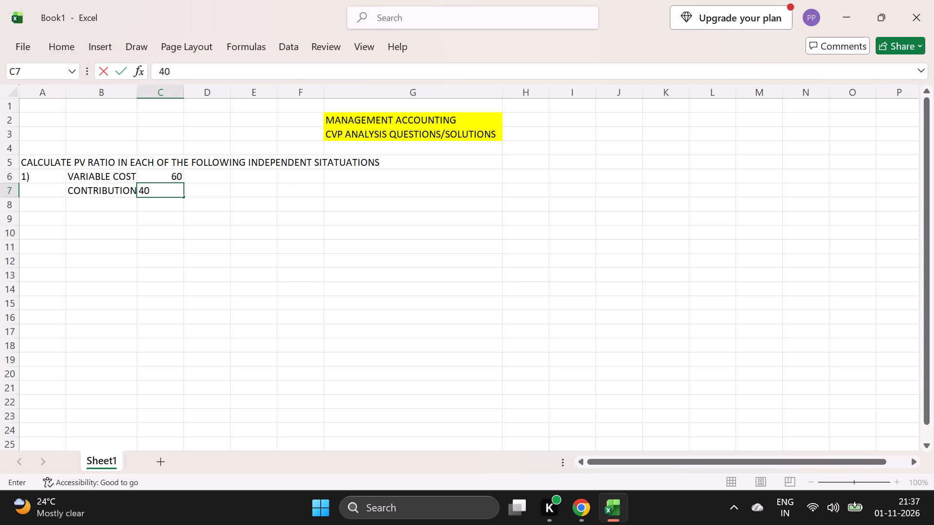
Widen column B slightly so that "CONTRIBUTION" has some space before the amounts in column C.
left_click(132, 97)
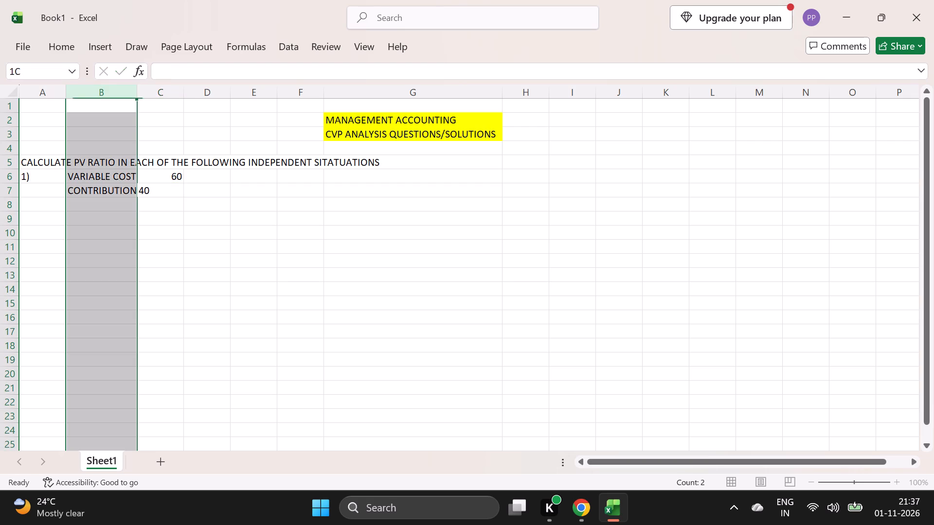
left_click_drag(135, 97, 151, 103)
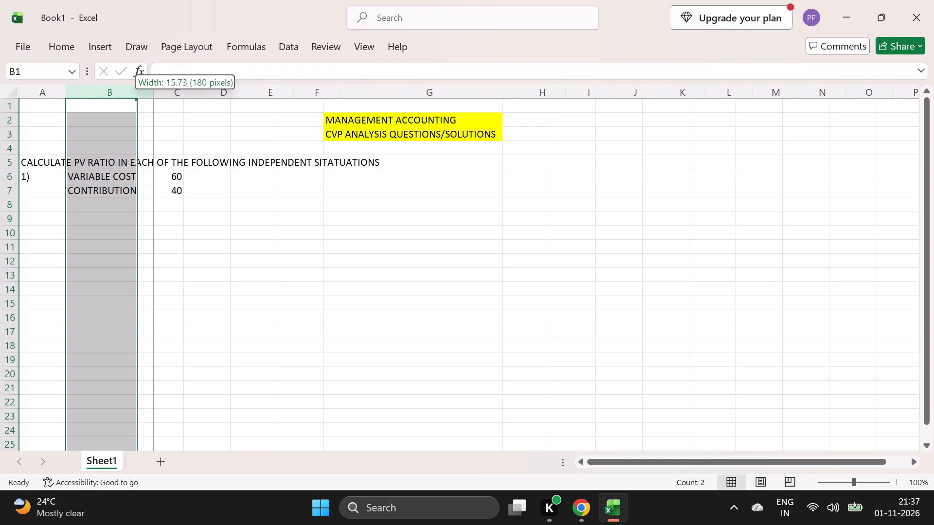
left_click_drag(151, 103, 143, 105)
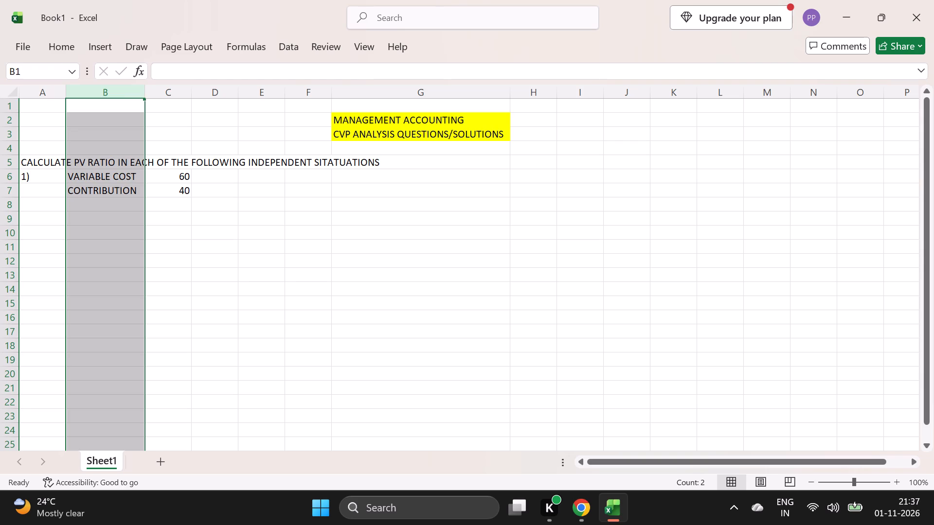
left_click(162, 208)
Start situation (ii) from the PDF in row 8 with "2)" in A8, "SALES" in B8 and 20 in C8.
left_click(44, 202)
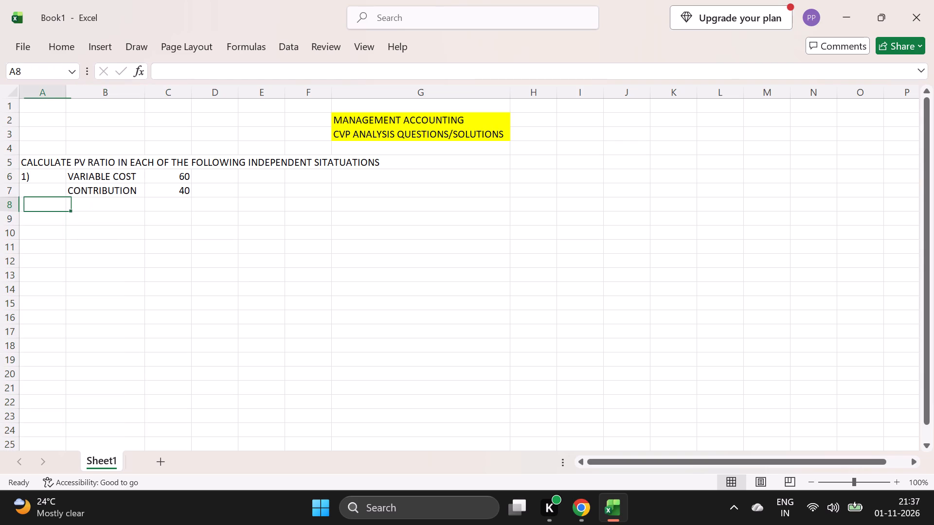
key("2")
key("shift+parenright")
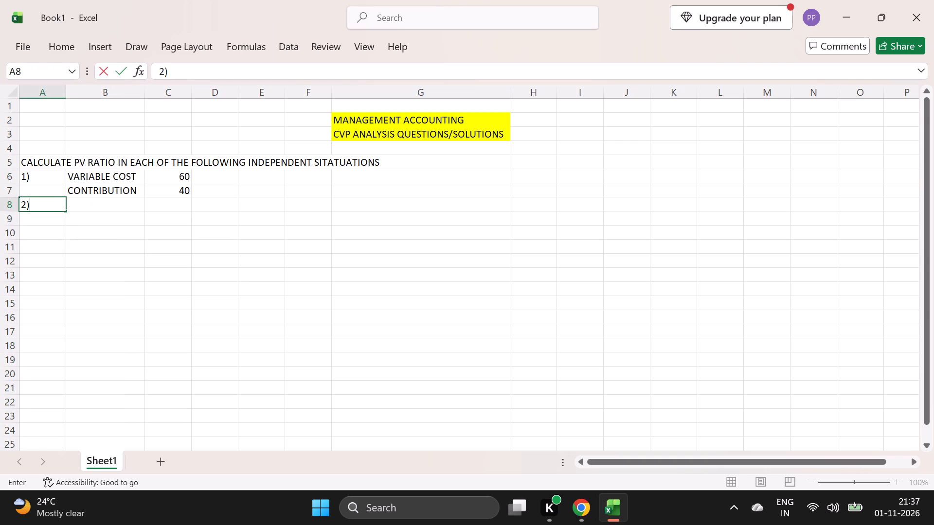
left_click(78, 204)
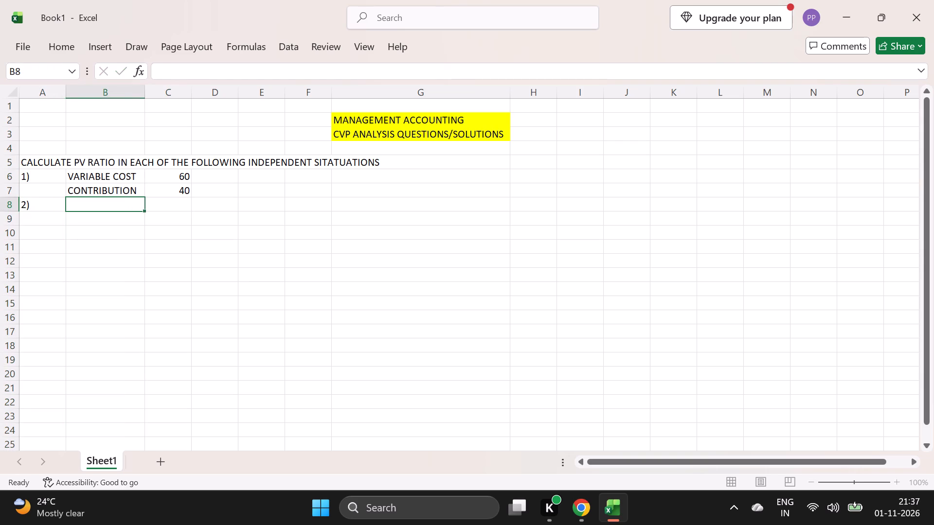
left_click(579, 505)
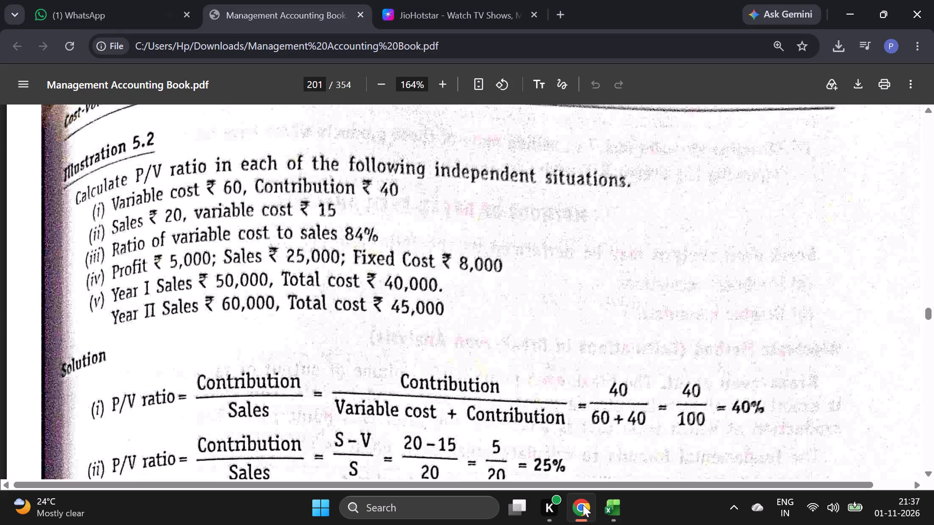
left_click(613, 510)
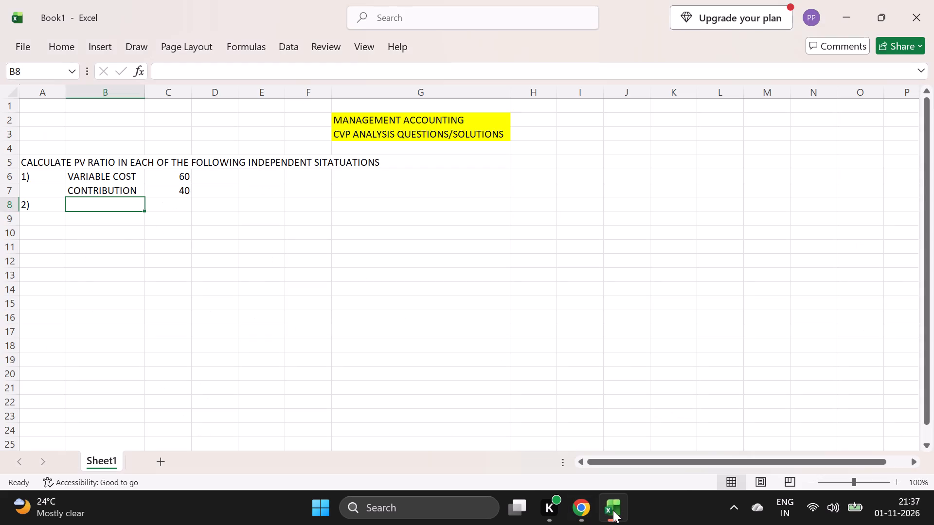
type("SALES")
key("space")
key("Right")
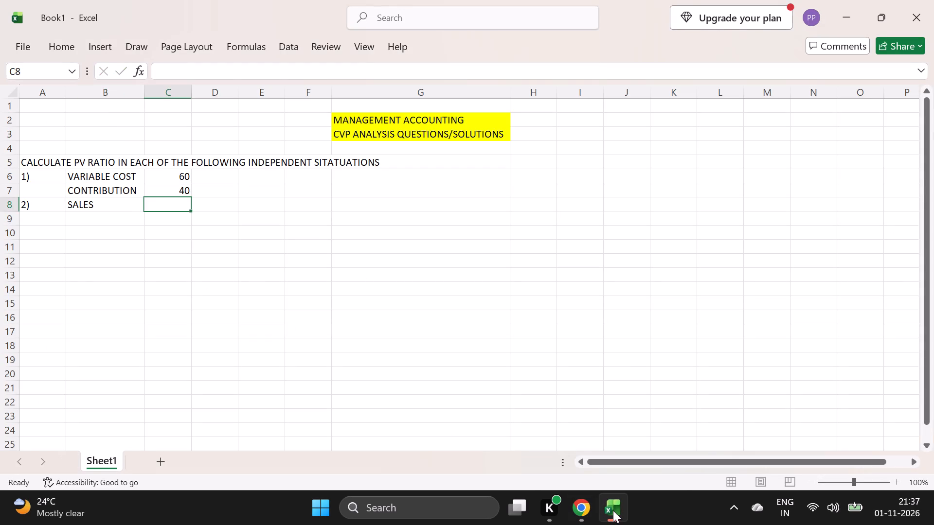
type("20")
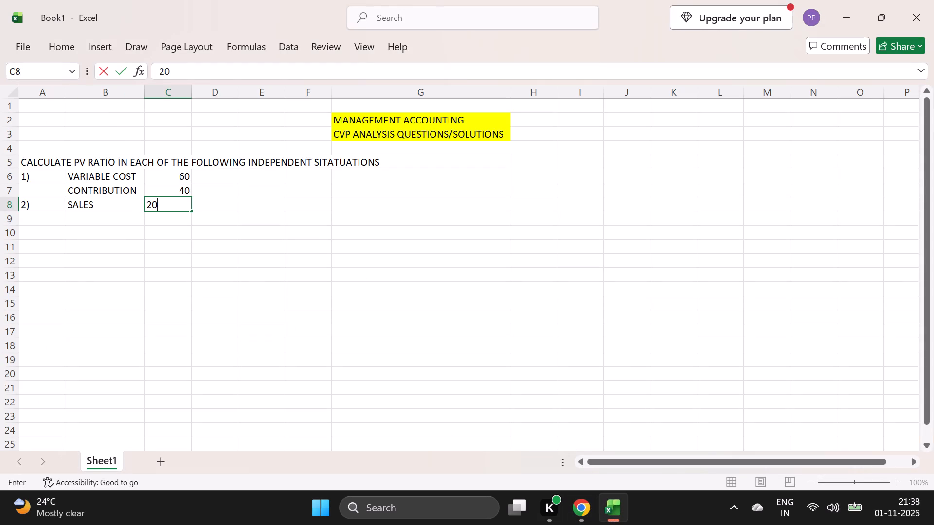
Enter "VARIABLE COST" in cell B9 and 15 in cell C9, taken from situation (ii) of Illustration 5.2 in the PDF.
left_click(125, 220)
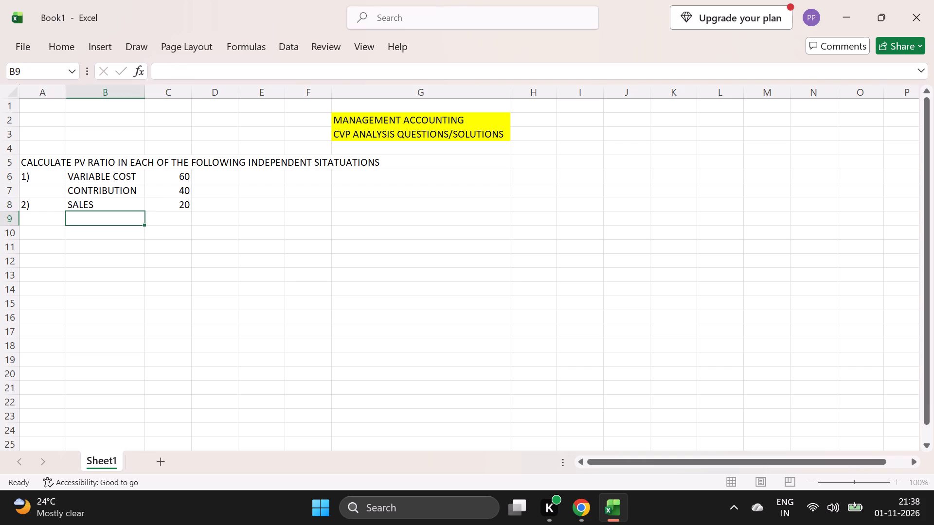
left_click(588, 510)
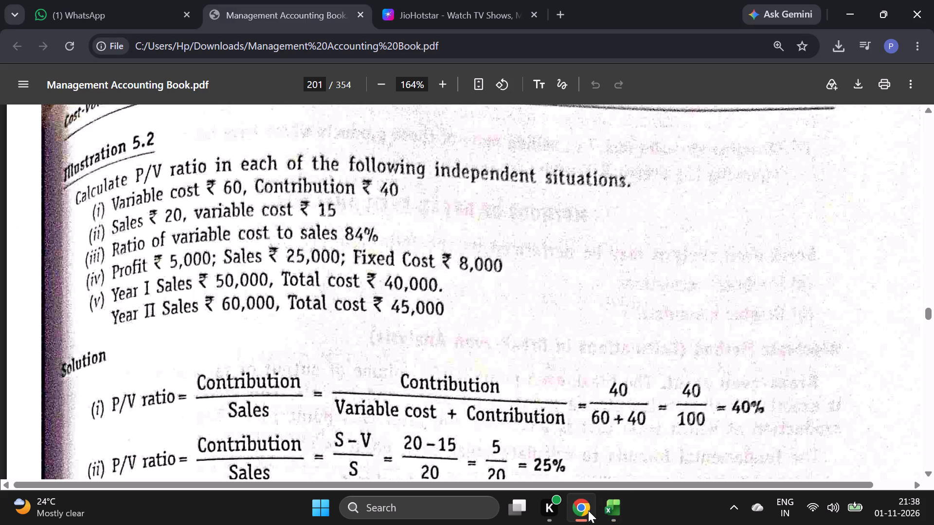
left_click(615, 510)
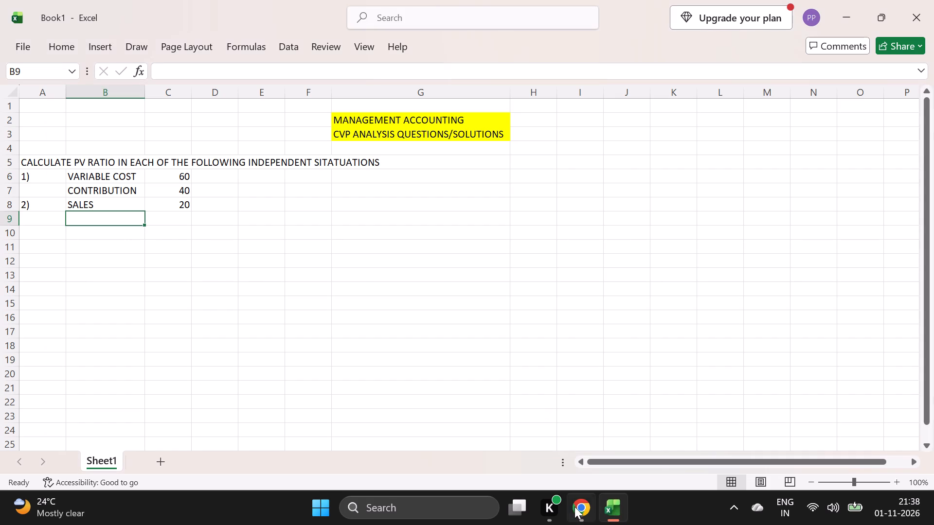
left_click(574, 507)
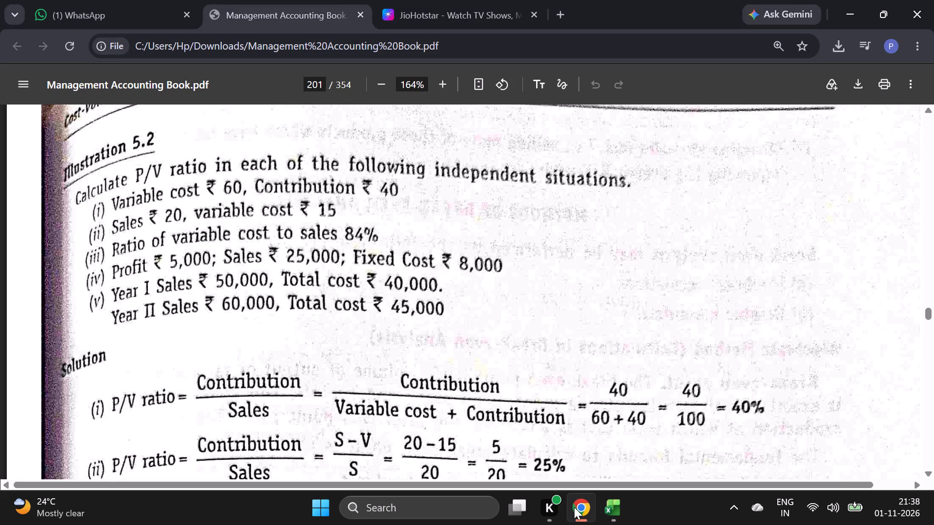
left_click(614, 514)
type("VAR")
type("IABLE COST")
key("space")
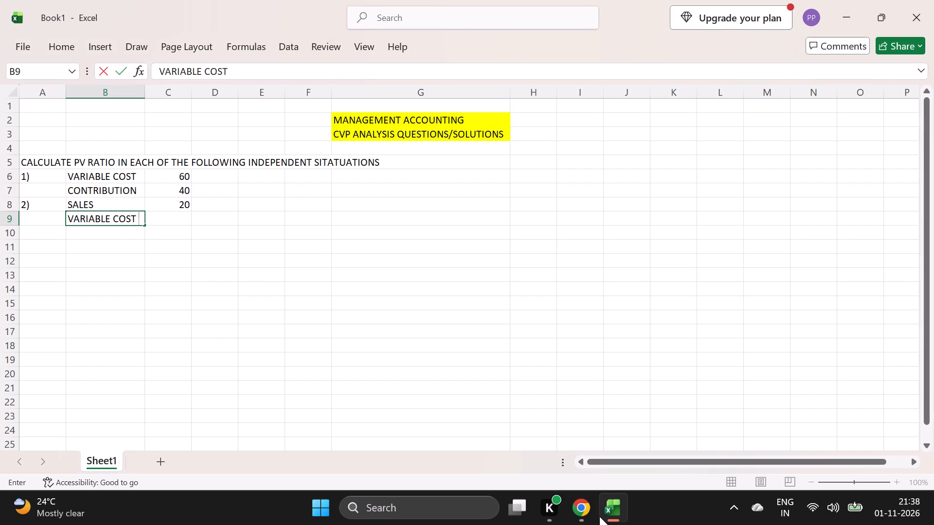
key("Right")
left_click(584, 512)
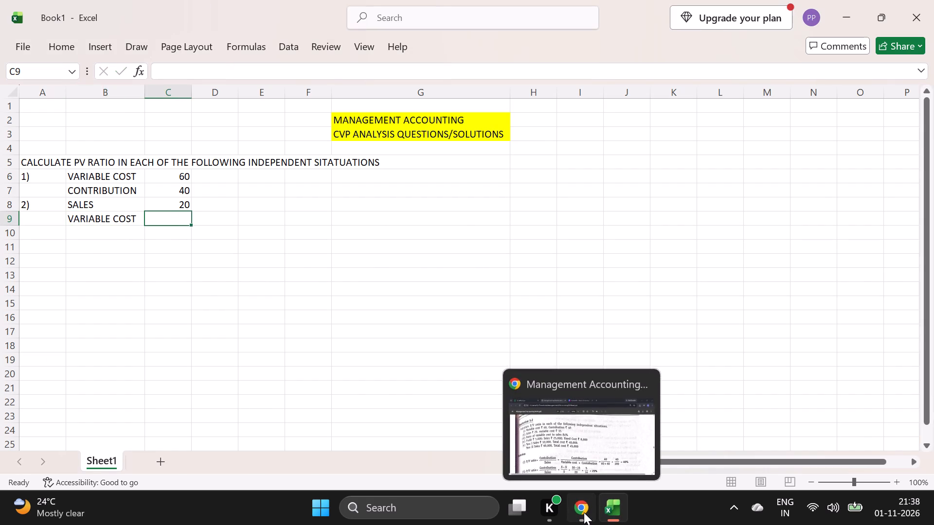
left_click(606, 512)
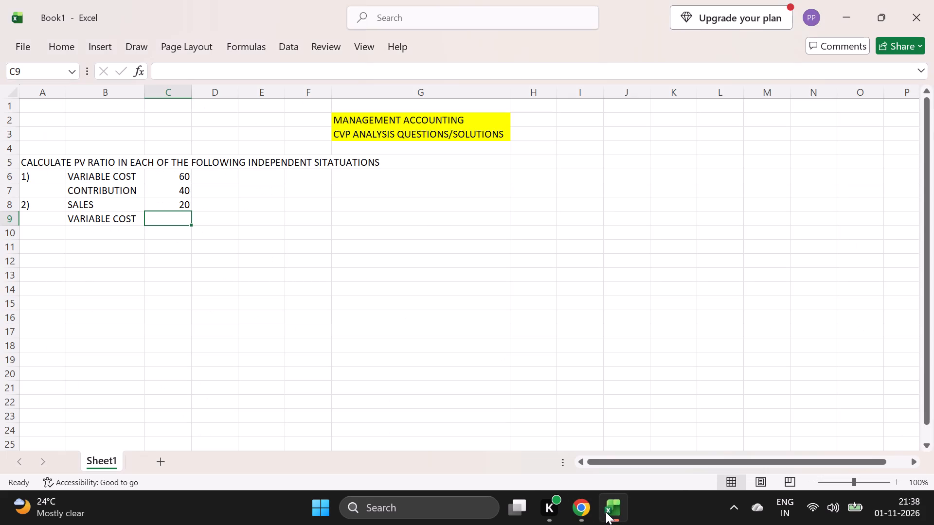
type("15")
key("Down")
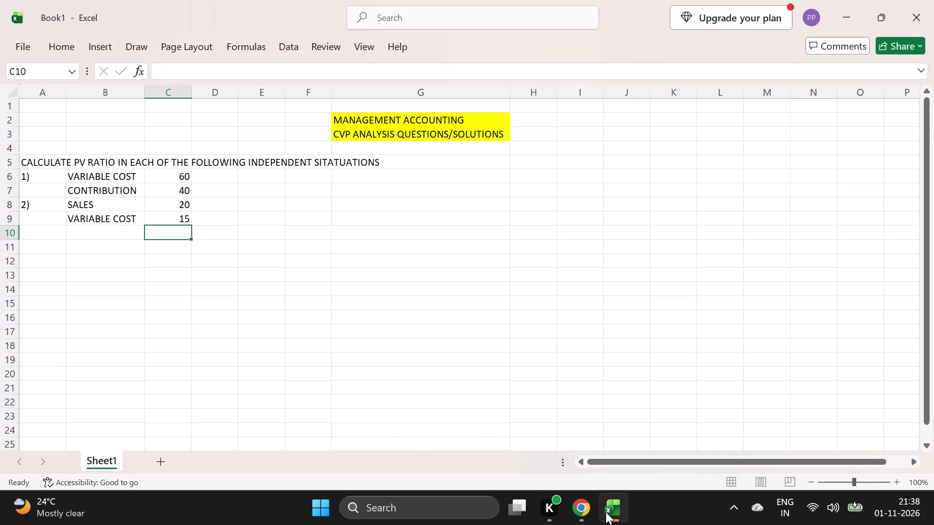
Enter the item number "3)" in cell A10 for the third situation, checking Illustration 5.2 in the PDF.
key("Left")
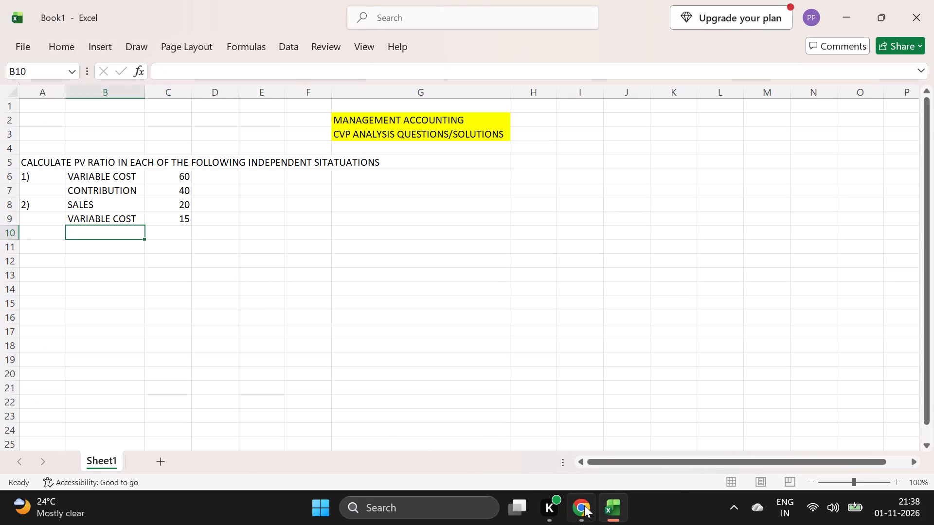
left_click(584, 505)
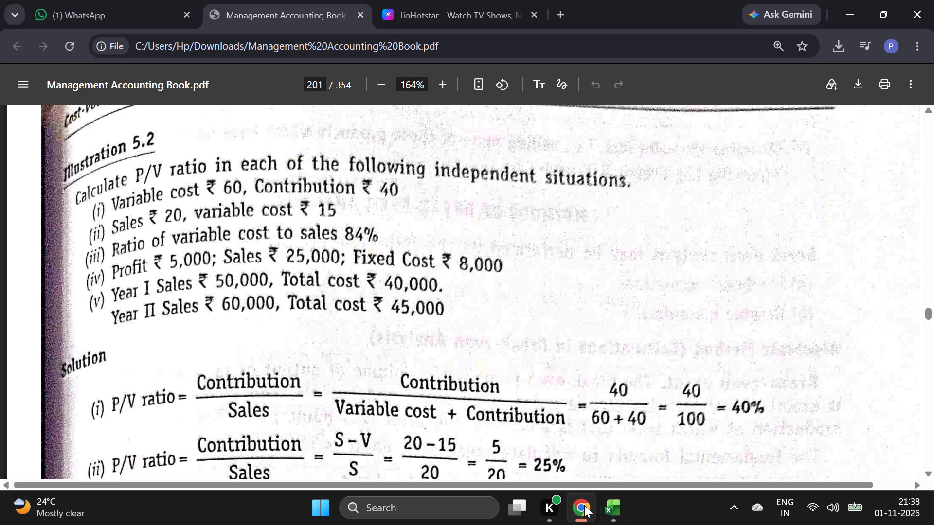
left_click(614, 507)
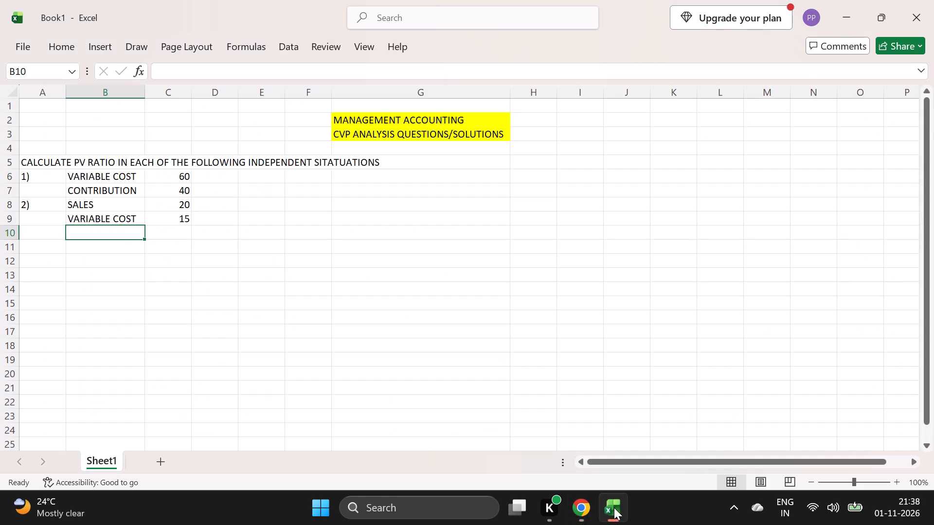
left_click(36, 239)
key("3")
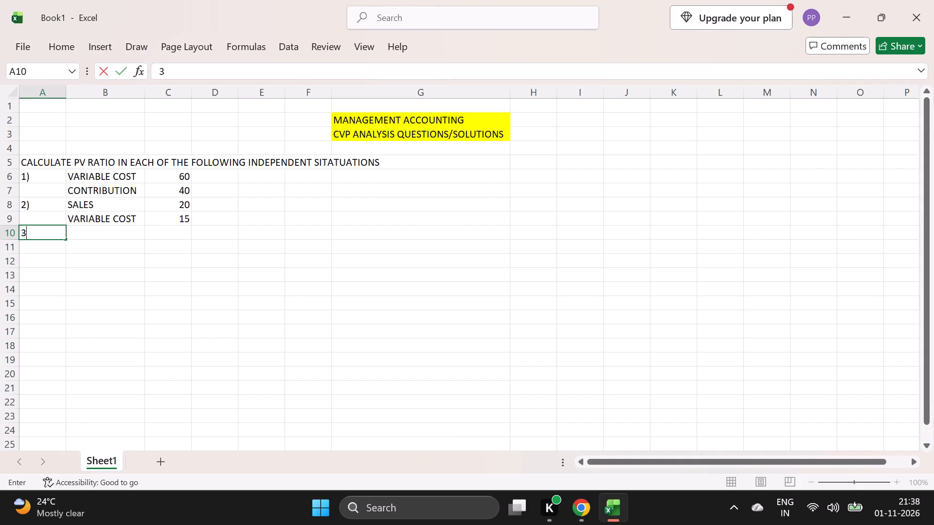
key("0")
key("BackSpace")
key("shift+parenright")
Enter "RATIO OF VC TO SALES" in cell B10, following situation (iii) of Illustration 5.2 in the PDF.
left_click(583, 520)
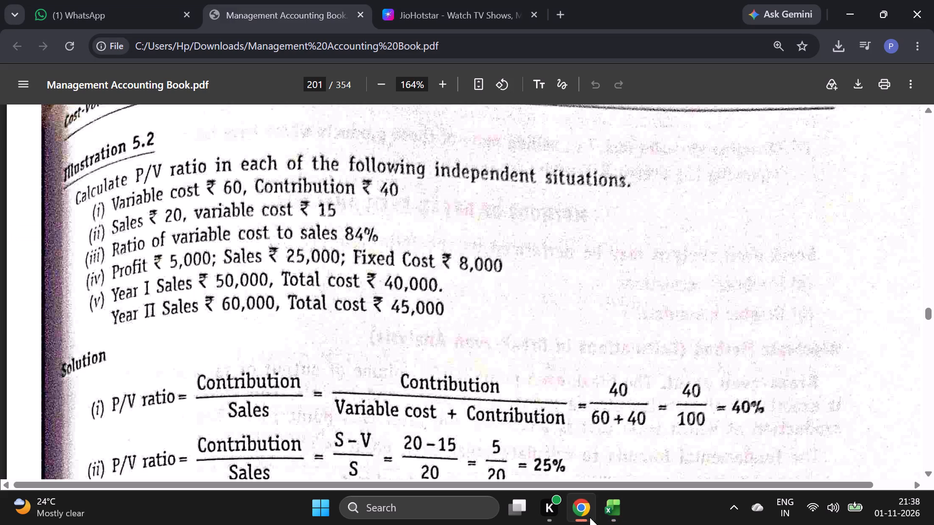
left_click(613, 516)
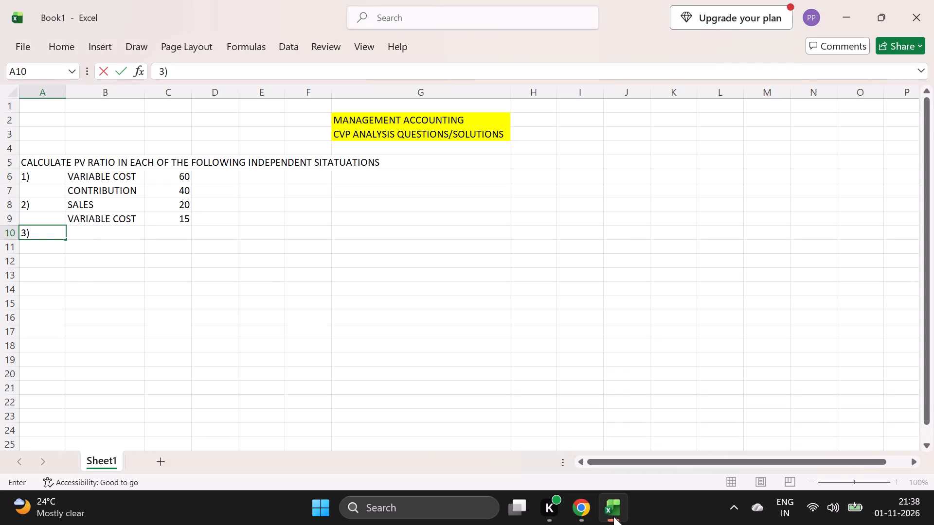
key("Right")
type("RATIO")
key("space")
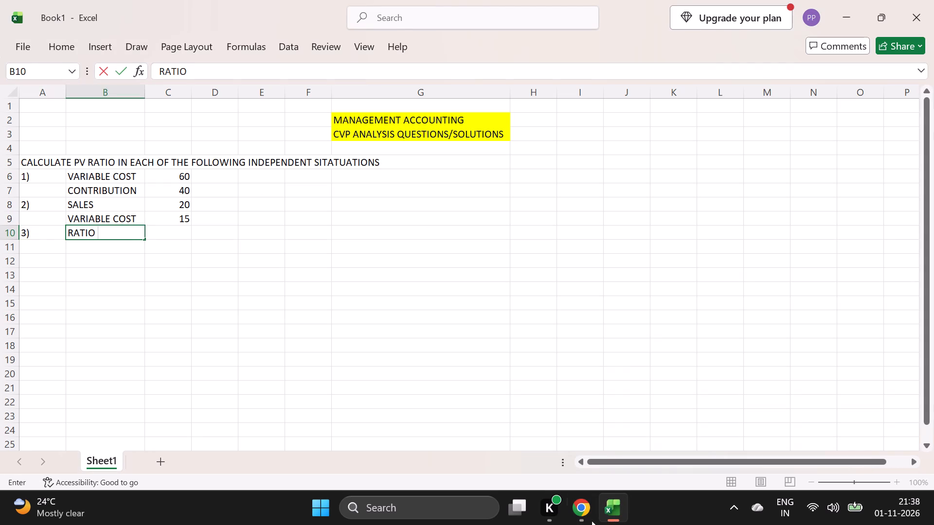
left_click(569, 501)
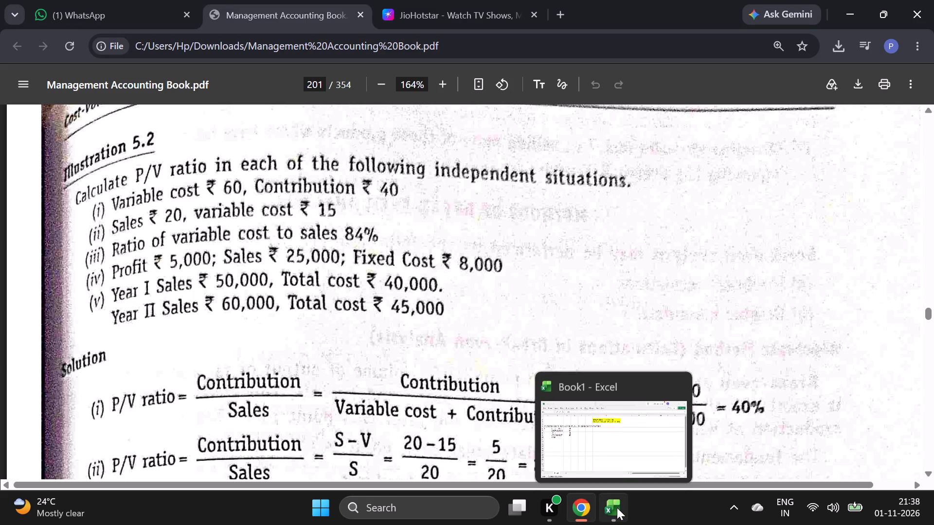
left_click(617, 507)
type("OF VC")
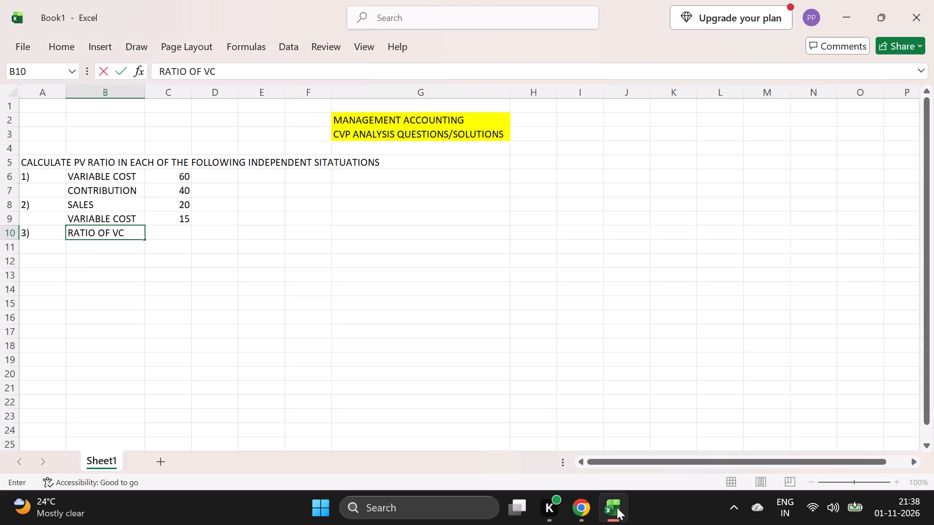
key("space")
left_click(587, 510)
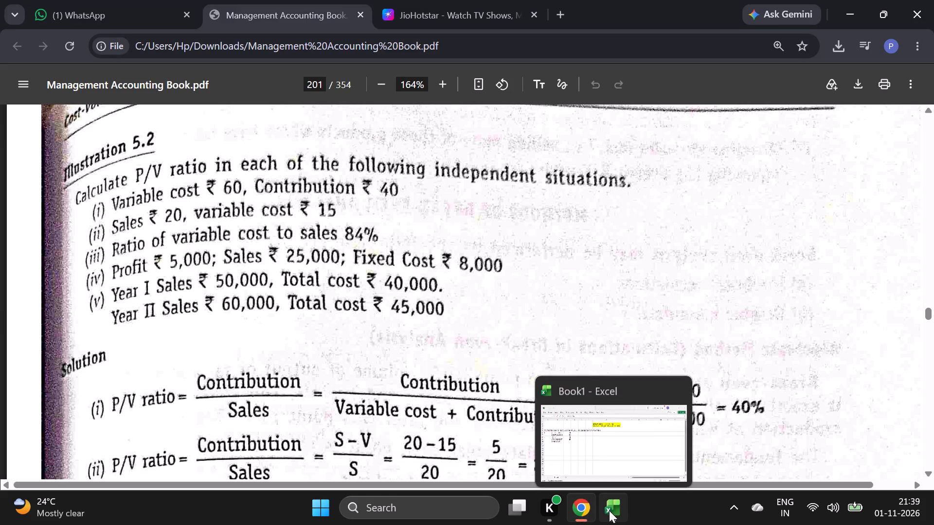
left_click(609, 510)
type("TO SALES")
key("space")
key("Right")
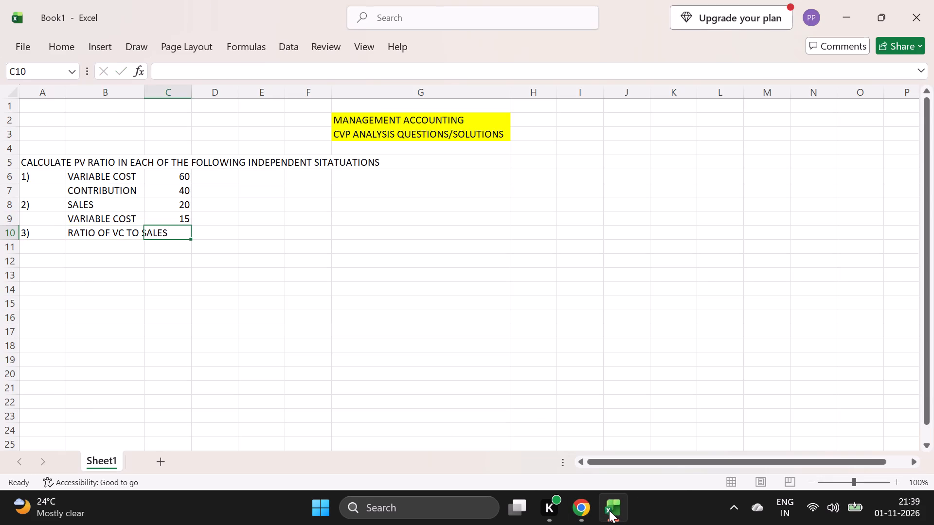
Enter 84% in cell C10 as the variable cost to sales ratio, taken from situation (iii) in the PDF.
left_click(583, 510)
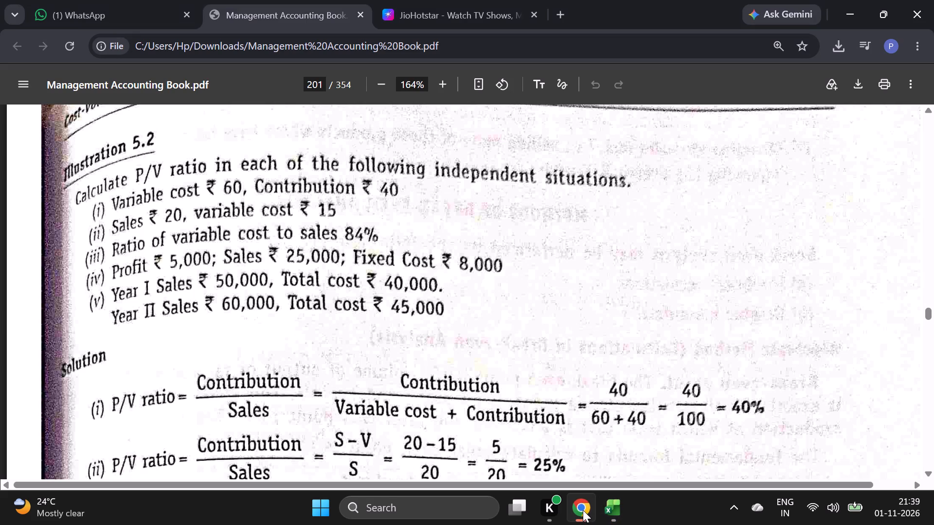
left_click(607, 509)
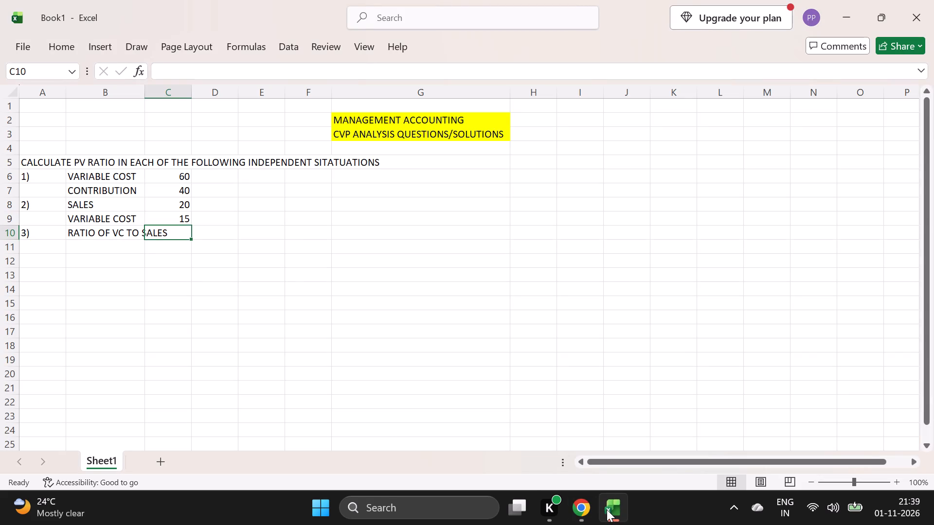
type("84")
key("shift+percent")
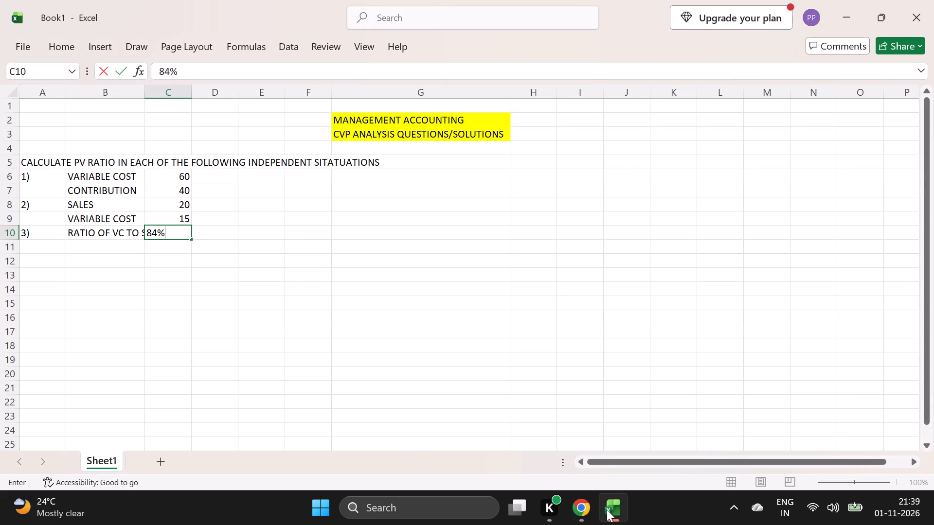
Widen column B so that "RATIO OF VC TO SALES" fits fully within it.
left_click(135, 95)
left_click_drag(141, 96, 165, 101)
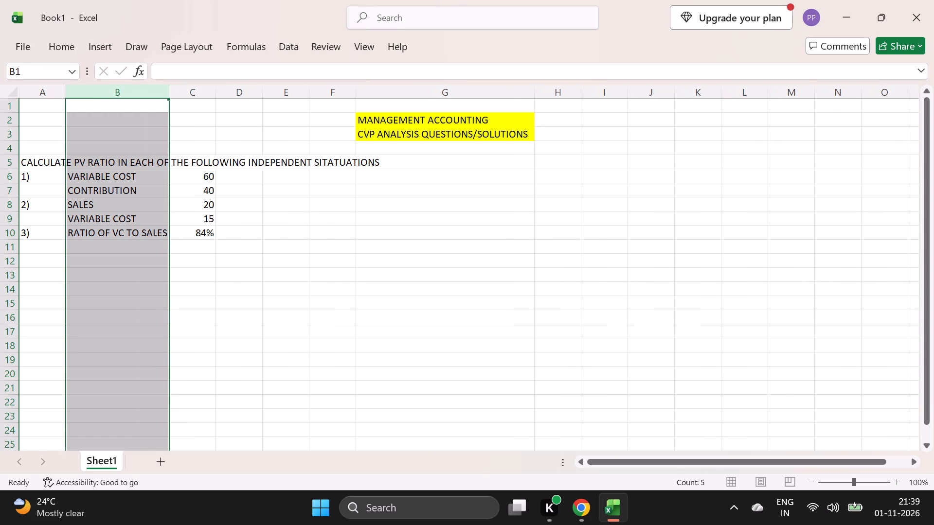
left_click(207, 251)
Enter the item number "4)" in cell A11 for the fourth situation, checking Illustration 5.2 in the PDF.
left_click(587, 502)
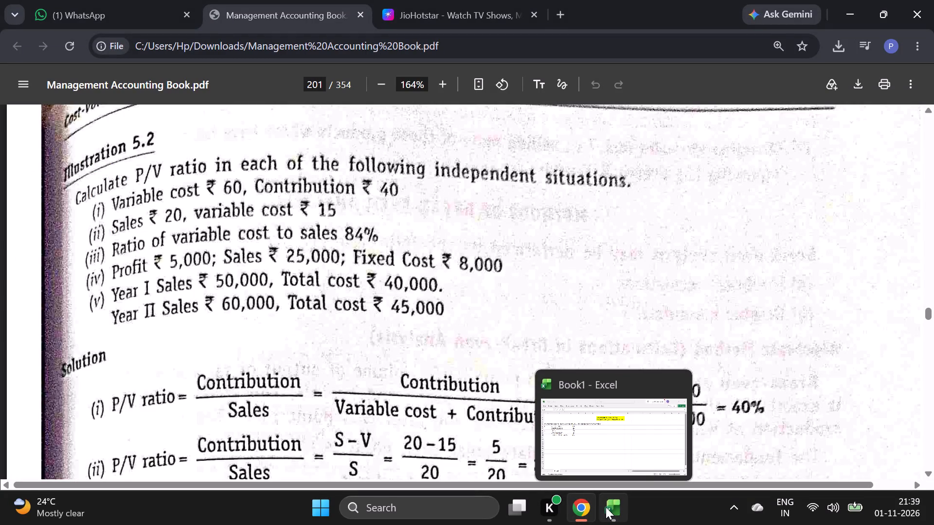
left_click(606, 507)
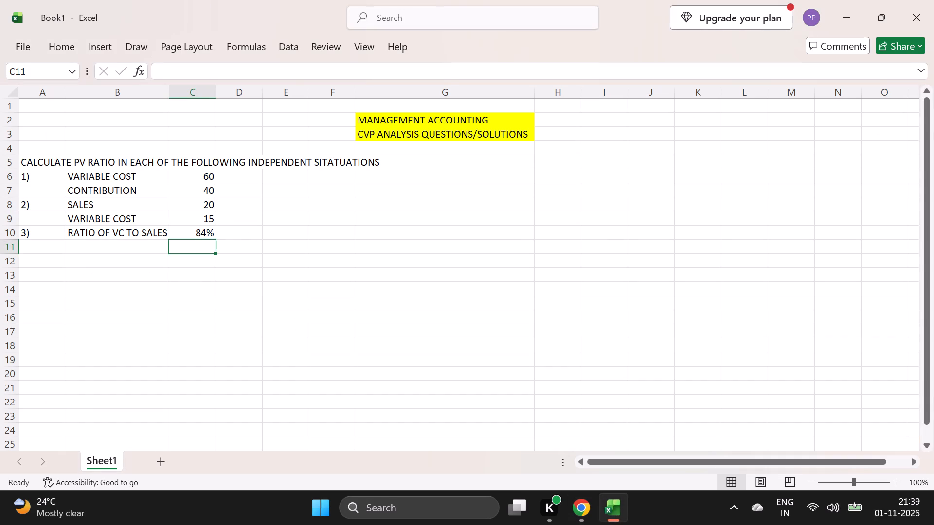
left_click(33, 247)
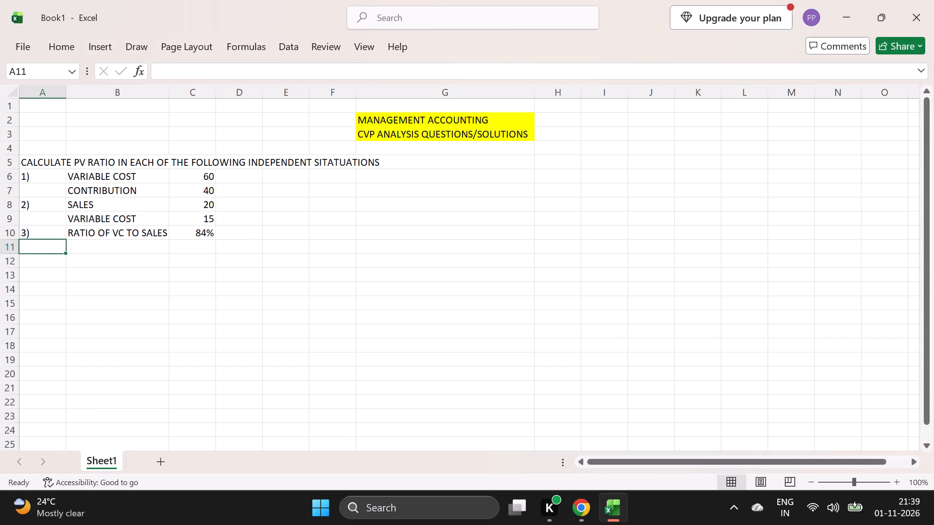
key("4")
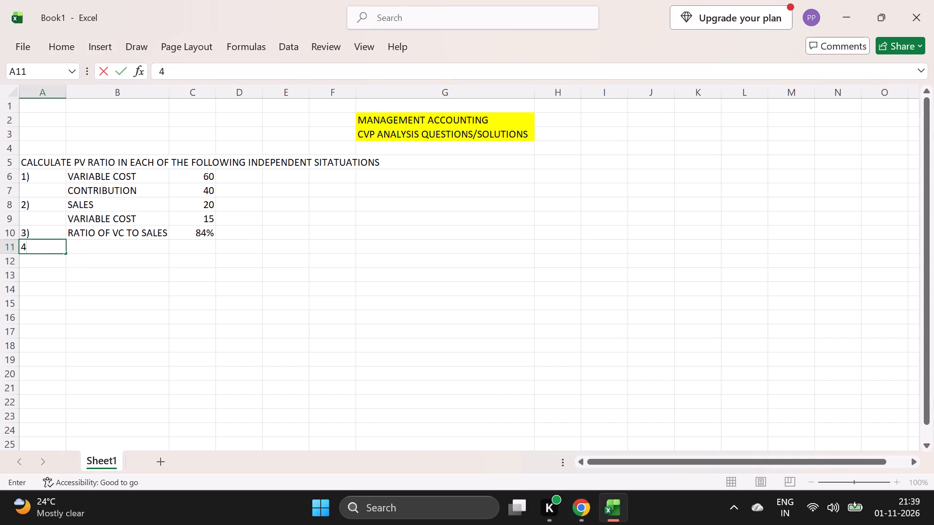
key("0")
key("BackSpace")
key("shift+parenright")
key("Right")
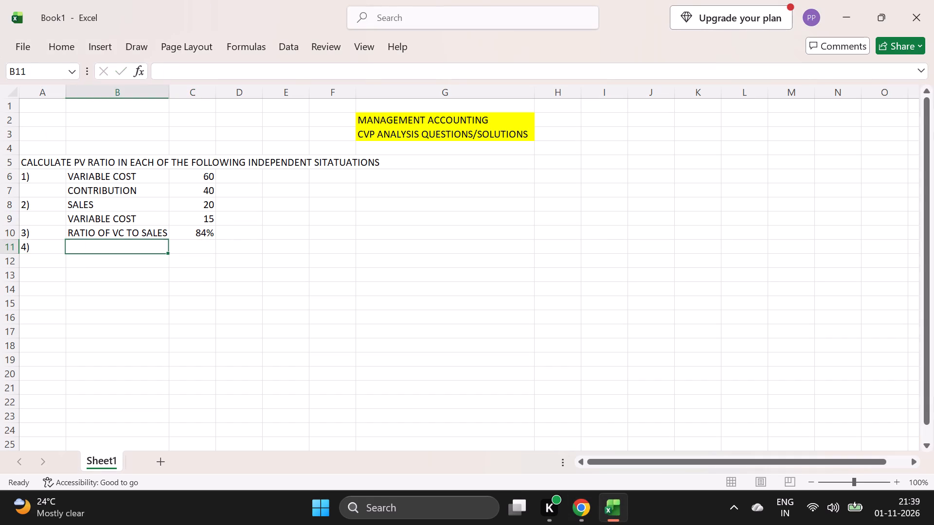
Enter the labels "PROFIT", "SALES" and "FIXED COST" in cells B11 to B13 for situation (iv).
type("PROFIT")
key("space")
key("Down")
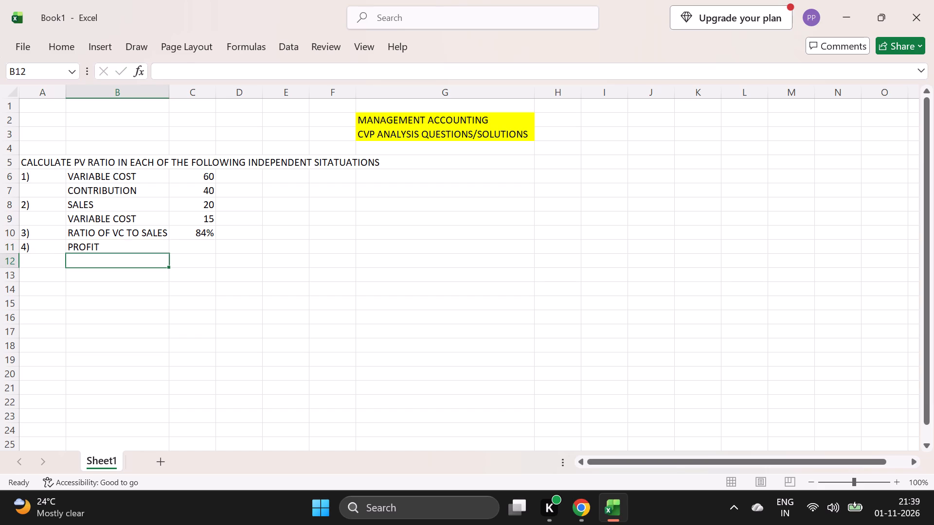
type("SALES")
key("space")
key("Down")
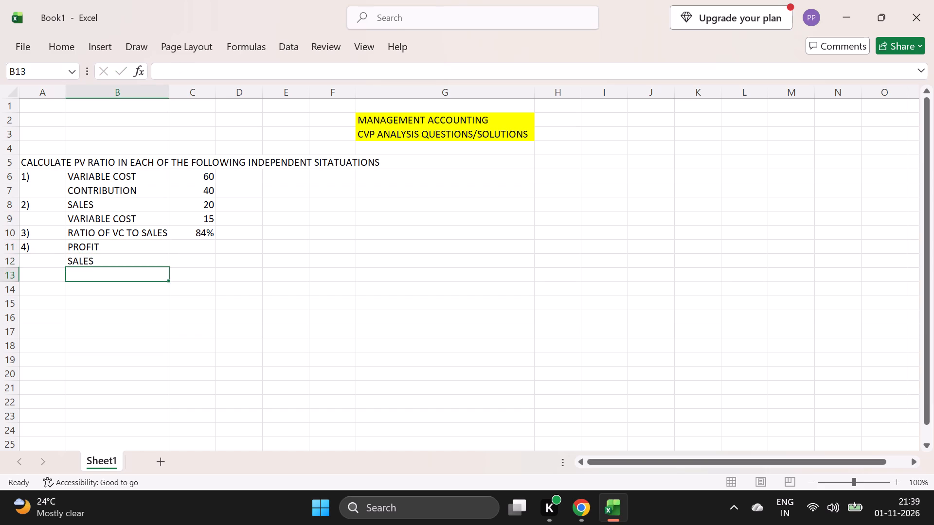
type("FIXED COST")
key("space")
key("Down")
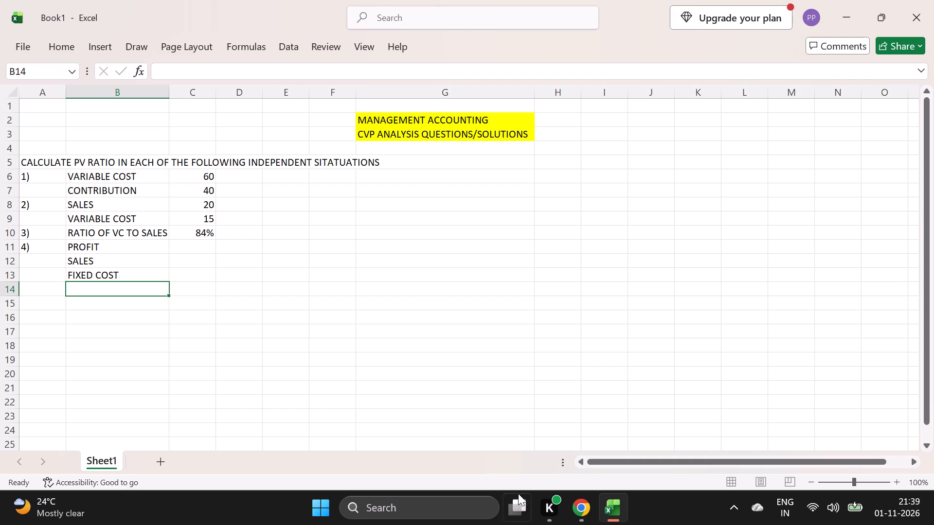
Enter the situation (iv) amounts from the PDF in column C: 5000 in C11, 25000 in C12 and 8000 in C13.
left_click(570, 509)
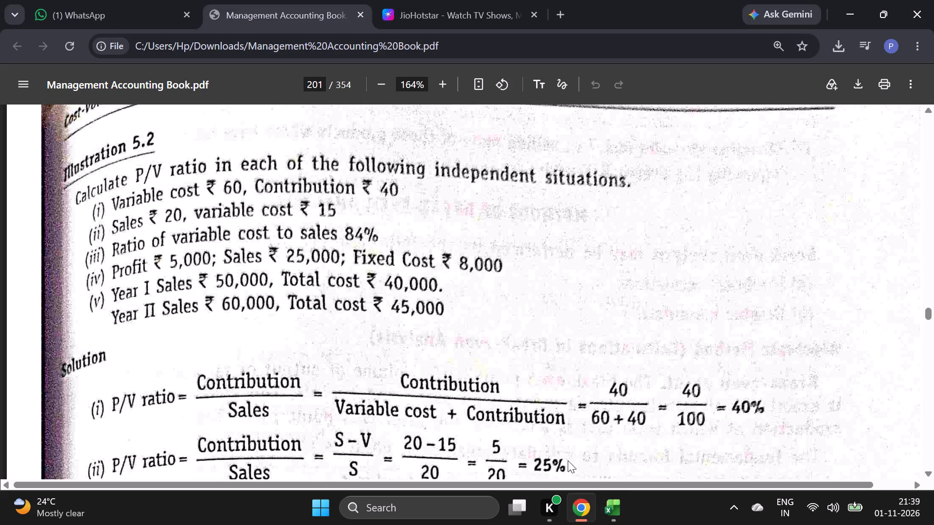
left_click(619, 507)
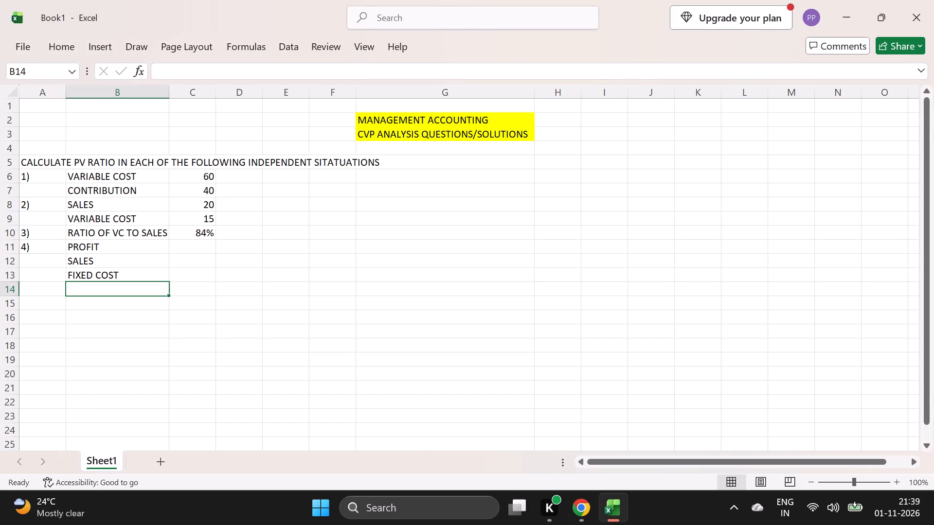
left_click(199, 251)
type("5000")
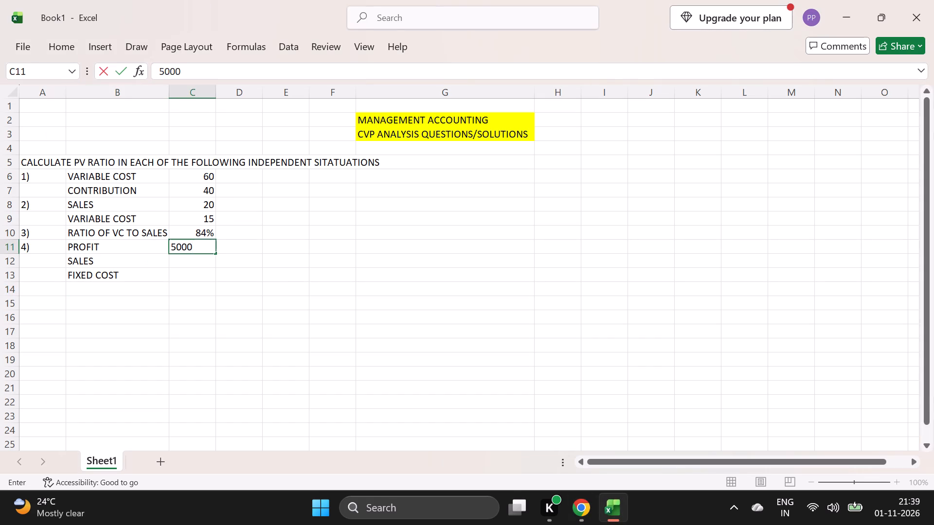
key("Down")
type("25000")
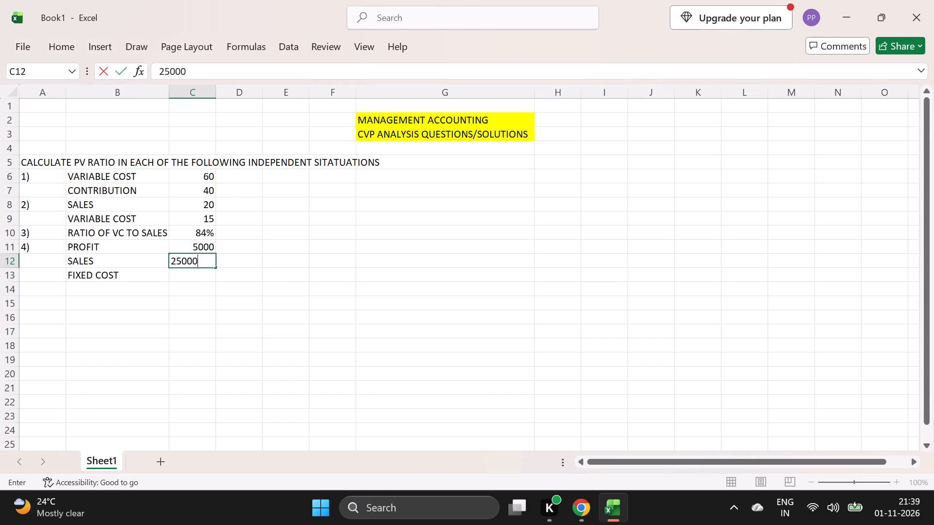
key("Down")
type("8000")
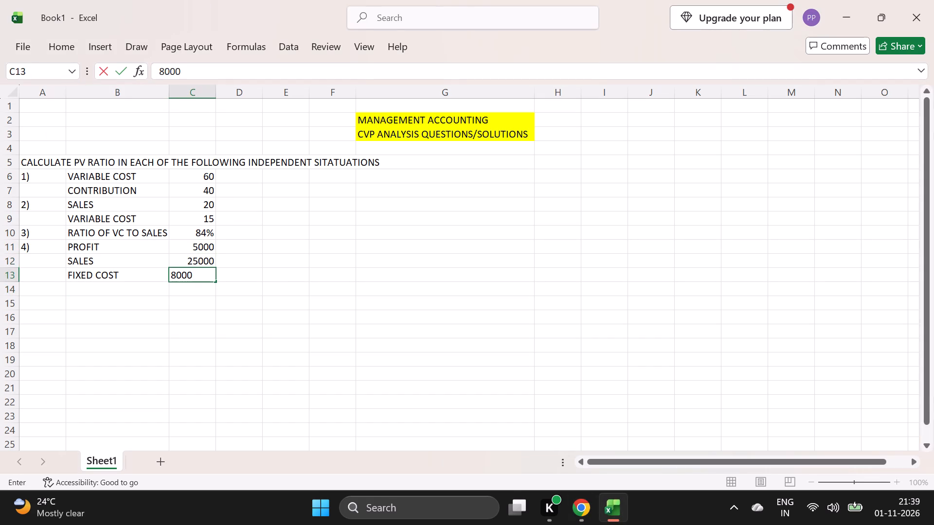
key("Down")
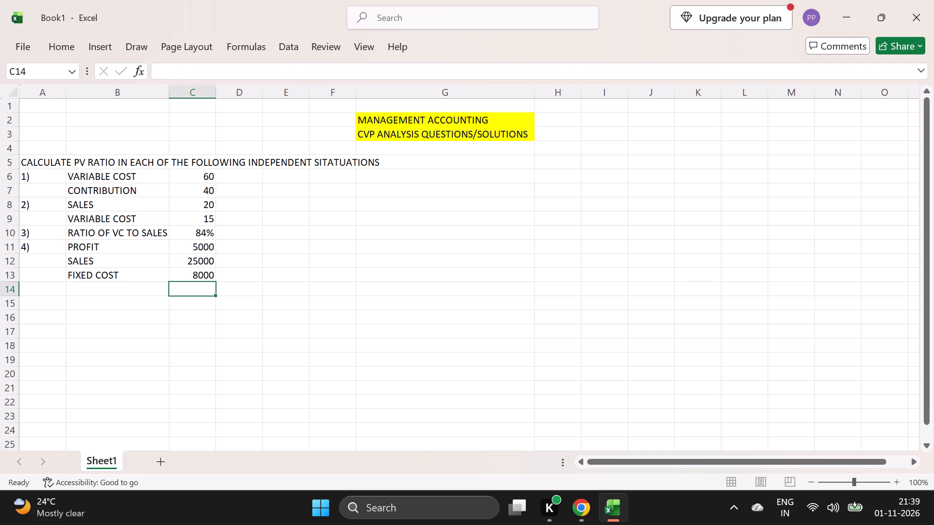
Enter the item number "5)" in cell A14 for the fifth situation, checking Illustration 5.2 in the PDF.
left_click(580, 506)
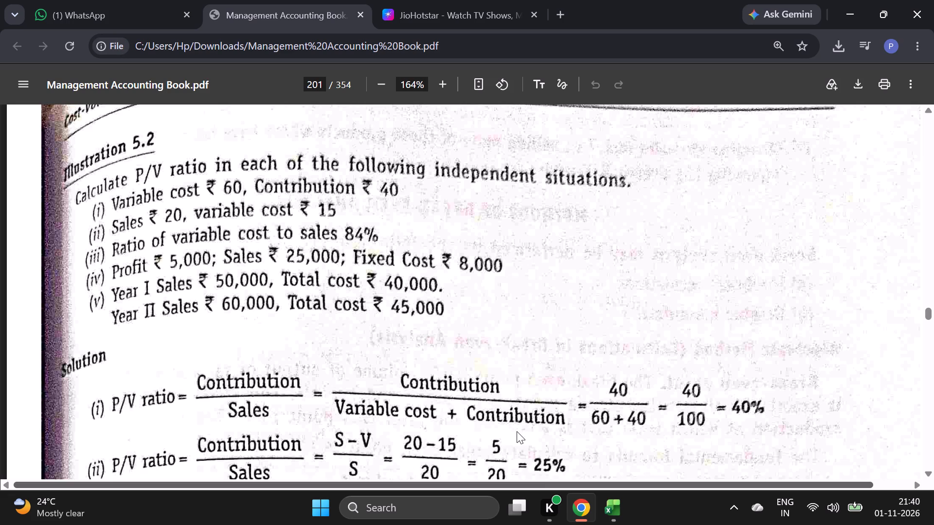
left_click(615, 519)
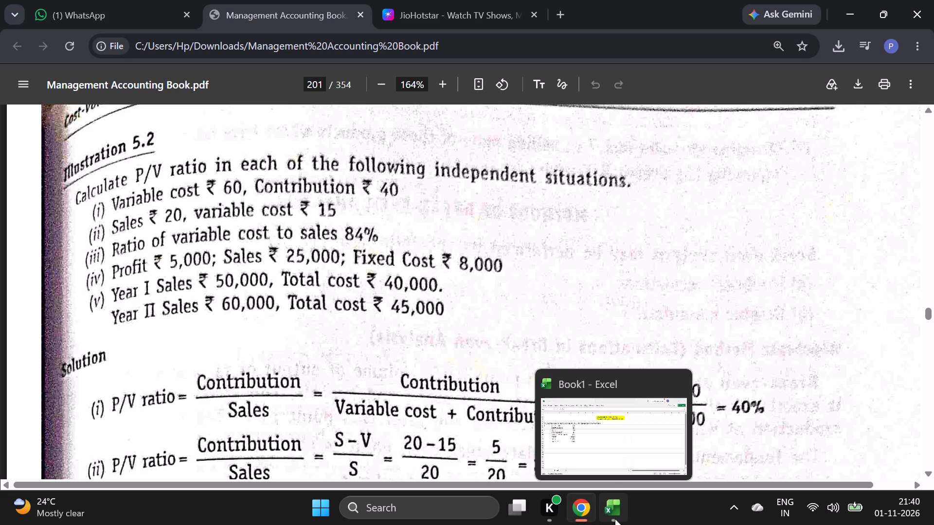
left_click(35, 289)
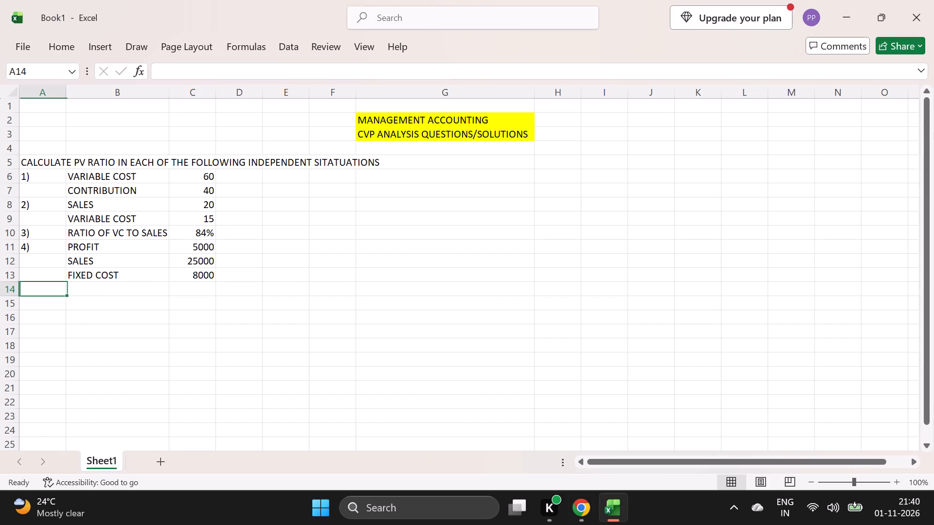
key("5")
key("shift+parenright")
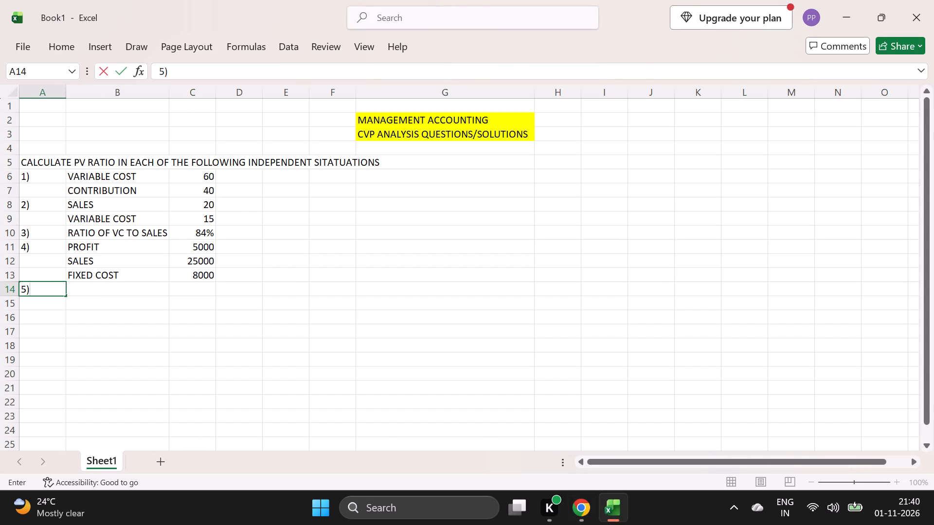
key("Right")
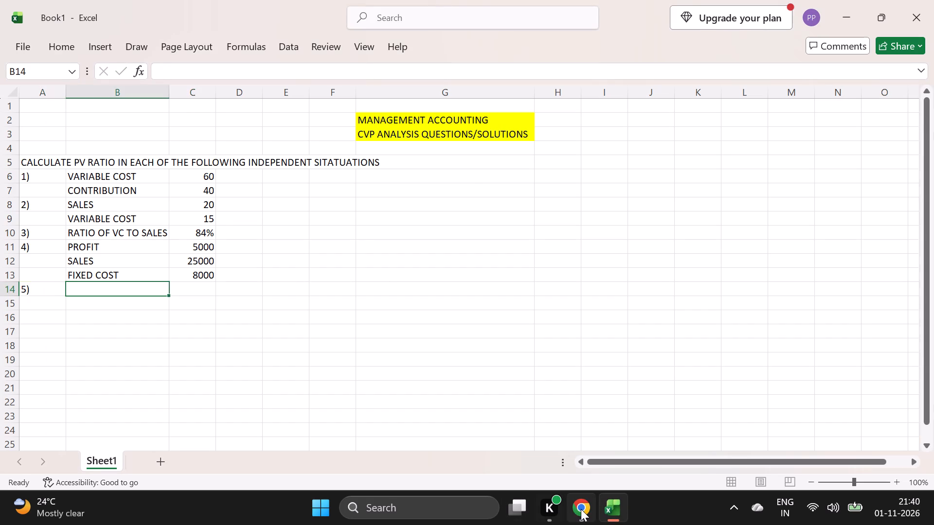
Enter "YEAR 1" in cell B14 and "YEAR 2" in cell B16, following situation (v) in the PDF.
left_click(581, 509)
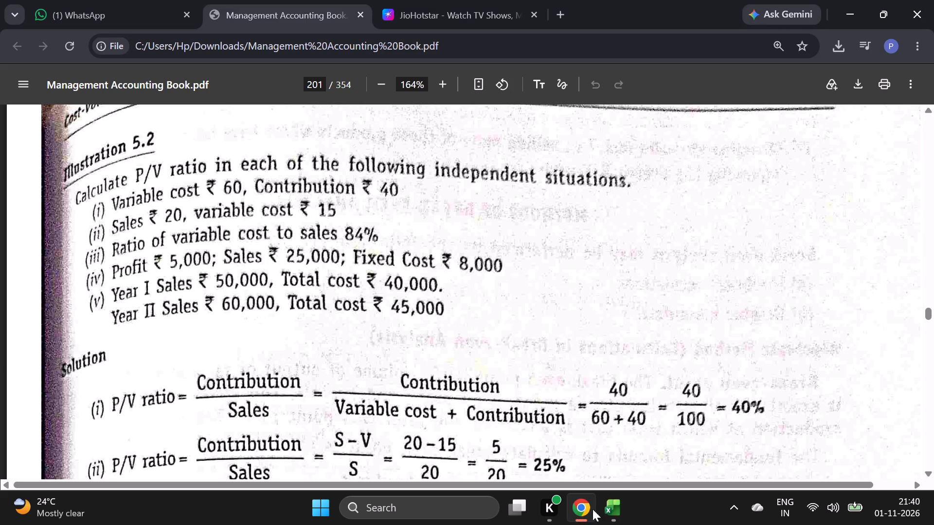
left_click(617, 513)
type("YEAR 1")
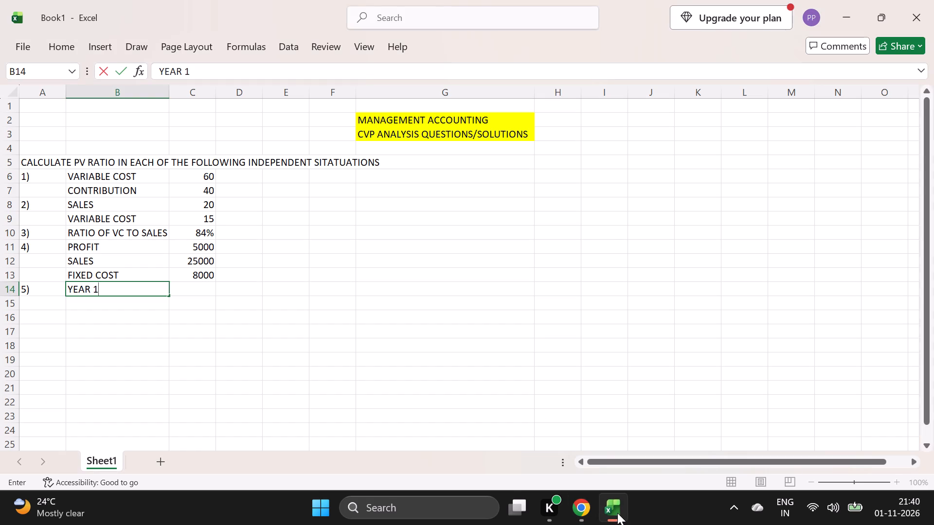
key("Down")
key("Down")
type("YEAR 2")
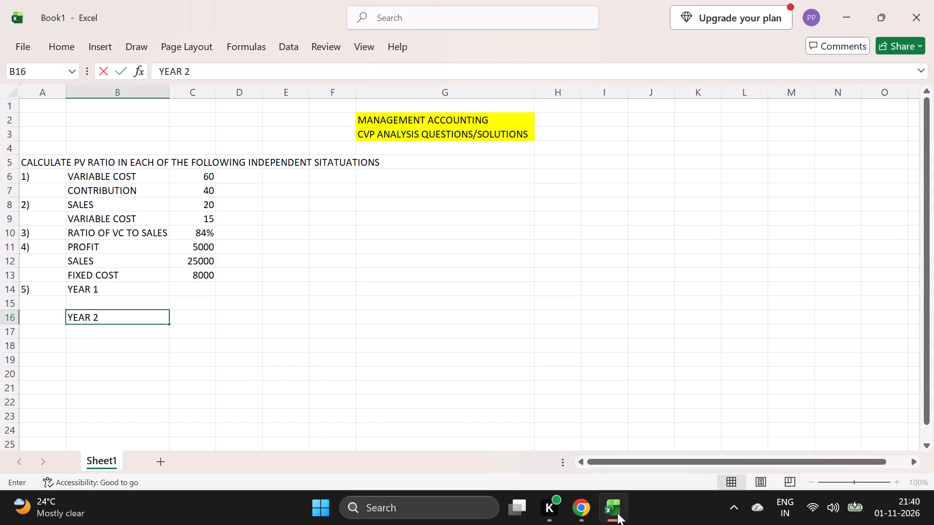
Enter the Year 1 labels "SALES" in cell C14 and "TOTAL COST" in cell C15, following situation (v) in the PDF.
left_click(566, 518)
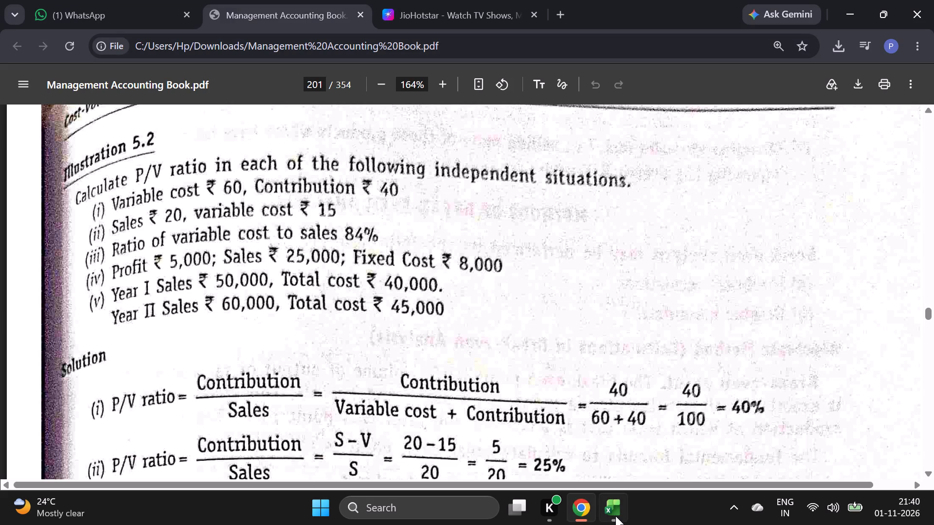
left_click(615, 516)
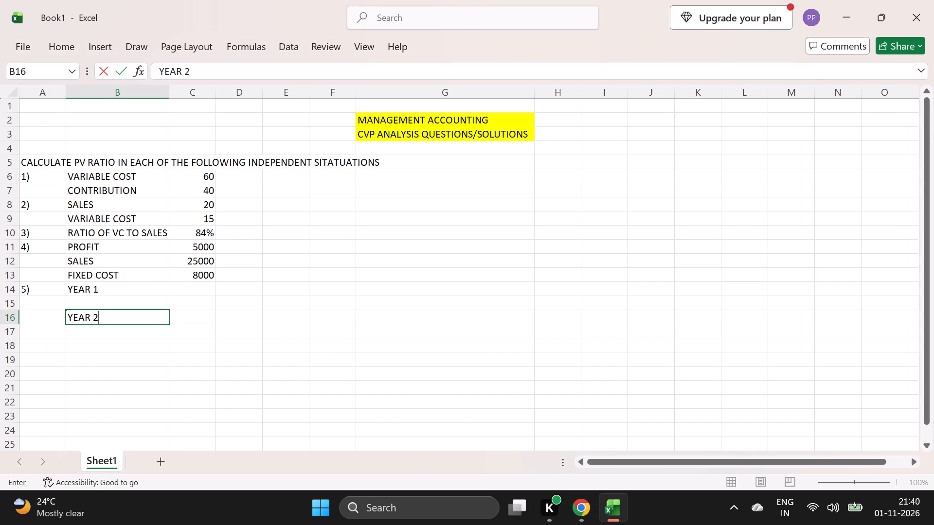
left_click(191, 294)
type("SALES")
key("space")
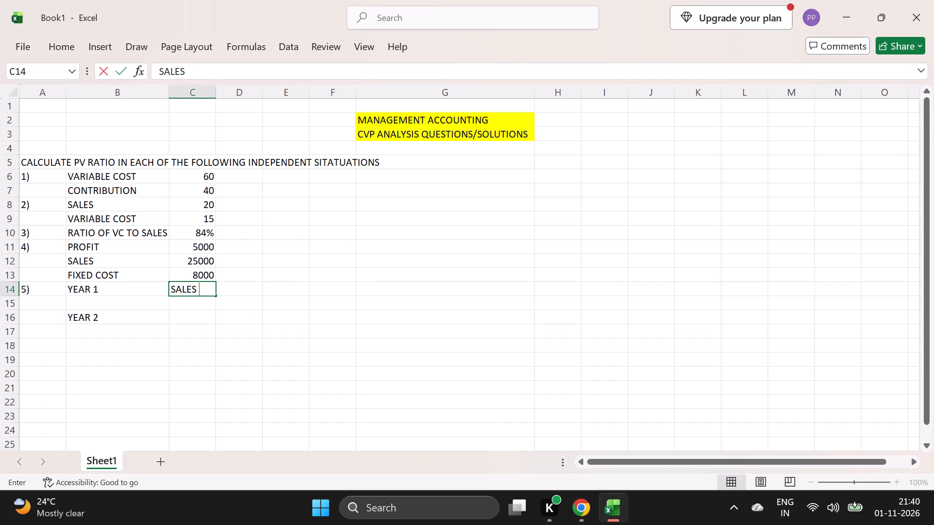
left_click(582, 510)
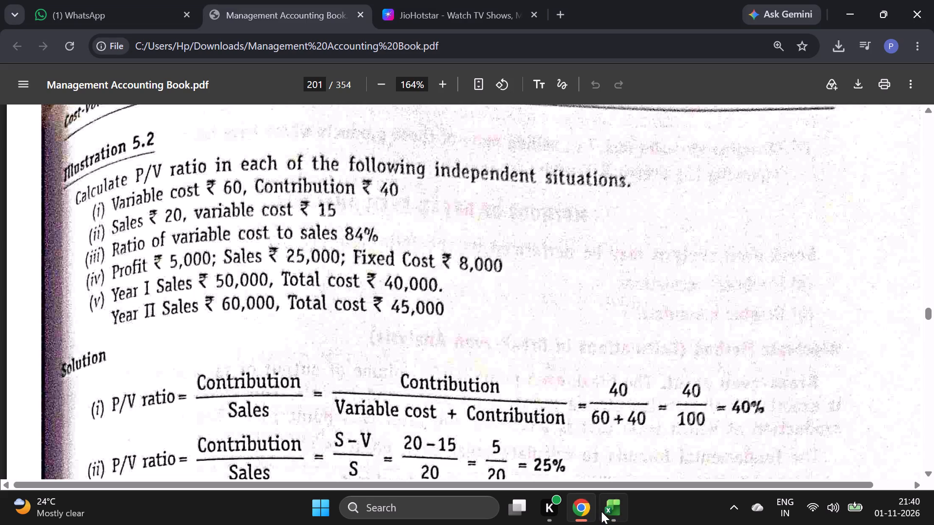
left_click(608, 511)
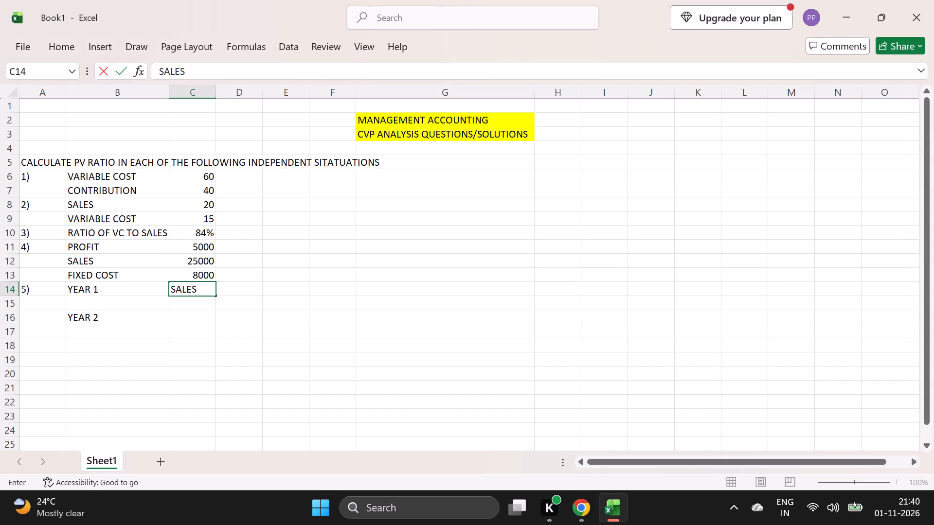
left_click(187, 306)
type("TOTAL")
key("space")
type("COST")
Enter the Year 2 labels "SALES" in cell C16 and "TOTAL COST" in cell C17.
left_click(191, 320)
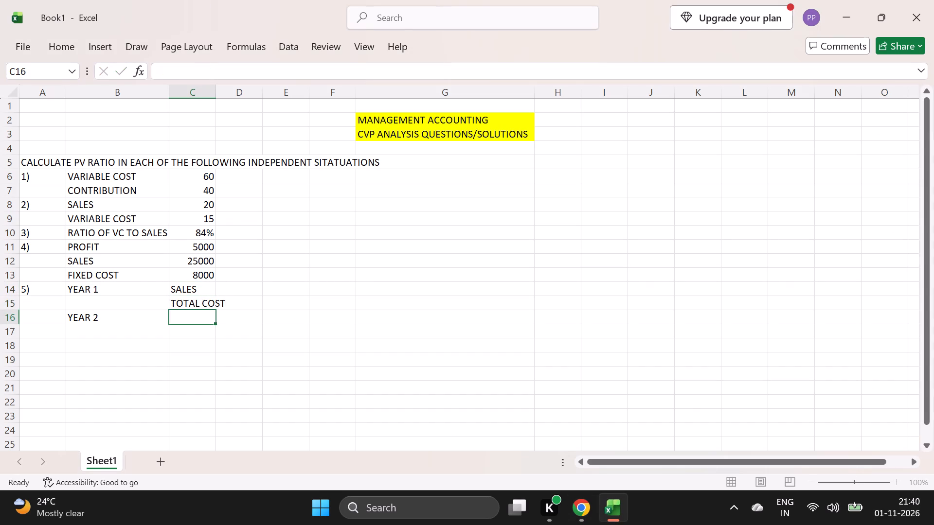
type("SALES")
key("space")
key("Down")
type("TOTAL COST")
key("Down")
Widen column C so the "TOTAL COST" labels fit inside it.
key("Right")
key("Up")
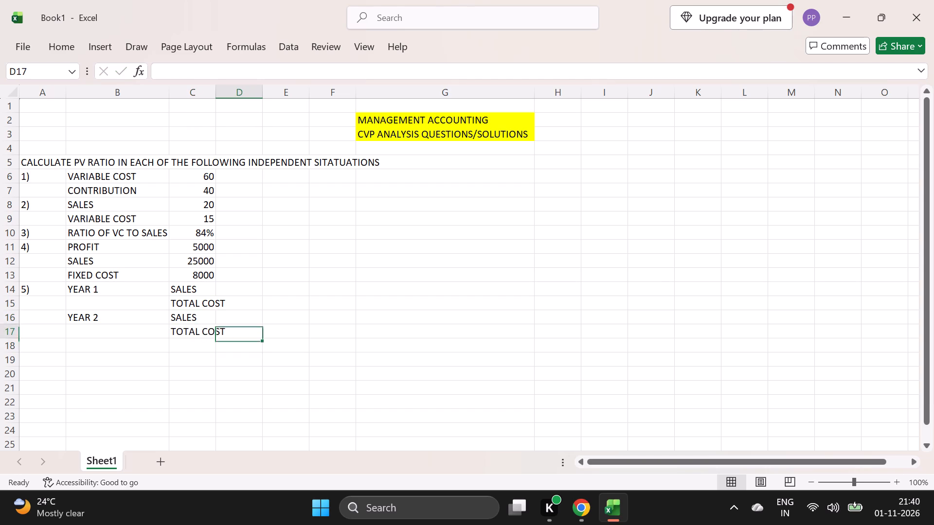
key("Up")
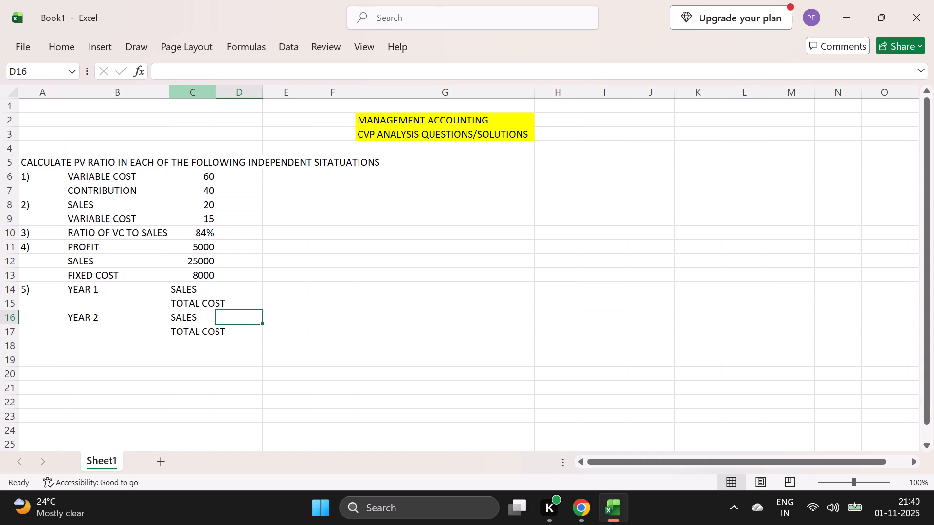
left_click_drag(214, 96, 228, 95)
Enter the Year 1 amounts of situation (v) from the PDF: 50000 in cell D14 and 40000 in cell D15.
left_click(246, 291)
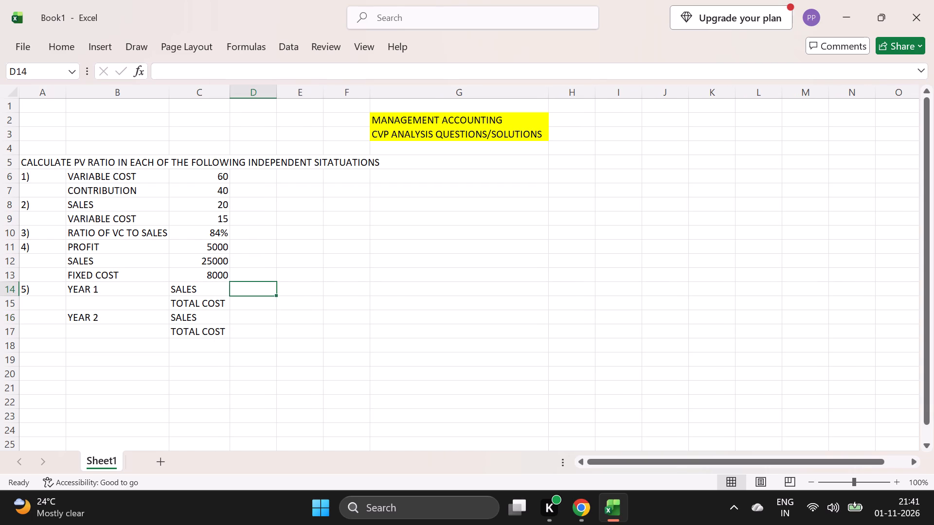
left_click(574, 516)
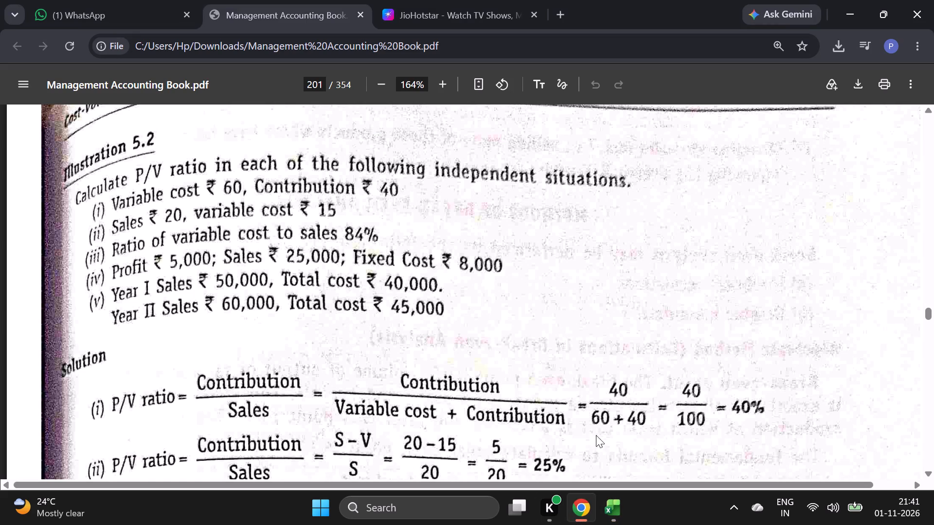
left_click(614, 502)
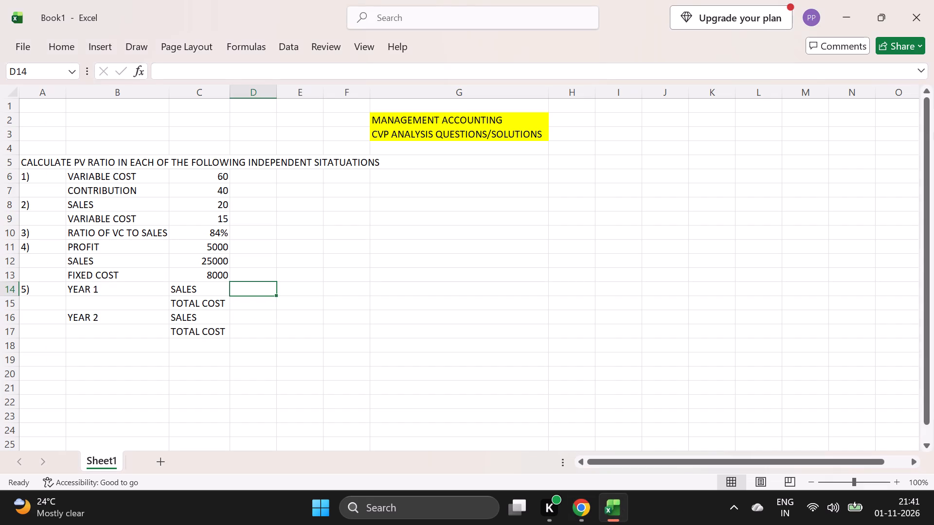
type("50000")
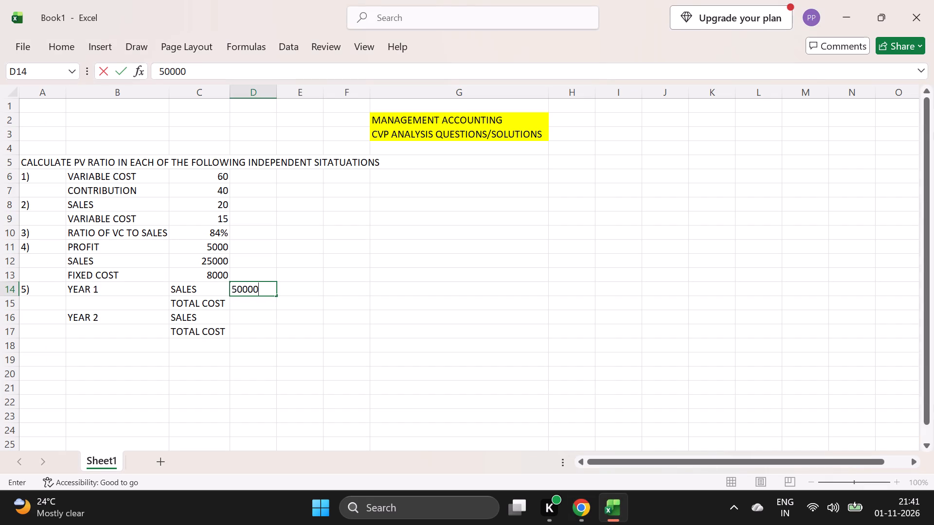
key("Down")
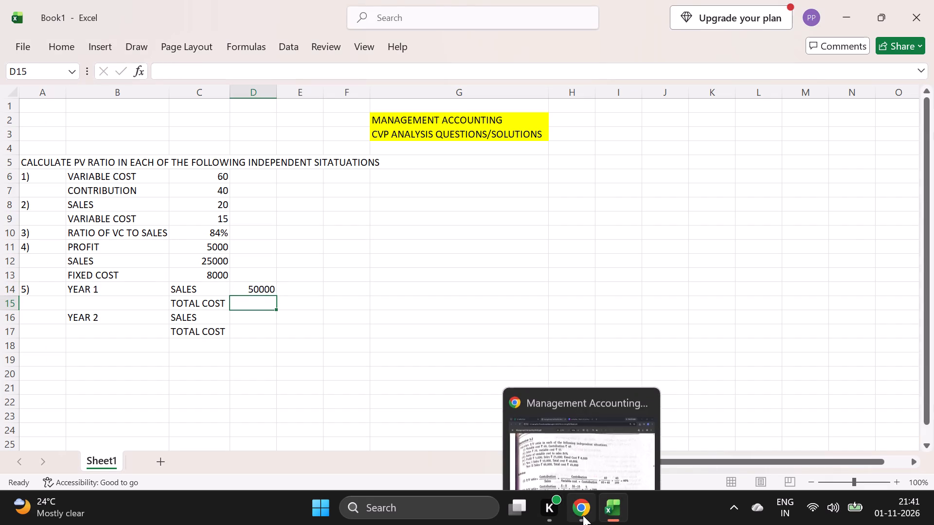
left_click(583, 515)
left_click(611, 520)
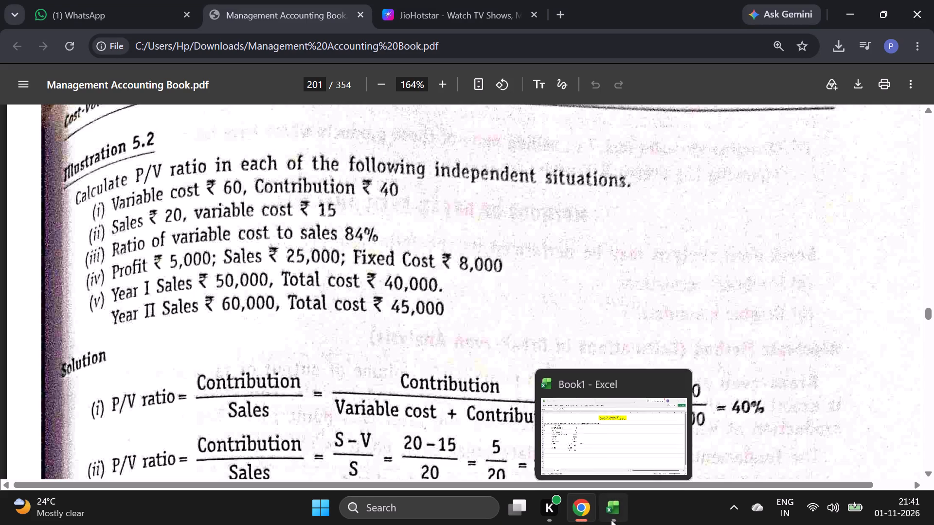
type("40000")
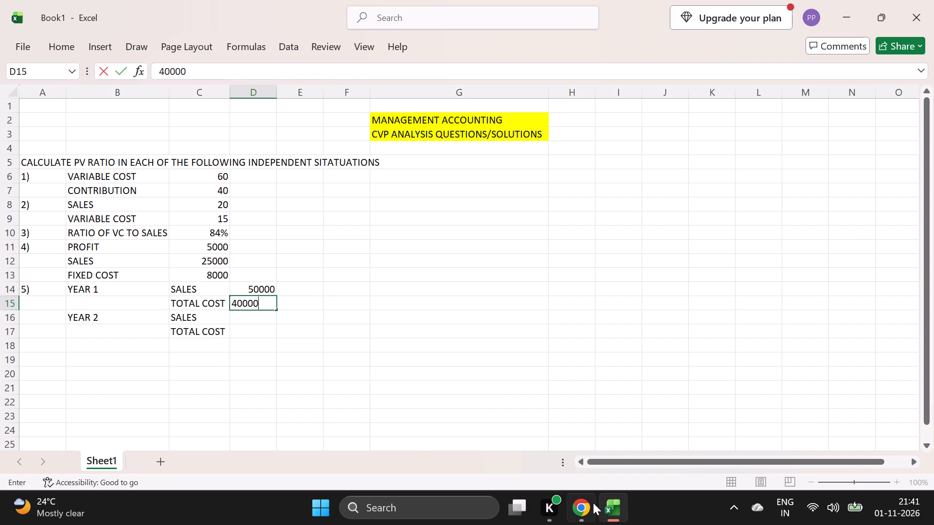
Enter the Year 2 amounts of situation (v), 60000 in cell D16 and 45000 in cell D17, checking them against the PDF.
left_click(593, 503)
left_click(609, 509)
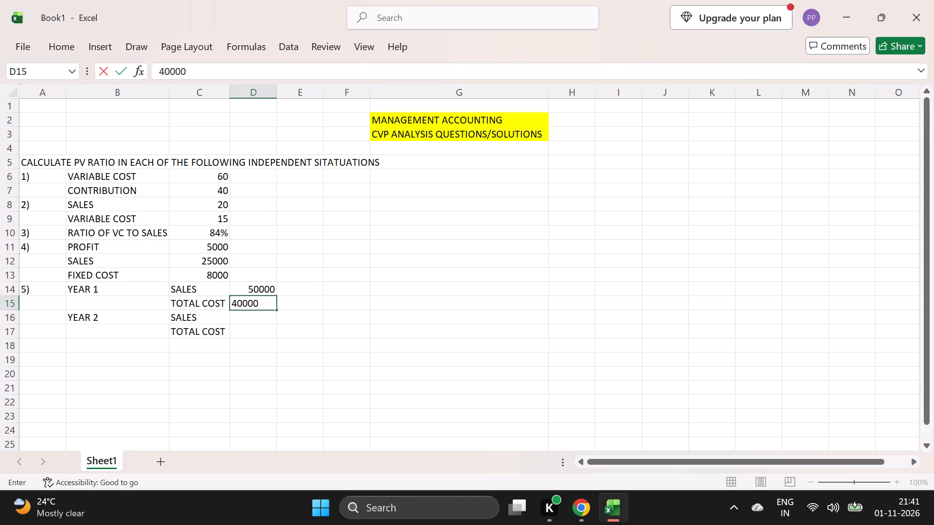
left_click(245, 322)
type("60000")
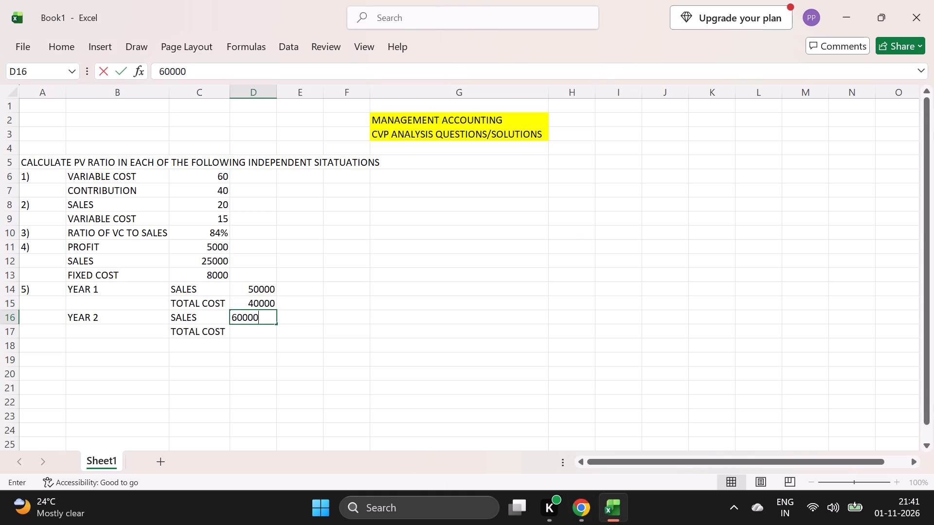
key("Down")
type("45000")
key("Down")
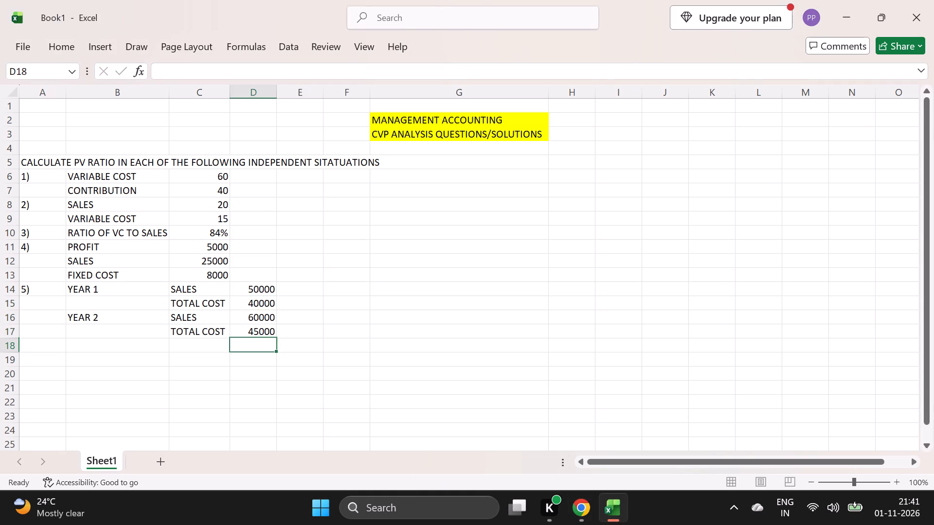
key("Left")
key("Left")
key("Left")
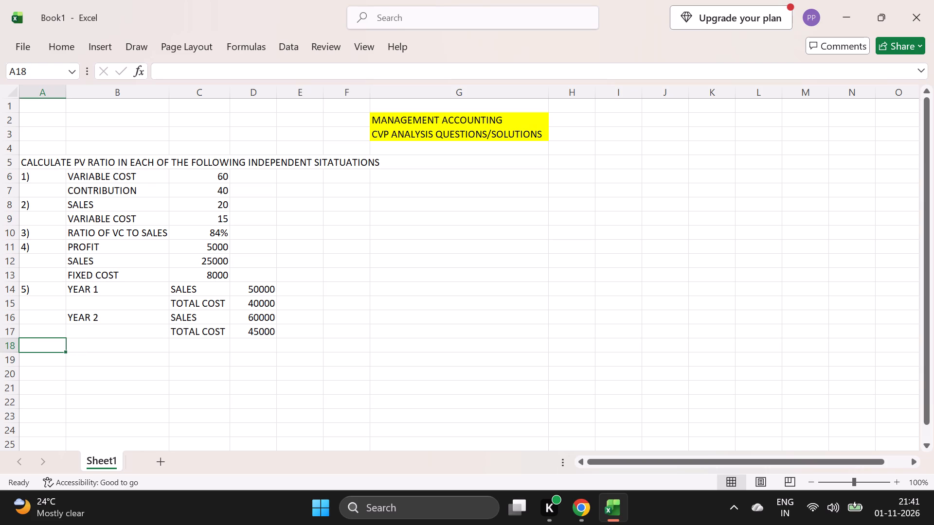
left_click(586, 518)
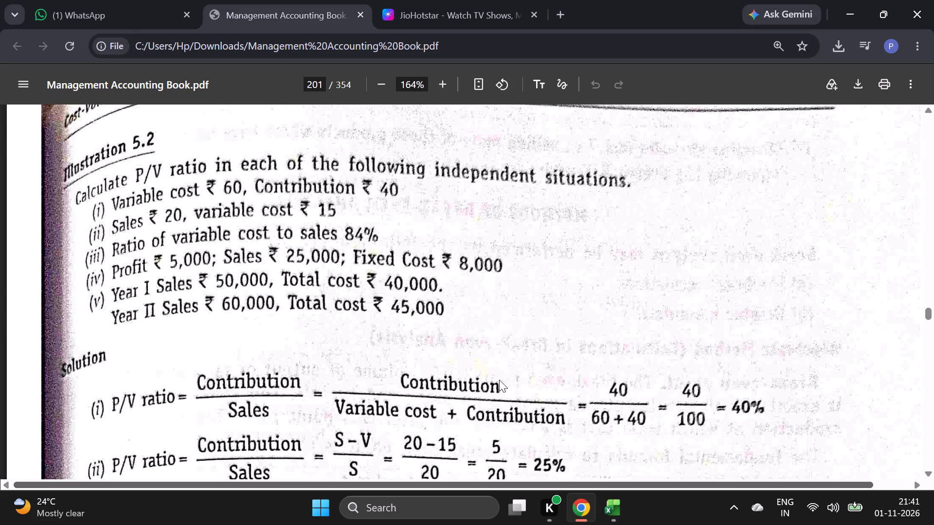
left_click(615, 502)
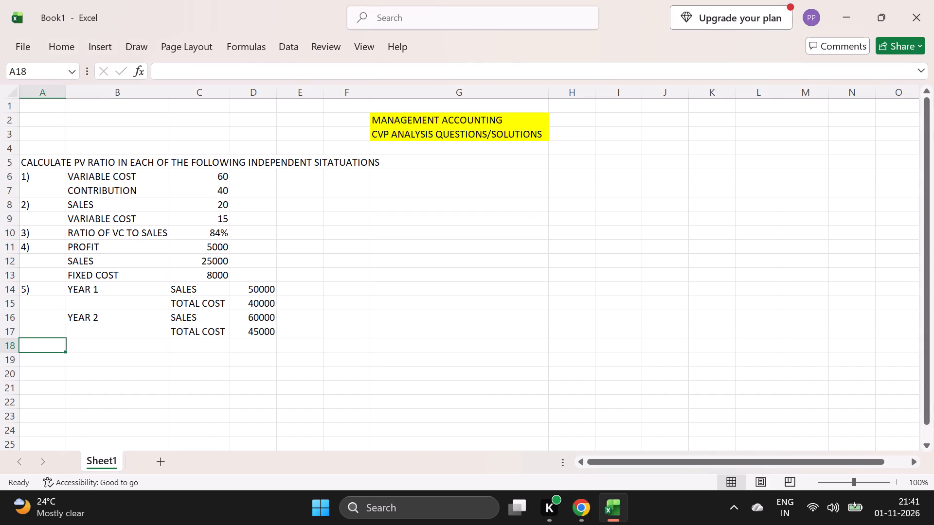
Apply the 40% - Accent4 cell style to the question block A5:F17, widening column F to fit the row 5 heading.
left_click_drag(29, 158, 300, 329)
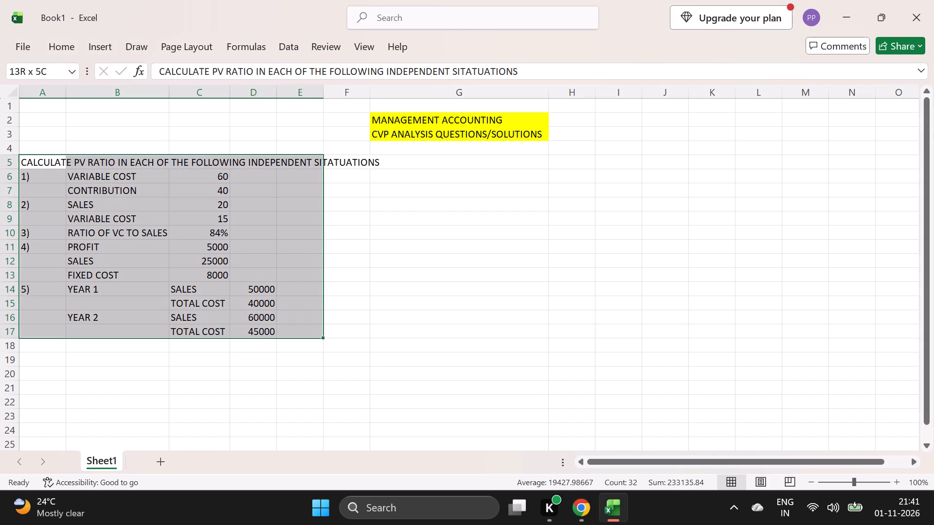
left_click_drag(300, 329, 379, 334)
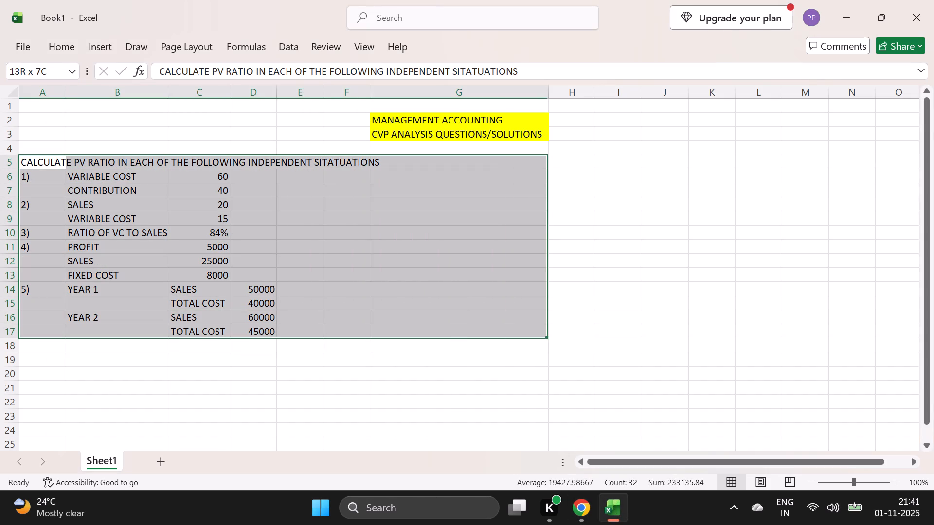
left_click_drag(379, 334, 368, 337)
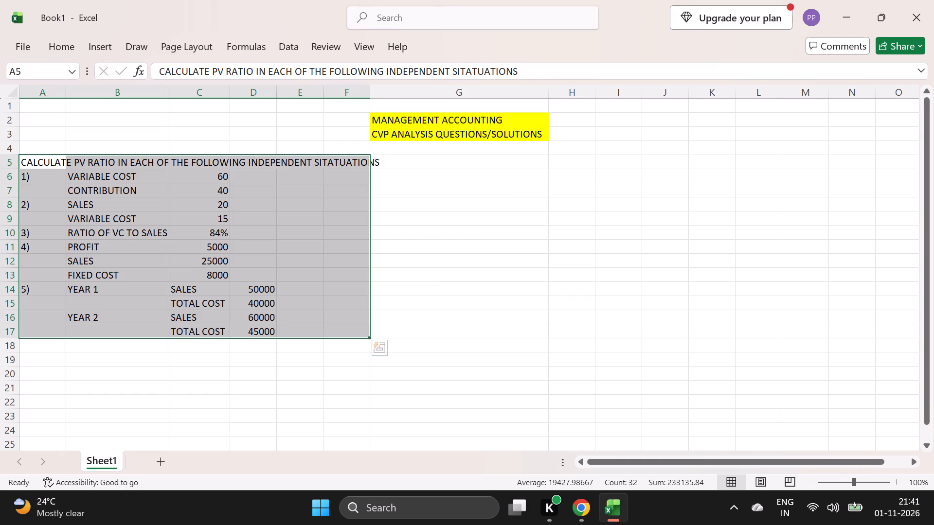
left_click_drag(367, 97, 378, 102)
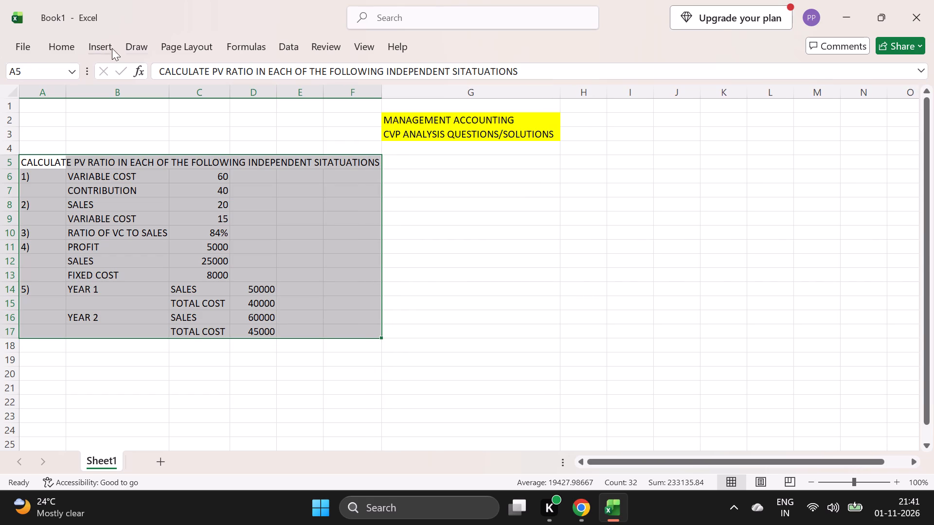
left_click(96, 44)
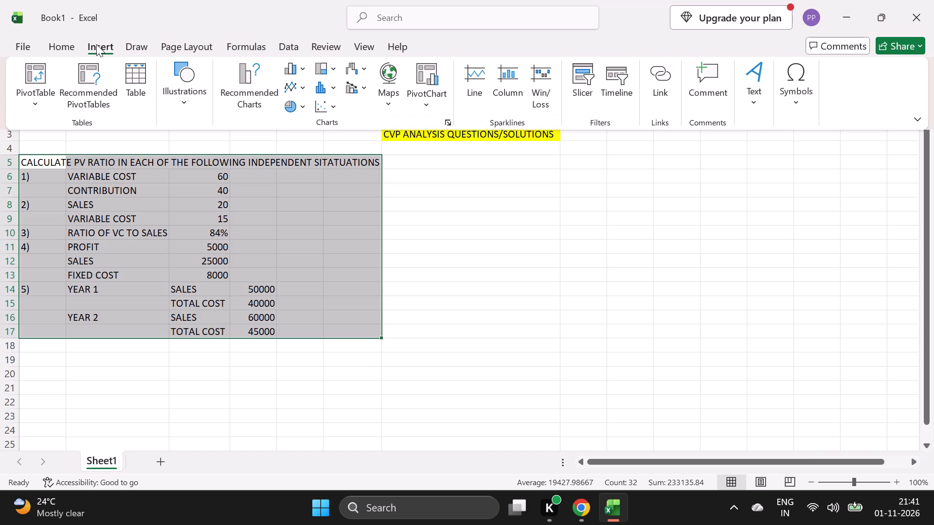
left_click(65, 47)
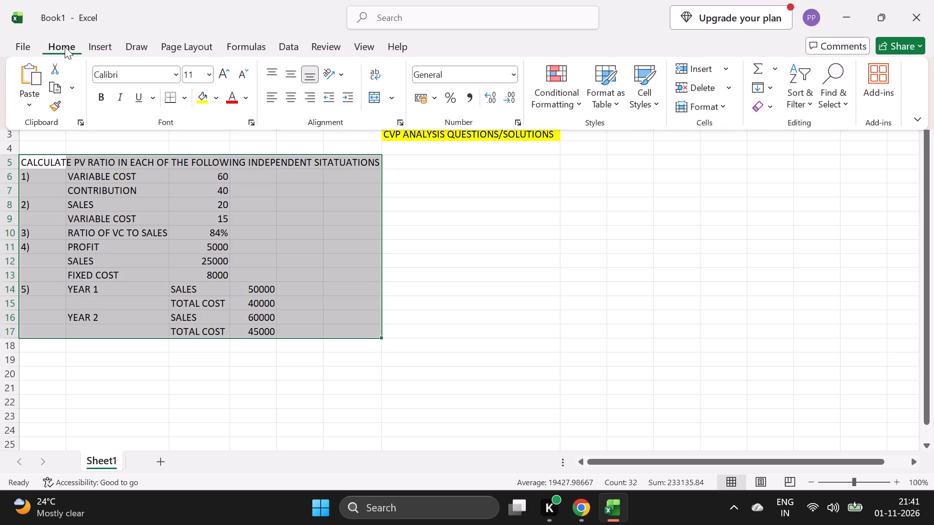
left_click(72, 86)
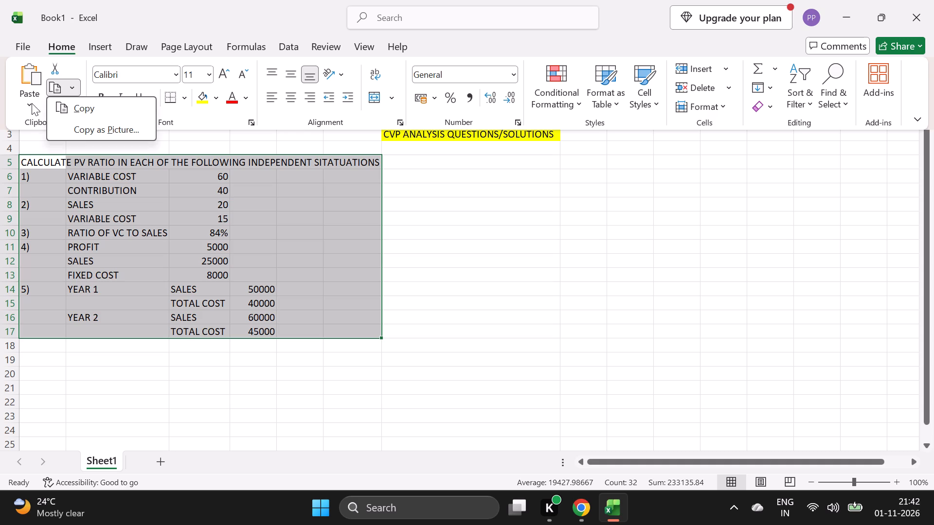
left_click(32, 103)
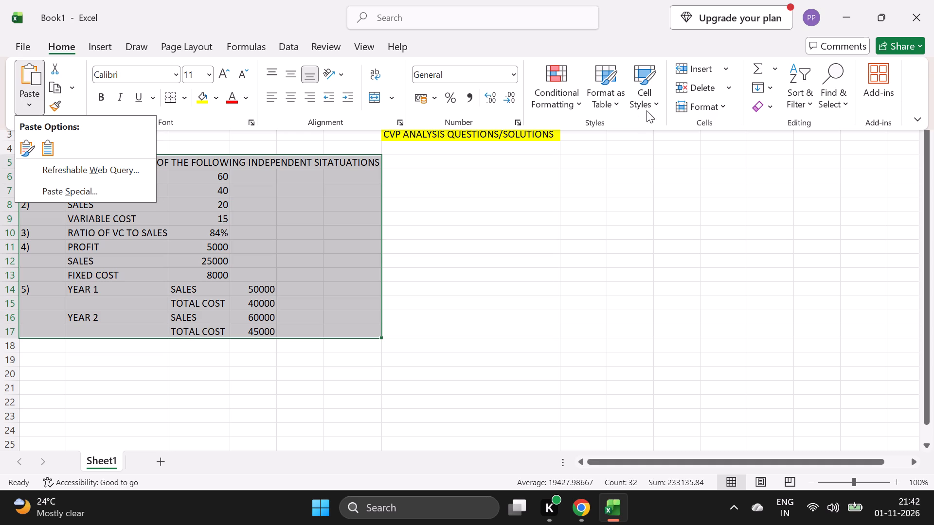
left_click(656, 101)
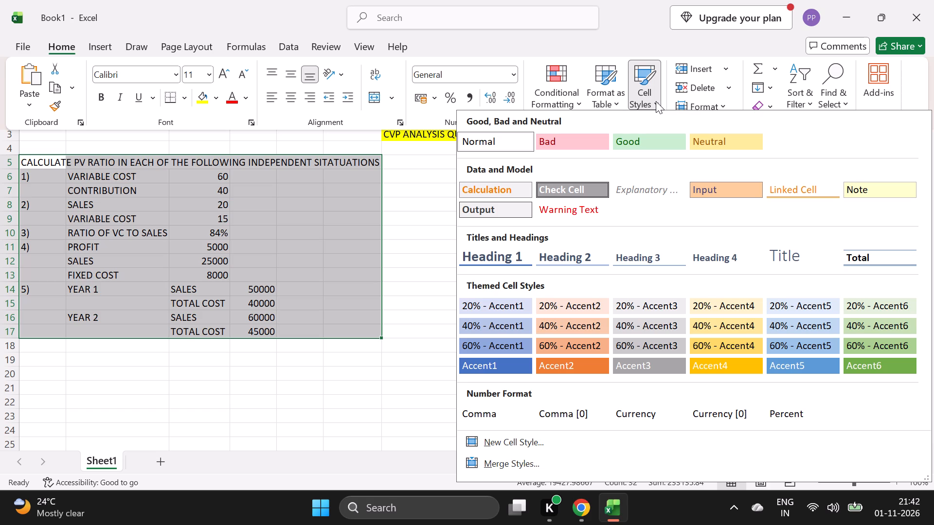
scroll(530, 337, "down", 1)
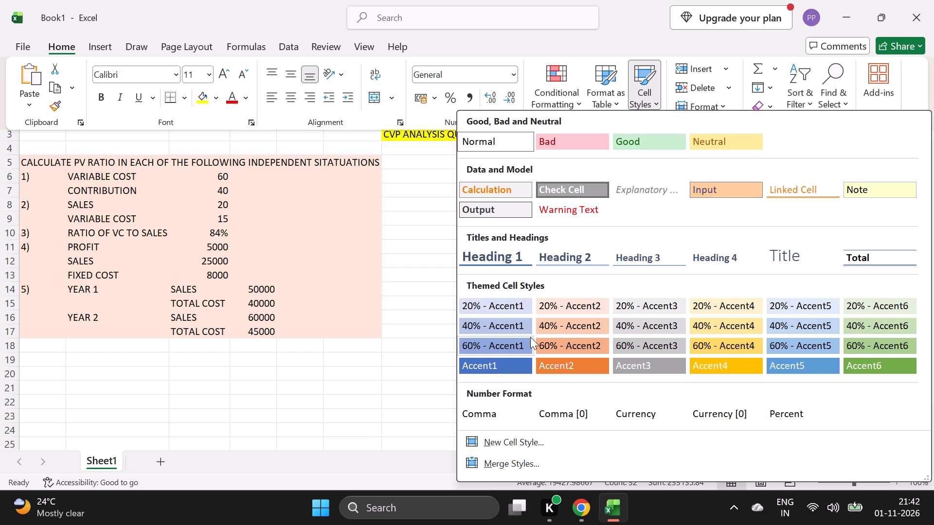
scroll(530, 337, "down", 1)
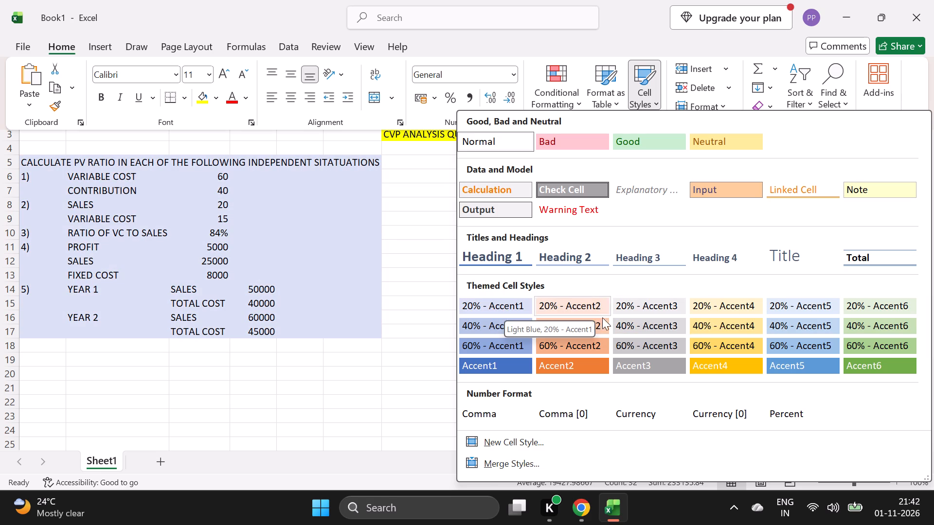
left_click(732, 326)
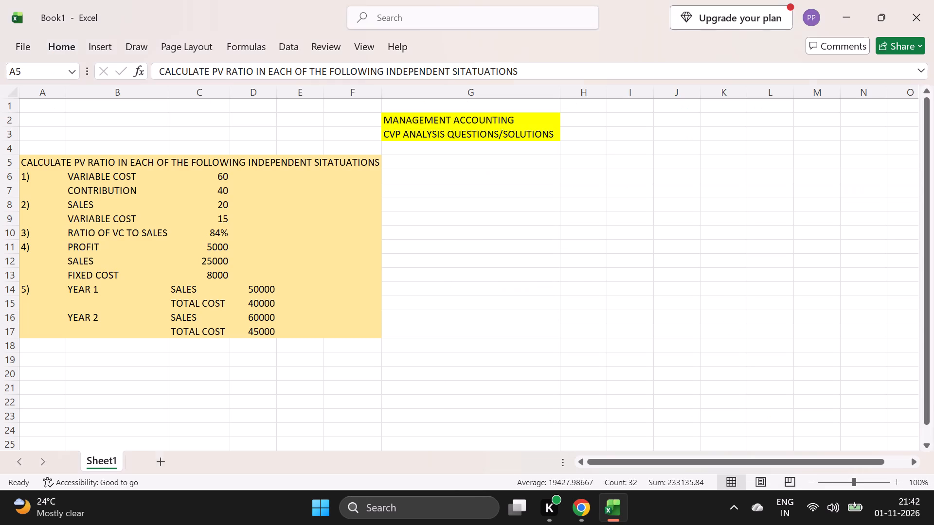
left_click(528, 315)
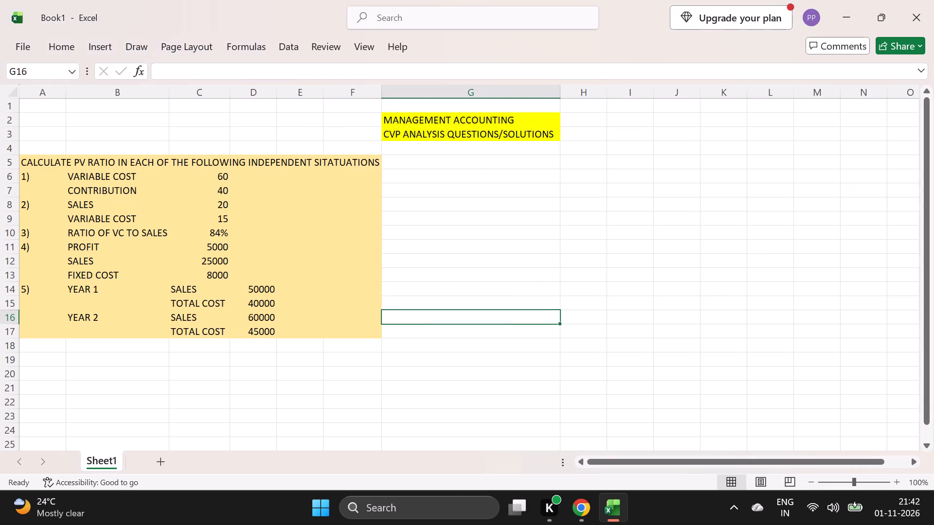
scroll(394, 261, "down", 1)
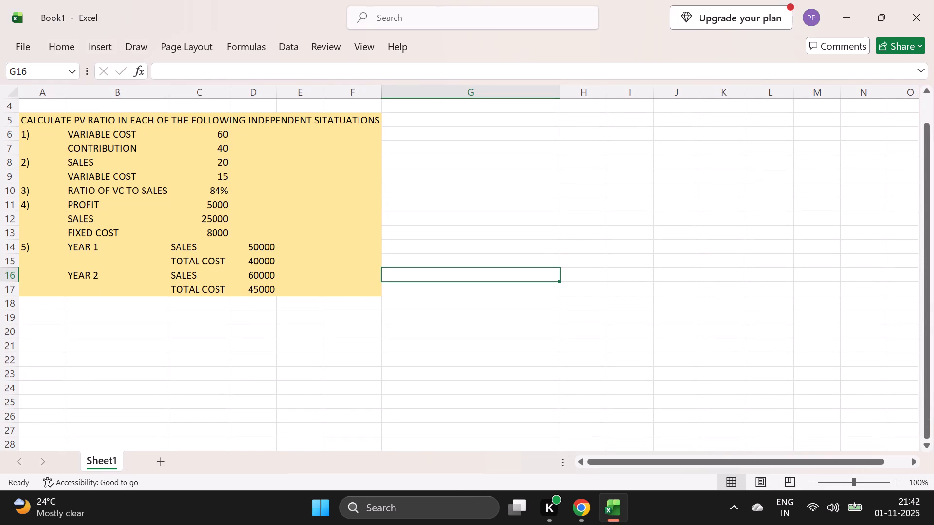
Enter the heading SOLUTION in cell A19, below the question block.
left_click(250, 248)
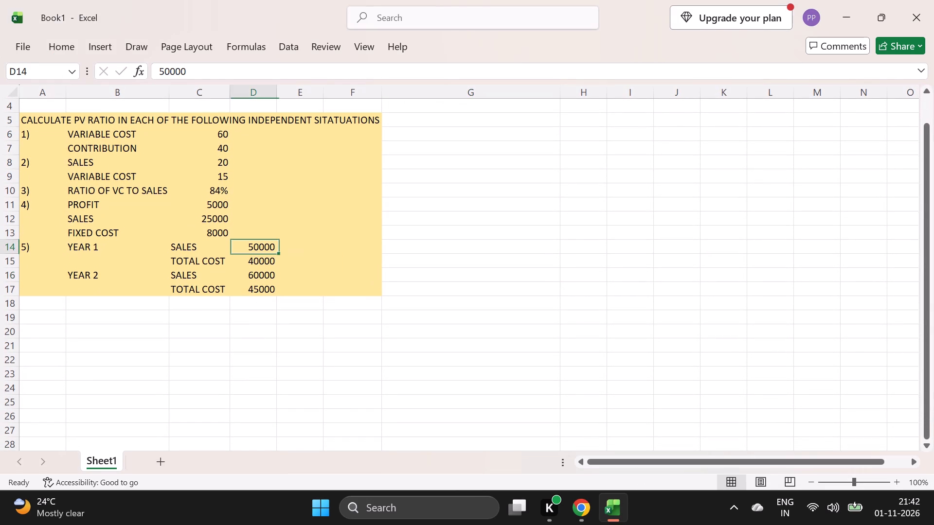
left_click(43, 321)
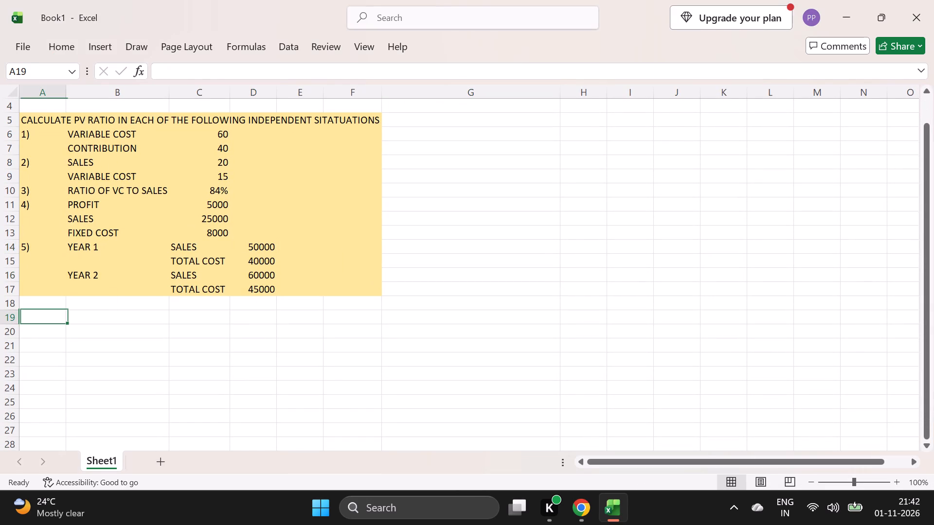
type("SOLIUT")
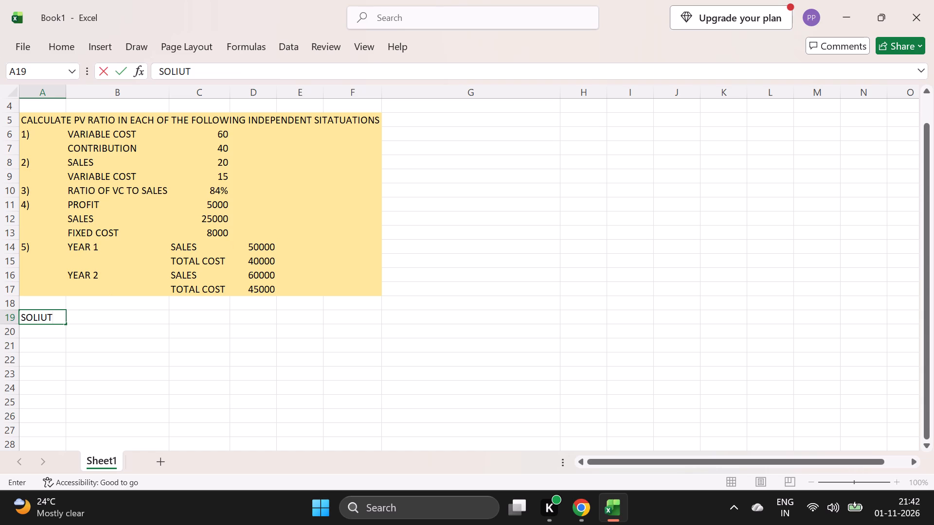
key("BackSpace")
key("BackSpace")
key("BackSpace")
type("UTION")
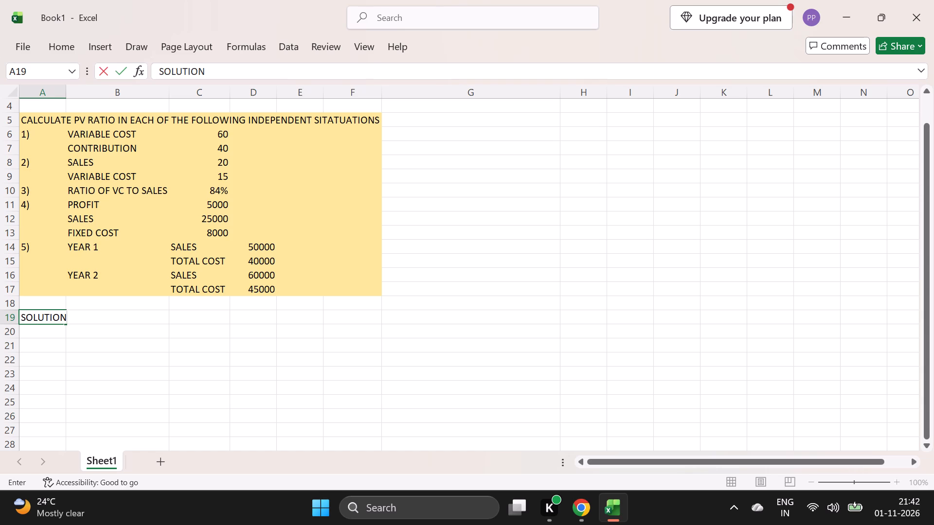
key("space")
key("Right")
Enter the heading QUESTION 1 in cell A4 above the question block and widen column A to fit it.
scroll(43, 321, "up", 1)
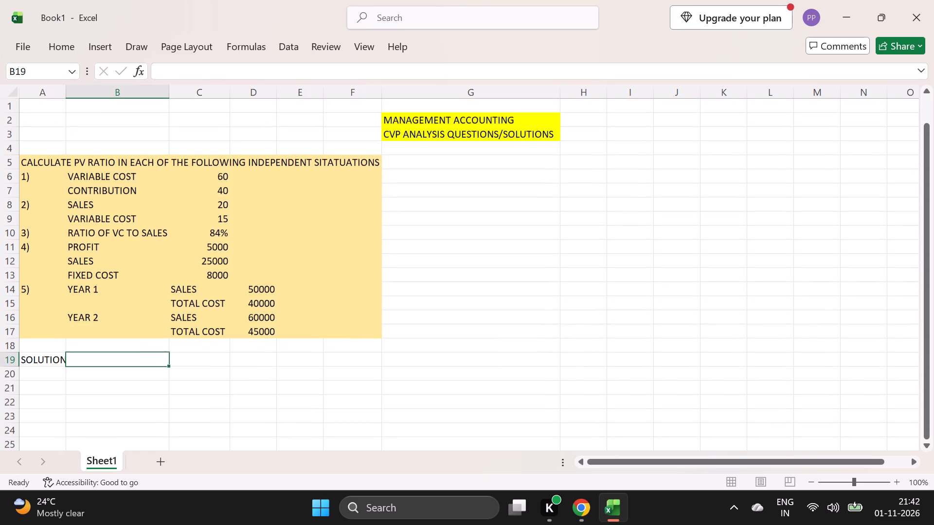
left_click(37, 146)
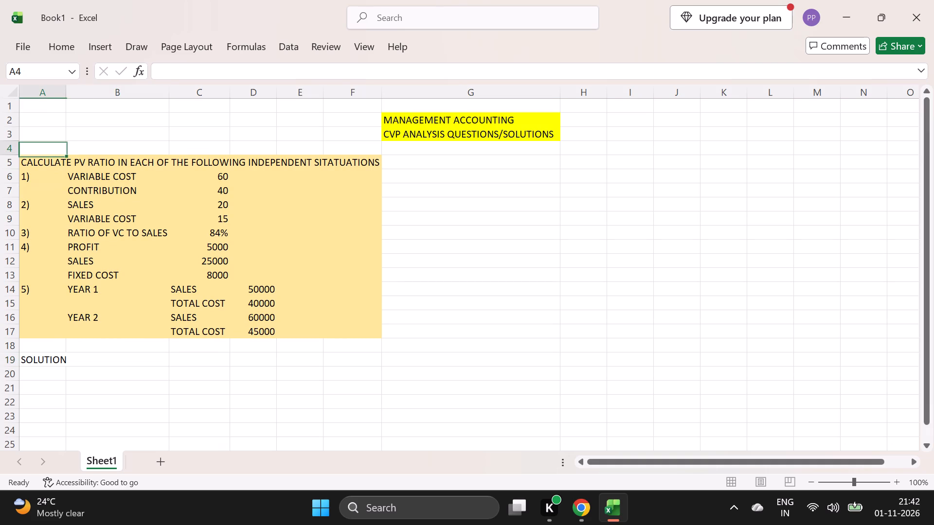
type("QUESTION 1")
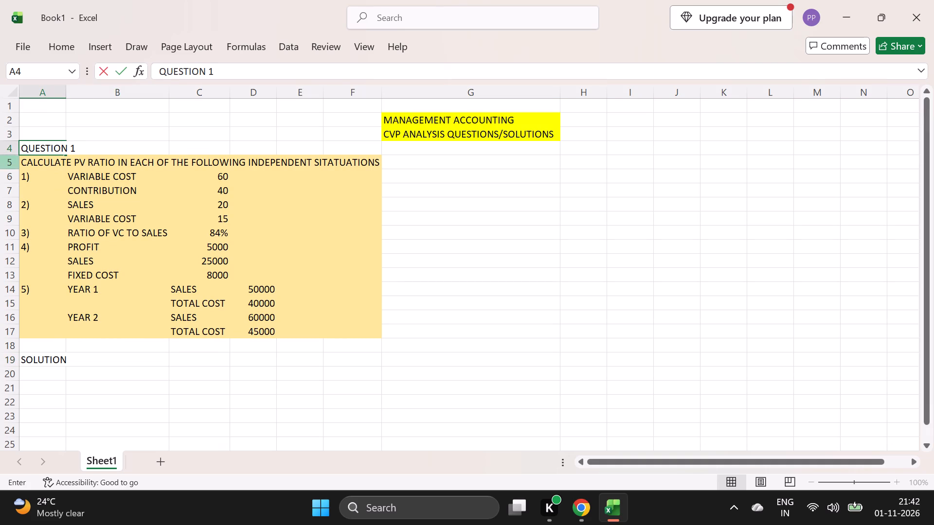
left_click(93, 138)
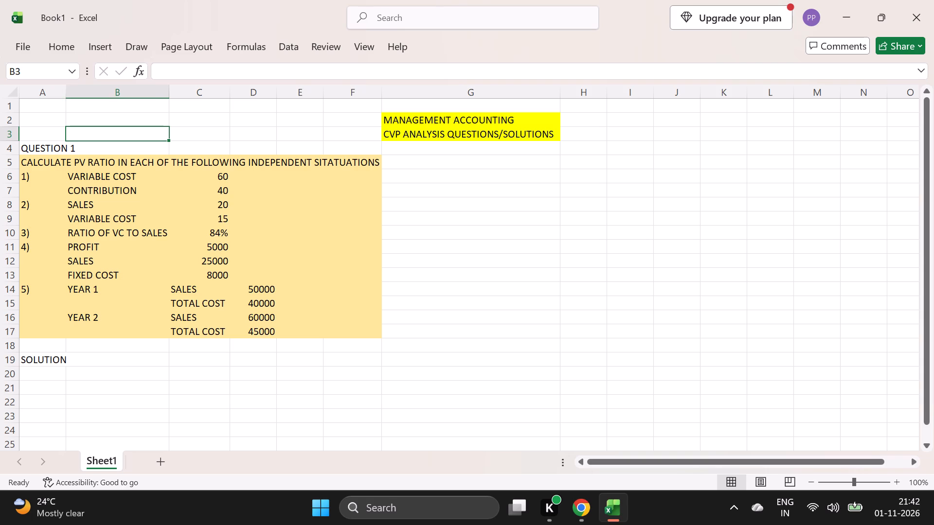
left_click_drag(65, 97, 78, 97)
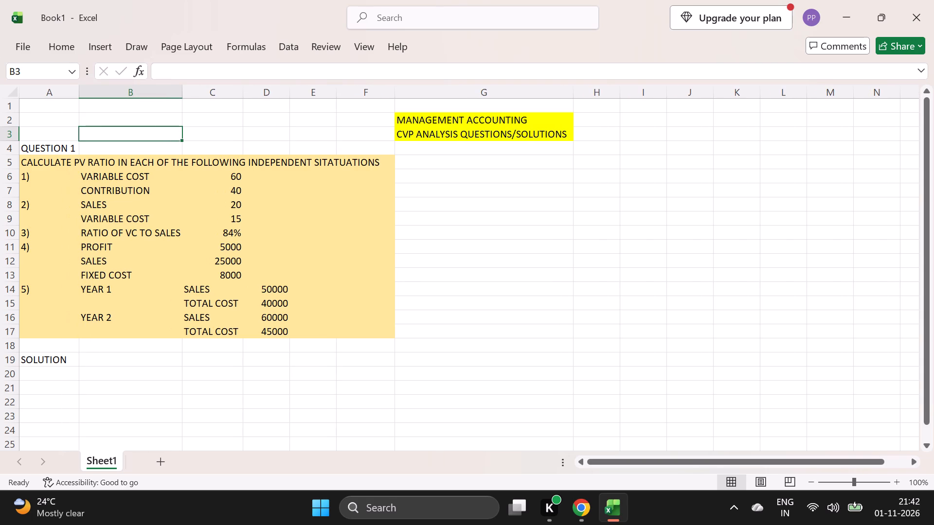
Fill the QUESTION 1 heading in A4 and the SOLUTION heading in A19 with standard yellow.
left_click(36, 148)
left_click(57, 45)
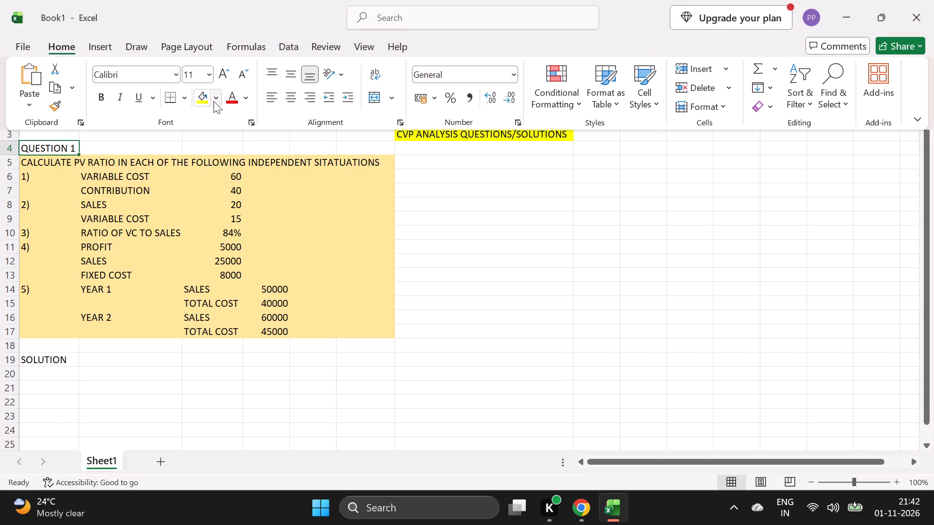
left_click(214, 101)
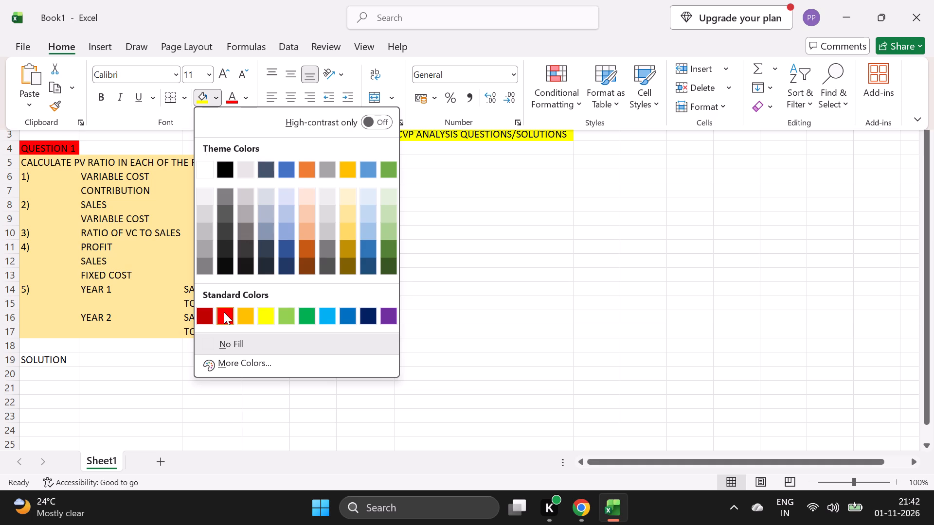
left_click(261, 317)
left_click(61, 361)
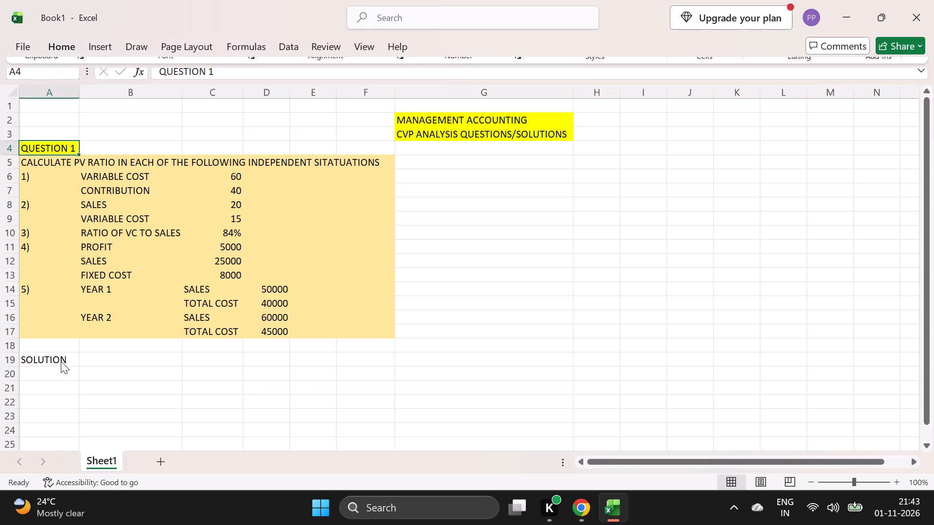
left_click(61, 361)
left_click(70, 46)
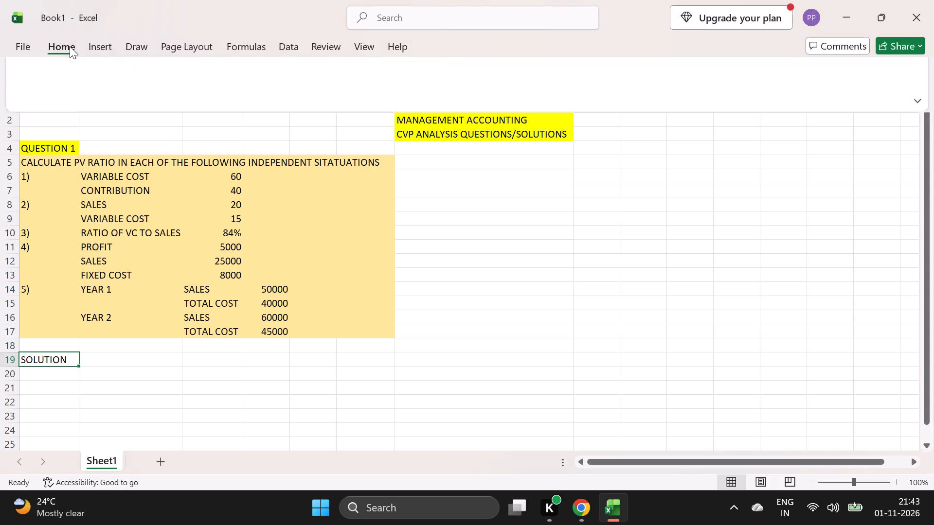
left_click(203, 96)
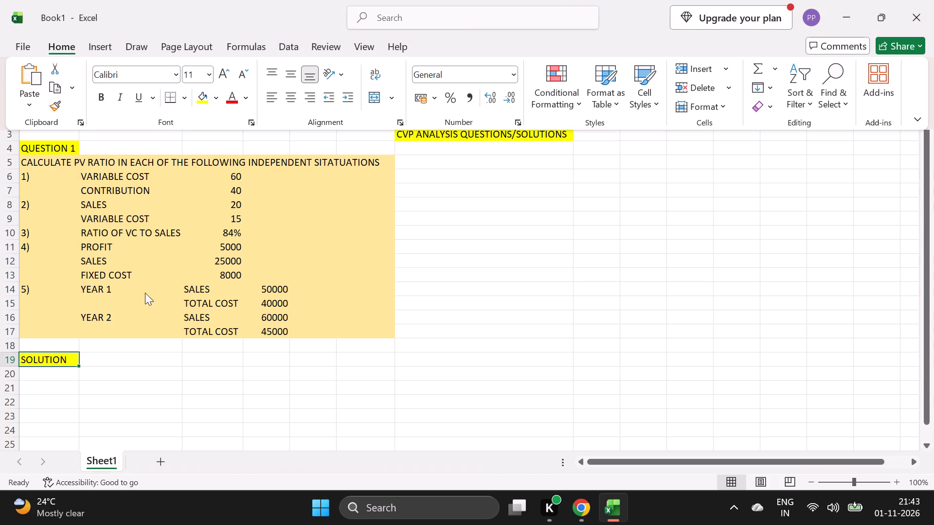
left_click(65, 373)
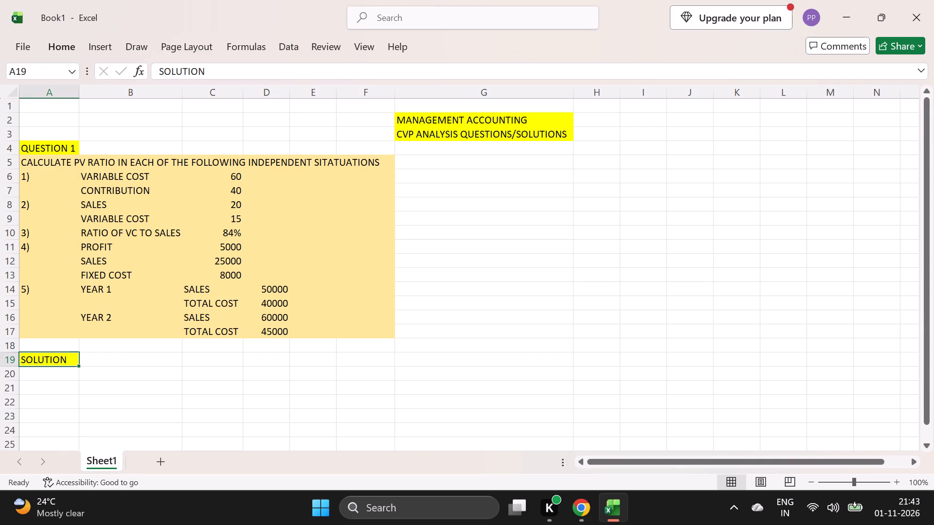
left_click(65, 373)
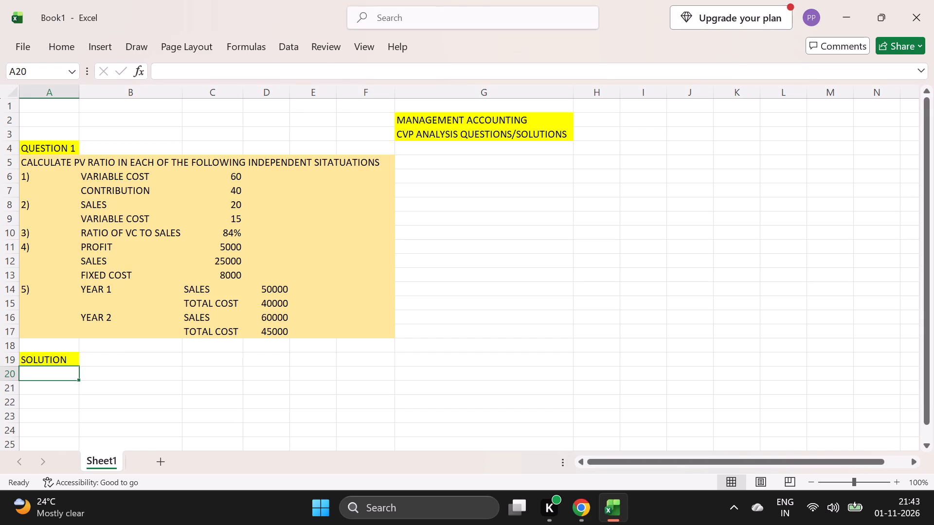
Save the file as WORKBOOK in the OneDrive Documents folder.
key("ctrl+s")
key("BackSpace")
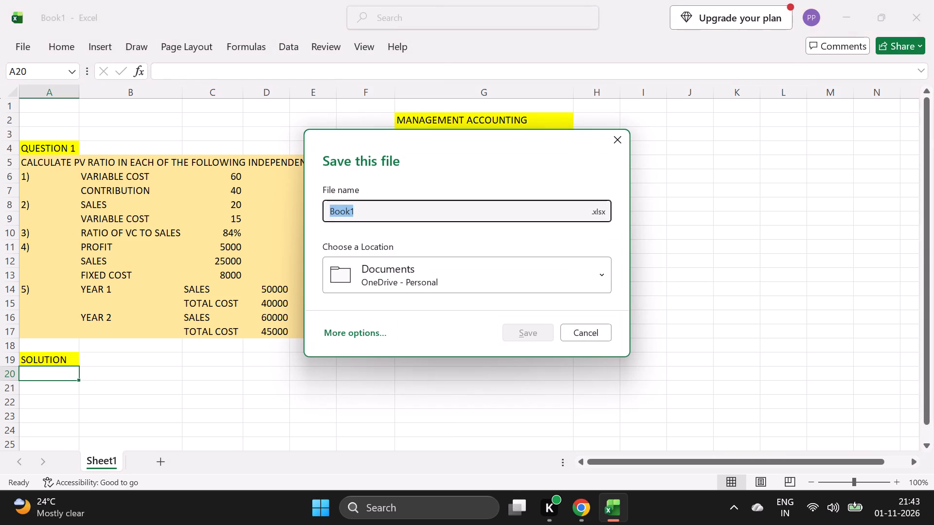
type("WORK")
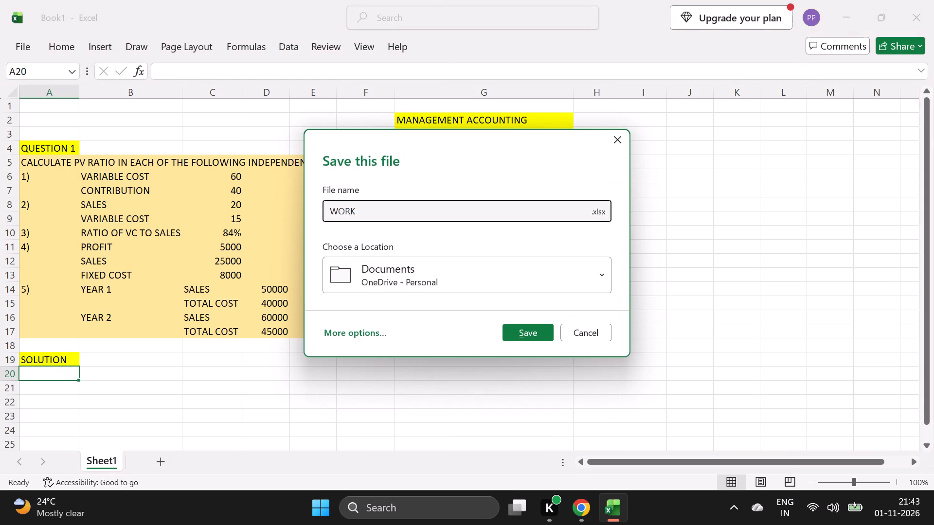
type("BOOK")
left_click(527, 336)
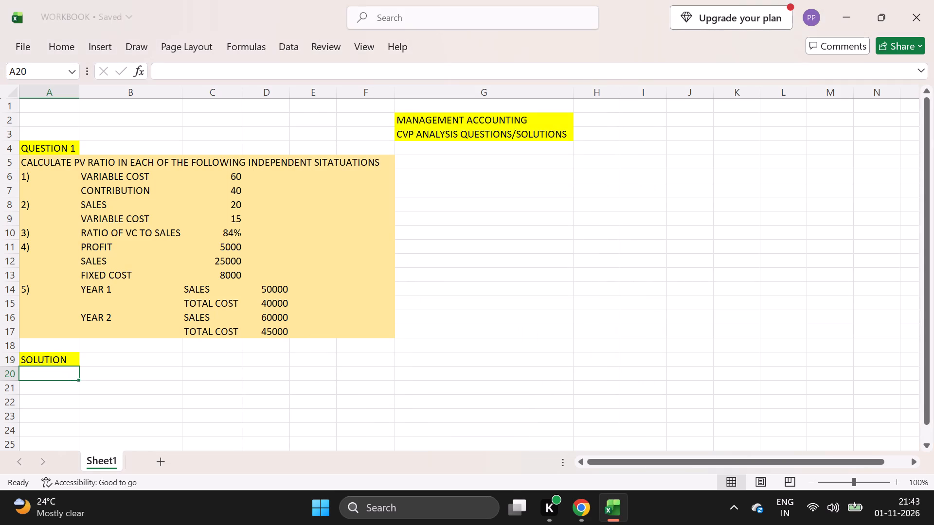
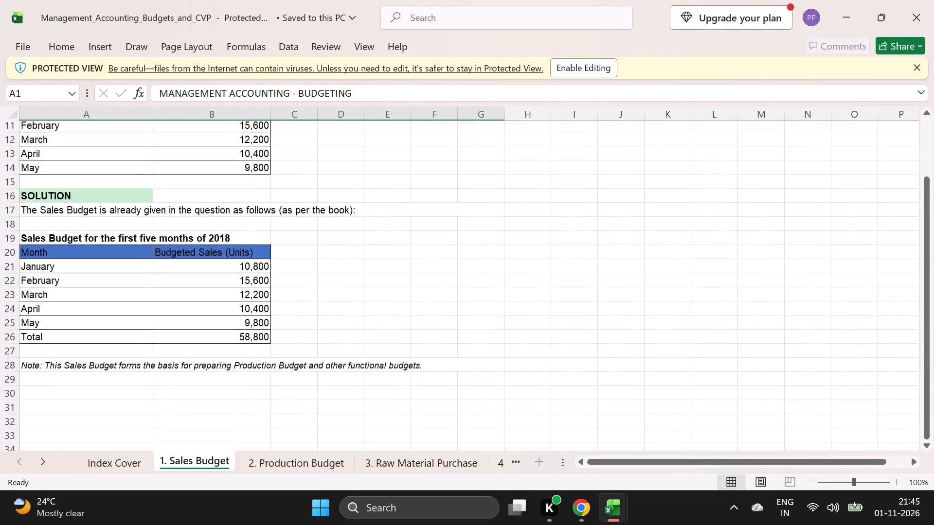
Review the question and solution layout on the Production Budget and Raw Material Purchase sheets of the budgets workbook.
left_click(273, 469)
scroll(289, 371, "down", 4)
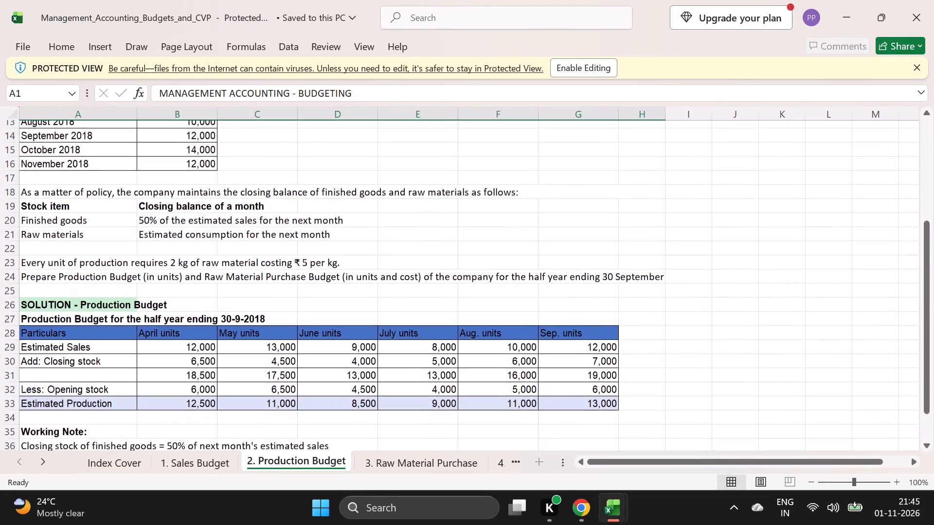
scroll(295, 360, "down", 1)
left_click(391, 464)
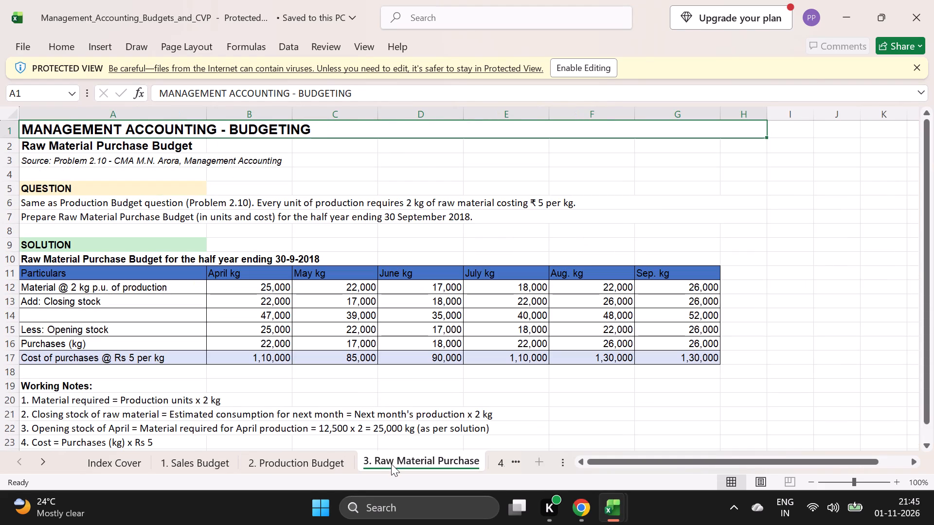
scroll(287, 373, "down", 1)
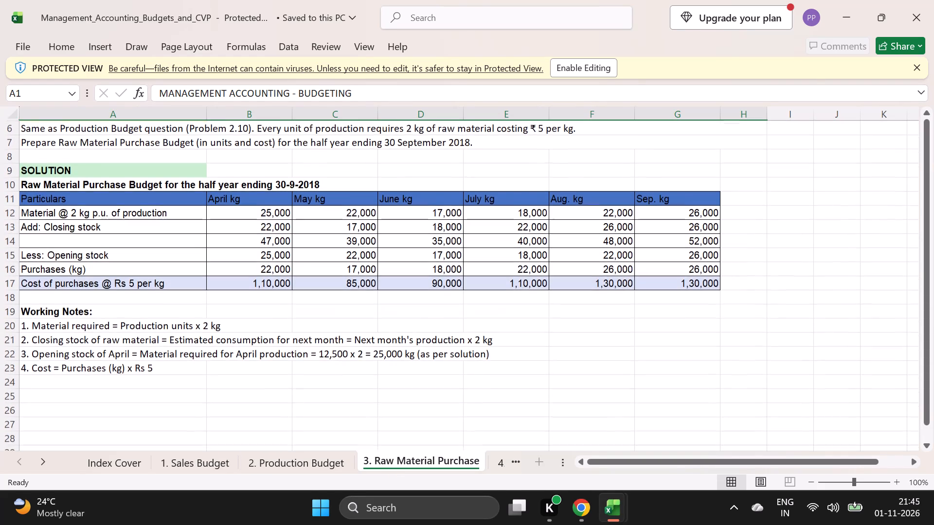
scroll(287, 373, "up", 1)
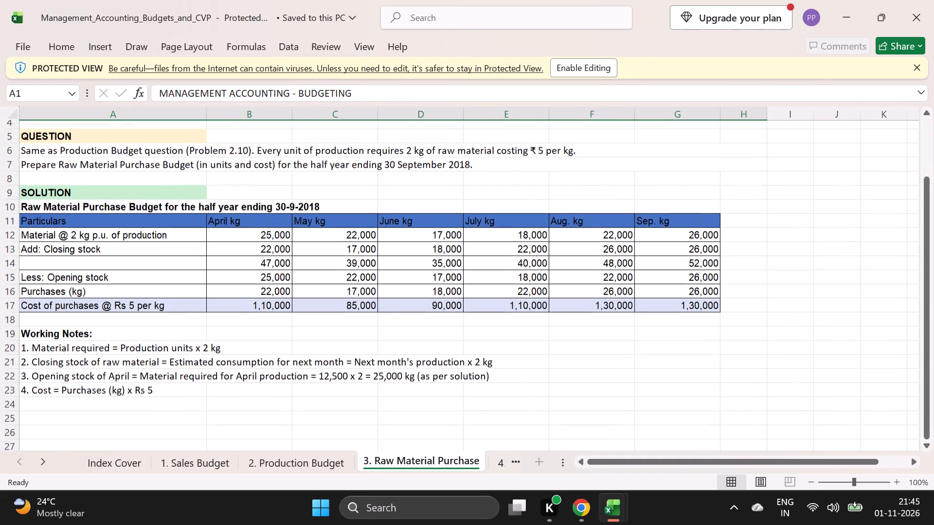
scroll(287, 373, "up", 2)
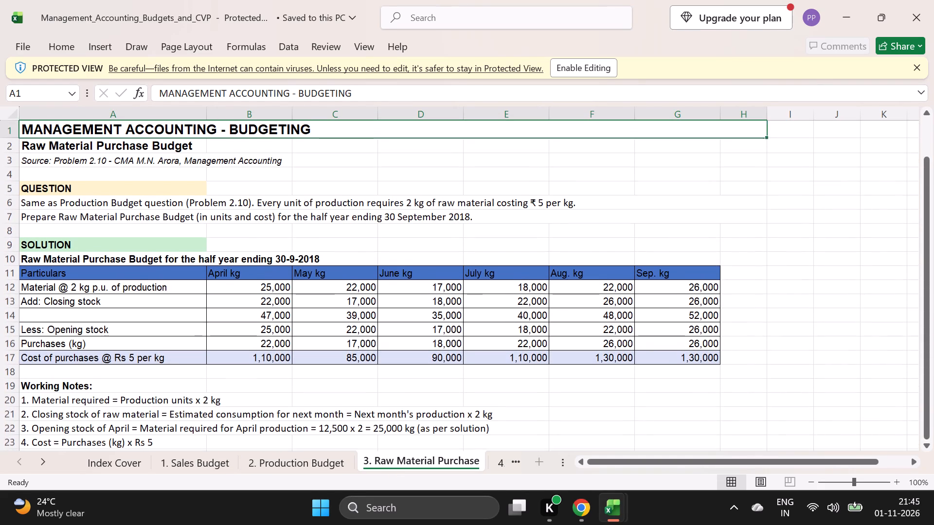
scroll(287, 373, "up", 1)
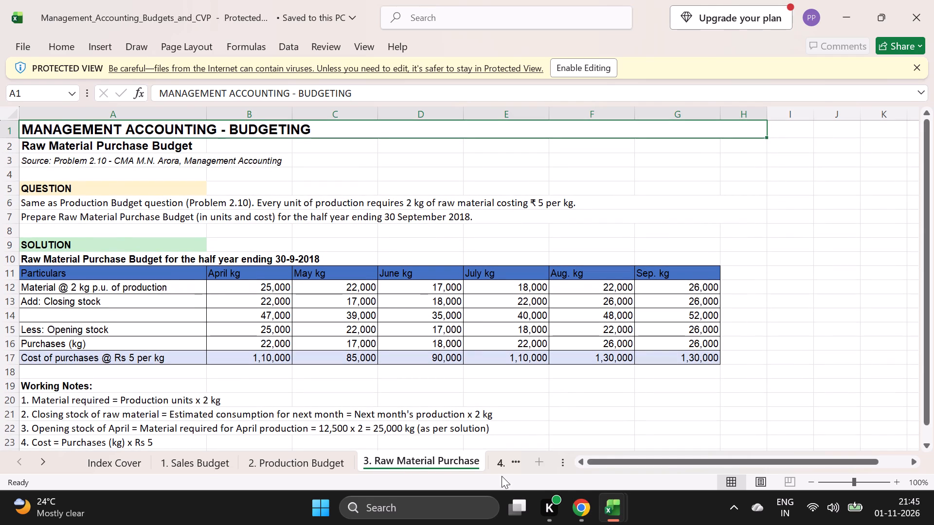
Review the question, solution table and notes on the Cash Budget and Flexible Budget sheets.
left_click(508, 468)
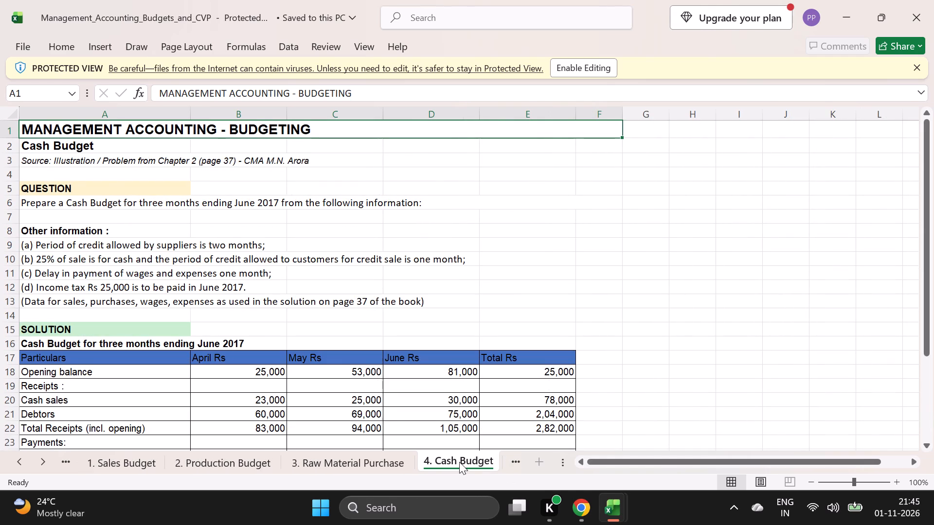
scroll(425, 413, "down", 3)
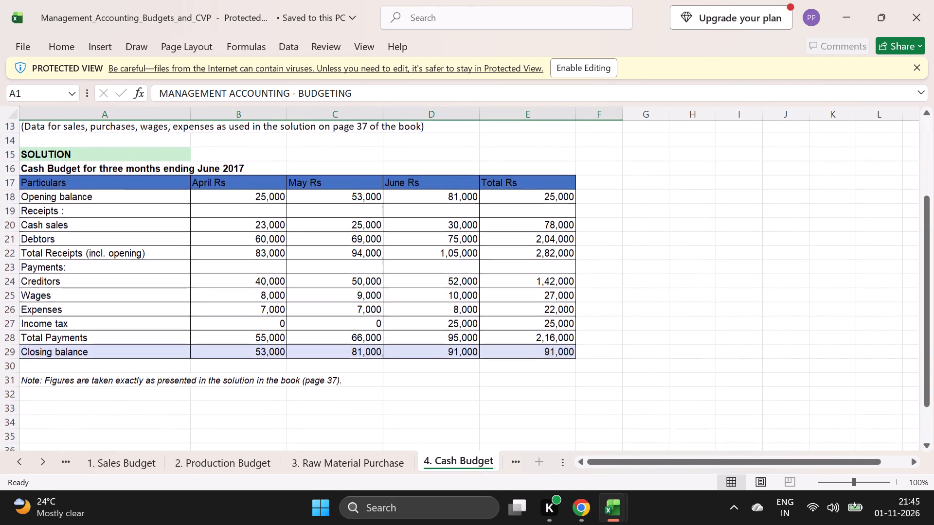
scroll(425, 413, "up", 5)
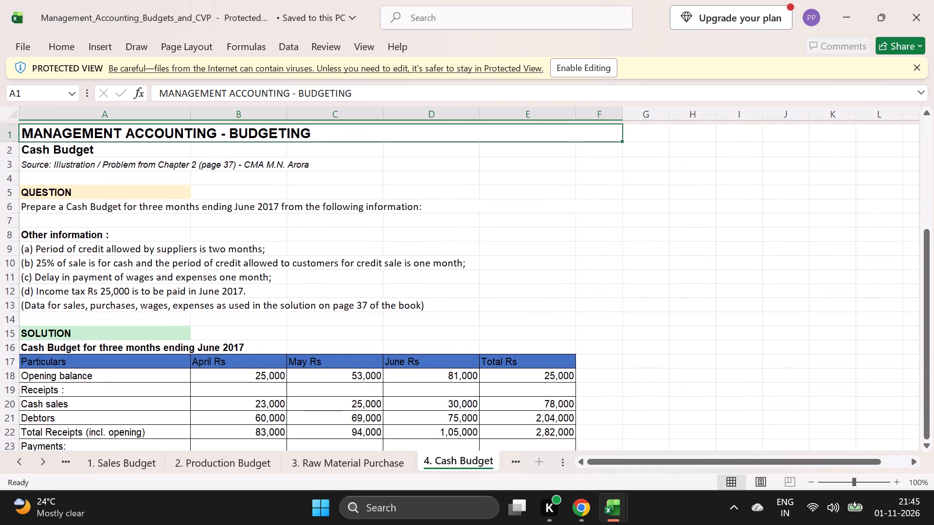
scroll(425, 413, "up", 1)
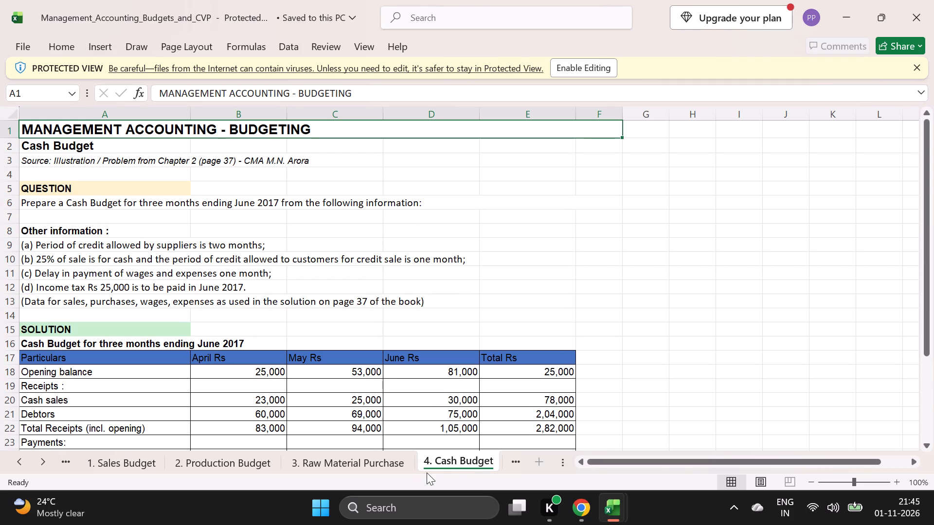
scroll(453, 464, "left", 1)
scroll(453, 464, "right", 5)
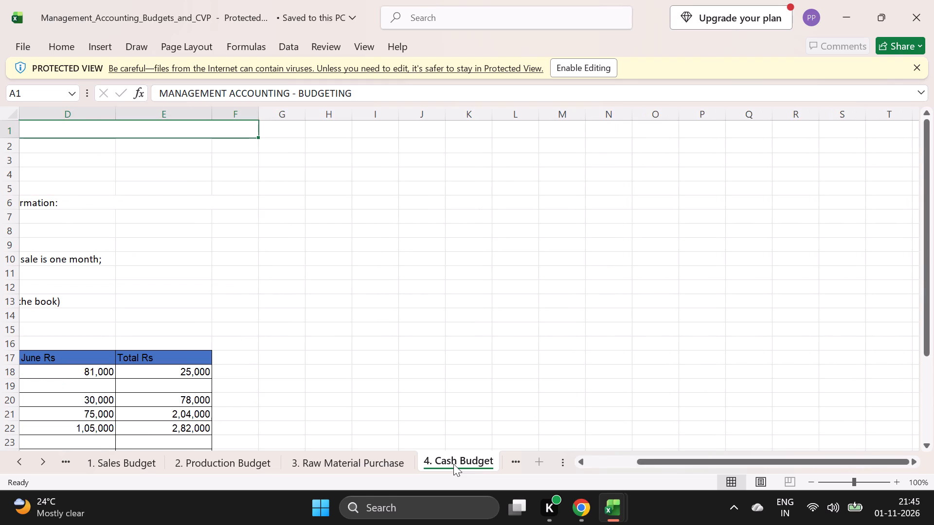
scroll(410, 462, "right", 7)
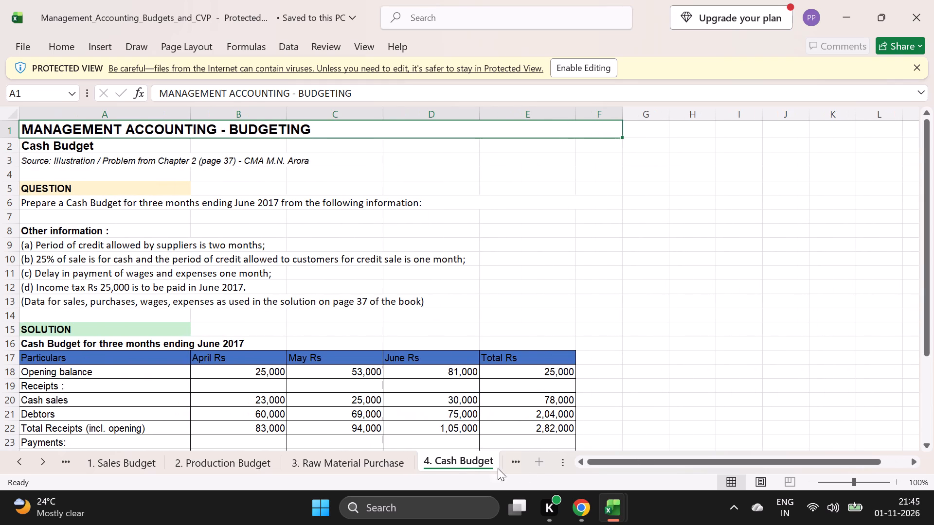
left_click(514, 466)
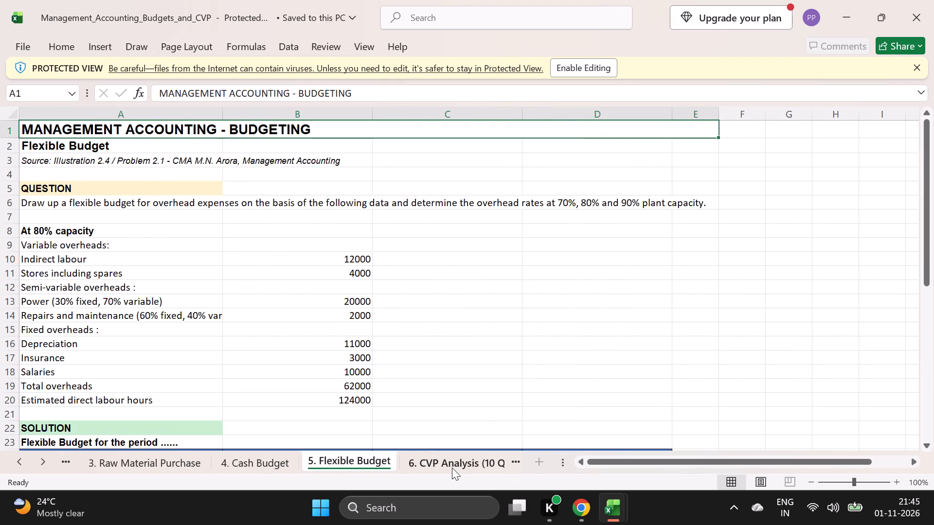
scroll(413, 353, "down", 3)
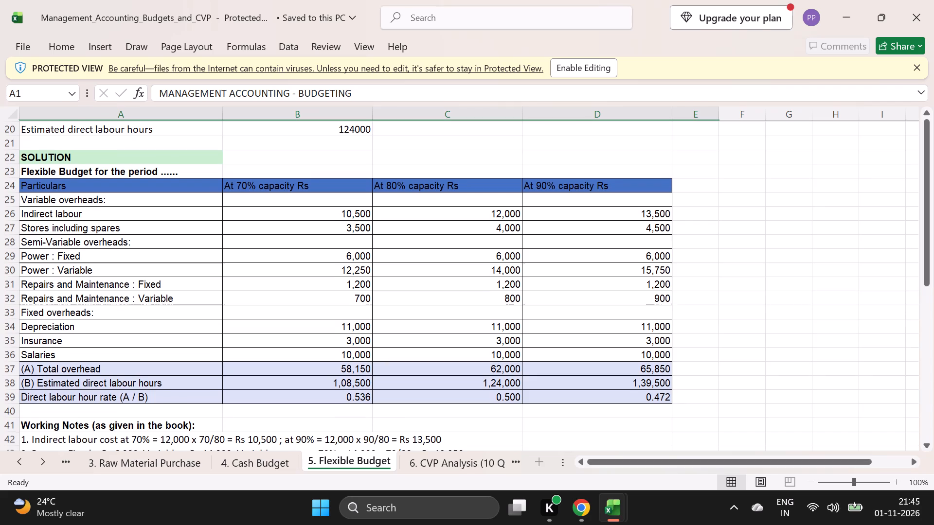
scroll(413, 353, "down", 1)
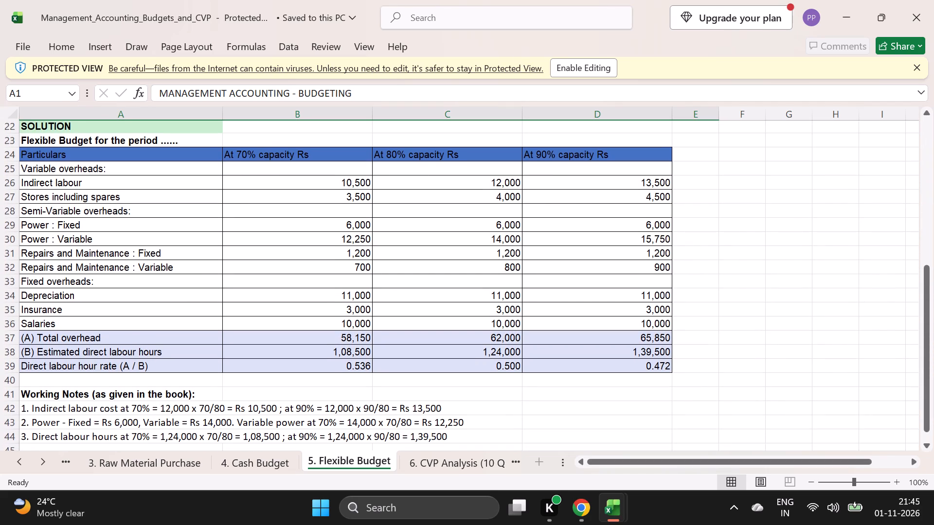
scroll(413, 353, "down", 2)
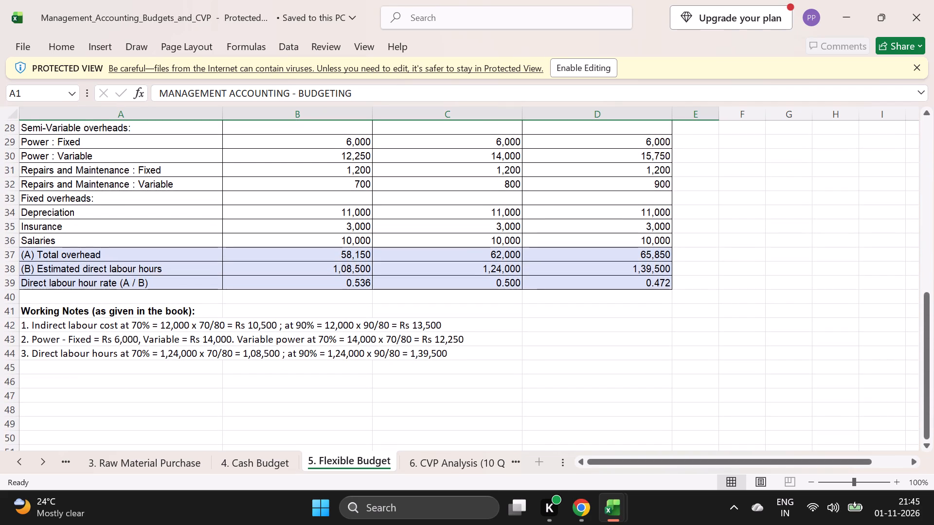
Examine the title block, Question 1 and Solution 1 on the CVP Analysis (10 Qs) sheet.
left_click(448, 457)
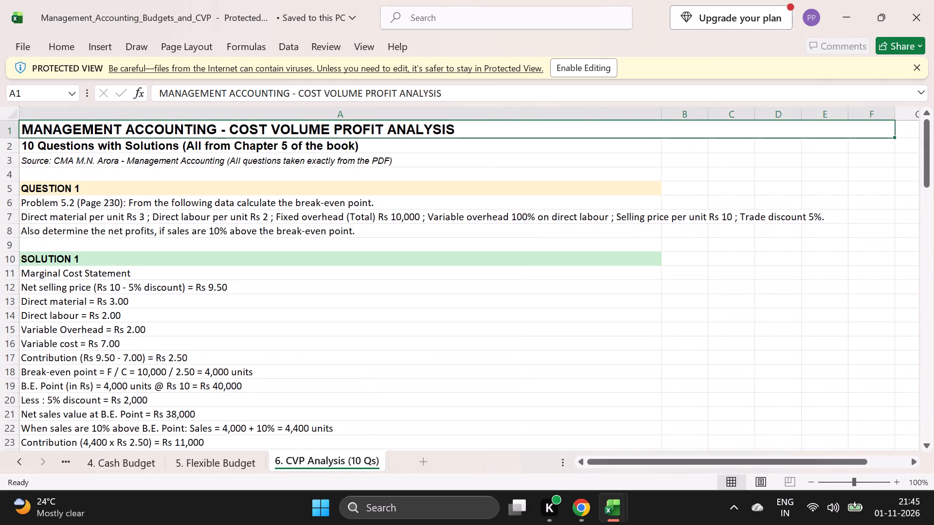
scroll(377, 339, "down", 1)
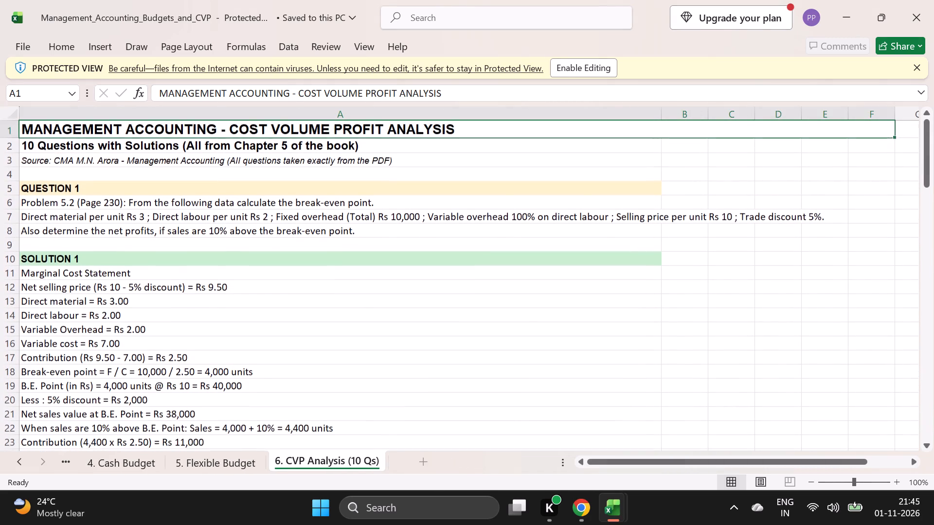
scroll(377, 339, "down", 1)
scroll(377, 339, "up", 1)
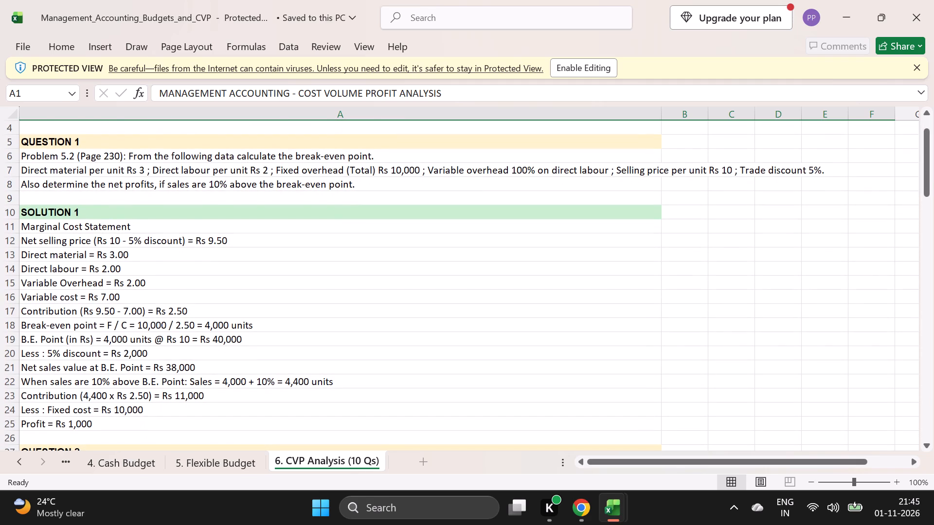
scroll(377, 339, "up", 2)
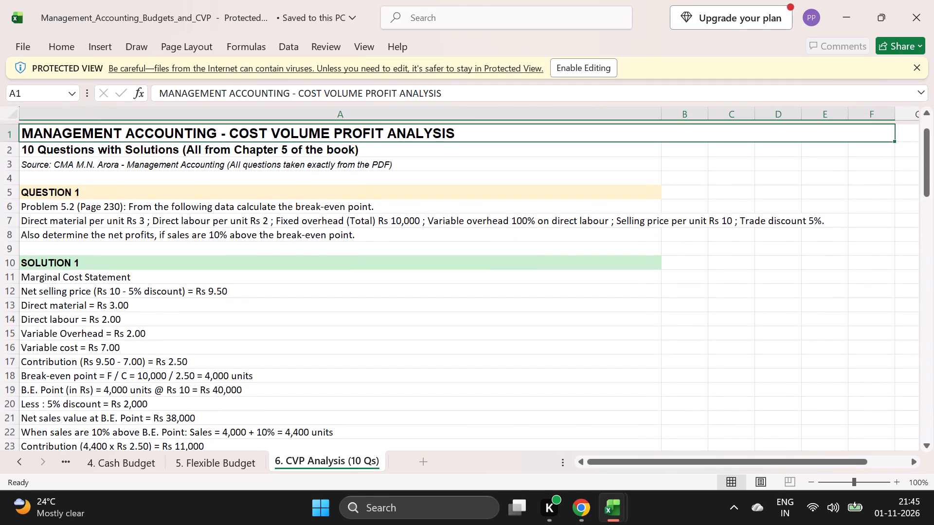
scroll(377, 339, "up", 2)
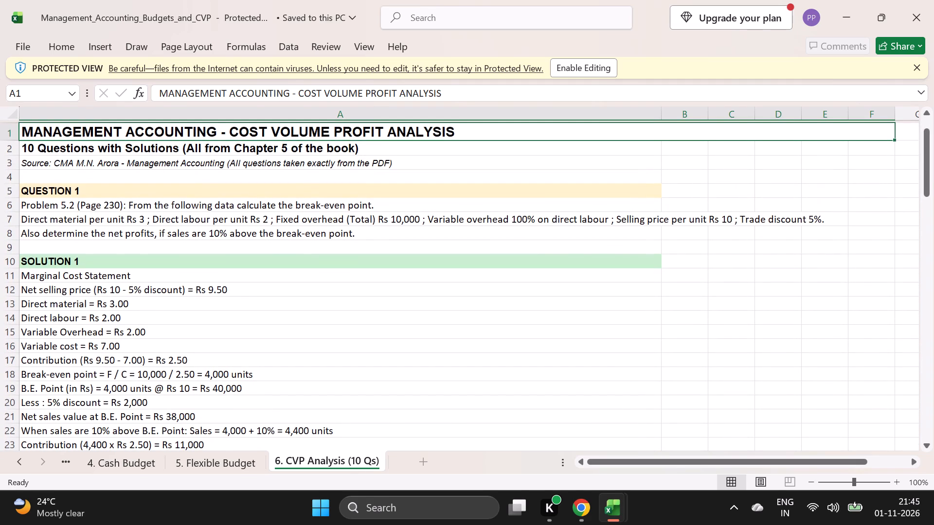
scroll(377, 339, "up", 2)
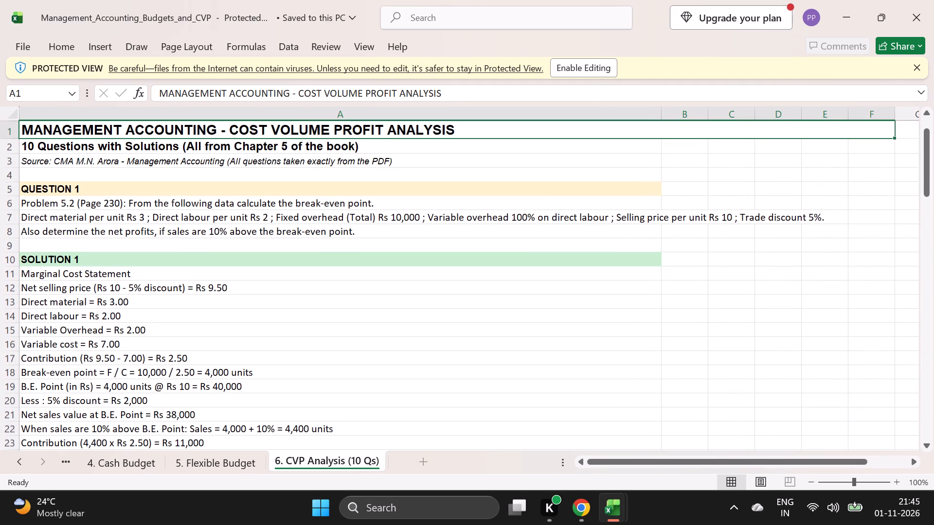
scroll(377, 339, "up", 1)
scroll(377, 339, "down", 1)
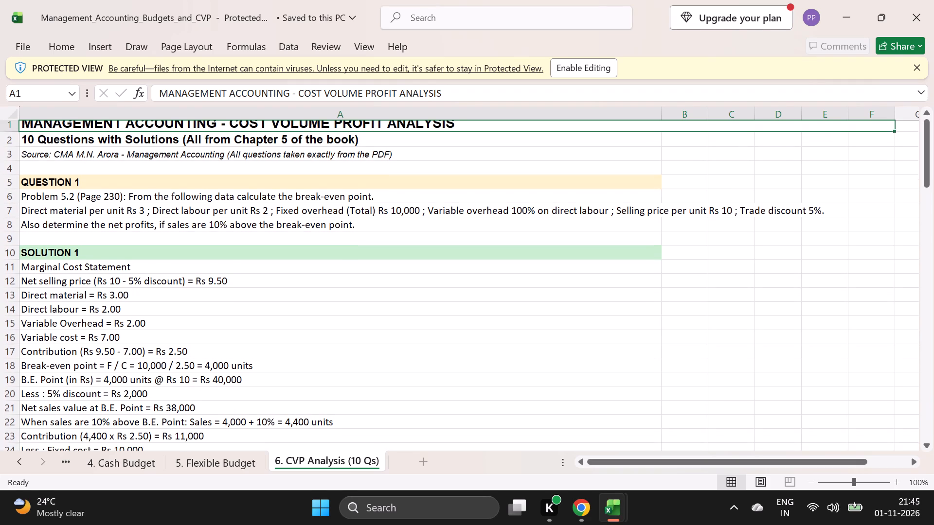
scroll(377, 339, "down", 2)
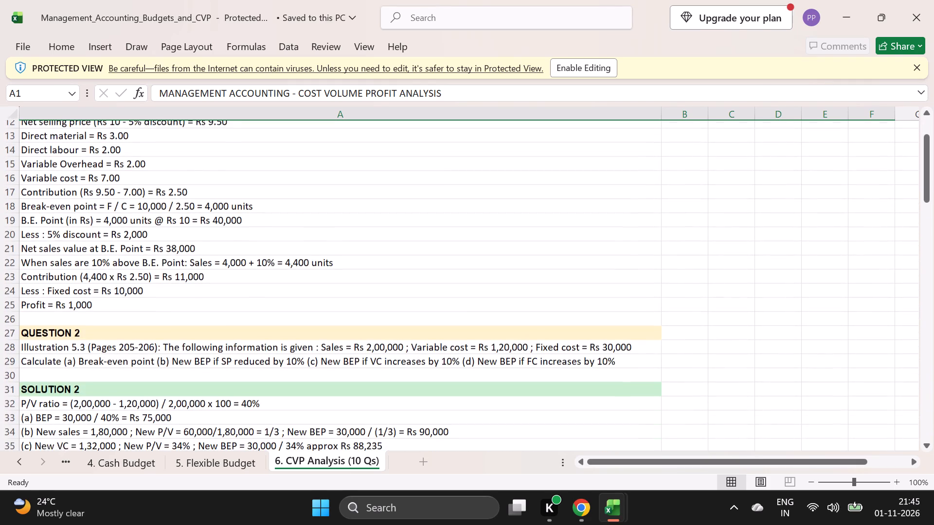
scroll(380, 329, "up", 1)
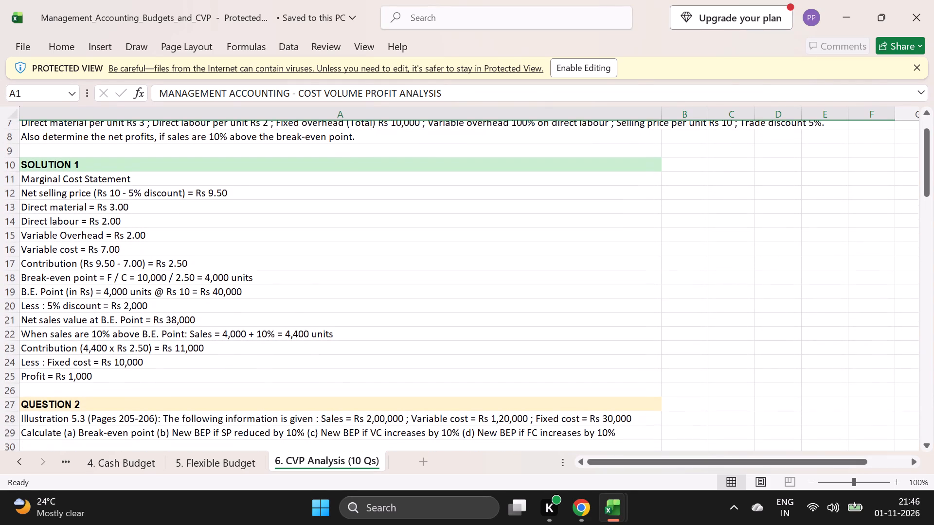
scroll(380, 329, "right", 1)
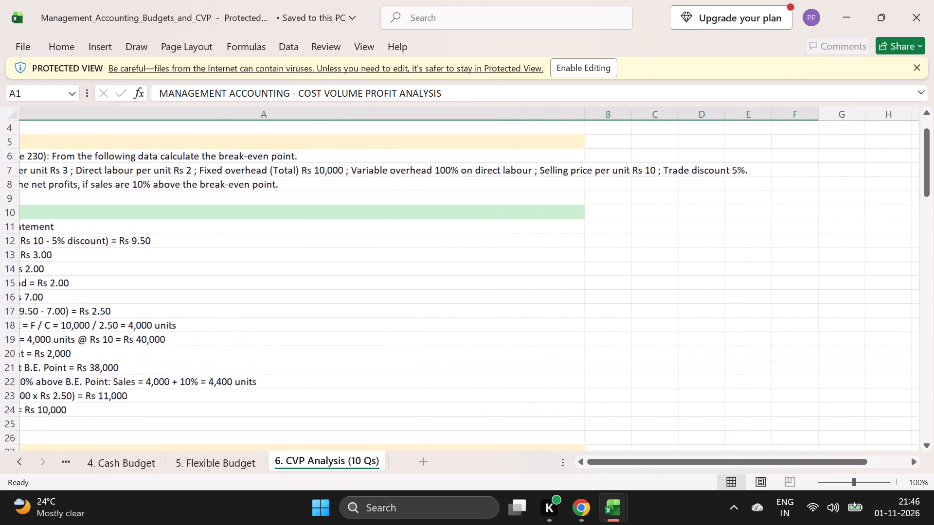
scroll(380, 329, "right", 1)
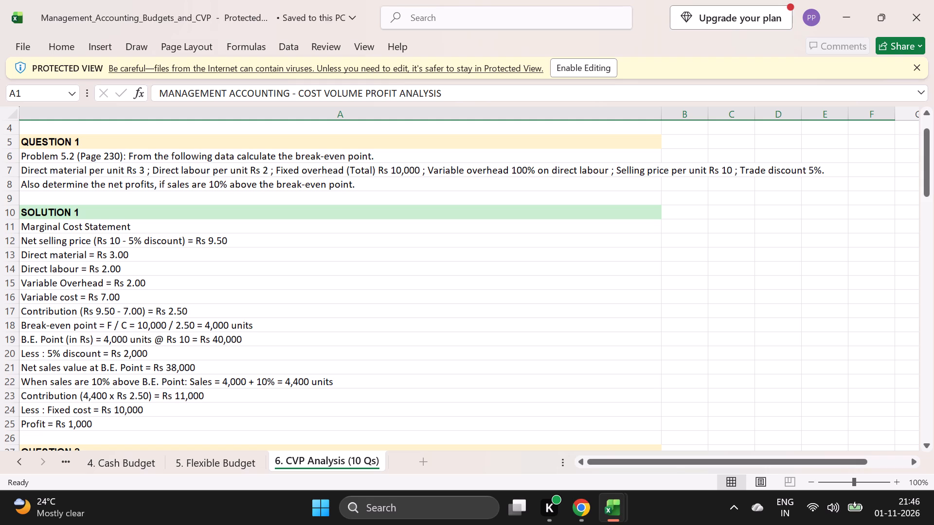
Read the break-even line in Solution 1, and Questions 2 and 3 with their solutions on the CVP Analysis sheet.
left_click(165, 326)
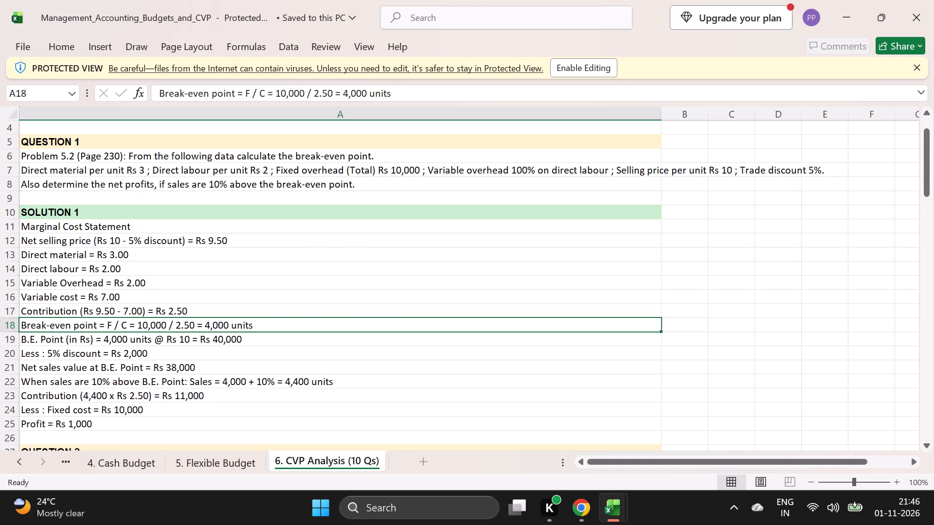
scroll(273, 350, "down", 1)
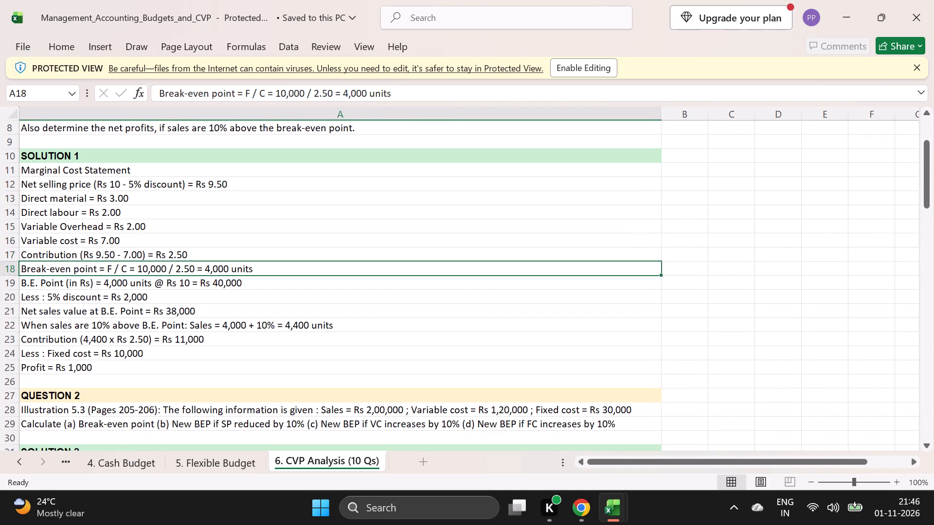
scroll(273, 350, "down", 1)
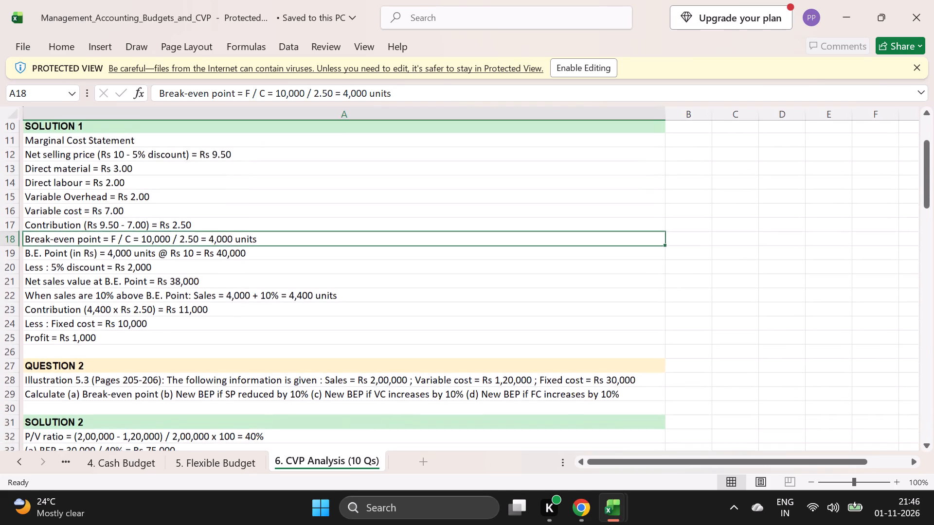
scroll(273, 350, "down", 3)
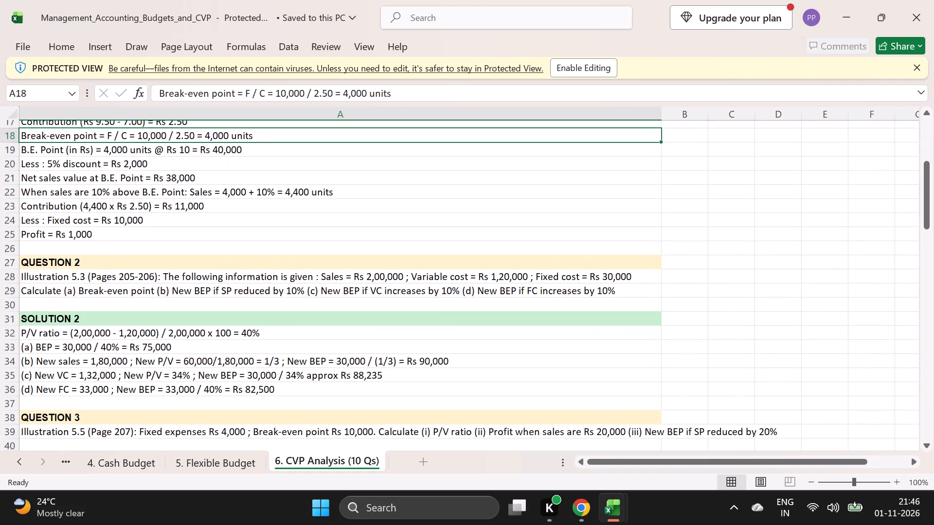
scroll(273, 350, "down", 2)
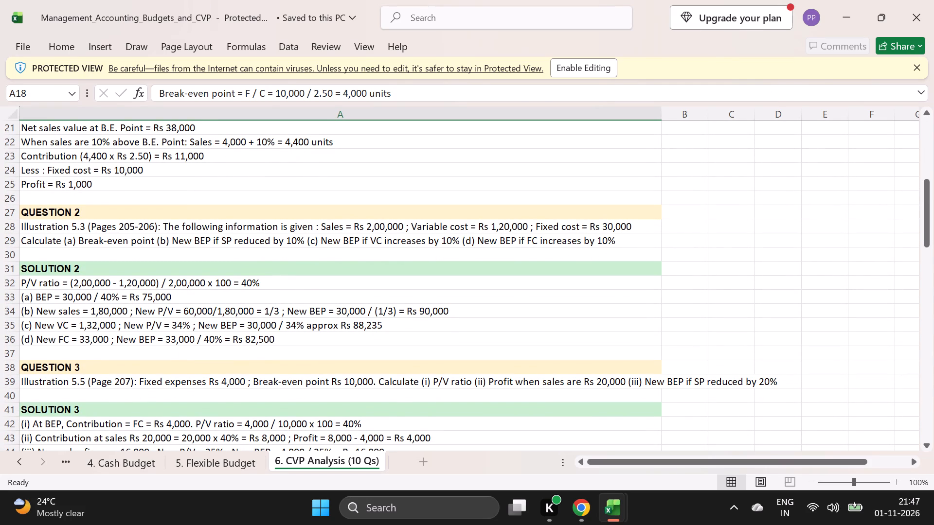
scroll(195, 350, "down", 2)
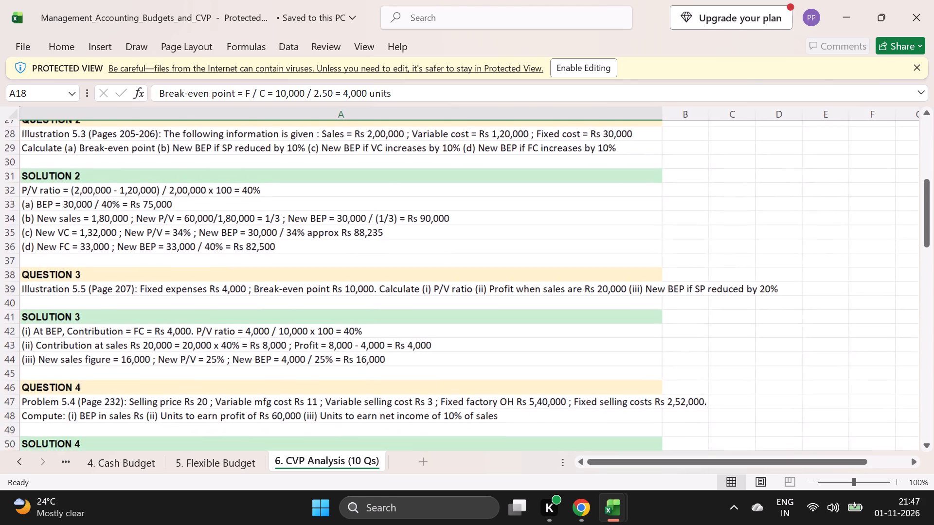
Examine Questions 4 to 6 with their solutions, including the full width of Question 6's data line.
scroll(195, 350, "down", 4)
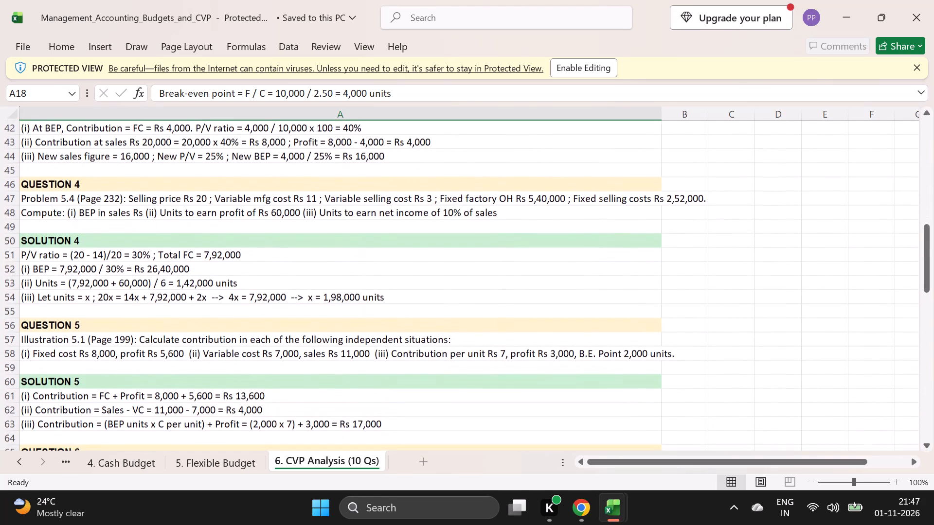
scroll(195, 350, "down", 1)
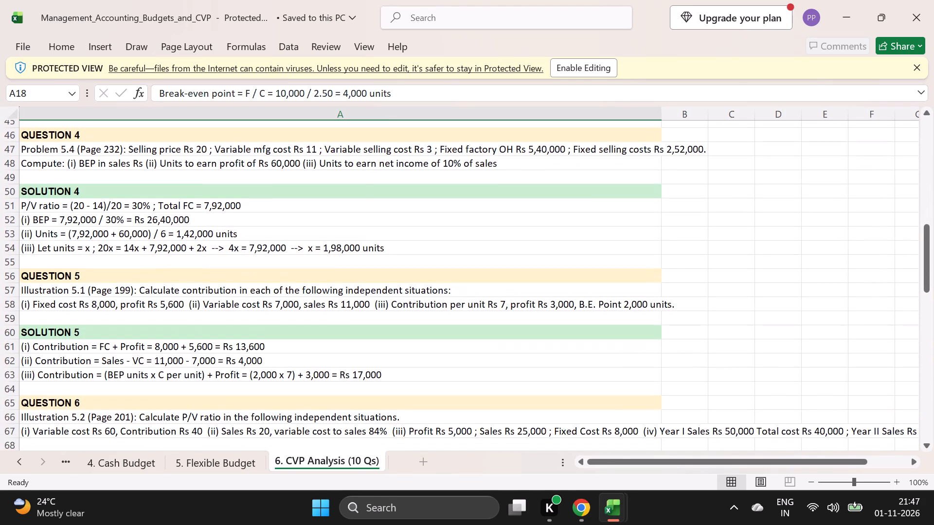
scroll(195, 350, "down", 1)
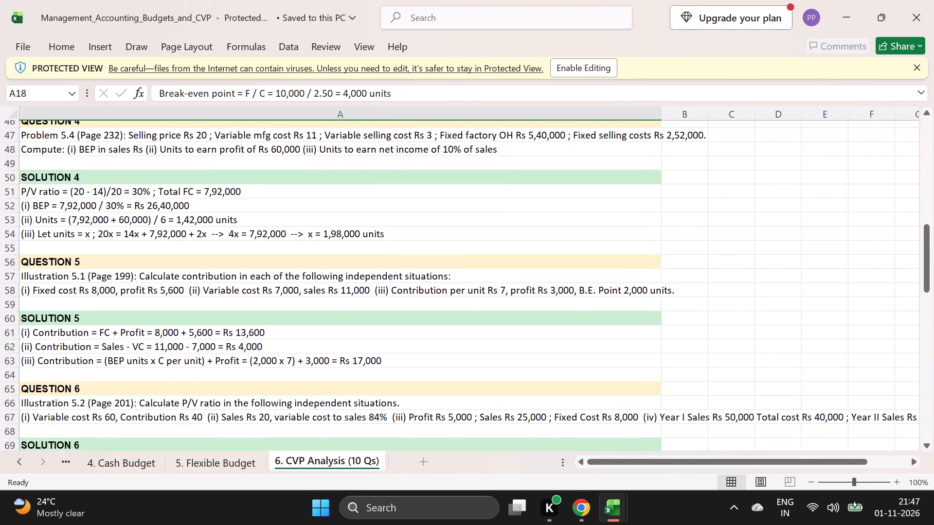
scroll(195, 350, "down", 2)
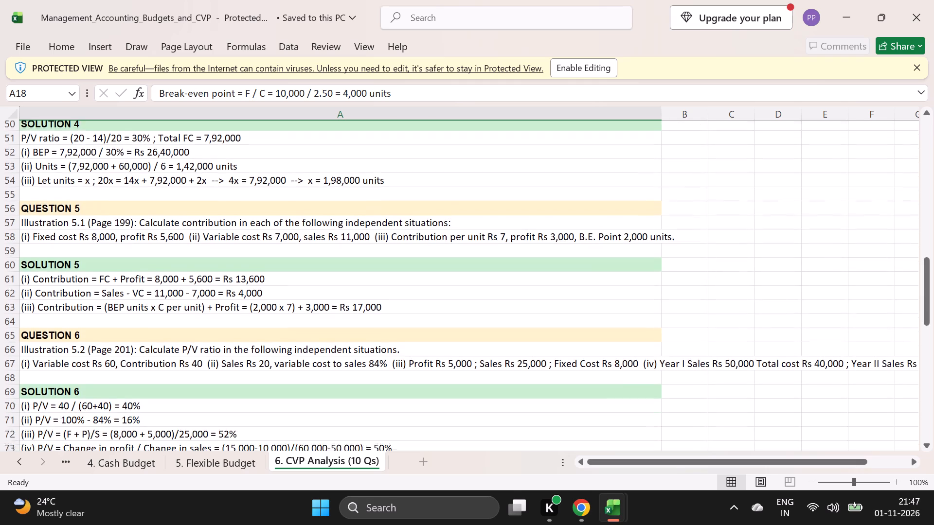
scroll(195, 350, "down", 2)
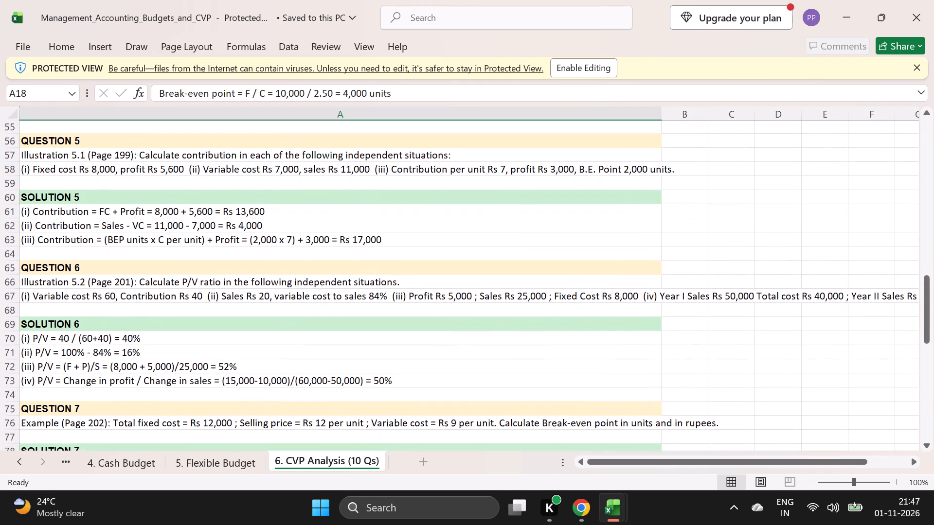
scroll(195, 350, "down", 1)
scroll(195, 350, "left", 6)
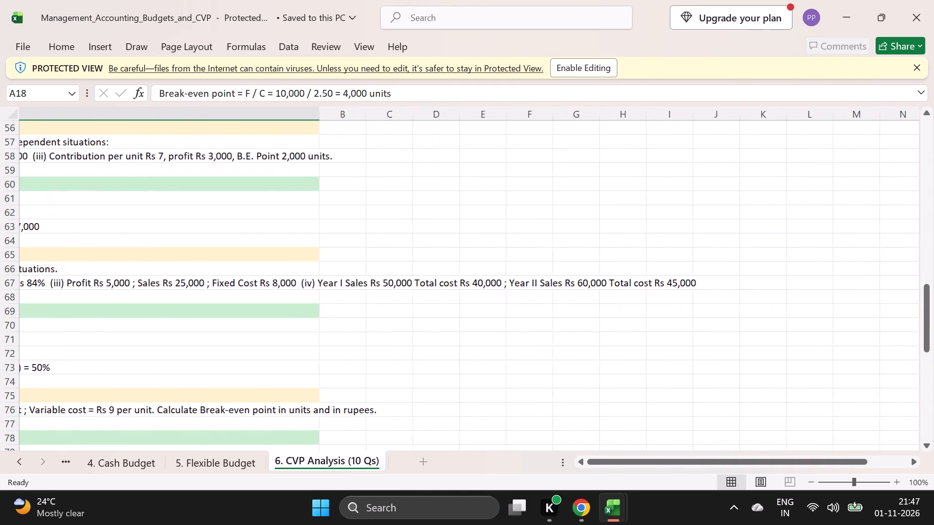
scroll(195, 350, "right", 7)
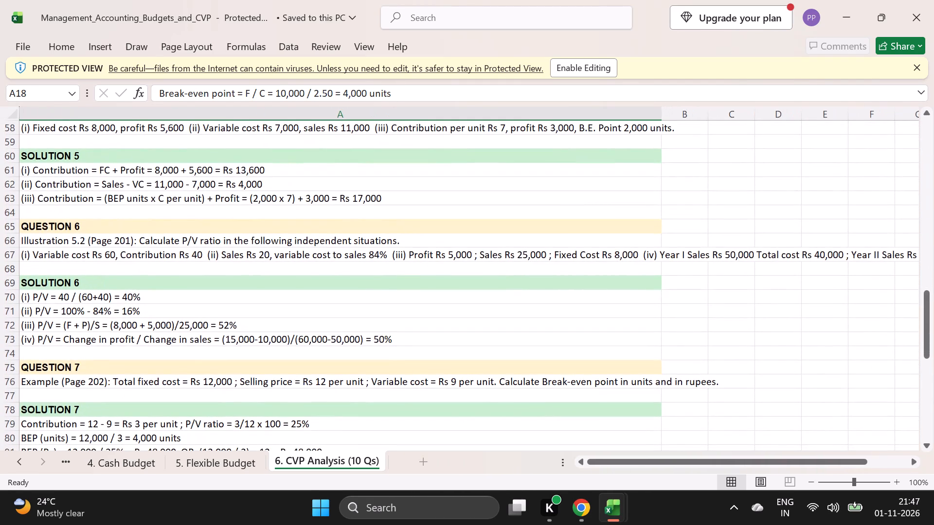
Examine Questions 7 to 10 with their solutions through the end of the CVP Analysis sheet.
scroll(195, 350, "down", 1)
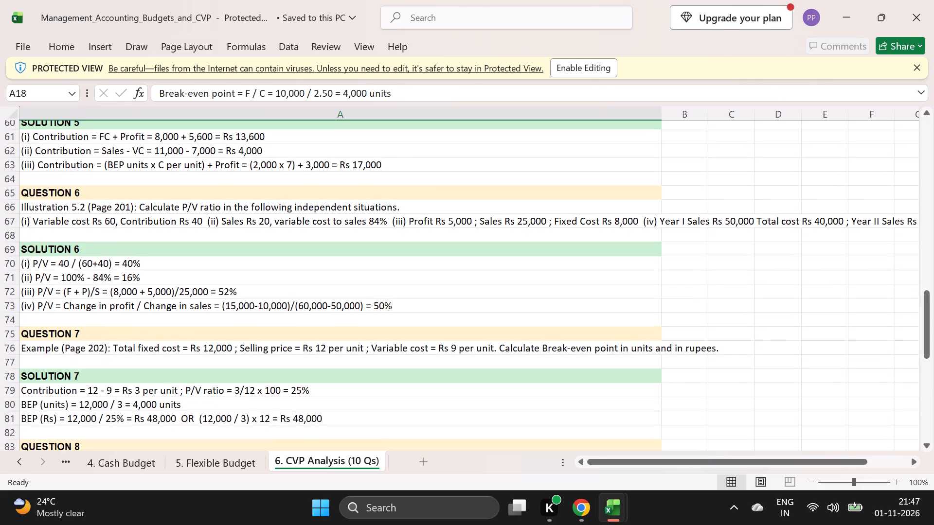
scroll(195, 350, "down", 2)
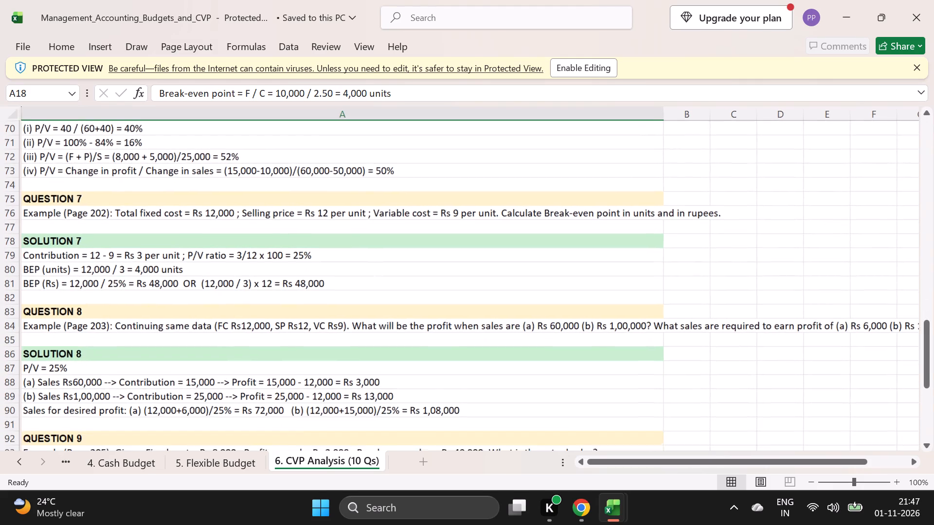
scroll(195, 350, "down", 2)
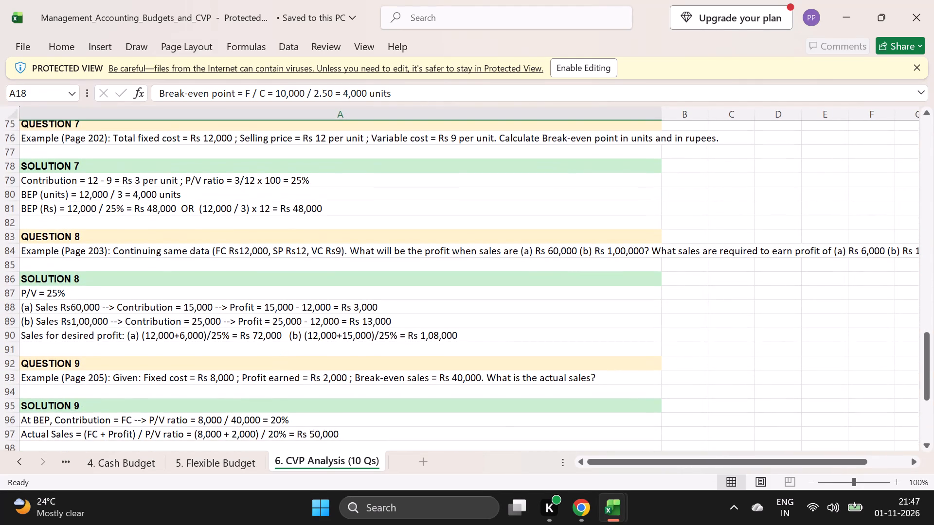
scroll(195, 350, "down", 2)
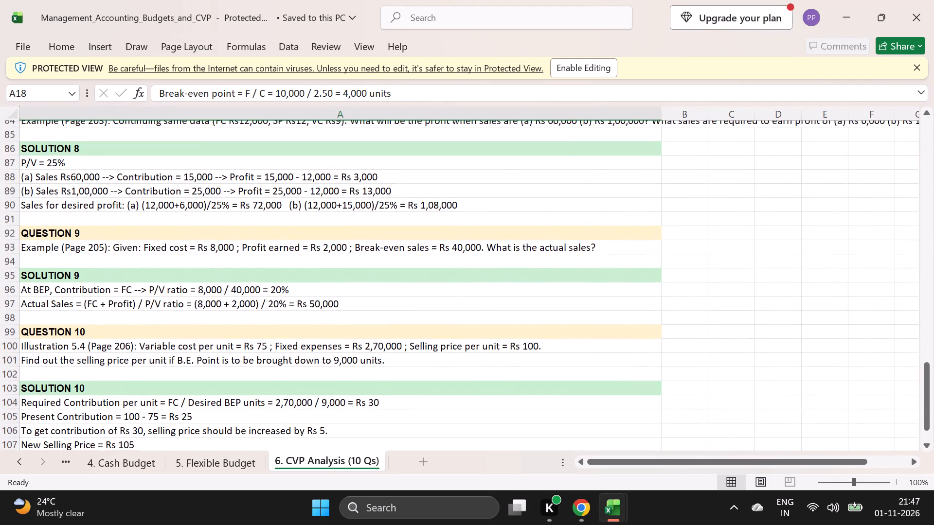
scroll(195, 350, "down", 2)
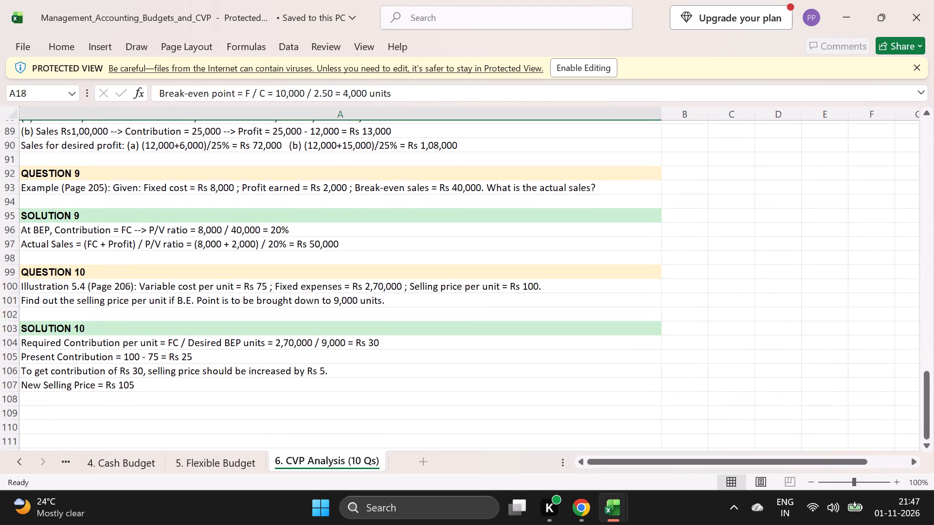
scroll(195, 350, "down", 1)
Recheck the title block and Questions 1 to 3 with their solutions on the CVP Analysis sheet.
scroll(195, 350, "up", 13)
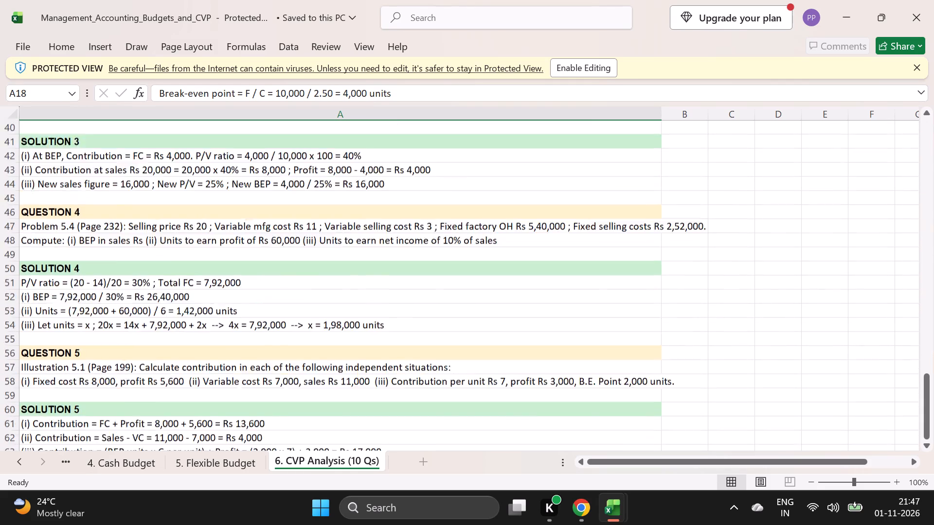
scroll(195, 350, "up", 4)
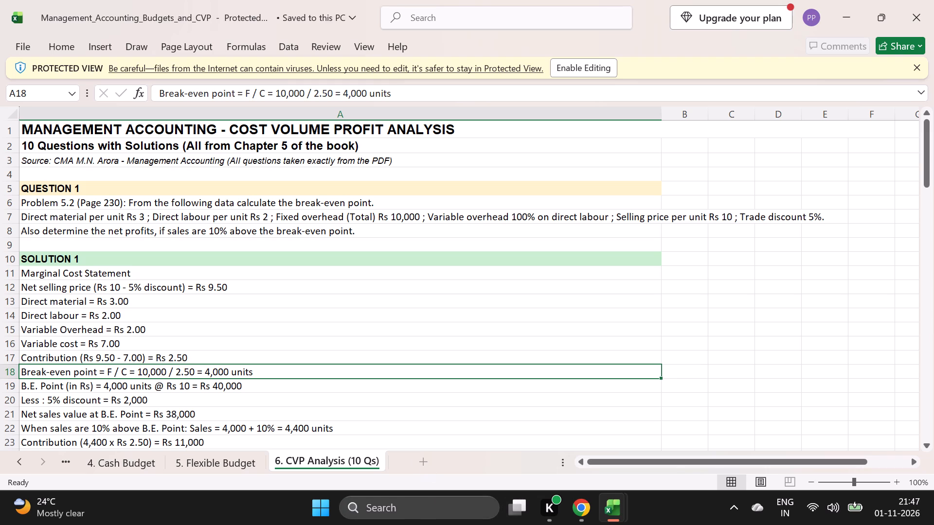
scroll(322, 300, "down", 2)
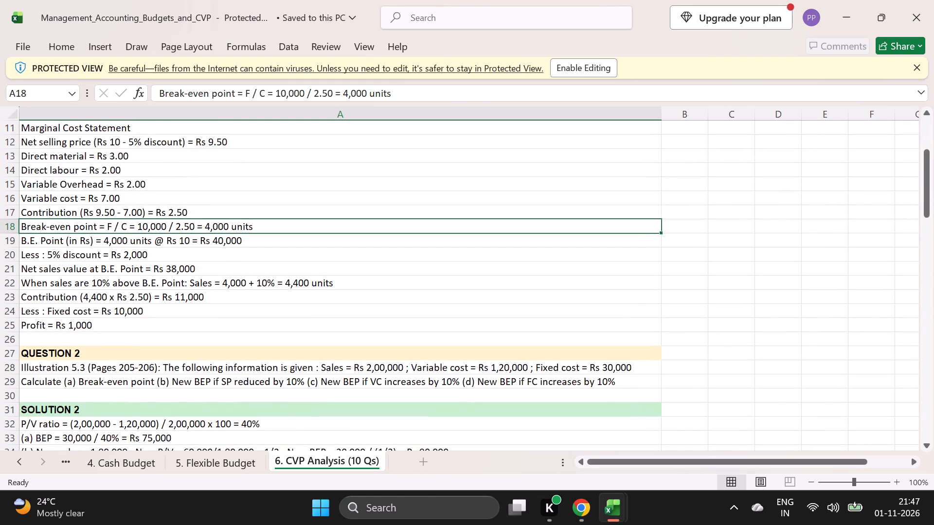
scroll(439, 429, "down", 1)
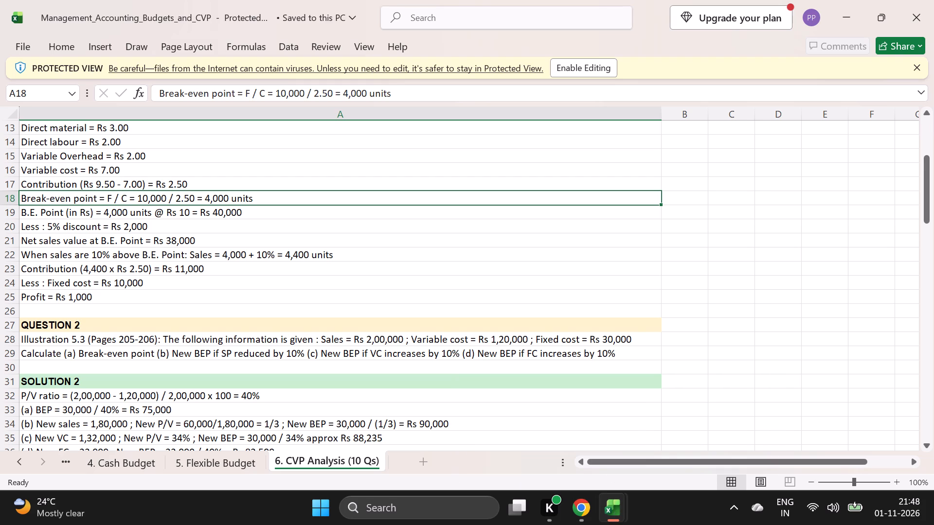
scroll(398, 386, "down", 3)
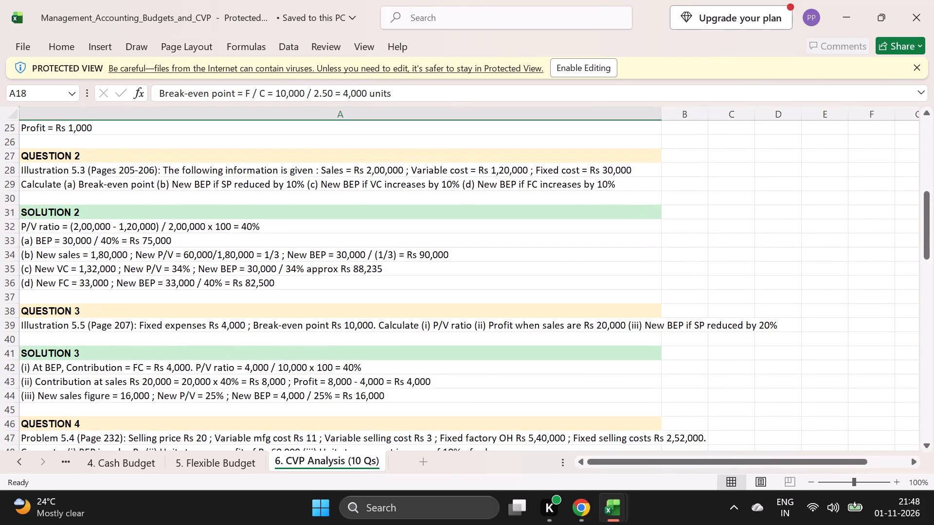
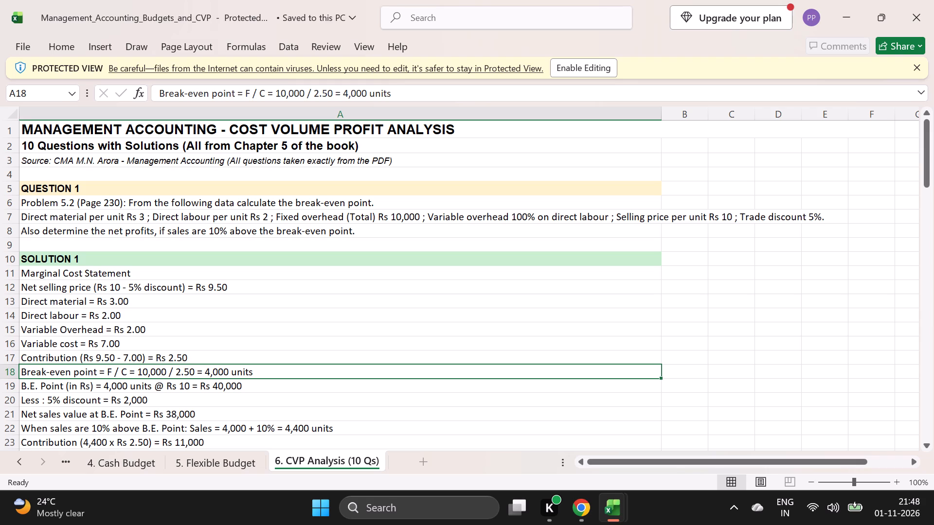
Reread Question 1 and its solution, and the start of Question 2, on the CVP Analysis sheet.
scroll(386, 300, "down", 1)
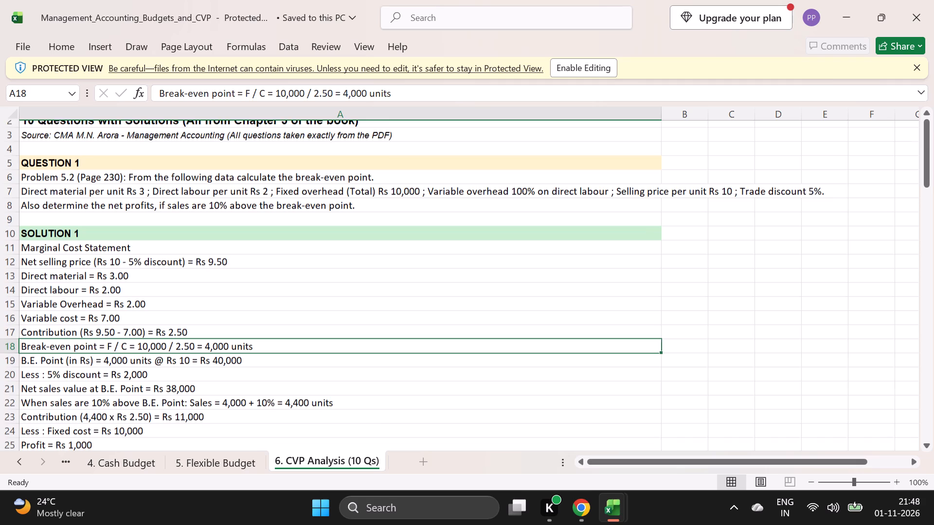
scroll(386, 300, "down", 2)
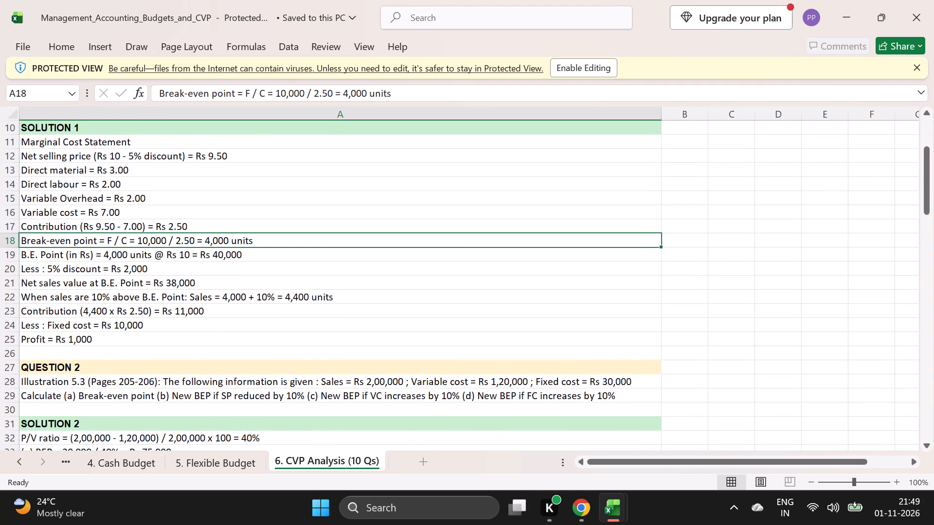
scroll(386, 300, "up", 1)
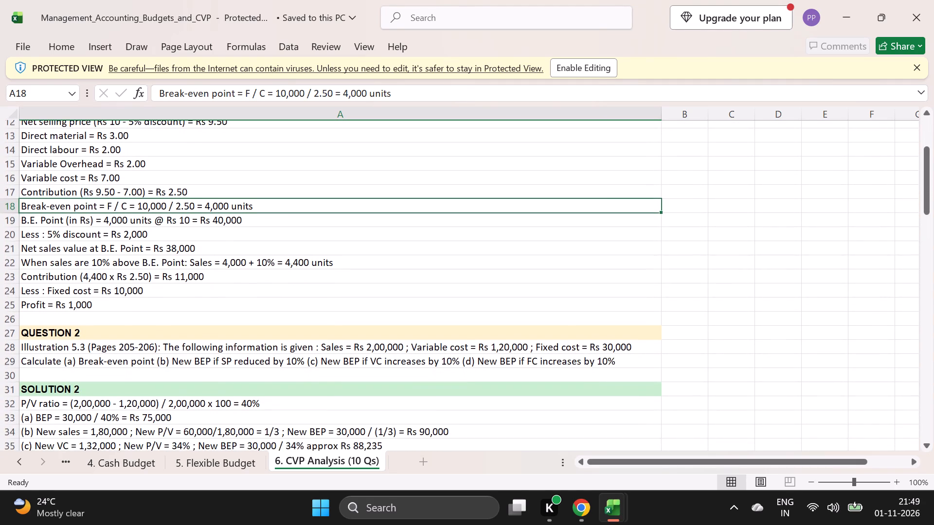
scroll(386, 300, "up", 1)
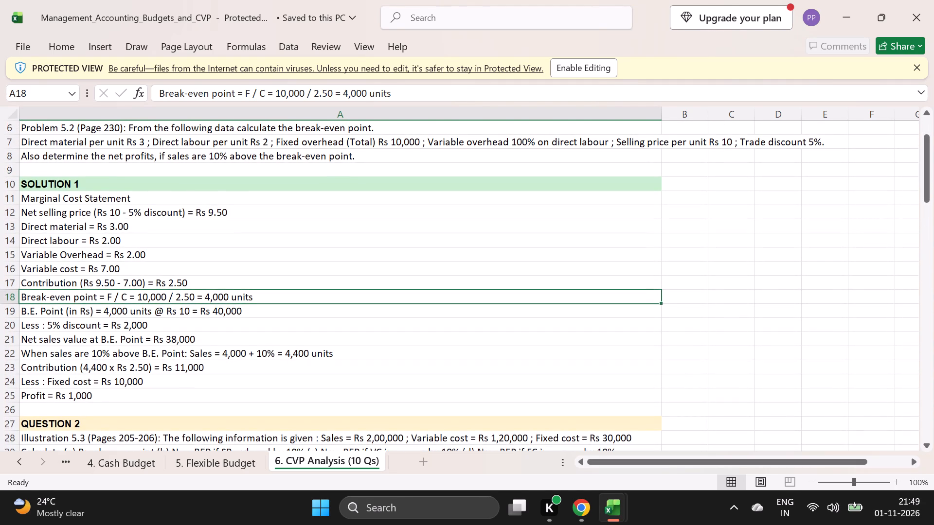
scroll(386, 300, "up", 1)
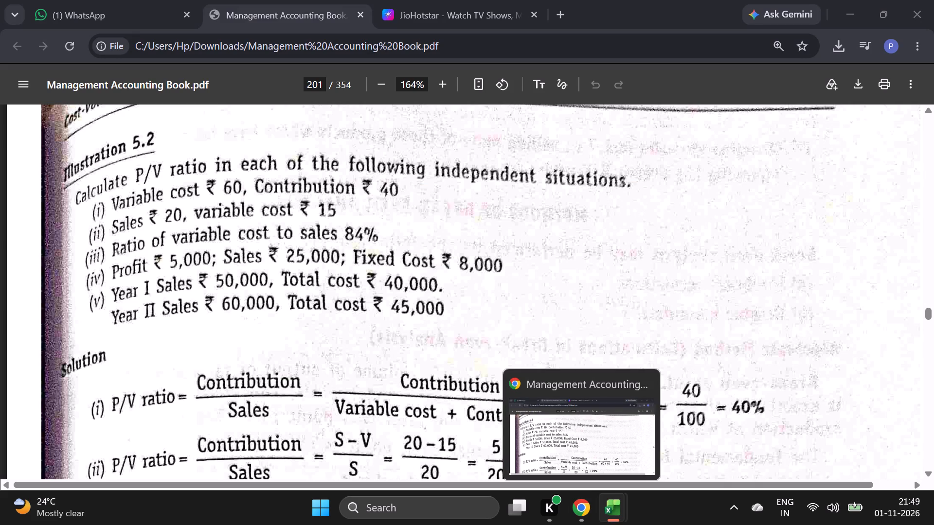
Switch to the Management Accounting Book PDF in Chrome and examine Illustration 5.2's P/V ratio solution on page 201.
left_click(573, 510)
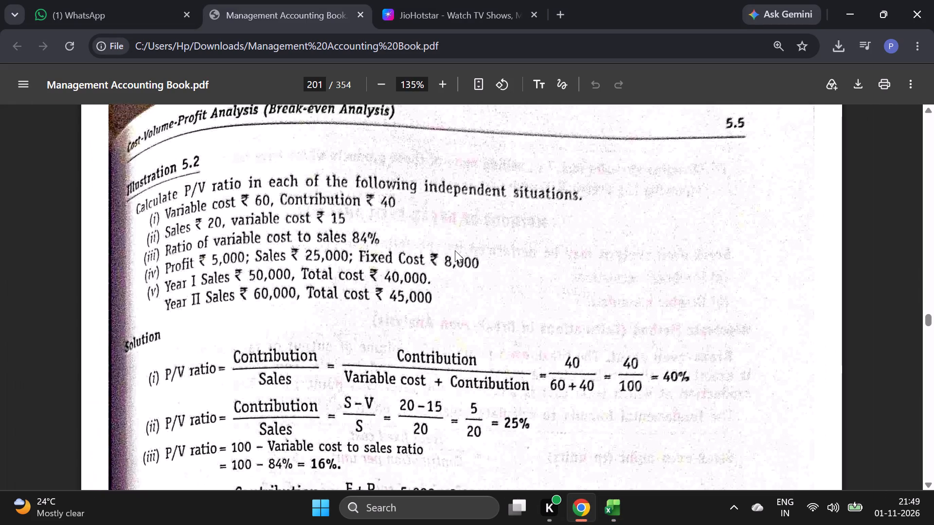
scroll(455, 250, "down", 5)
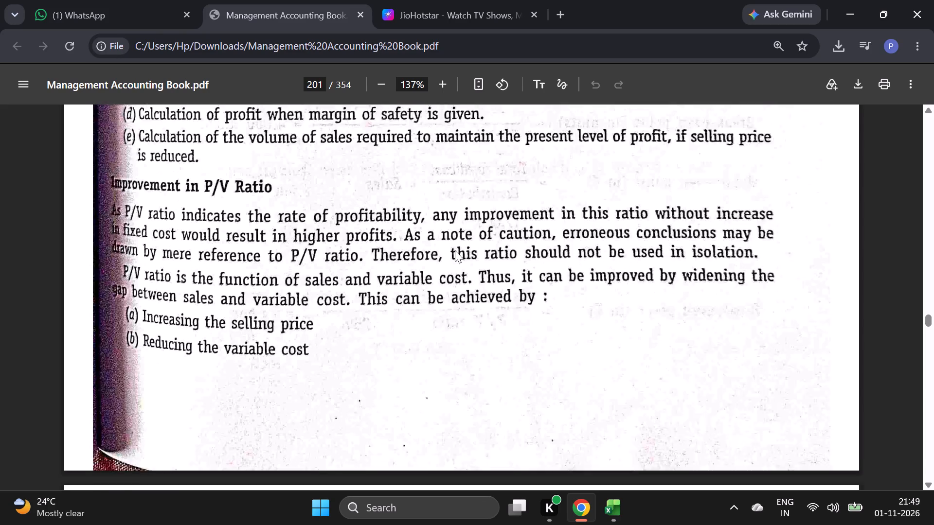
scroll(455, 250, "up", 3)
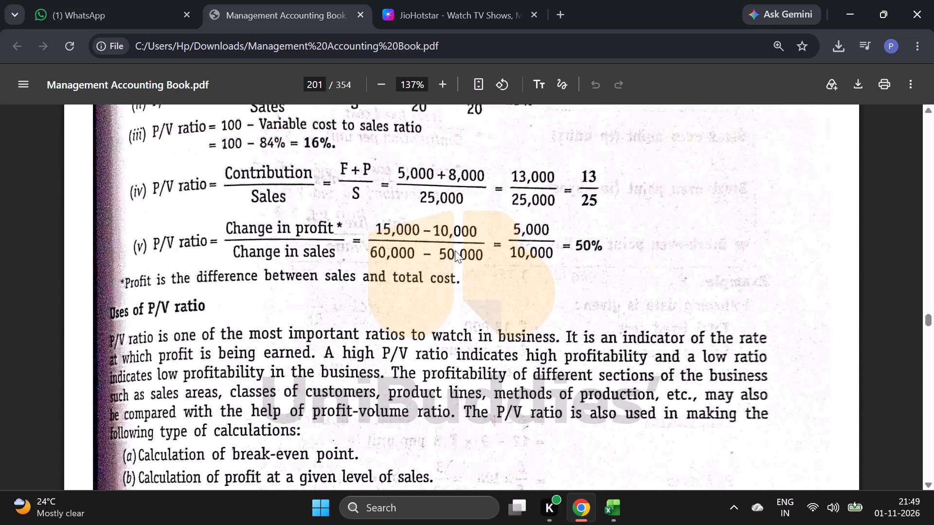
scroll(455, 250, "up", 2)
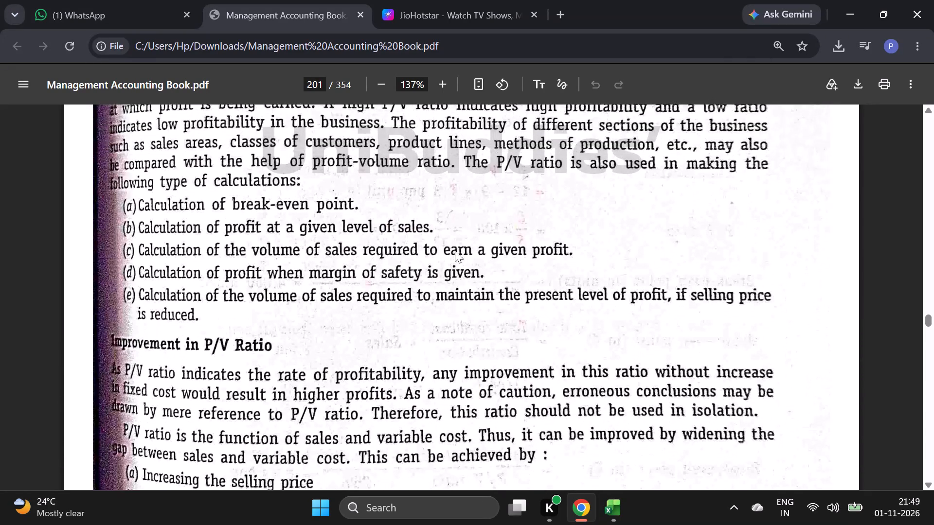
scroll(455, 250, "up", 1)
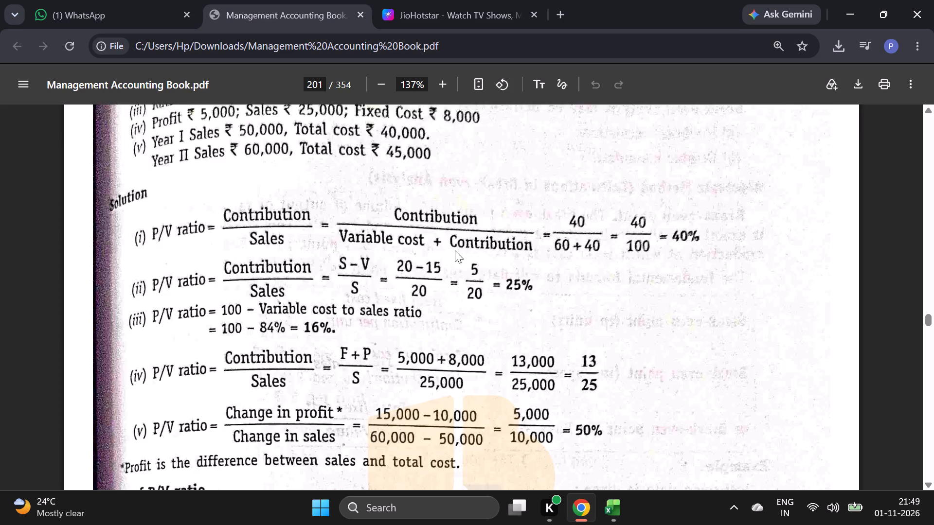
Review the Profit-Volume Ratio section and its examples on PDF page 200, and return to Illustration 5.2's solution.
scroll(455, 250, "up", 1)
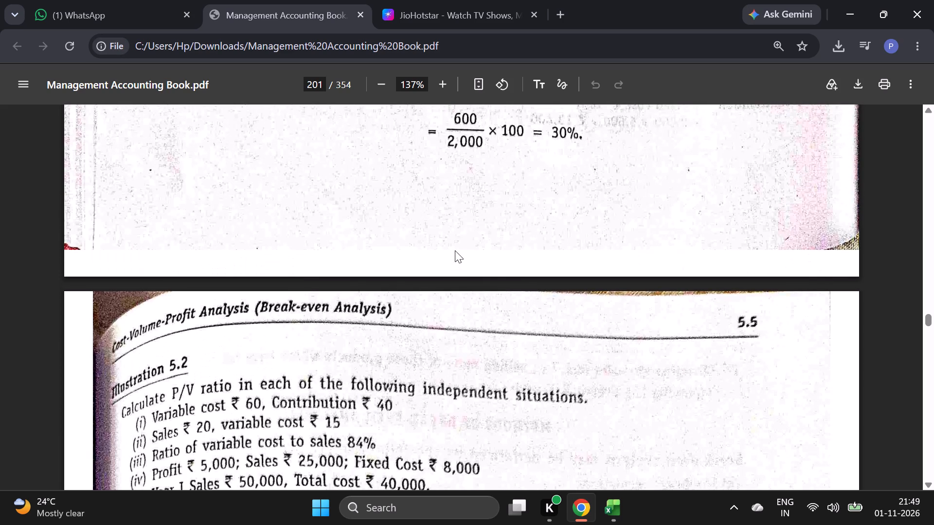
scroll(455, 250, "up", 3)
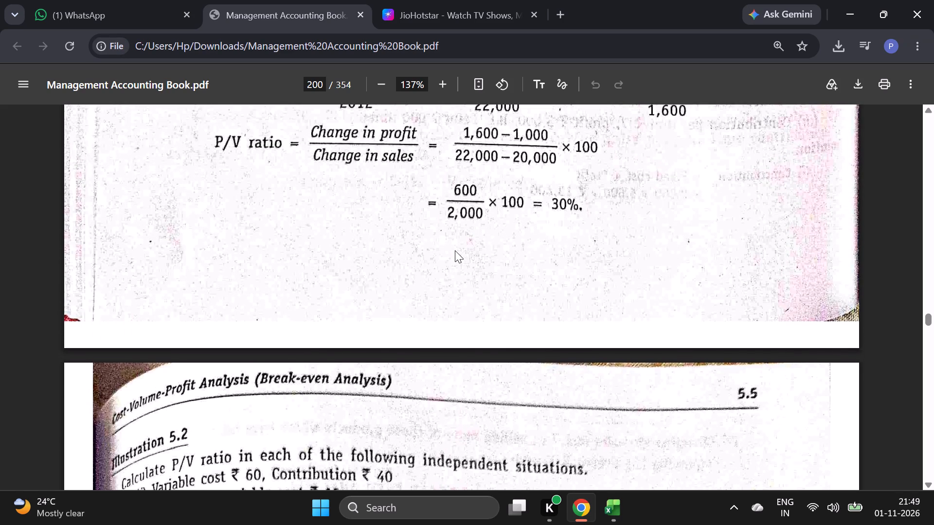
scroll(455, 250, "up", 5)
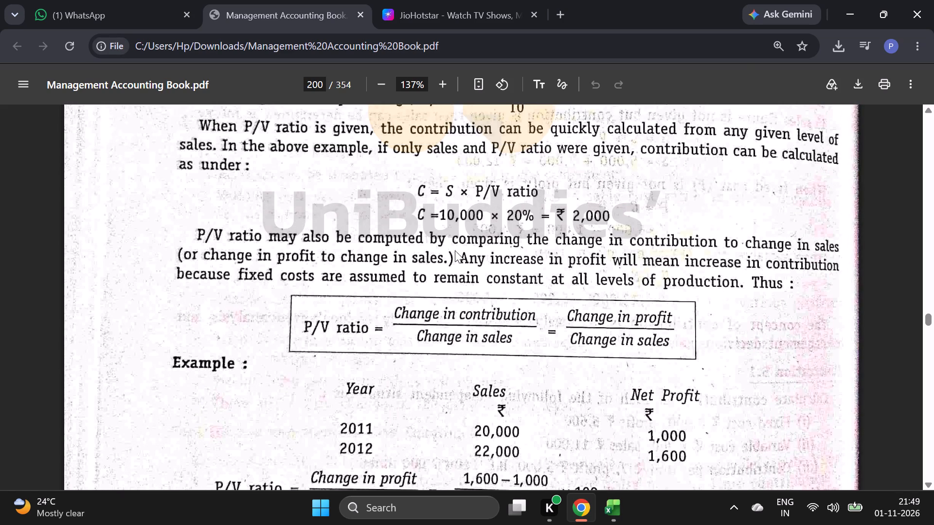
scroll(455, 250, "up", 4)
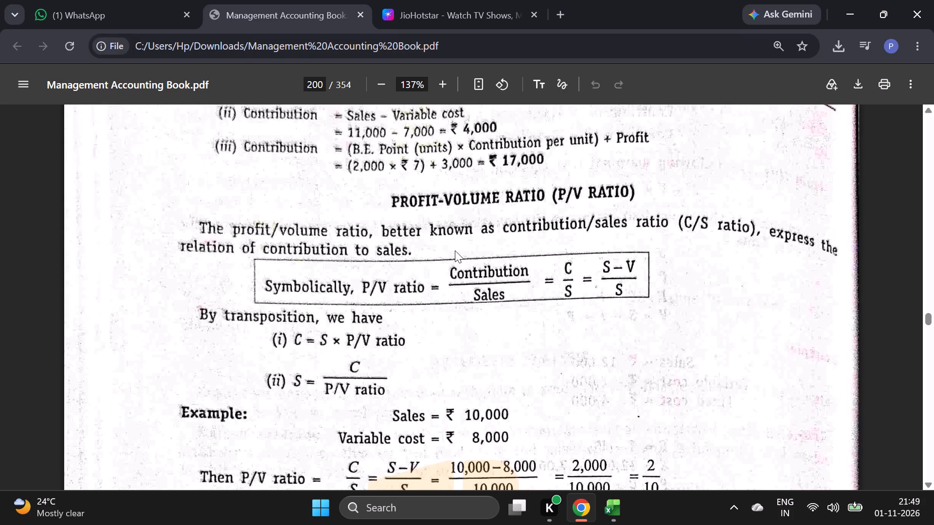
scroll(455, 250, "up", 3)
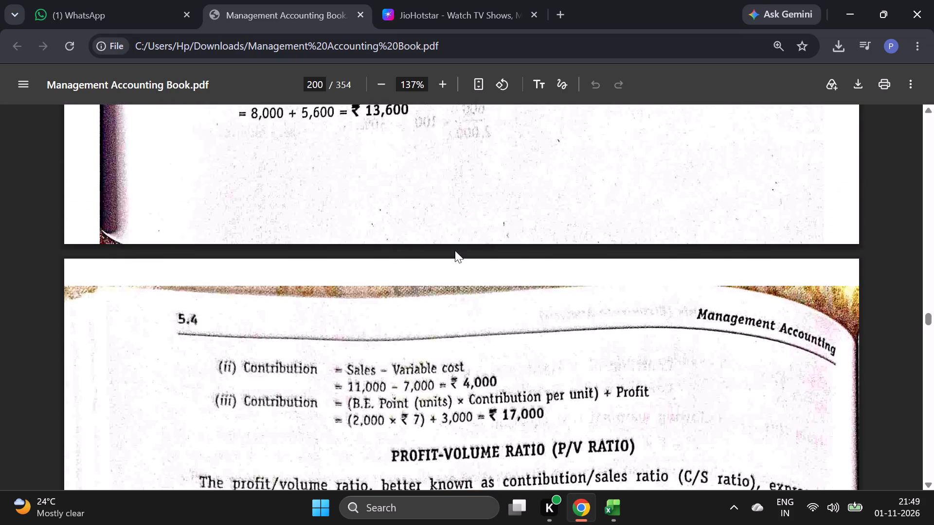
scroll(455, 250, "up", 2)
scroll(455, 250, "down", 12)
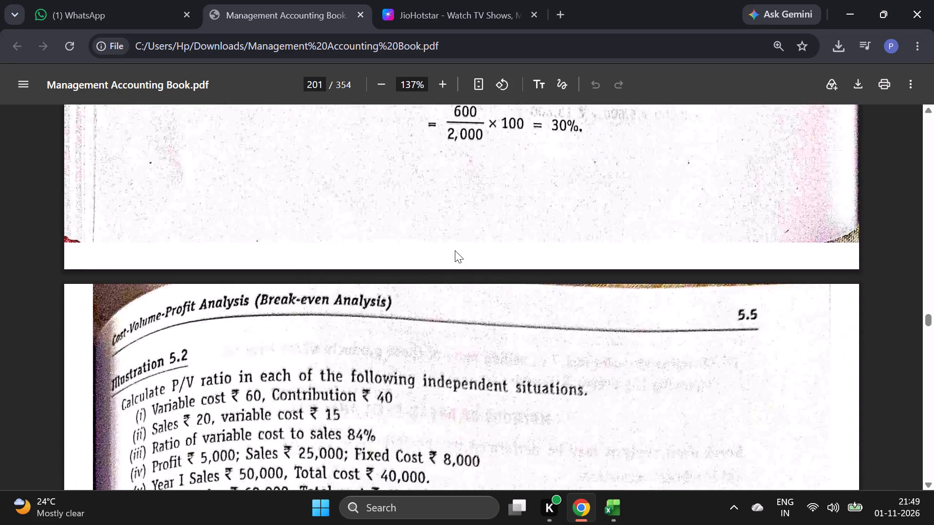
scroll(455, 250, "down", 1)
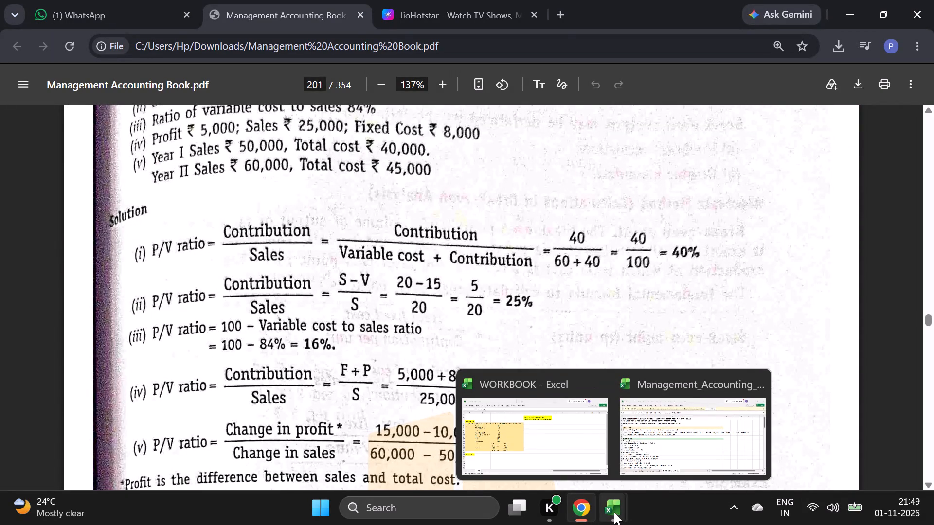
Switch to Excel, check WORKBOOK's Question 1, and reread Questions 1 to 4 in the budgets and CVP reference workbook.
left_click(614, 512)
left_click(548, 427)
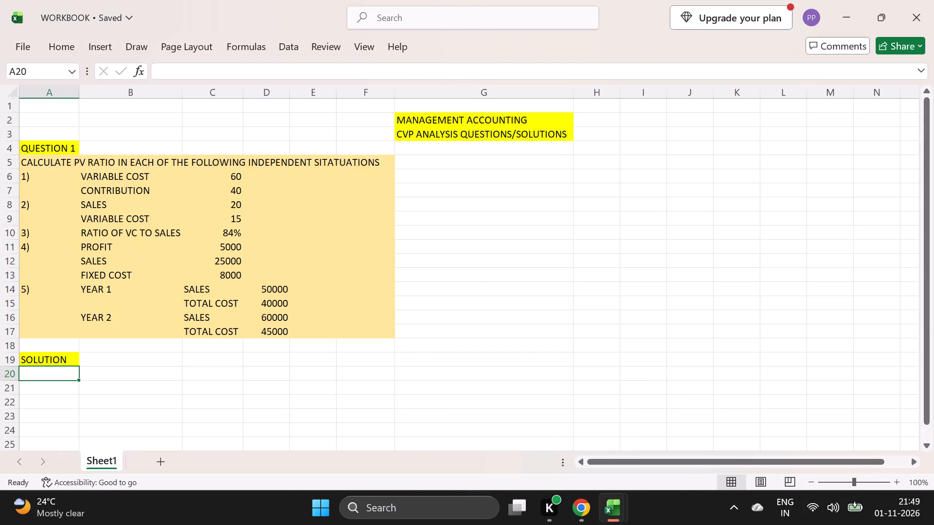
left_click(658, 442)
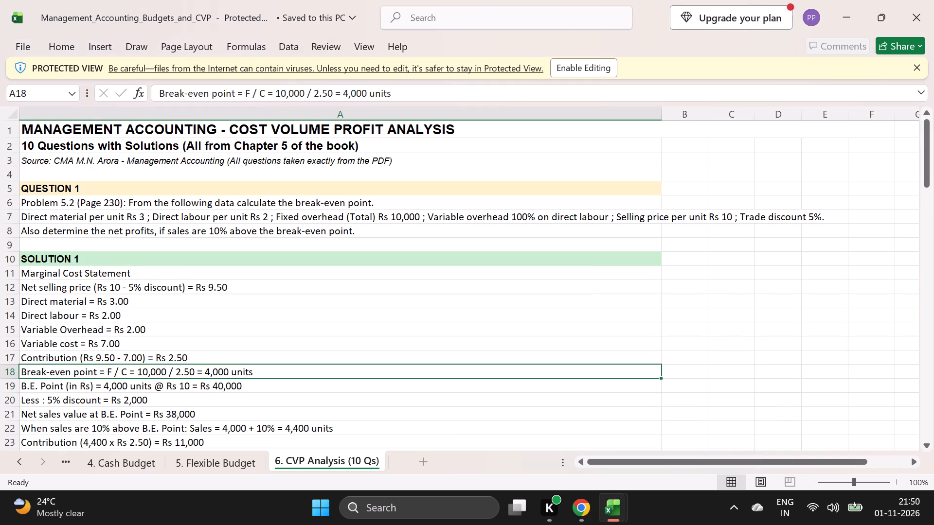
scroll(395, 296, "down", 3)
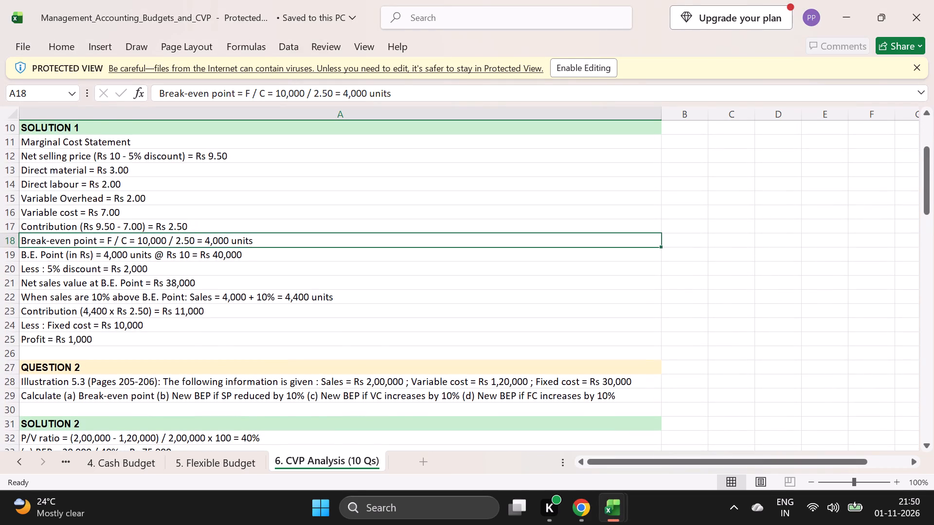
scroll(395, 296, "down", 2)
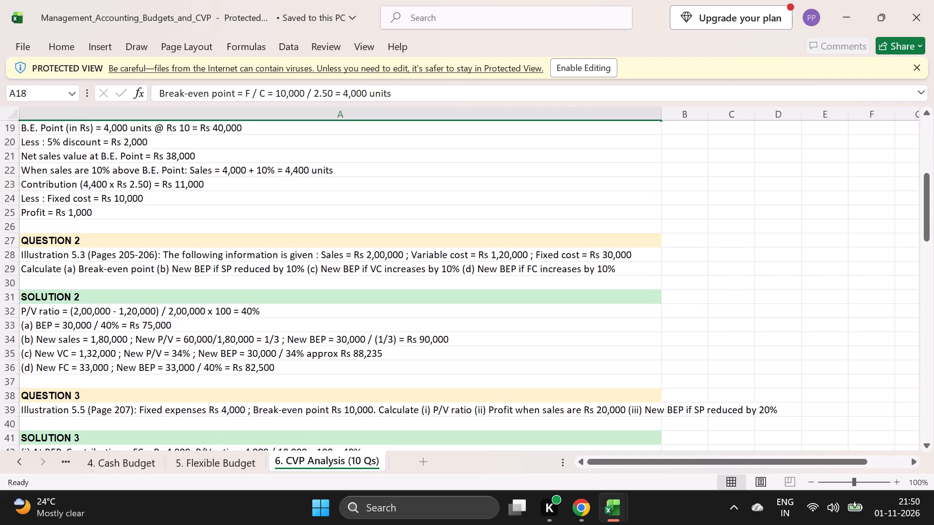
scroll(395, 296, "down", 1)
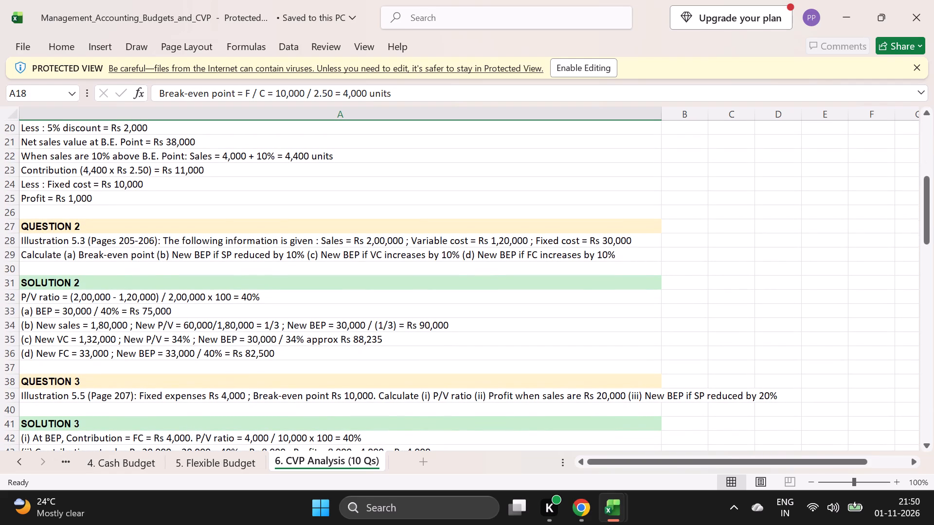
scroll(395, 296, "down", 1)
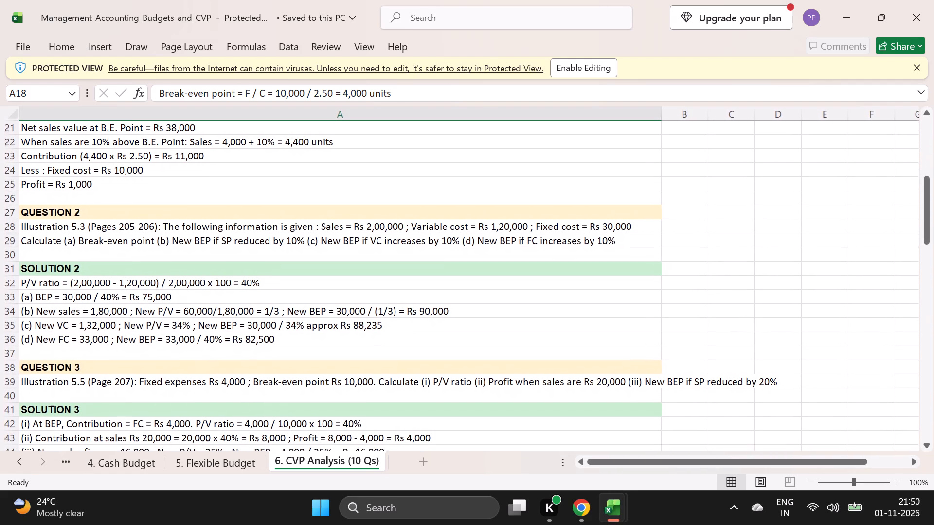
scroll(395, 296, "down", 1)
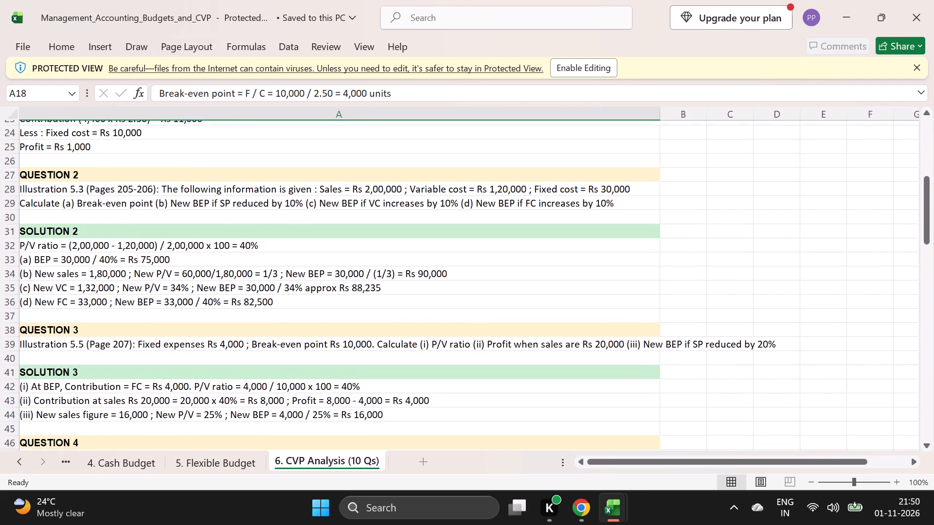
scroll(395, 296, "down", 2)
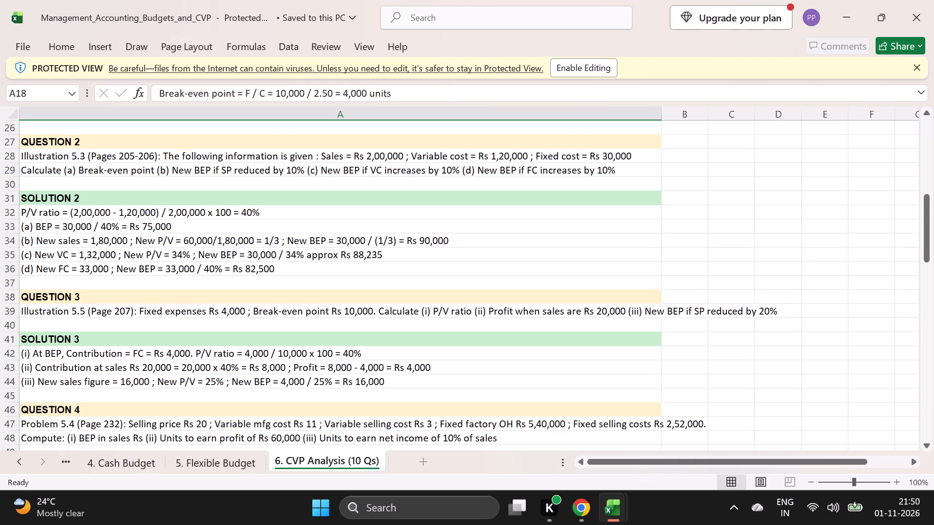
Return to the PDF in Chrome and review Illustration 5.2 and the break-even point example on page 202.
left_click(575, 518)
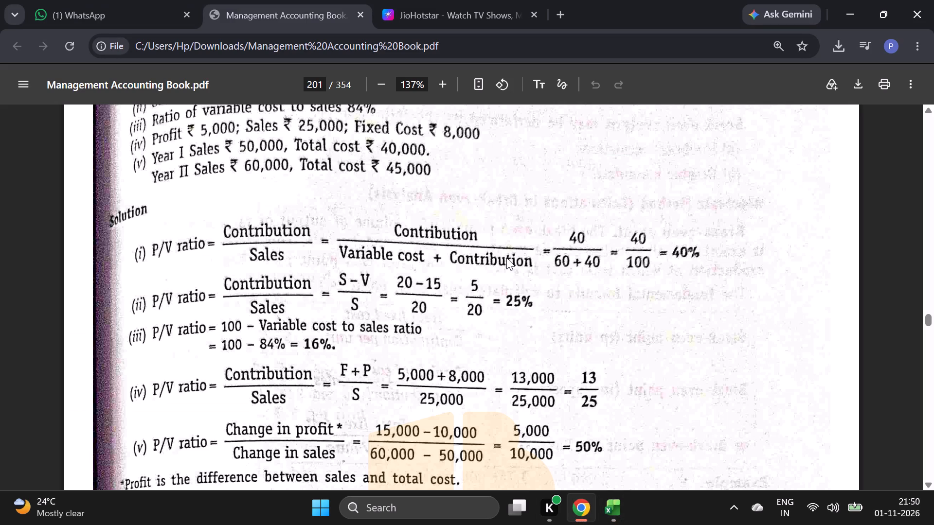
scroll(506, 258, "up", 2)
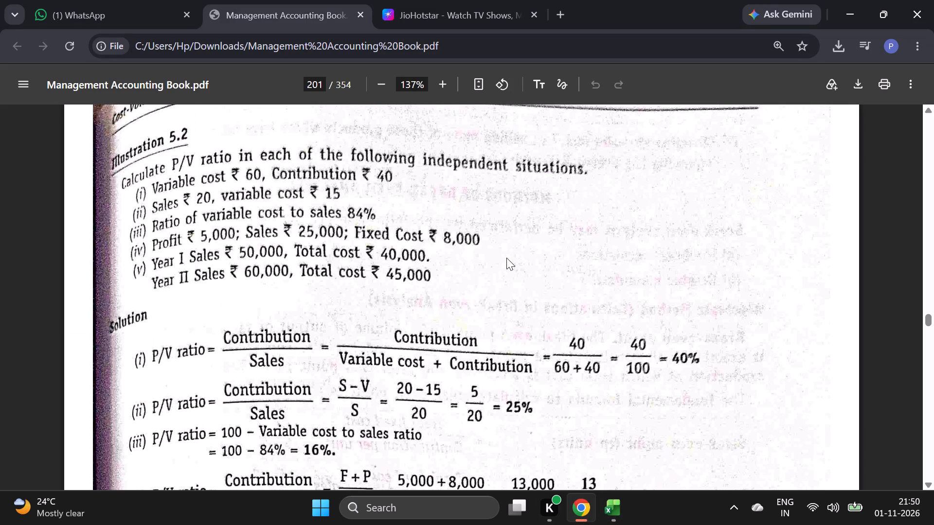
scroll(463, 264, "down", 2)
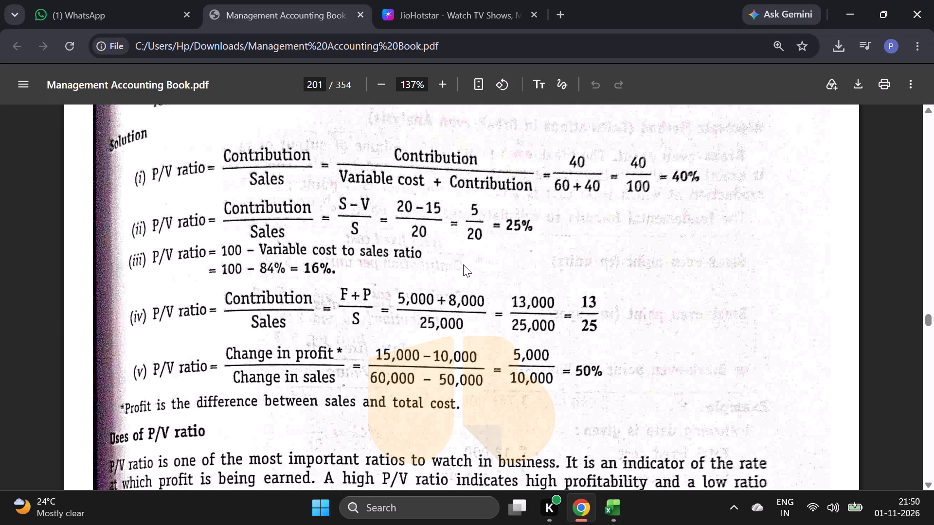
scroll(463, 264, "down", 5)
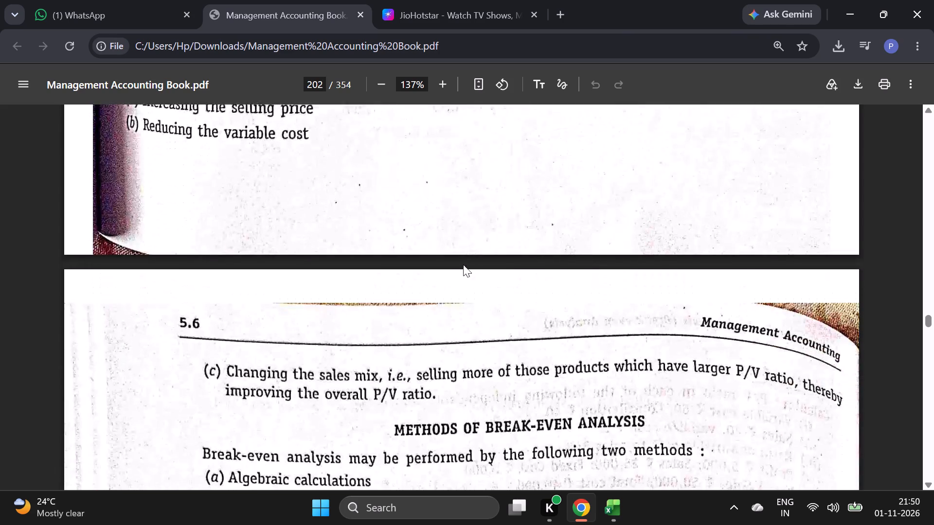
scroll(463, 264, "down", 4)
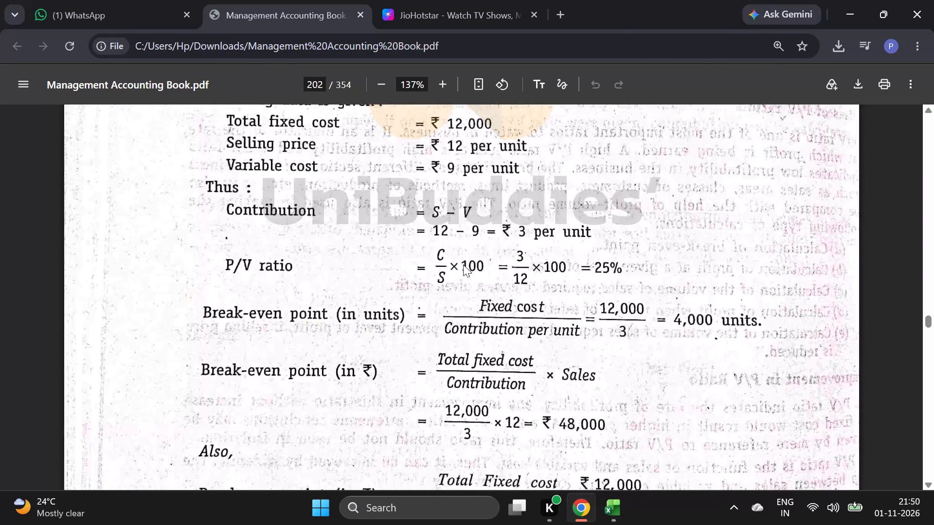
Read the PDF's additional calculations on pages 203 and 204: profit at different sales volumes, sales for desired profit, and missing figures.
scroll(463, 264, "down", 3)
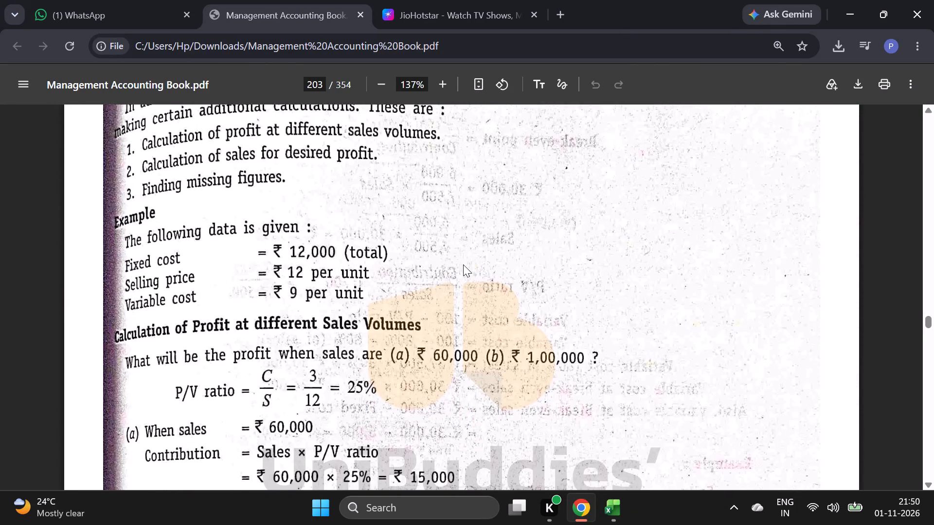
scroll(463, 264, "down", 3)
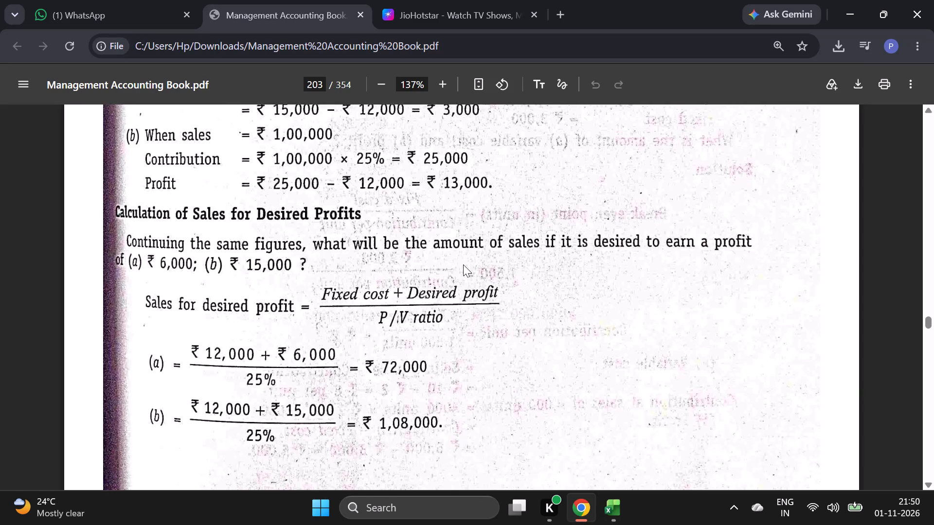
scroll(463, 264, "down", 3)
scroll(463, 264, "left", 1)
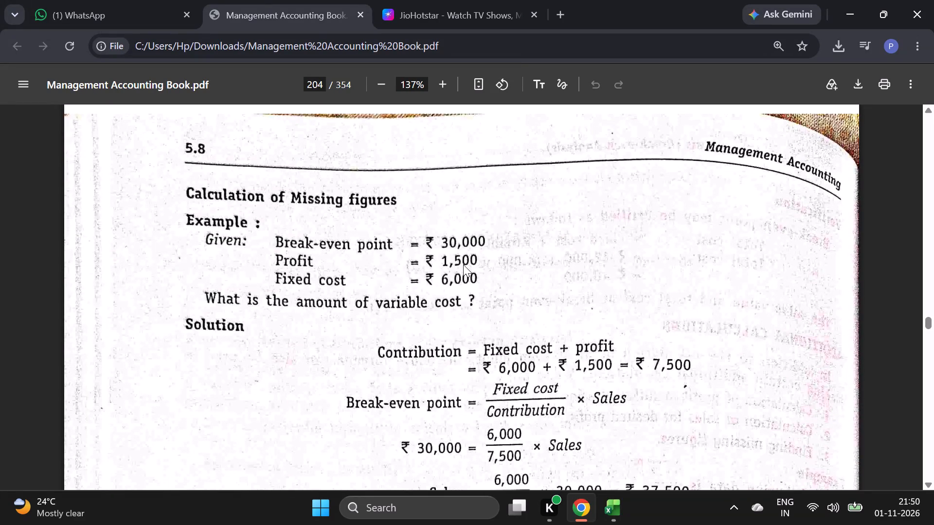
scroll(463, 264, "left", 1)
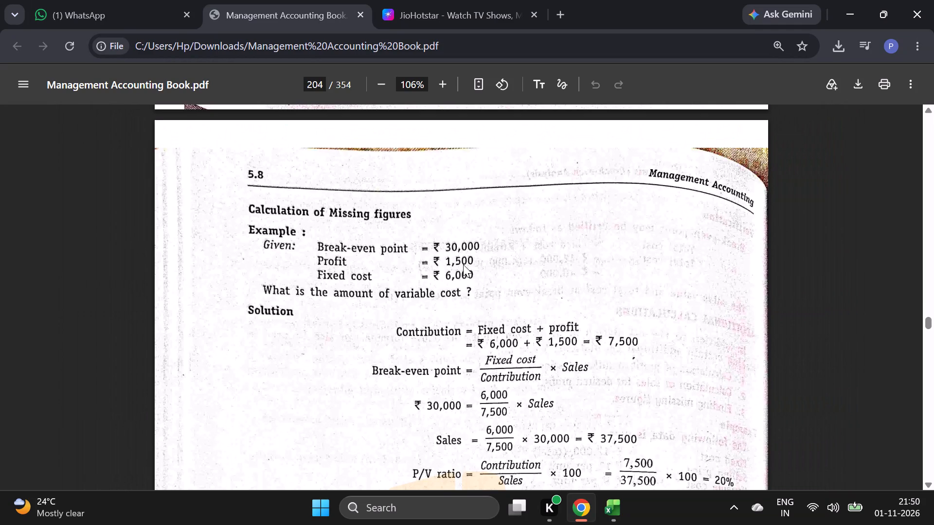
Review the worked examples on PDF pages 204 and 205 covering variable cost, profit, actual sales and selling price at break-even.
scroll(463, 264, "down", 4)
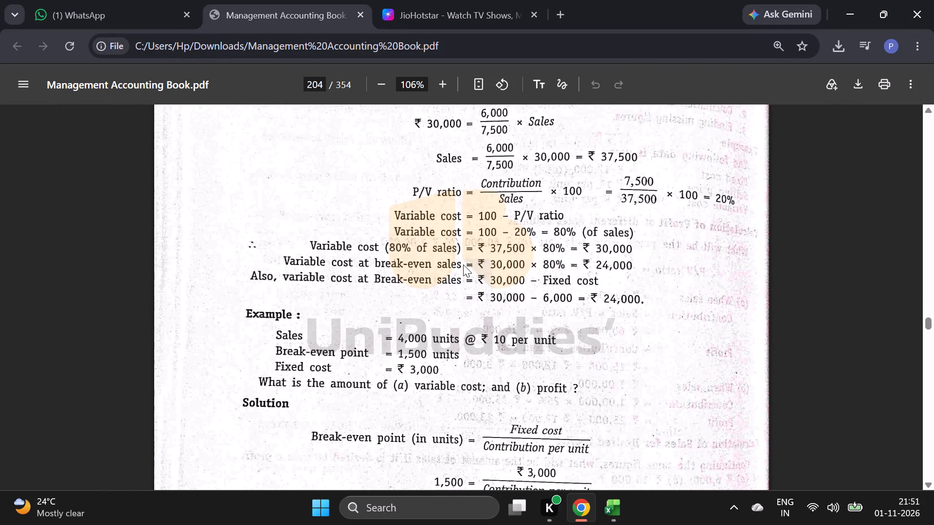
scroll(463, 264, "down", 1)
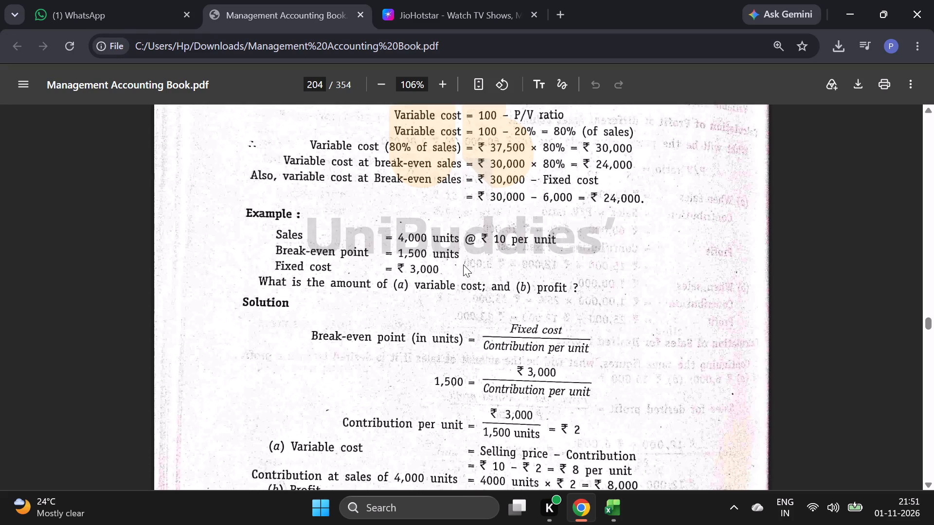
scroll(463, 264, "down", 4)
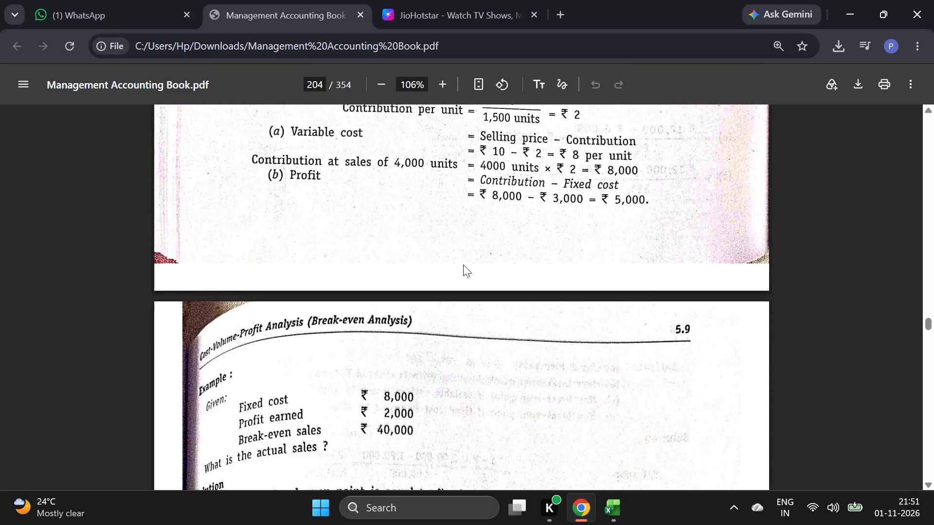
scroll(463, 264, "down", 1)
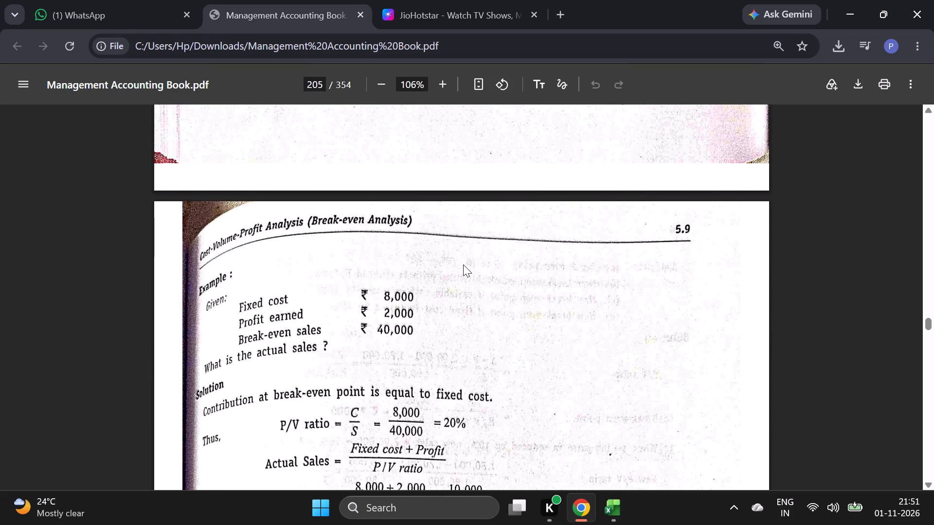
scroll(463, 264, "down", 2)
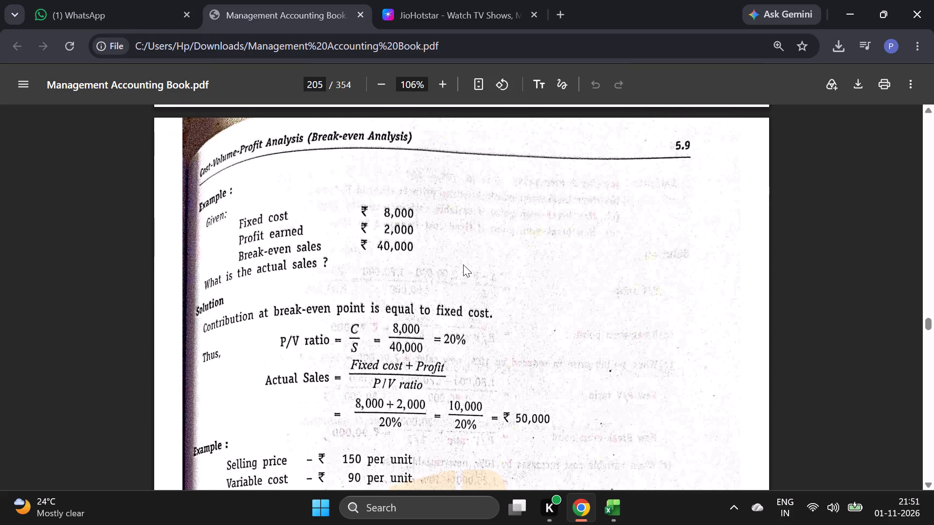
scroll(463, 264, "down", 2)
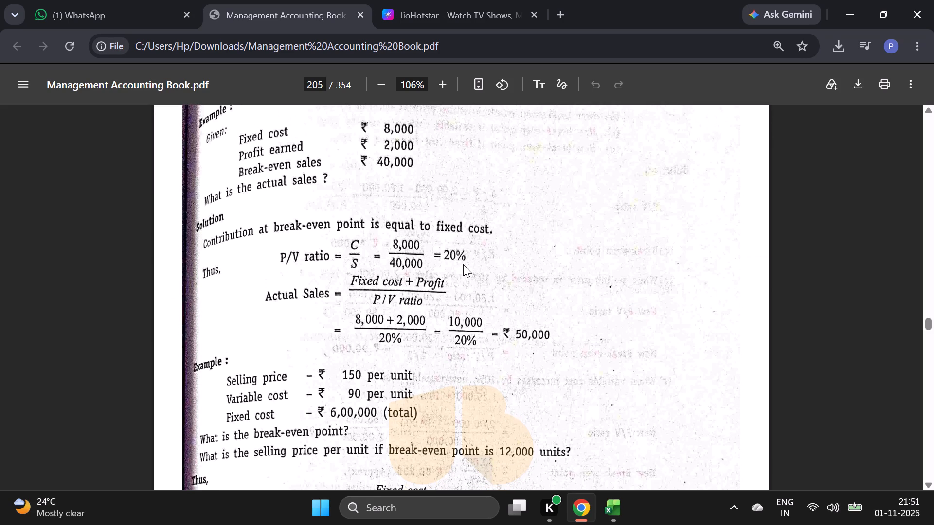
scroll(463, 264, "down", 1)
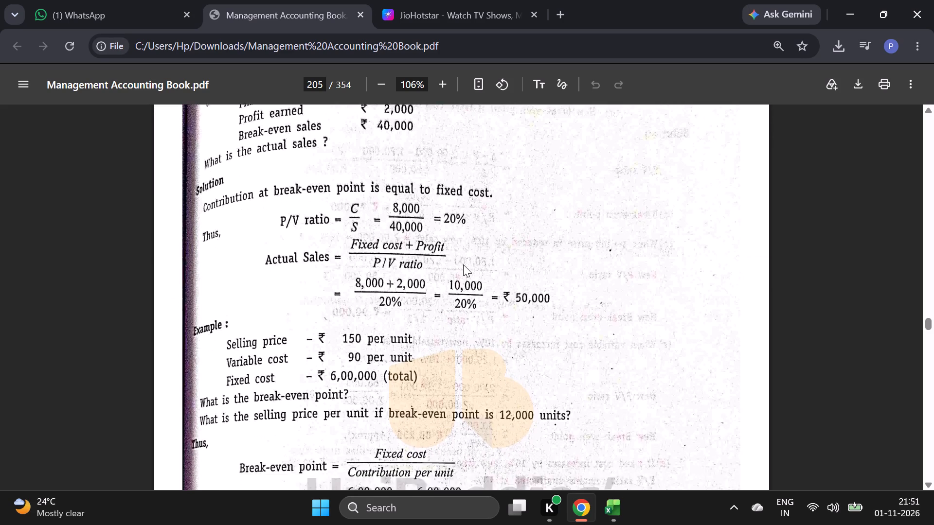
scroll(463, 264, "down", 4)
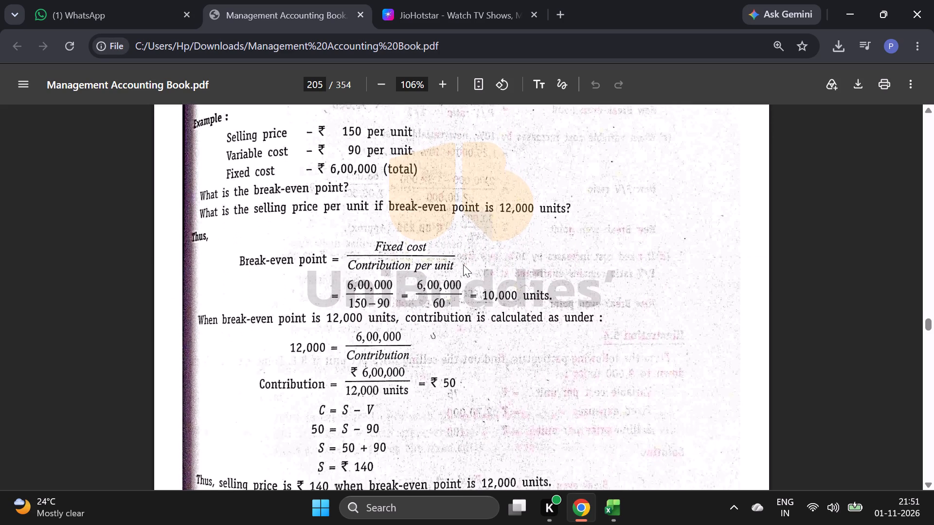
Examine Illustration 5.3's given data and requirements across PDF pages 205 and 206.
scroll(463, 264, "down", 3)
scroll(463, 264, "right", 1)
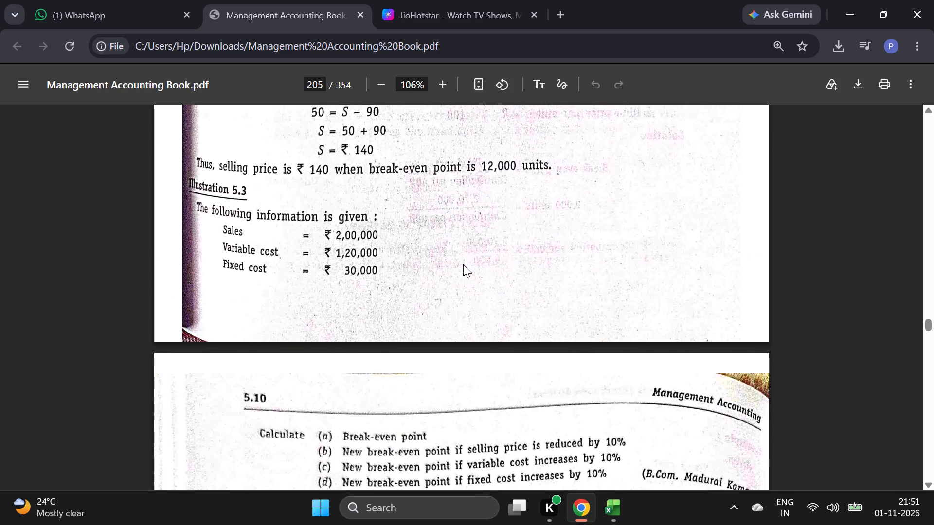
scroll(463, 264, "down", 1)
scroll(463, 264, "up", 1)
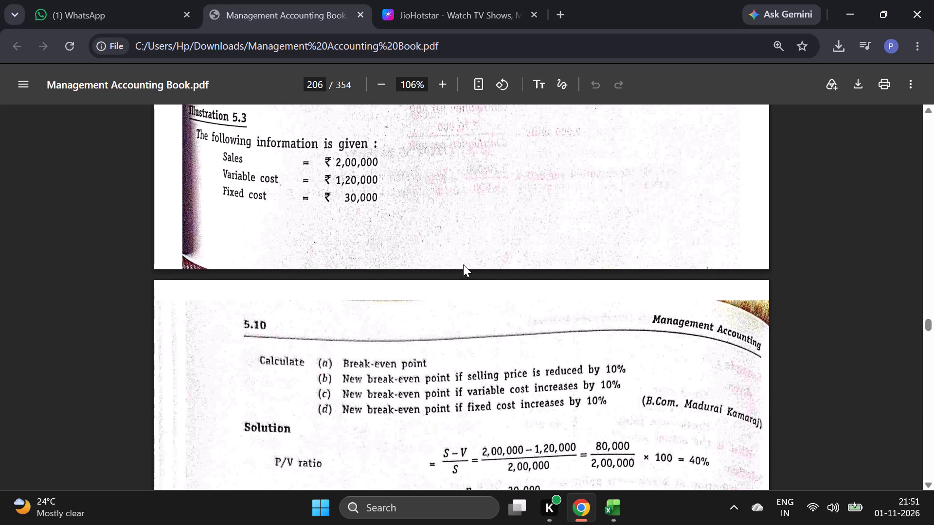
scroll(463, 264, "up", 1)
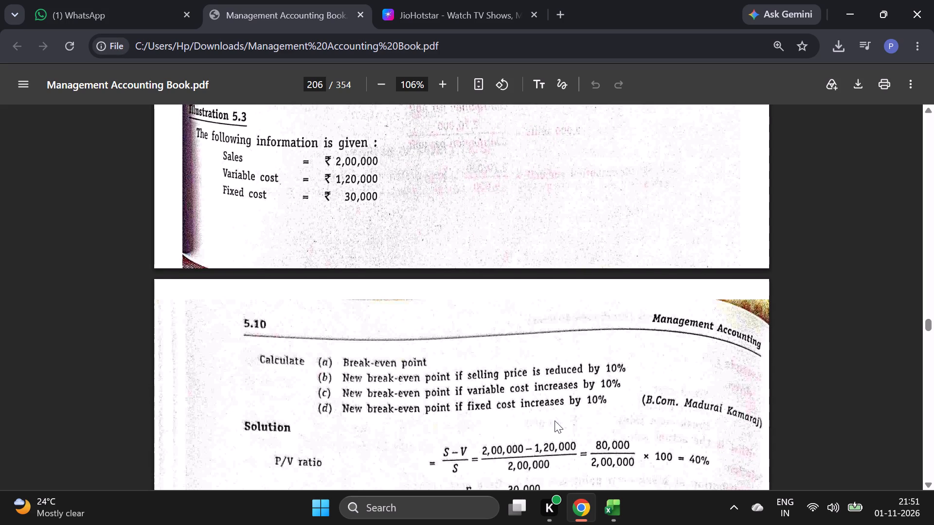
Compare Illustration 5.3 in the PDF with Question 2 on the reference workbook's CVP Analysis sheet in Excel.
left_click(609, 506)
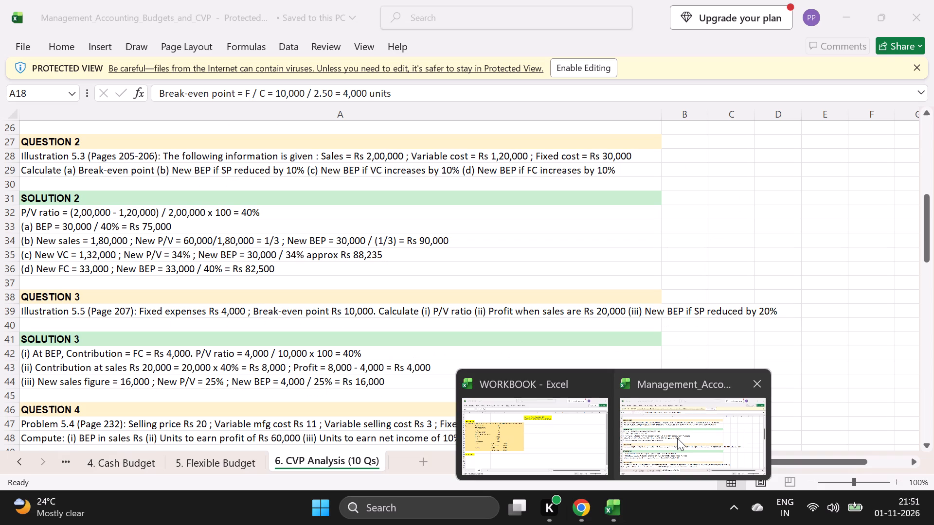
left_click(677, 438)
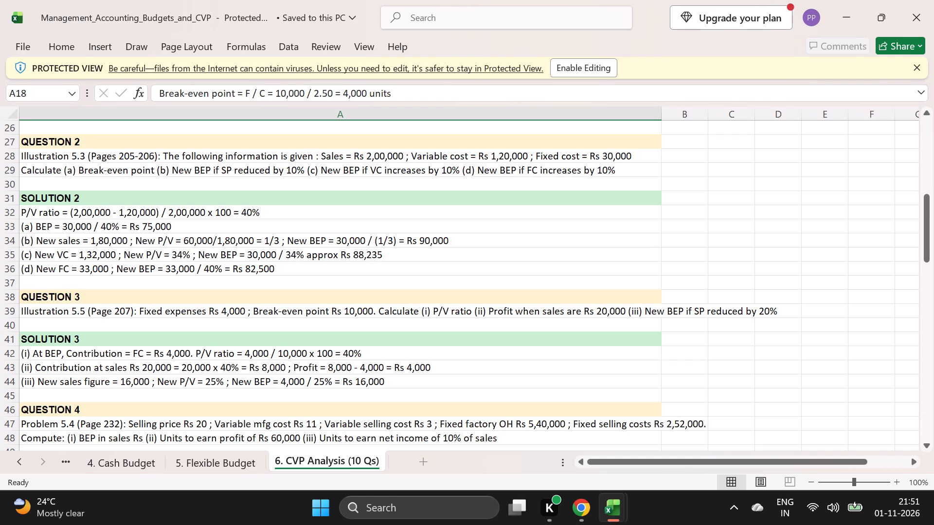
left_click(579, 515)
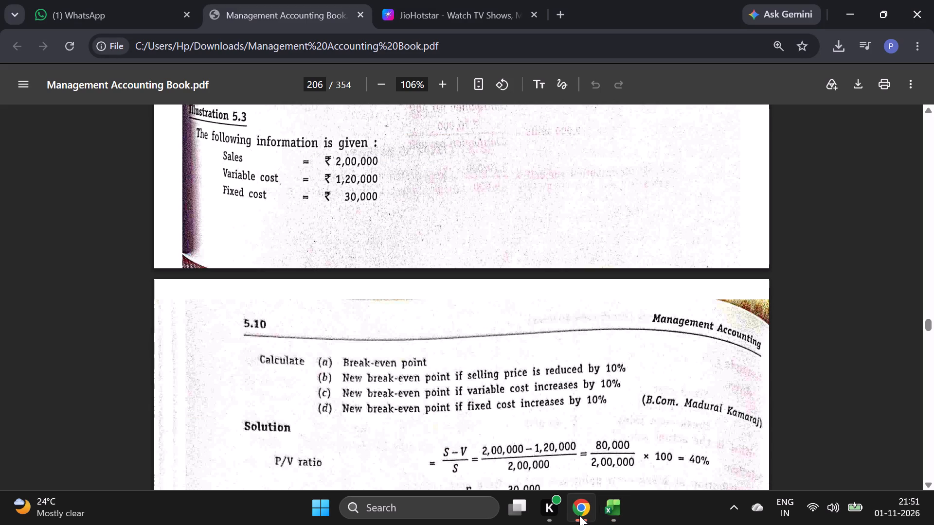
left_click(615, 511)
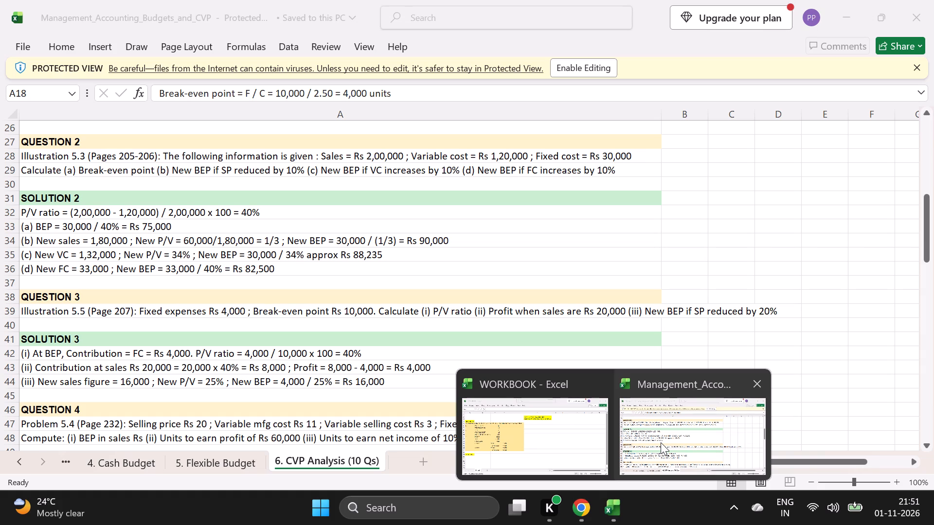
left_click(576, 508)
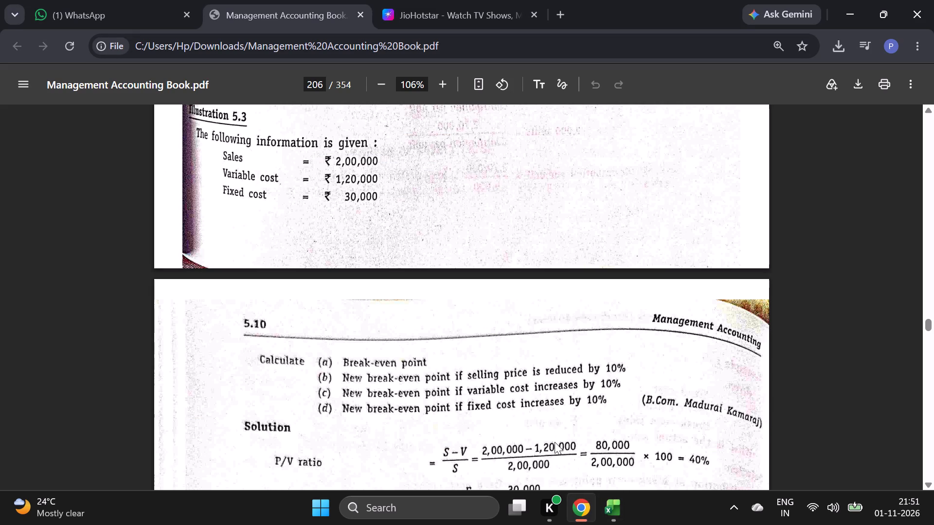
scroll(552, 430, "down", 1)
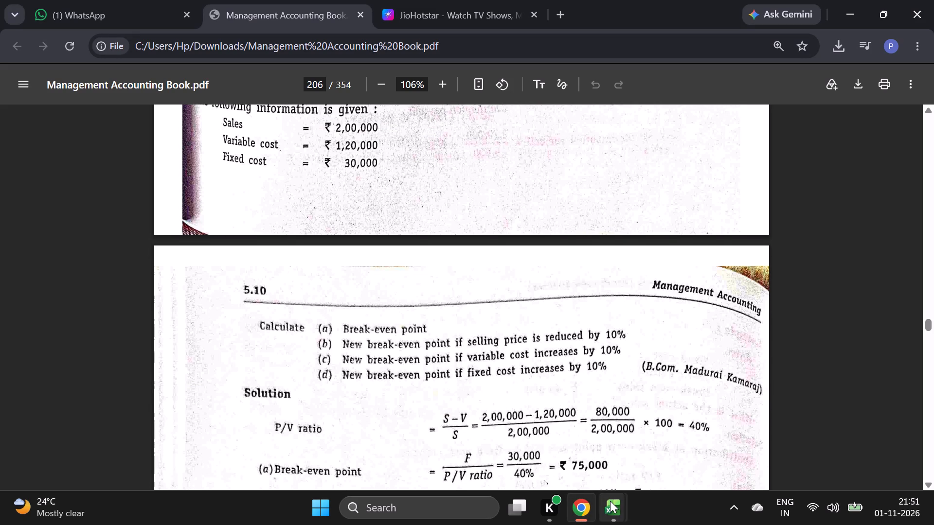
left_click_drag(610, 501, 610, 506)
left_click(610, 506)
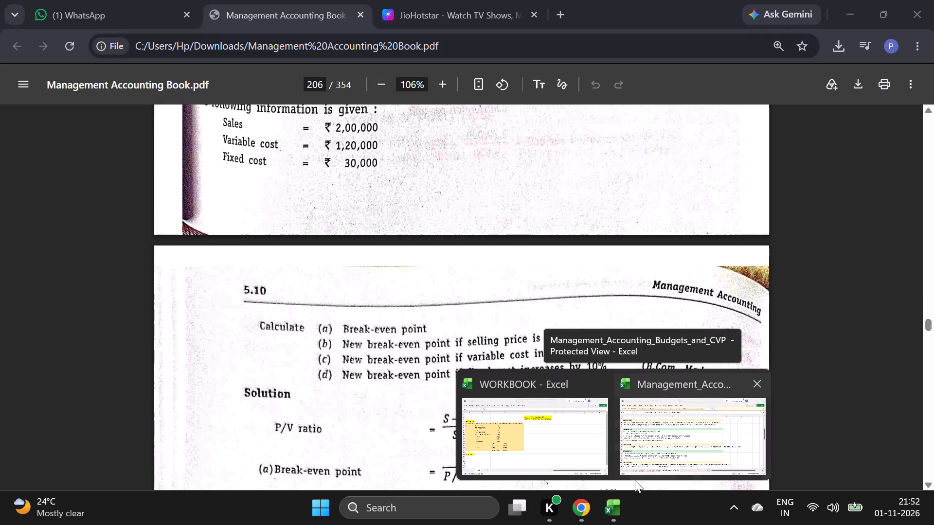
left_click(582, 516)
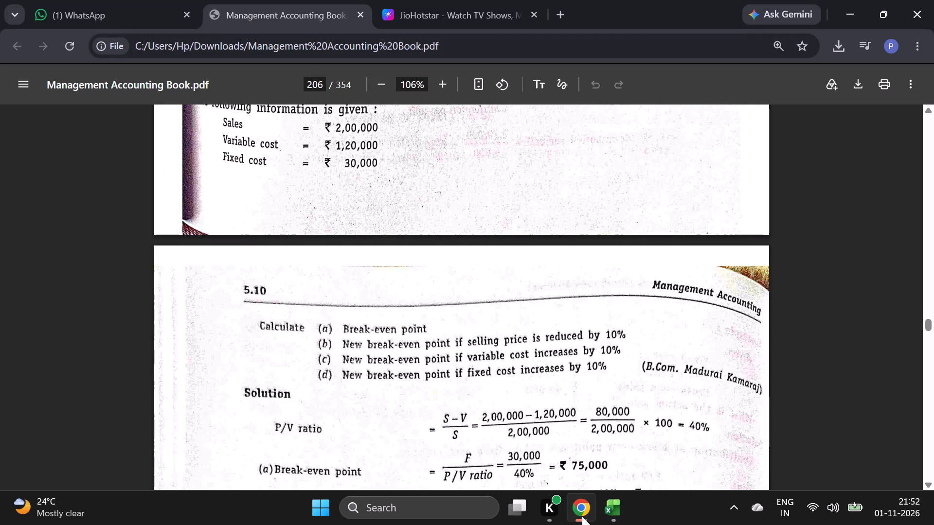
Switch to the Management_Accounting_Budgets_and_CVP workbook in Excel and enable editing, starting from Question 2's text in cell A28.
left_click(610, 510)
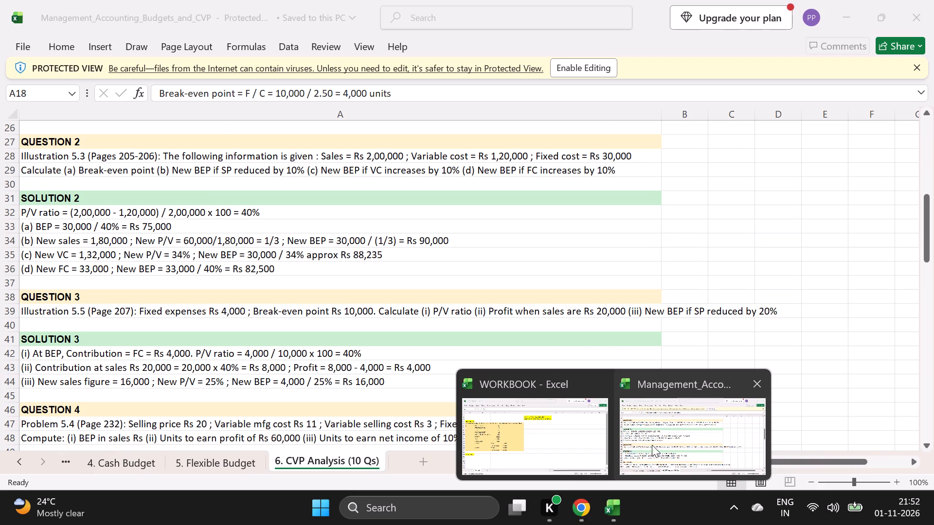
left_click(652, 445)
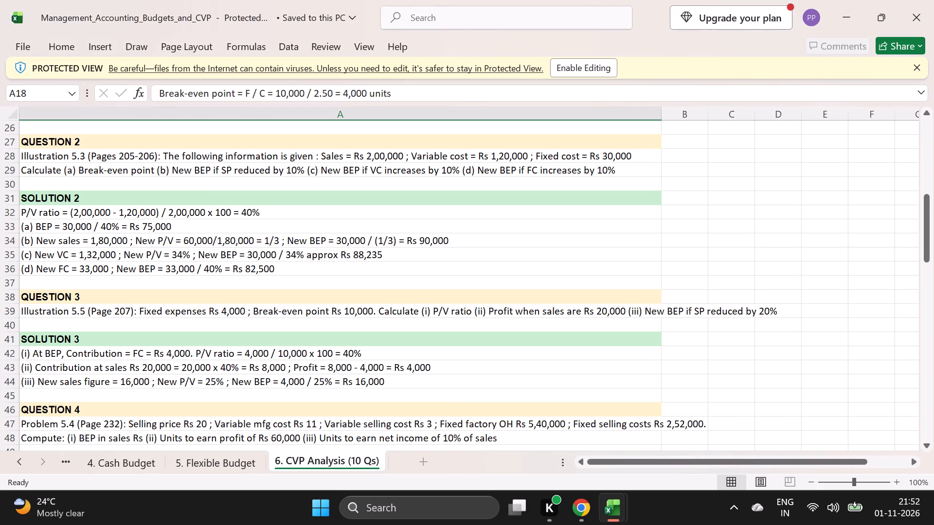
left_click(33, 157)
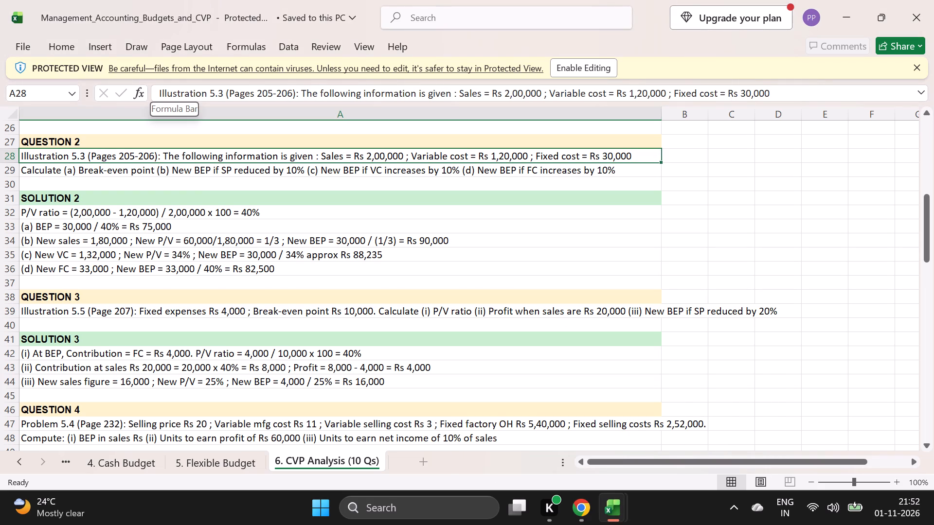
left_click_drag(158, 92, 181, 89)
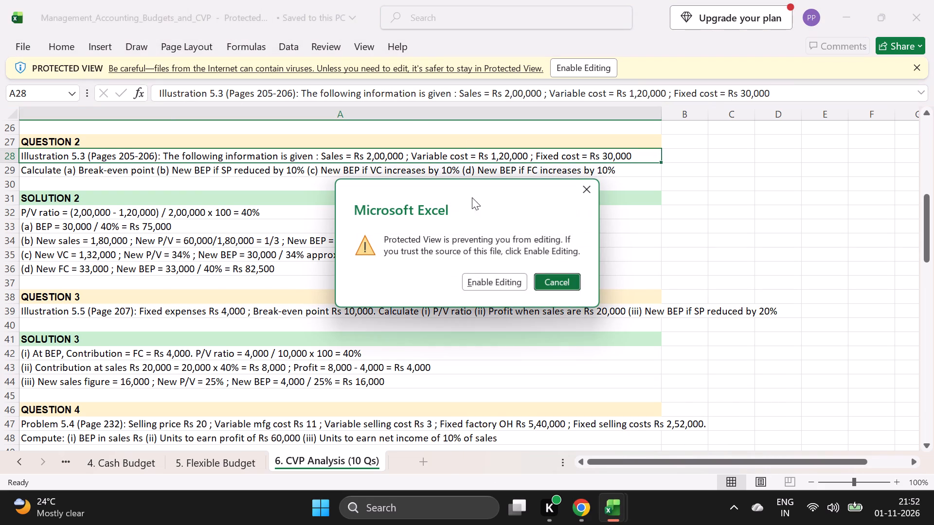
left_click(501, 281)
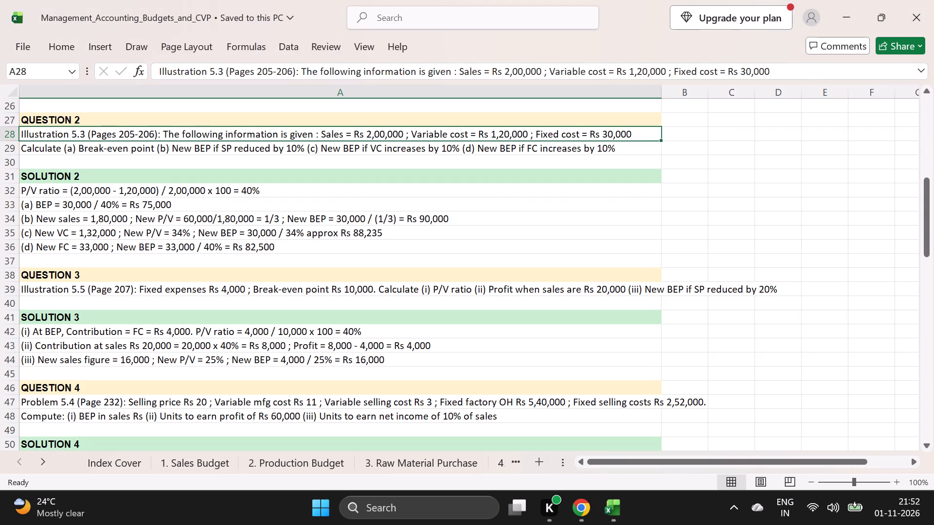
Copy the full Illustration 5.3 question text from cell A28 under Question 2.
left_click(30, 136)
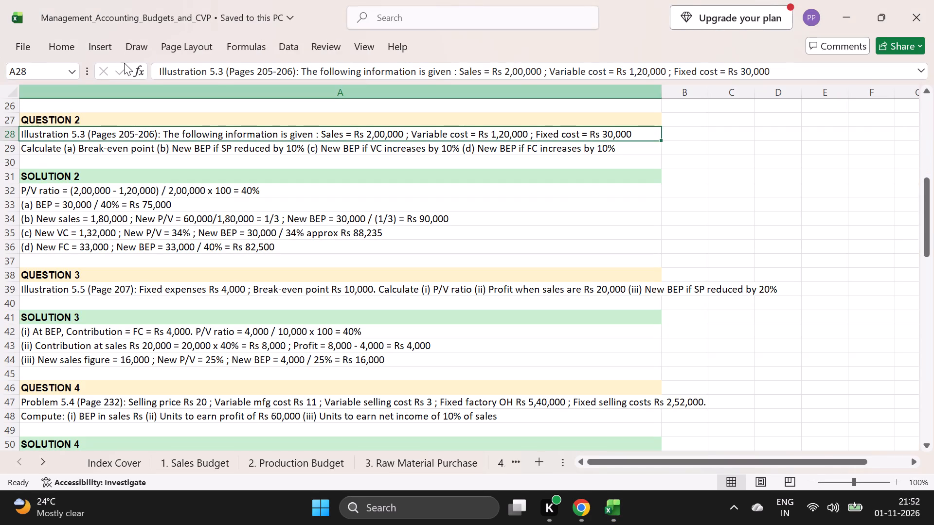
left_click_drag(159, 69, 429, 68)
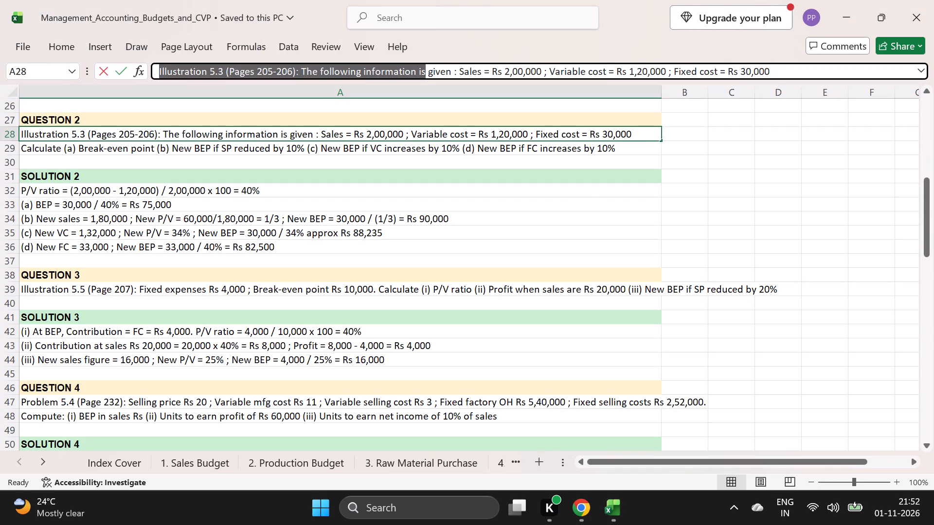
left_click_drag(429, 68, 783, 49)
key("ctrl+c")
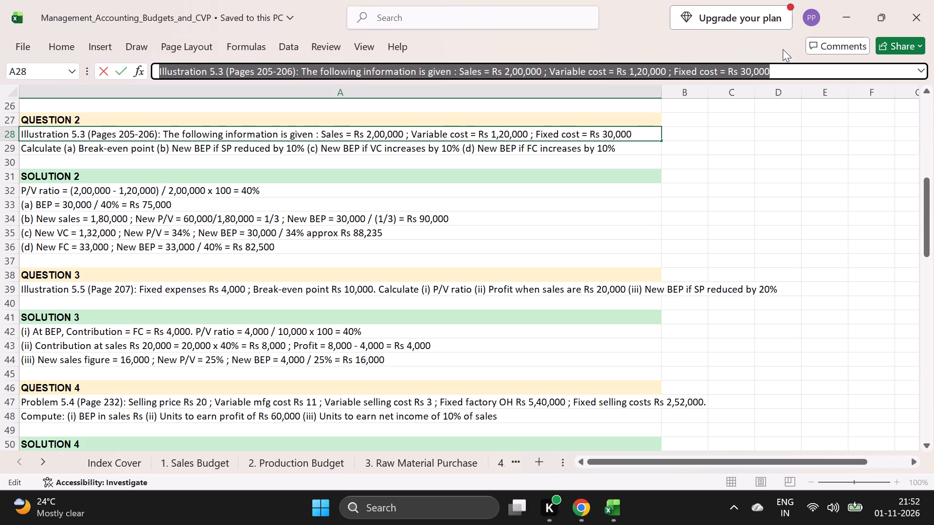
Switch to the WORKBOOK file in Excel and add a new worksheet after Sheet1.
left_click(579, 510)
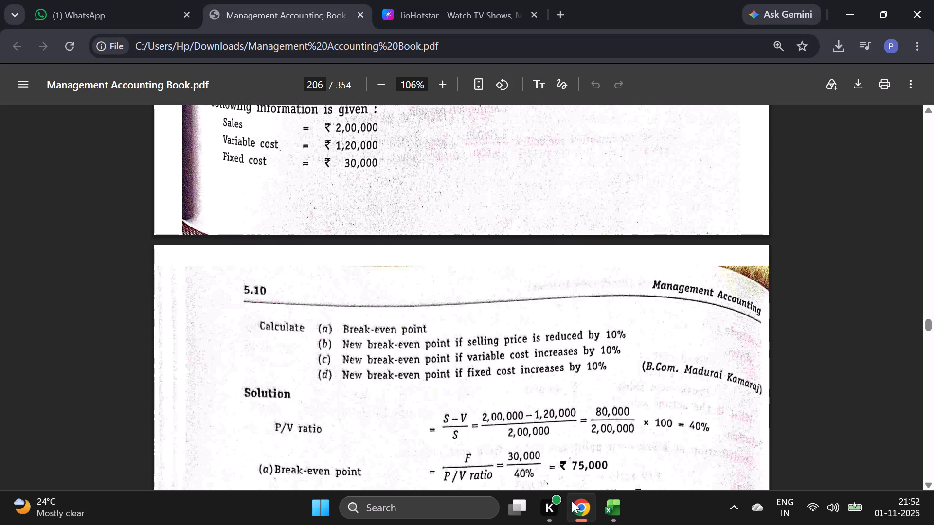
left_click(622, 513)
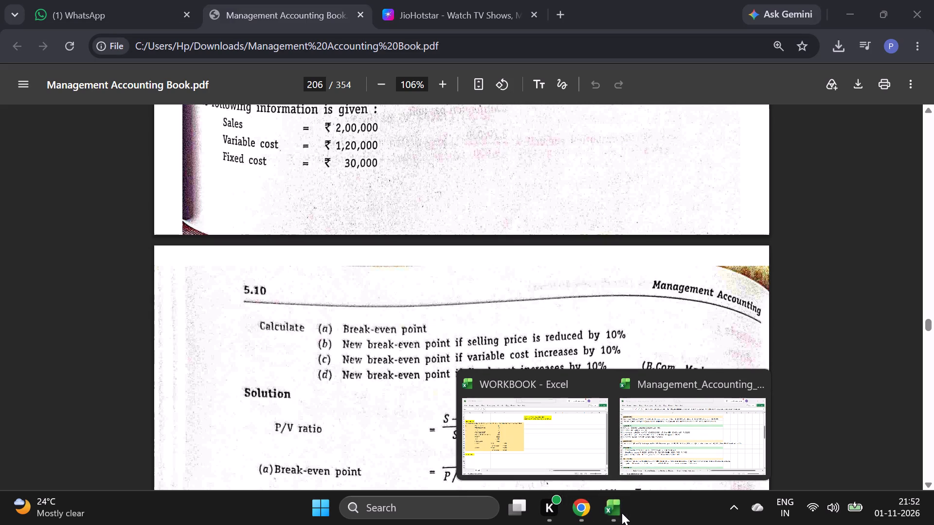
left_click(545, 443)
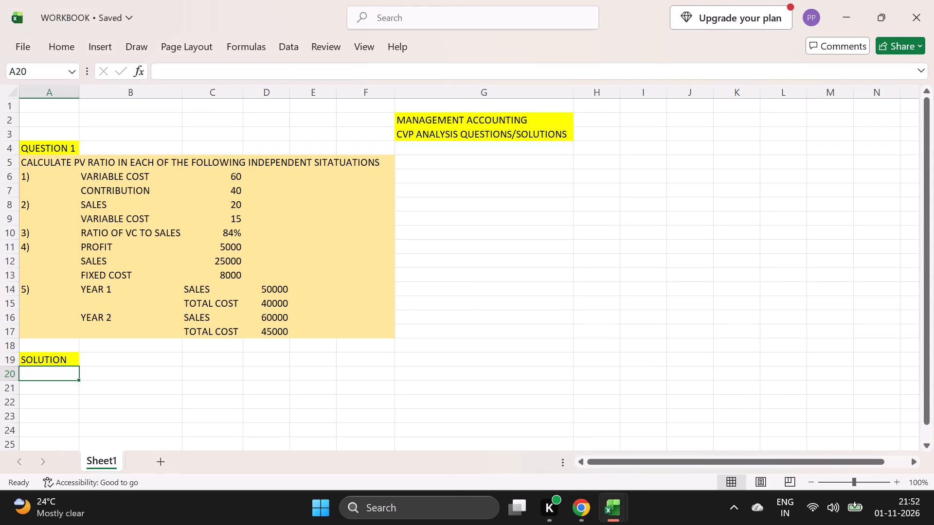
left_click(165, 460)
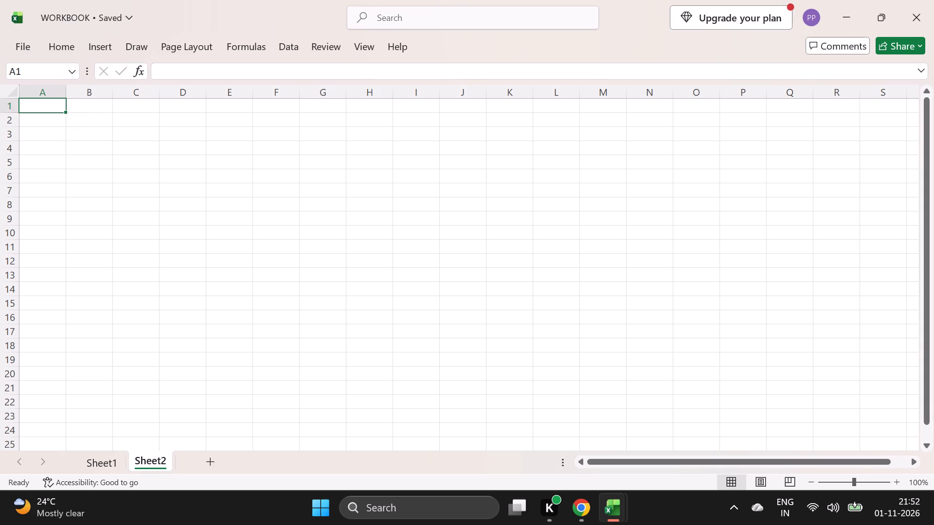
Paste the copied Illustration 5.3 question text into cell A3 of Sheet2.
left_click(54, 130)
key("ctrl+v")
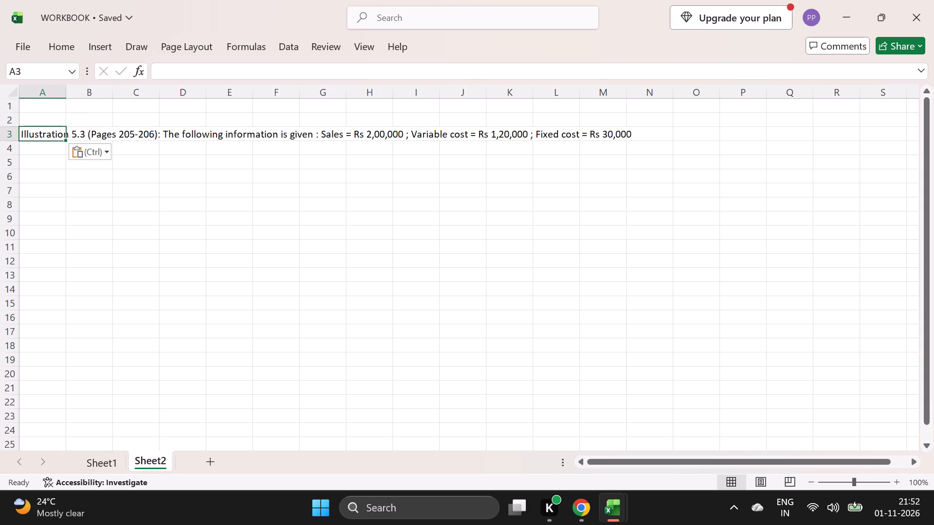
left_click(48, 149)
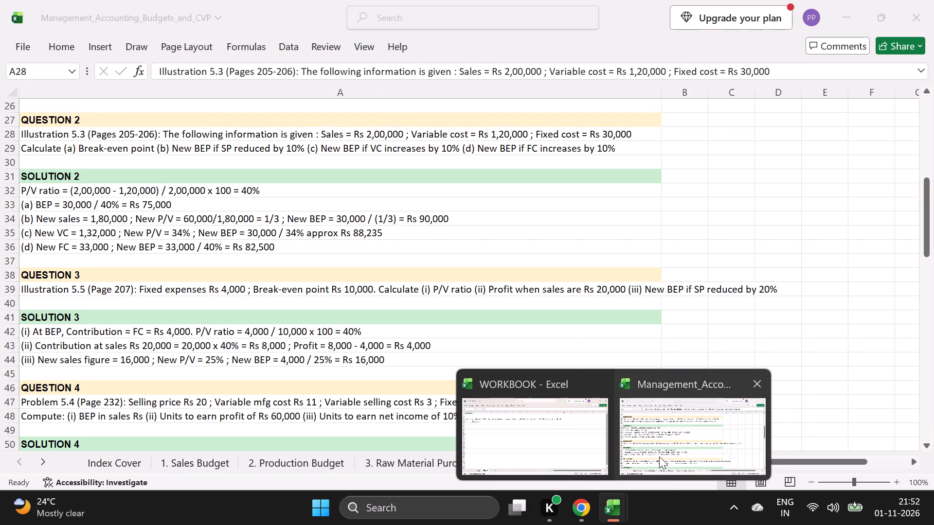
Copy the "Calculate (a) Break-even point…" requirements from cell A29 of Management_Accounting_Budgets_and_CVP into cell A4 of WORKBOOK's Sheet2.
left_click(659, 456)
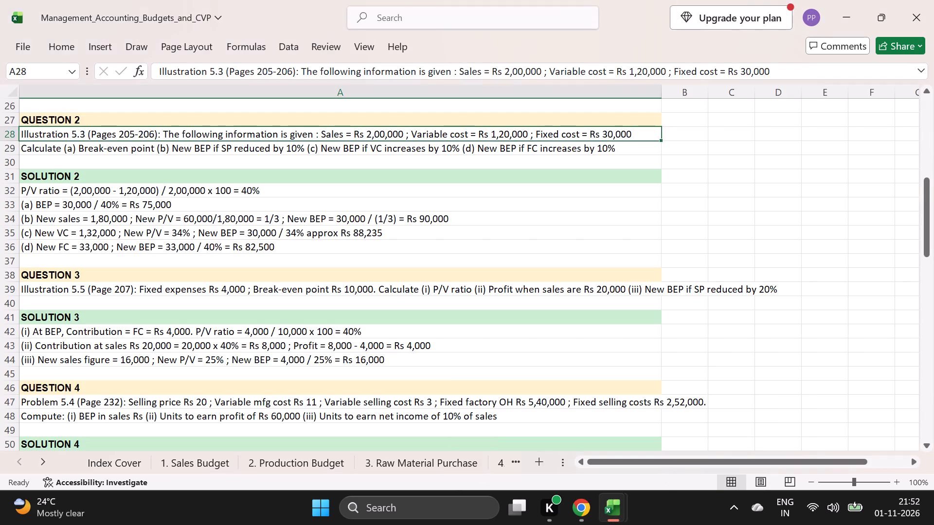
left_click(364, 142)
left_click(365, 149)
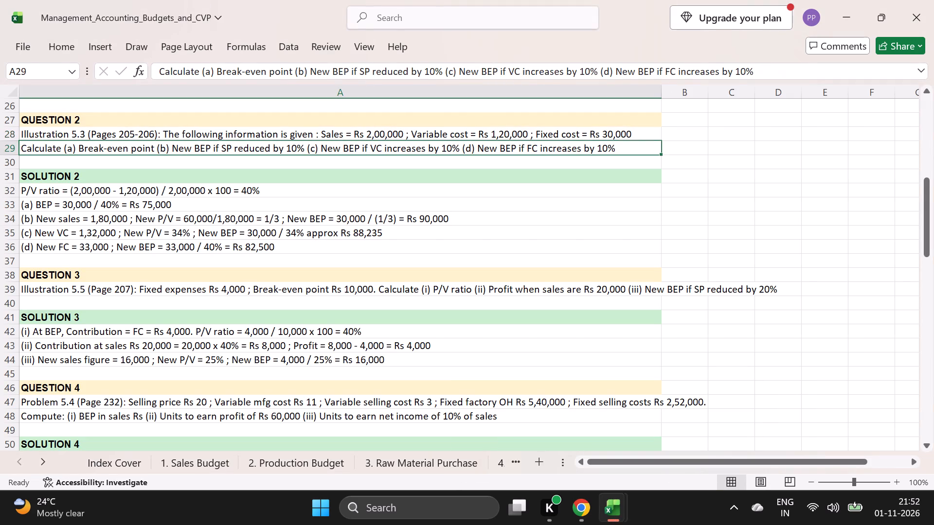
left_click_drag(162, 70, 409, 83)
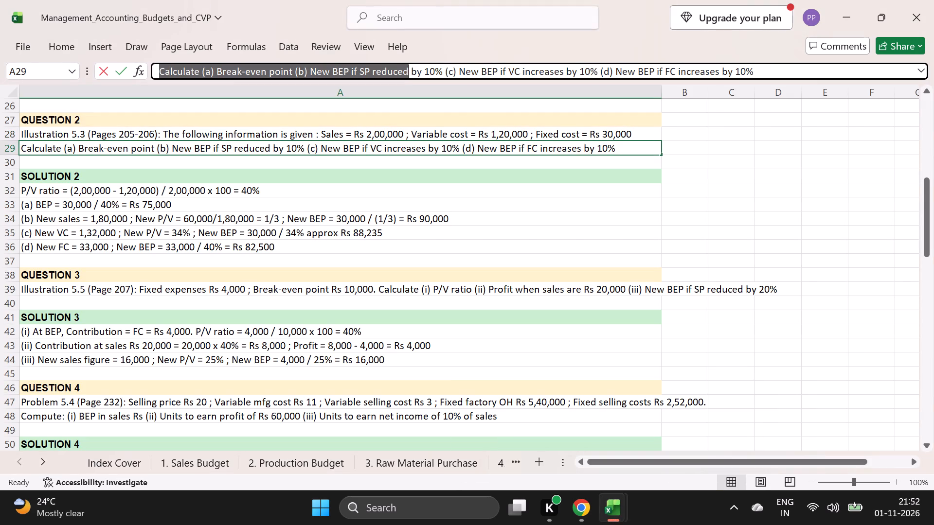
left_click_drag(409, 83, 772, 68)
key("ctrl+c")
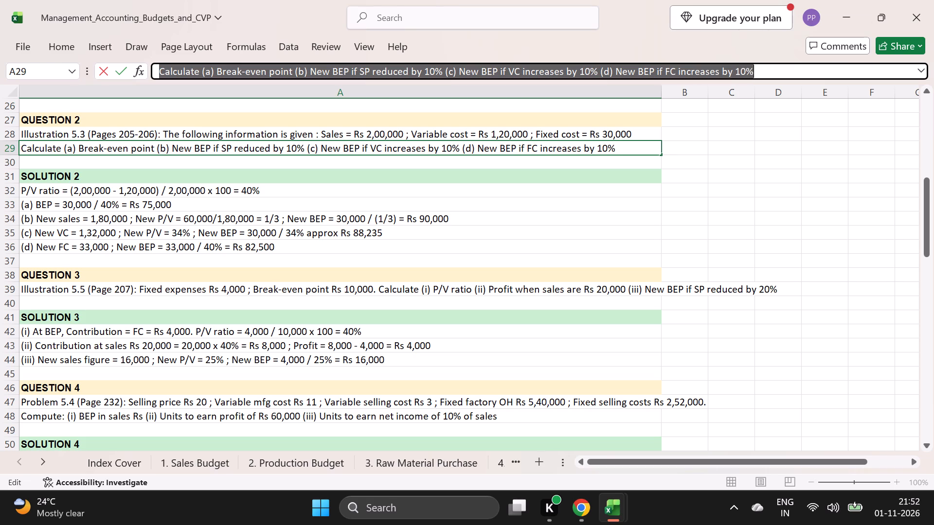
left_click(581, 508)
left_click(603, 512)
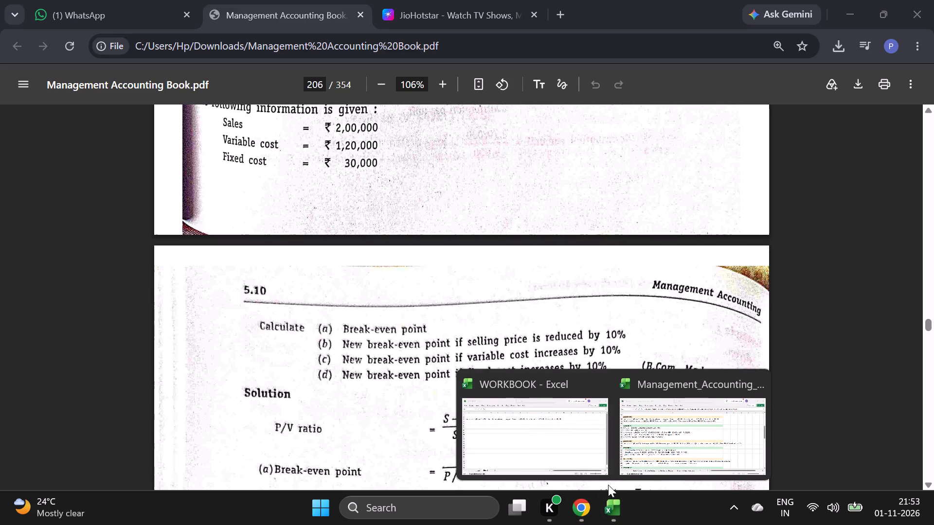
left_click(560, 425)
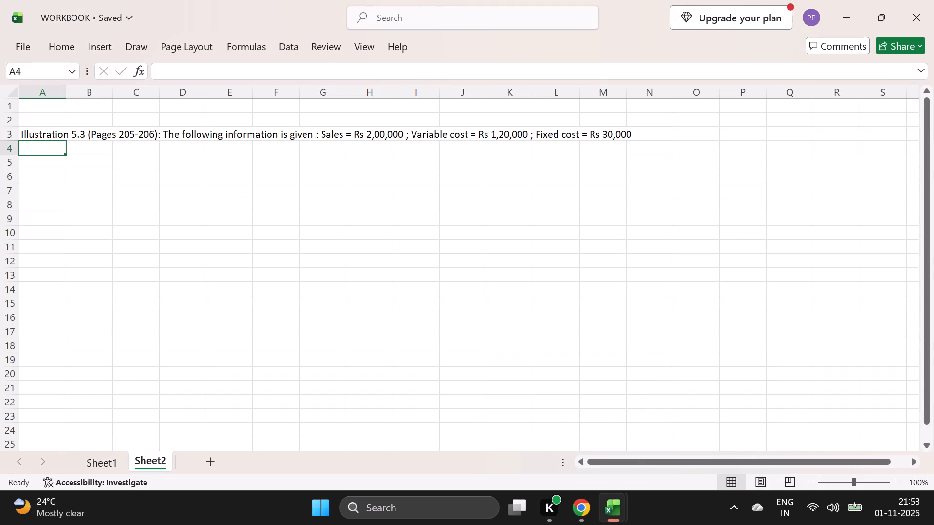
left_click(36, 152)
key("ctrl+v")
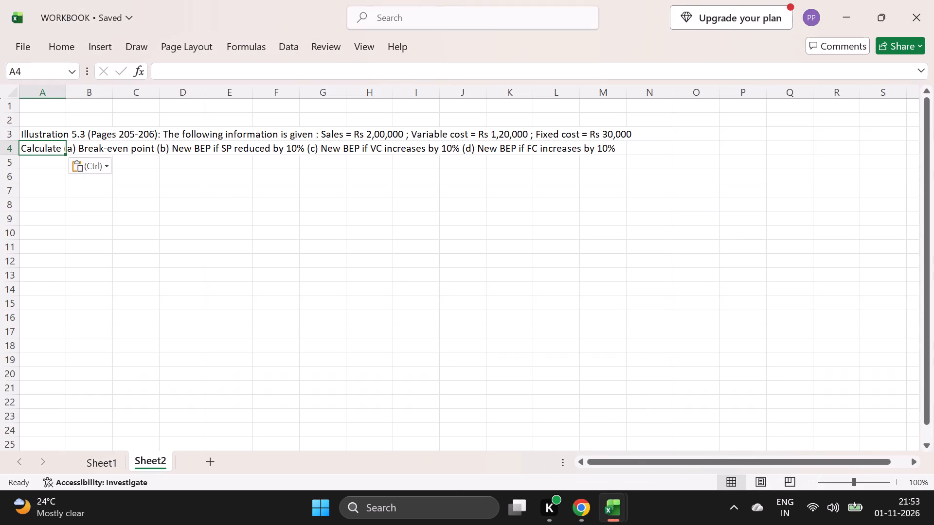
left_click(179, 201)
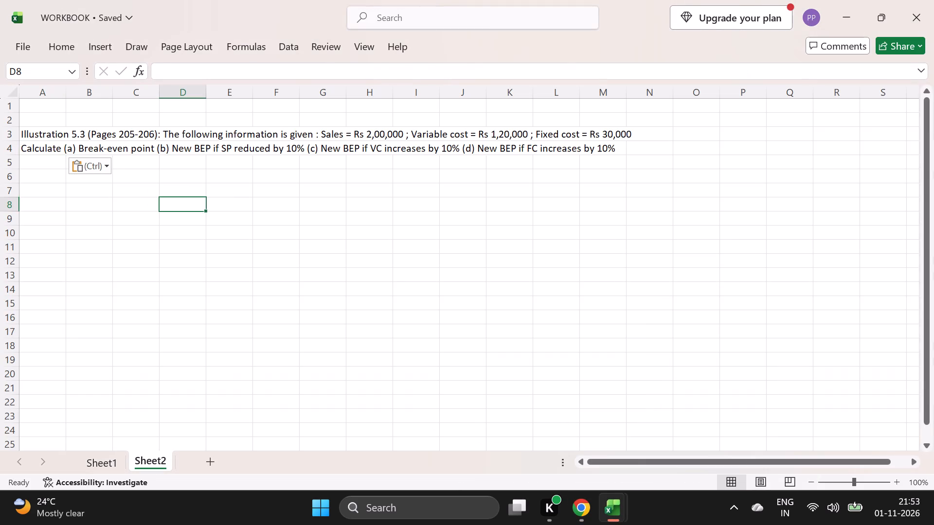
Apply the 60% - Accent2 cell style to the question text range A3:N4 on Sheet2.
left_click_drag(37, 133, 102, 132)
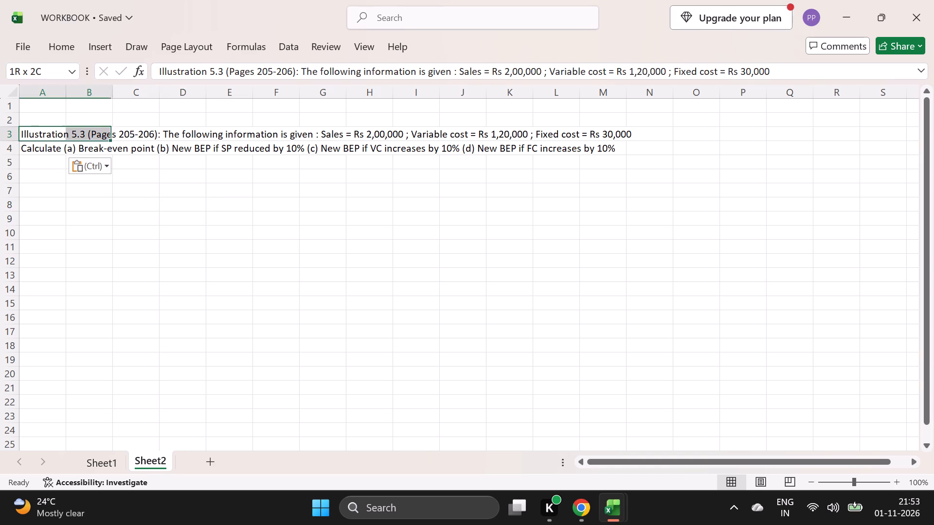
left_click_drag(102, 132, 599, 142)
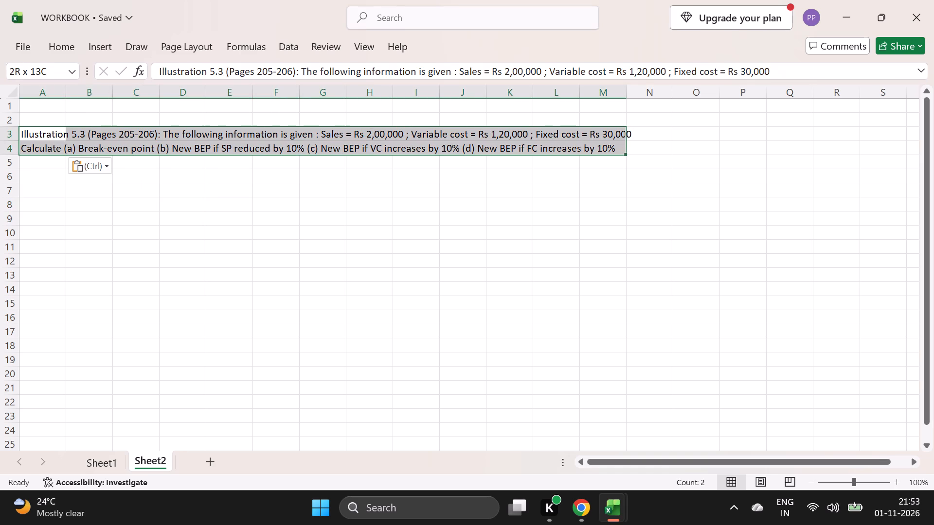
left_click_drag(599, 142, 642, 143)
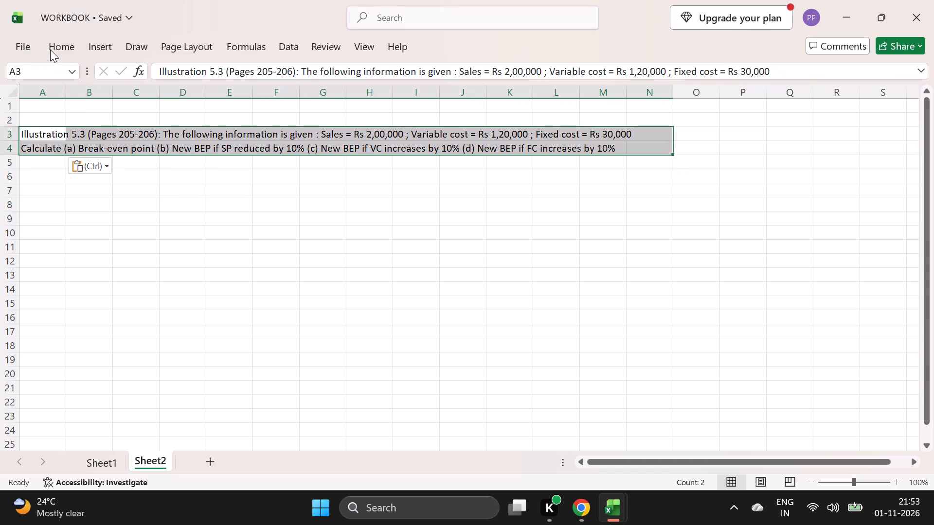
left_click(66, 46)
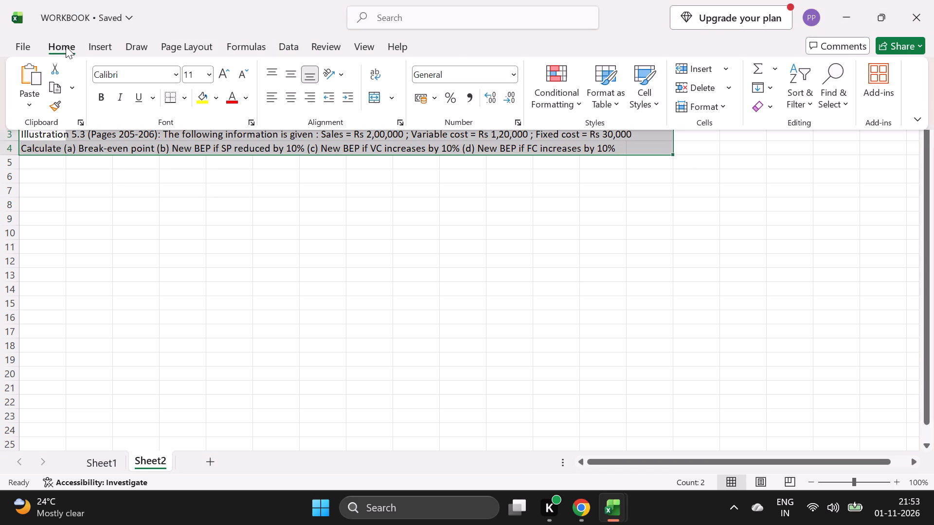
left_click(618, 100)
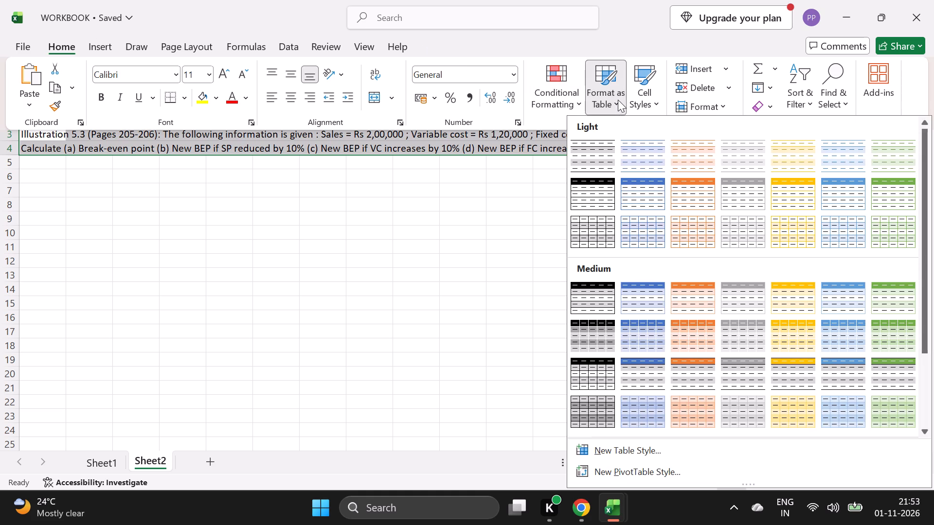
left_click(648, 102)
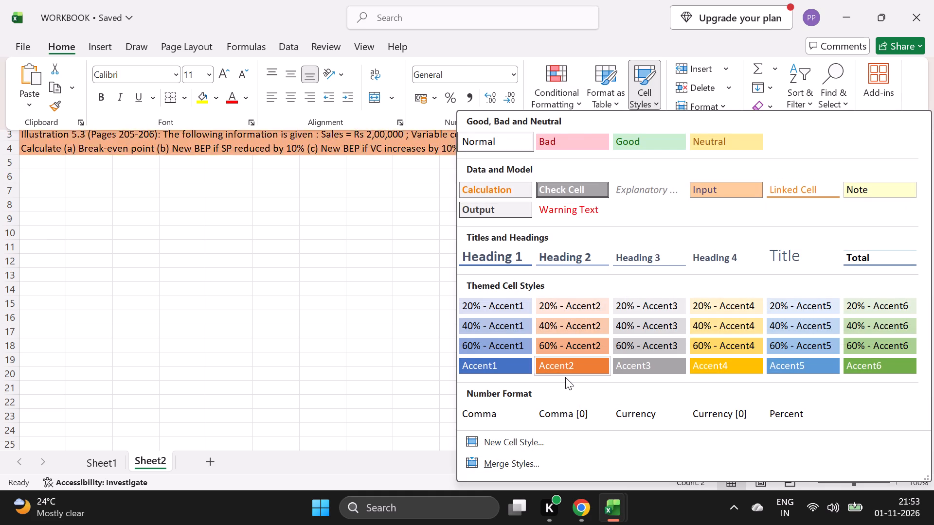
left_click(580, 347)
left_click(443, 273)
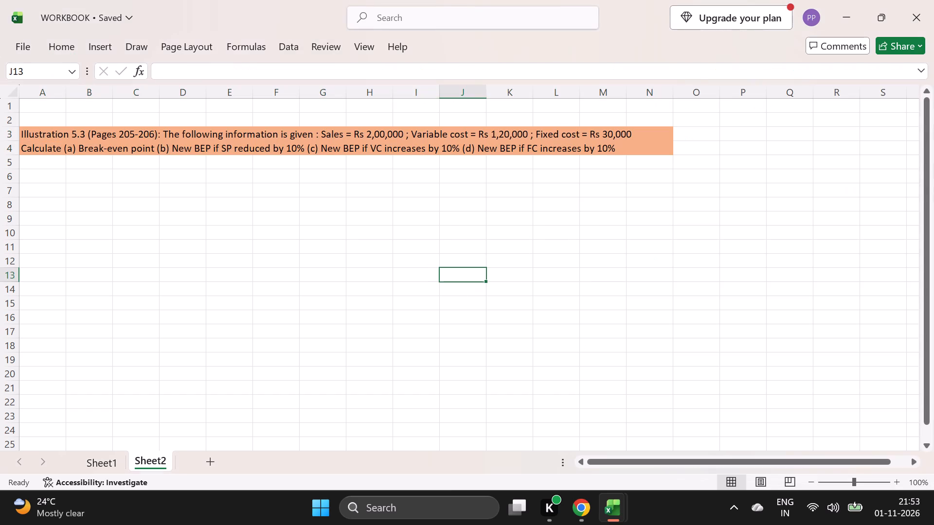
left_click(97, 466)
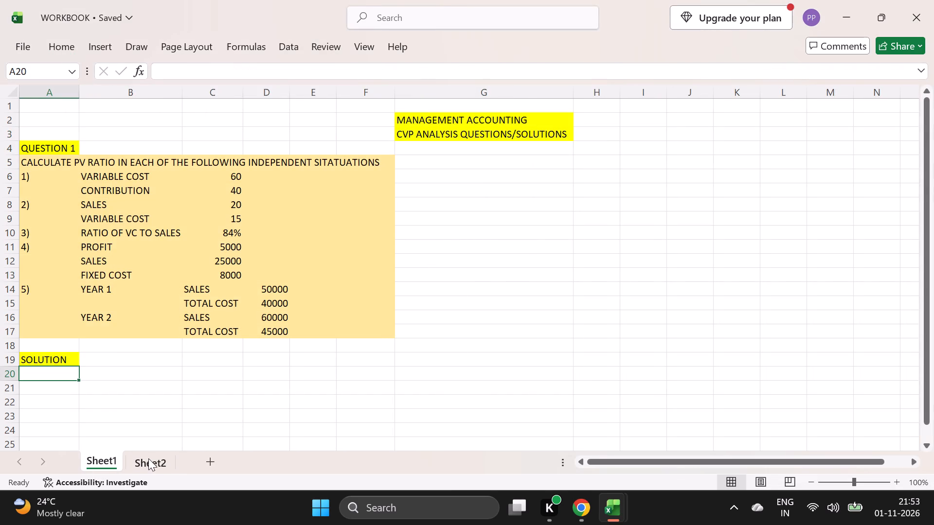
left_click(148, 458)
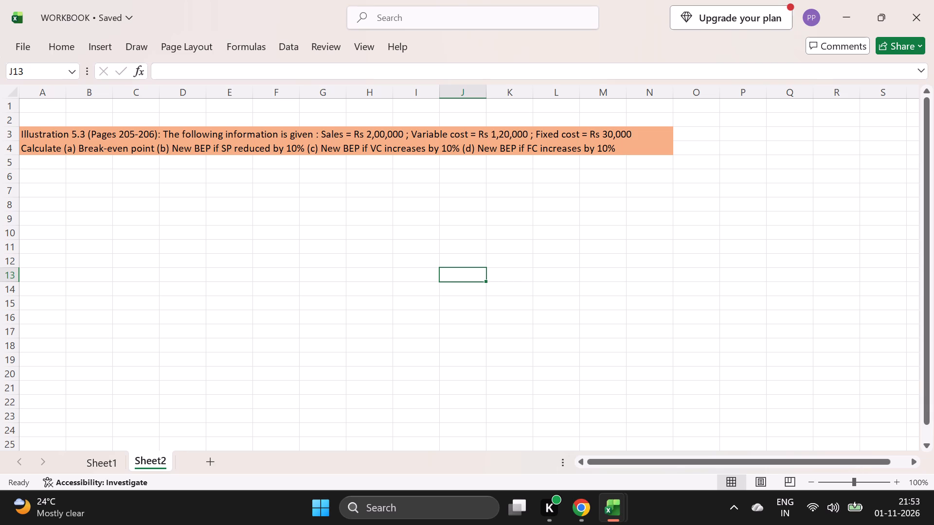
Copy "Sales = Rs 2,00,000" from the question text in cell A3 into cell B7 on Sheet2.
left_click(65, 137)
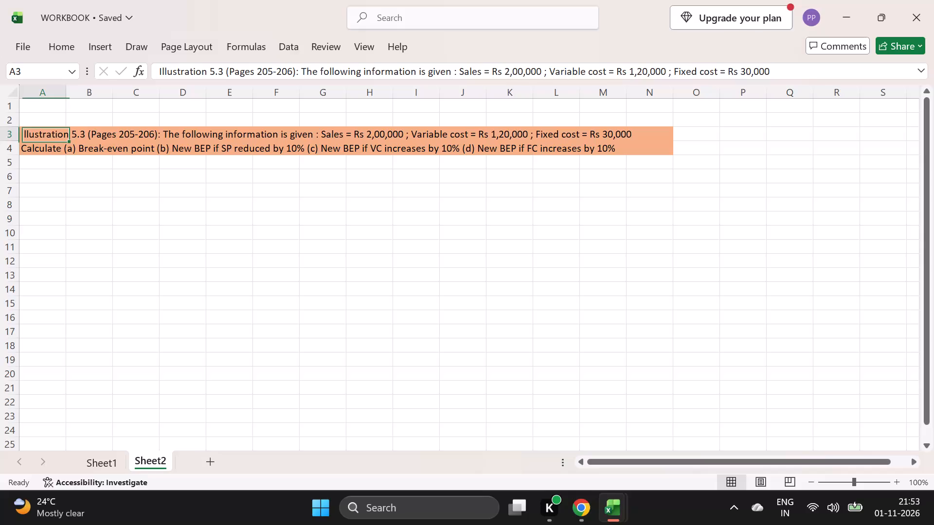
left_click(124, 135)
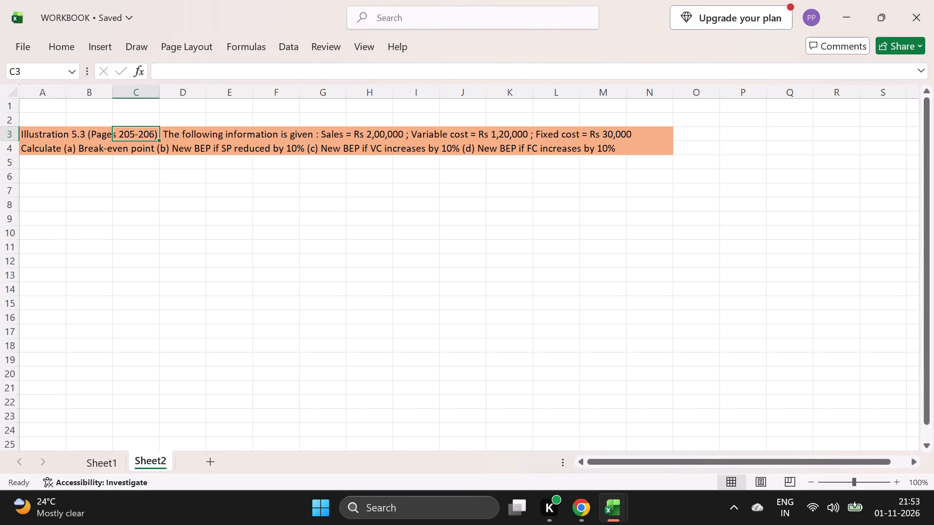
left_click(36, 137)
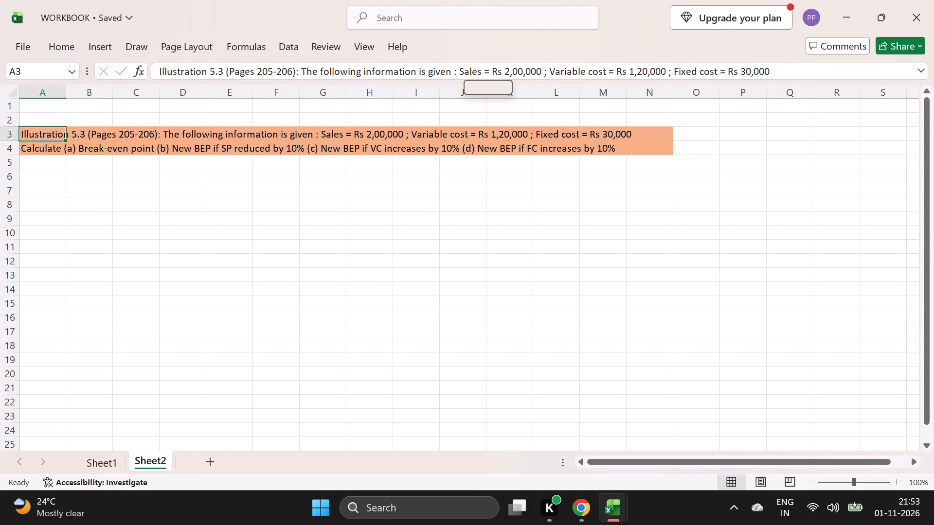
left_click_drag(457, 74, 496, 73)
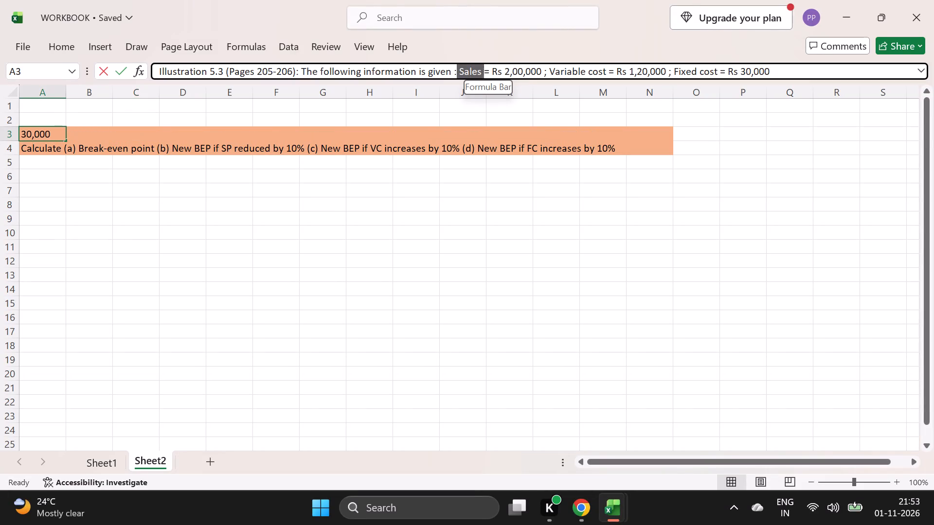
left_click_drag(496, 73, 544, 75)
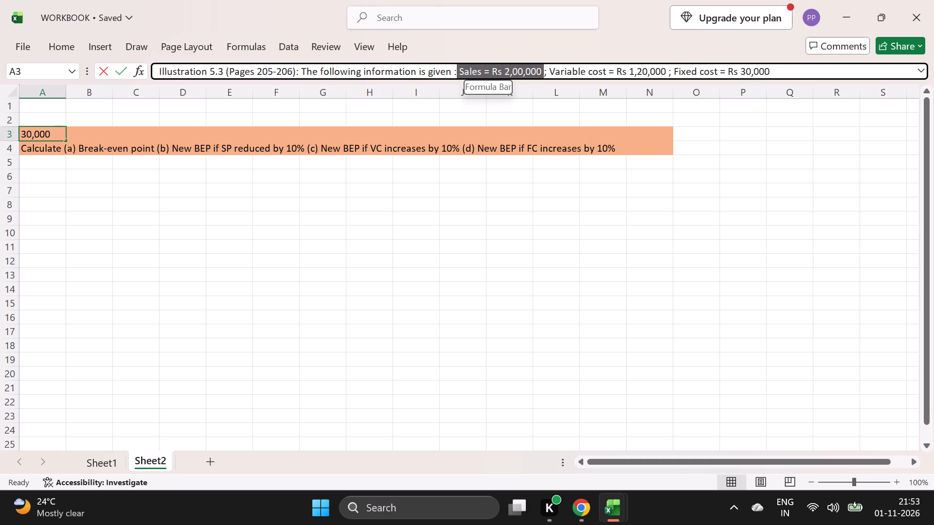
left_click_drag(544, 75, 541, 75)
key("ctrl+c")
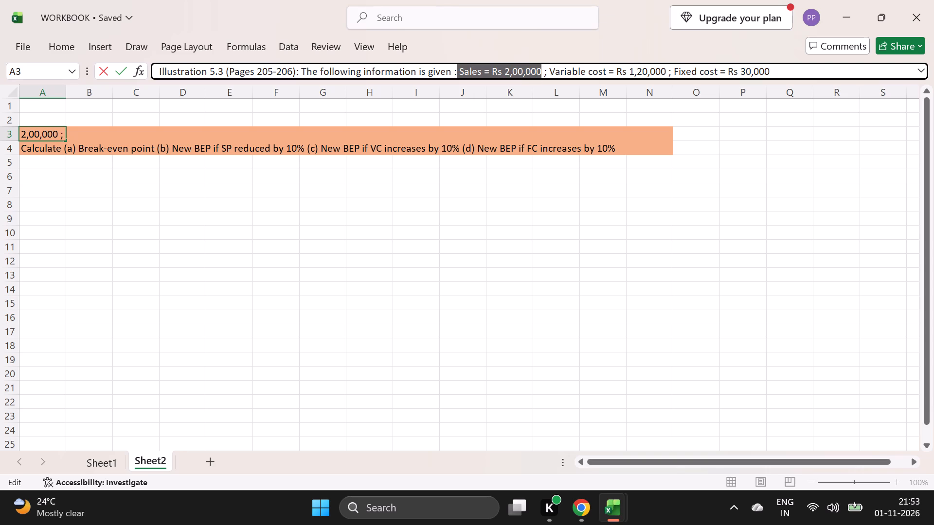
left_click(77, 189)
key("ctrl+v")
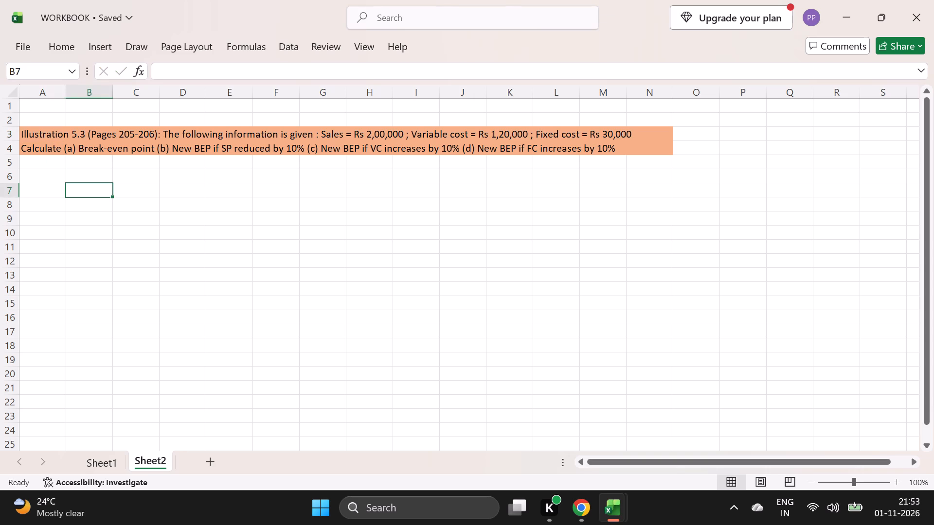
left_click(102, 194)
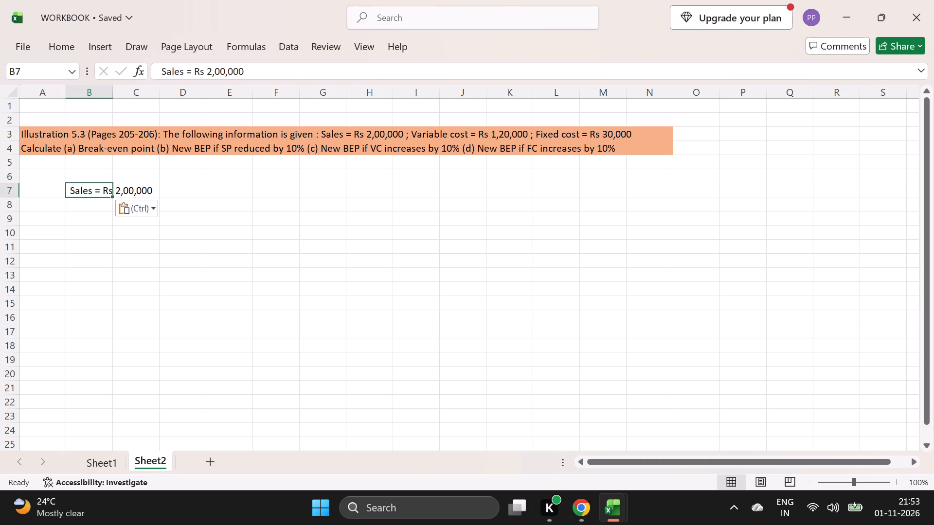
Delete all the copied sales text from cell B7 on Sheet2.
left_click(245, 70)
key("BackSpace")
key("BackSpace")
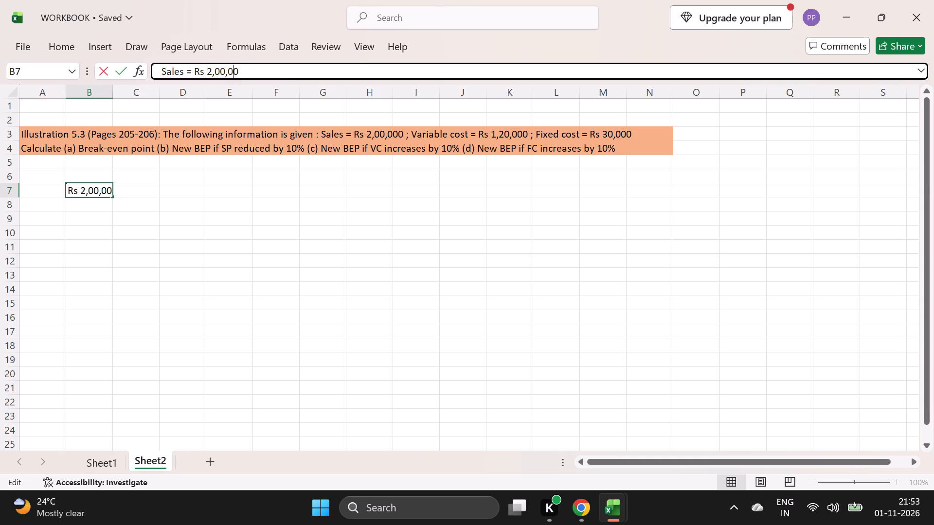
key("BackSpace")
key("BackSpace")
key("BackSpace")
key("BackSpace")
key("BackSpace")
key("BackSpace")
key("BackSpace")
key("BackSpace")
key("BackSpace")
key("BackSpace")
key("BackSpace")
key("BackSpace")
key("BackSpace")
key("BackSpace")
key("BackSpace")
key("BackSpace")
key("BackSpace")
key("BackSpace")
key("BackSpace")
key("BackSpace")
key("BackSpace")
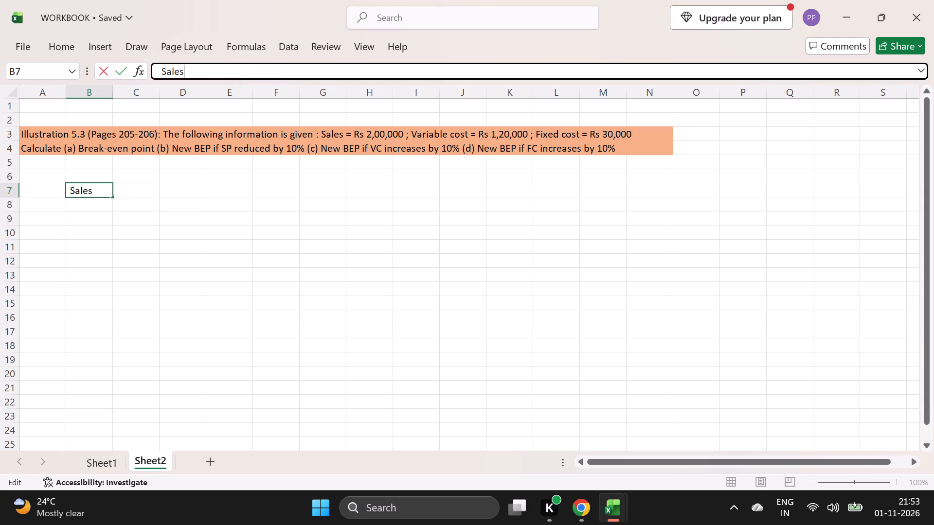
Apply the 40% - Accent2 cell style to the Question 1 block A5:F17 on Sheet1.
left_click(104, 461)
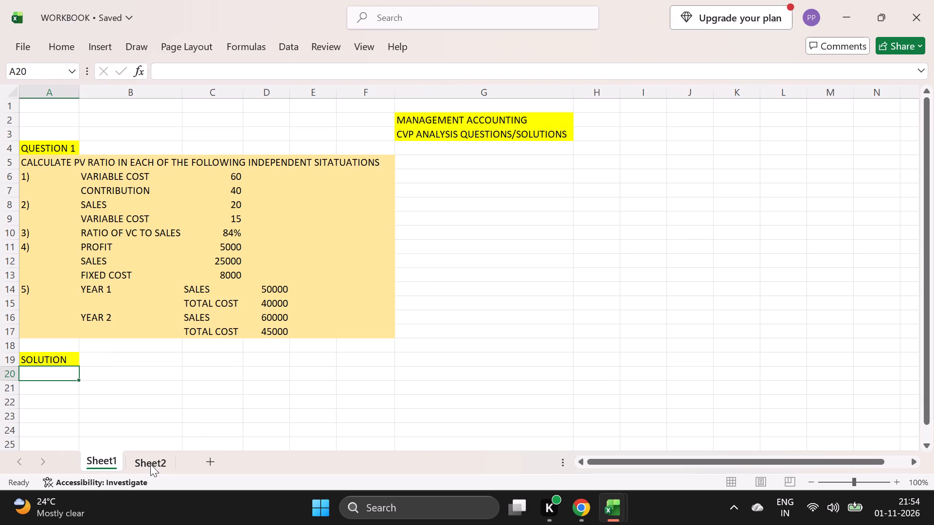
left_click(150, 464)
left_click(105, 458)
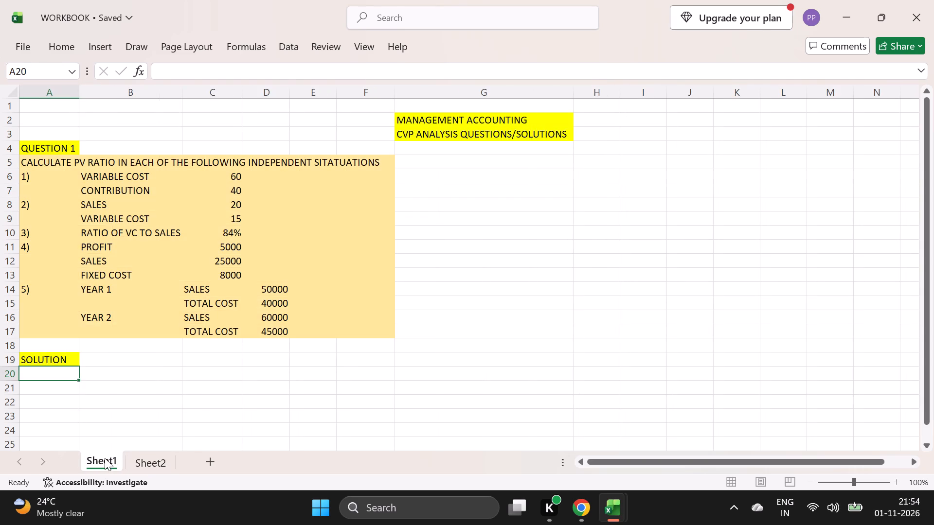
left_click(45, 202)
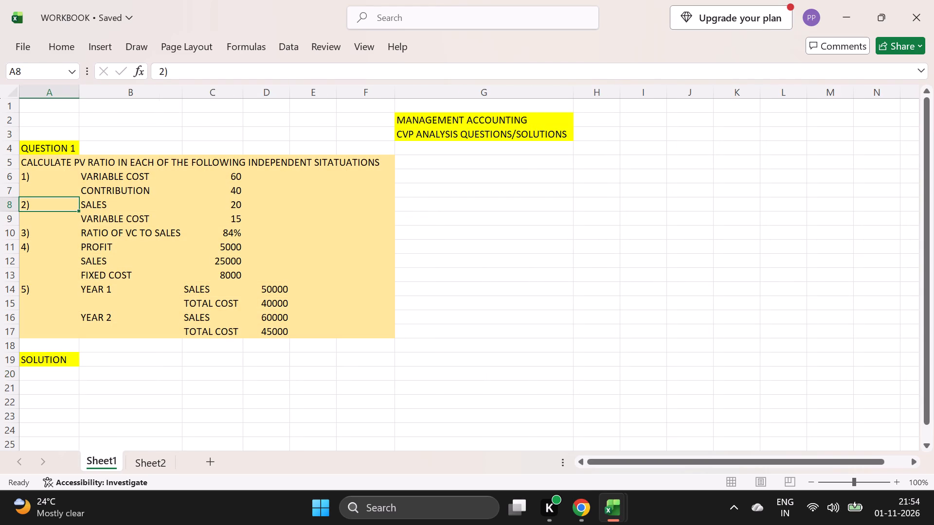
left_click(53, 166)
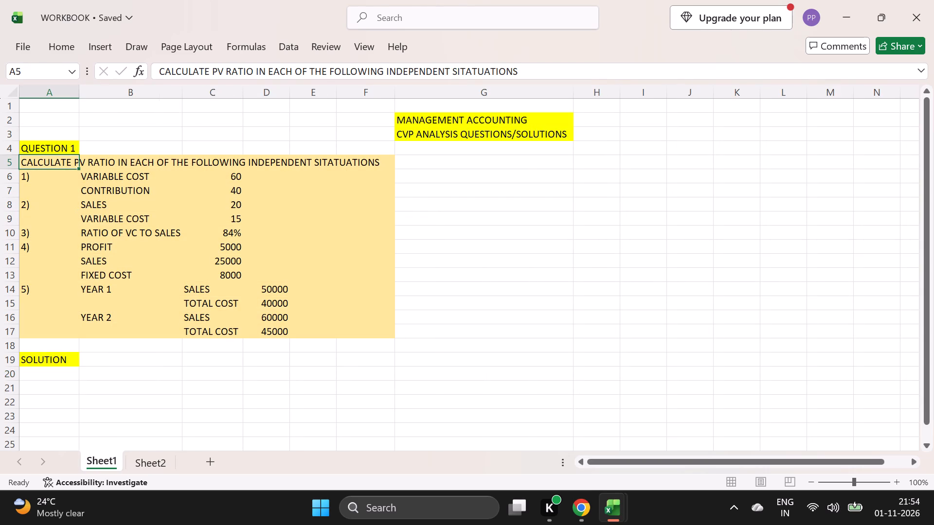
left_click_drag(53, 166, 358, 323)
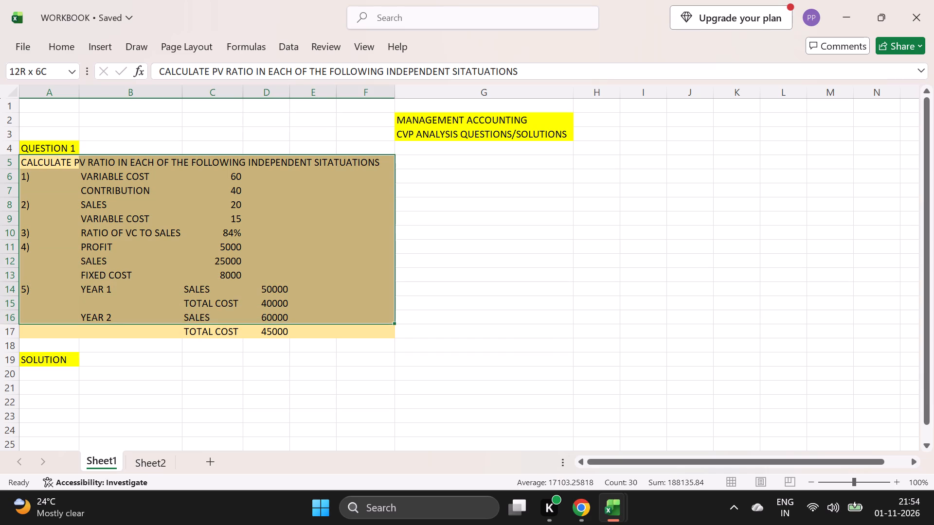
left_click_drag(358, 323, 358, 333)
left_click(70, 47)
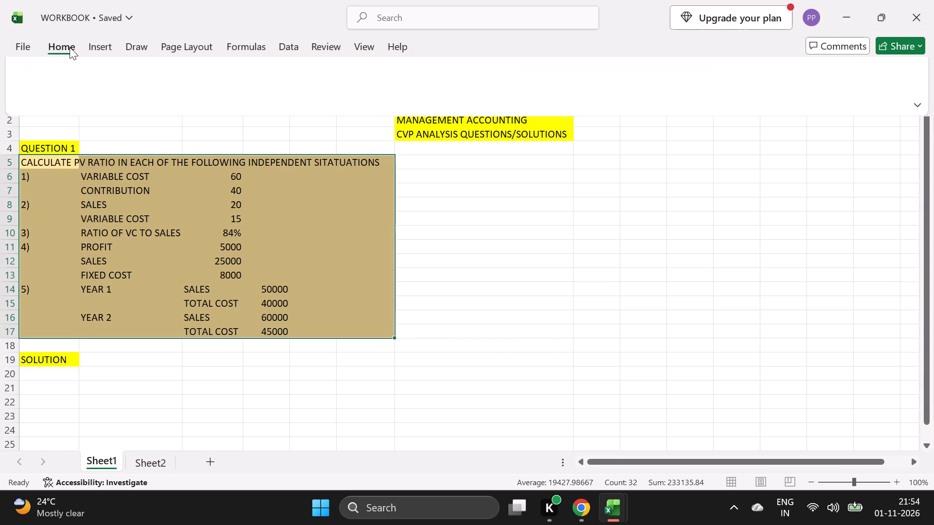
left_click(651, 103)
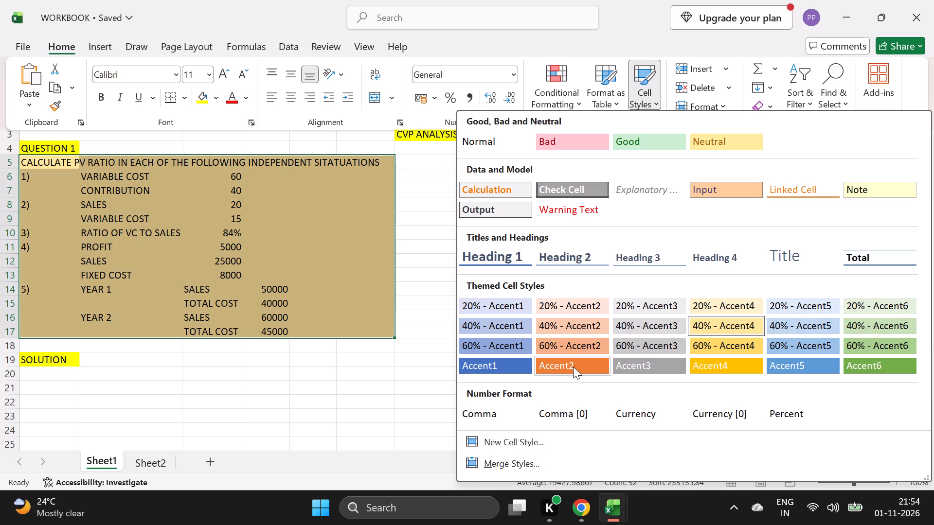
left_click(578, 326)
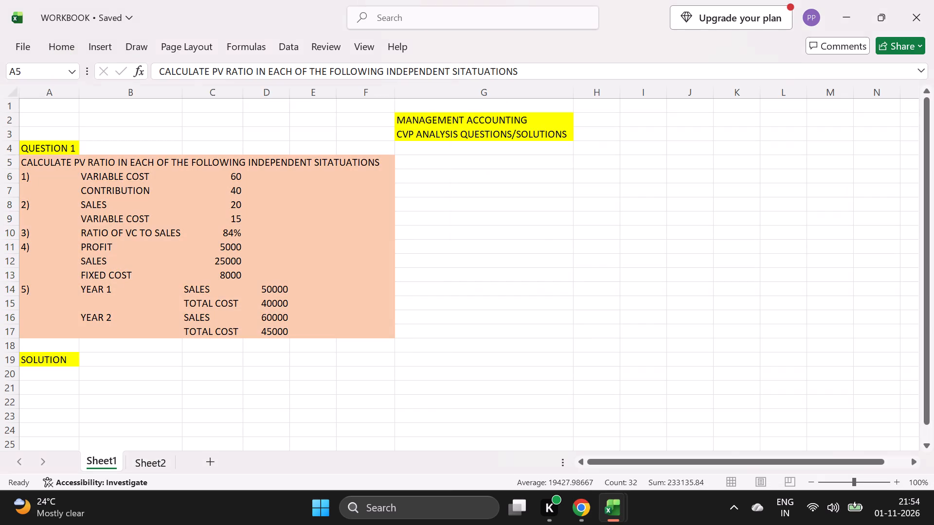
left_click(386, 383)
Return to Sheet2 and switch to the Management_Accounting_Budgets_and_CVP workbook at Question 2 and its solution.
left_click(148, 463)
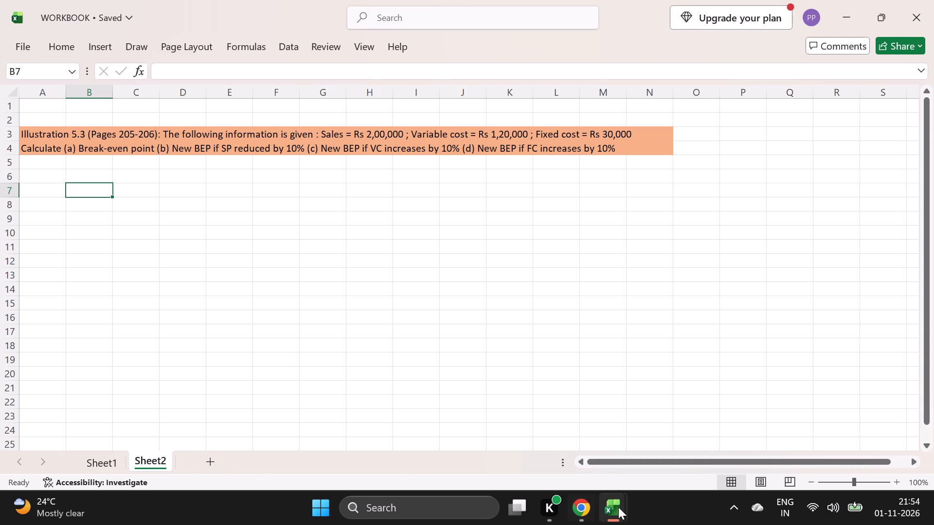
left_click(654, 455)
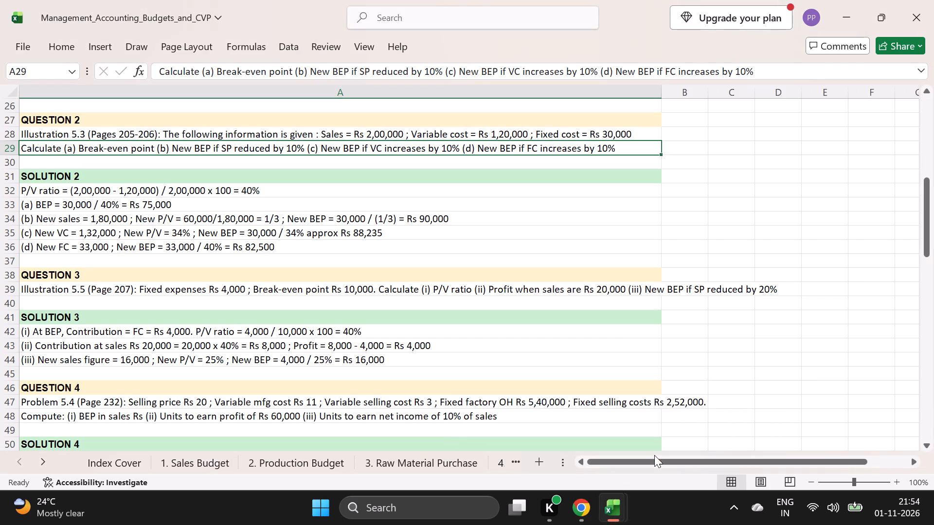
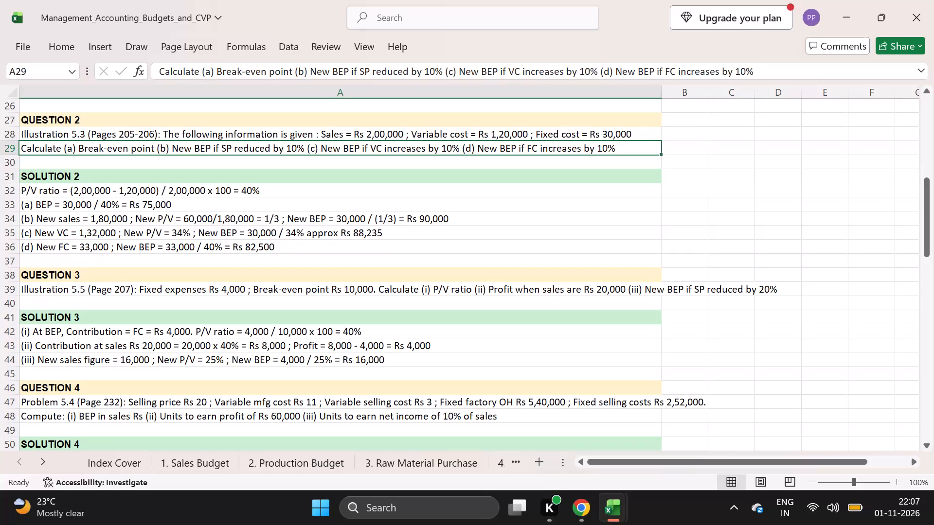
Review Questions 1 and 2 with their solutions in the reference workbook's Cost Volume Profit Analysis sheet.
scroll(575, 419, "up", 6)
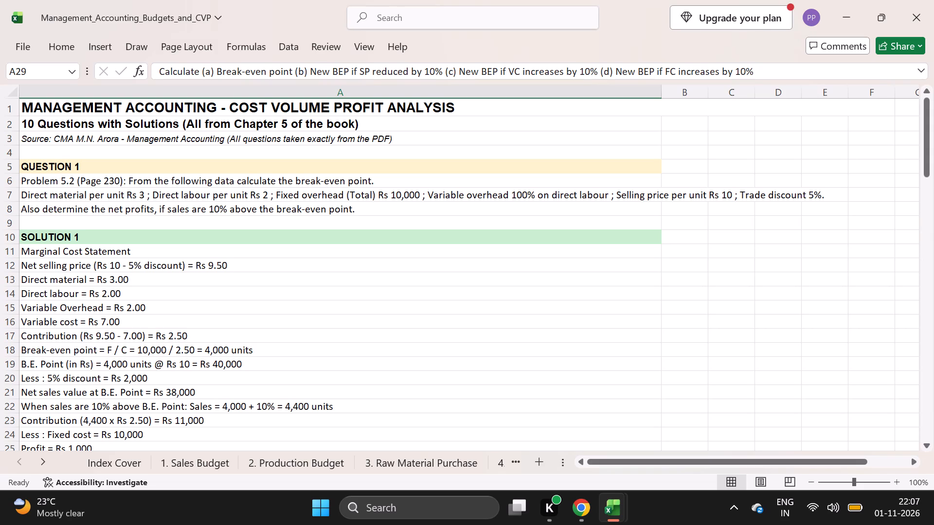
scroll(575, 419, "down", 1)
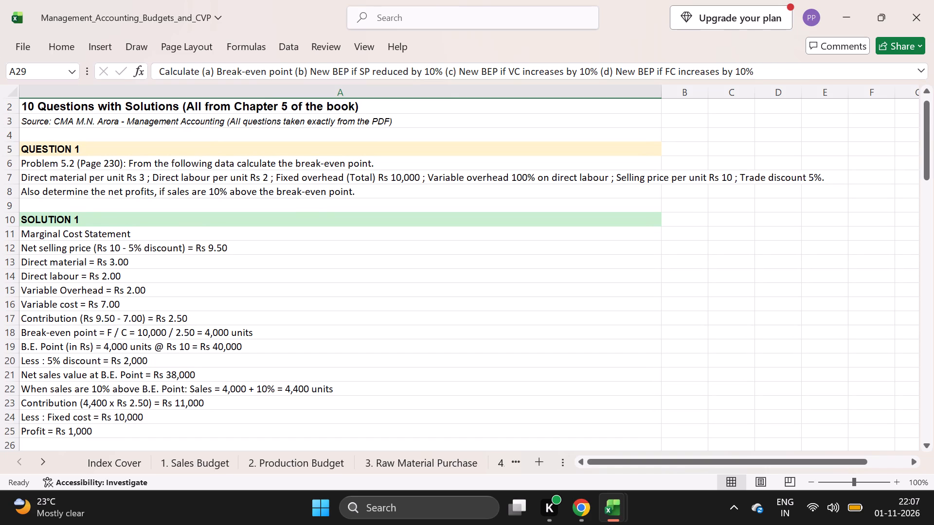
scroll(575, 419, "down", 1)
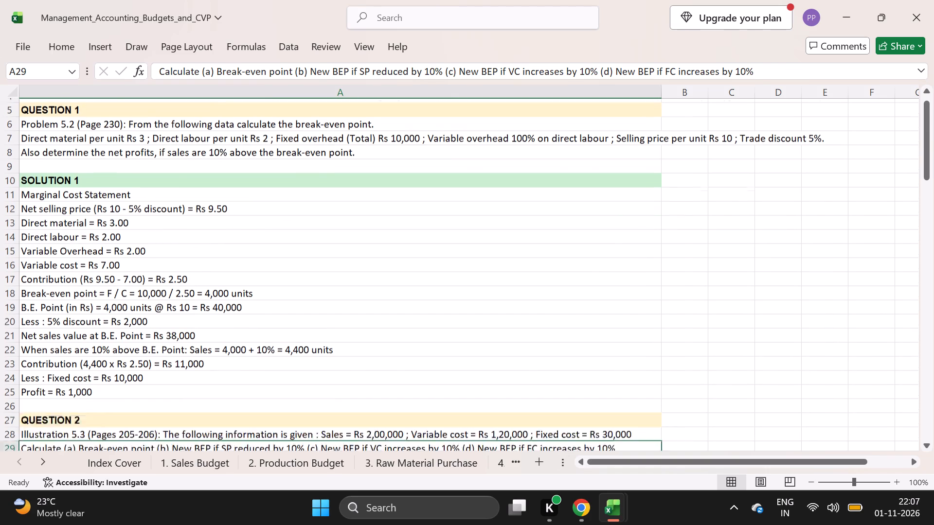
scroll(575, 419, "down", 1)
scroll(575, 419, "up", 1)
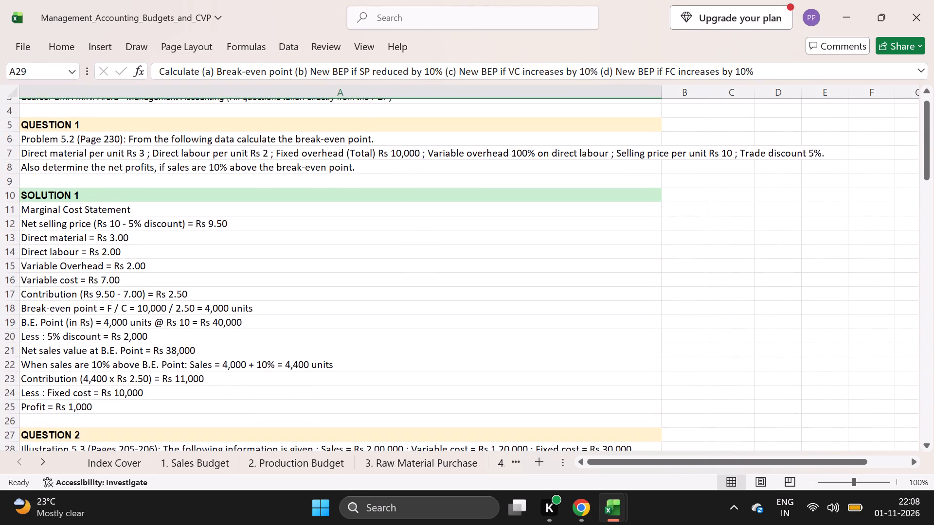
scroll(575, 419, "up", 1)
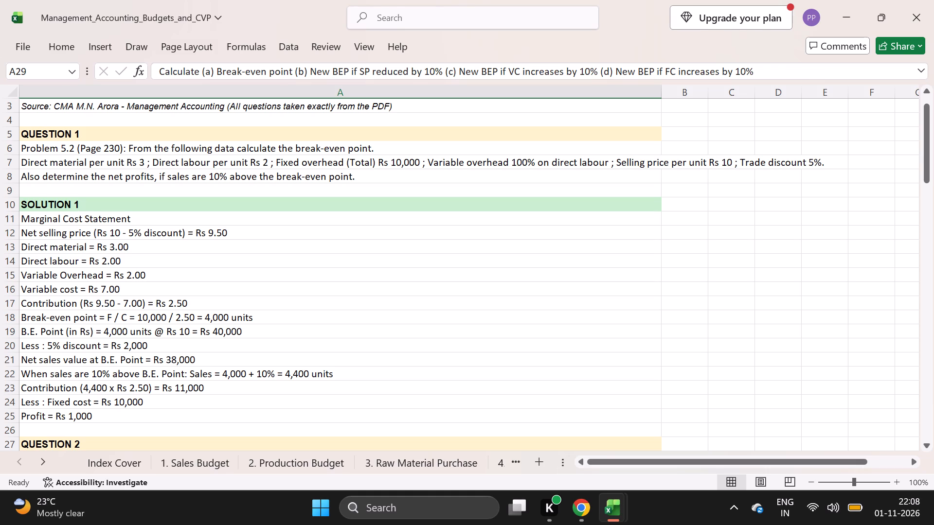
scroll(386, 214, "down", 2)
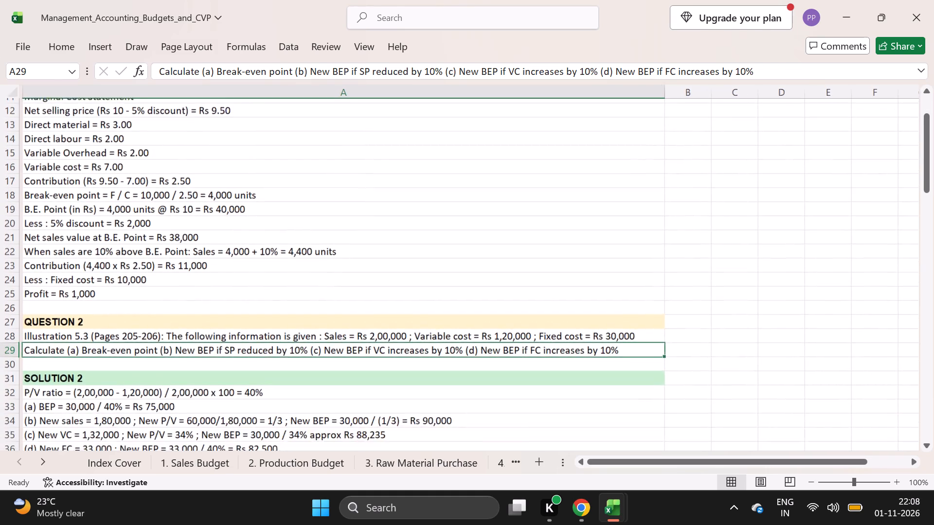
scroll(386, 214, "down", 3)
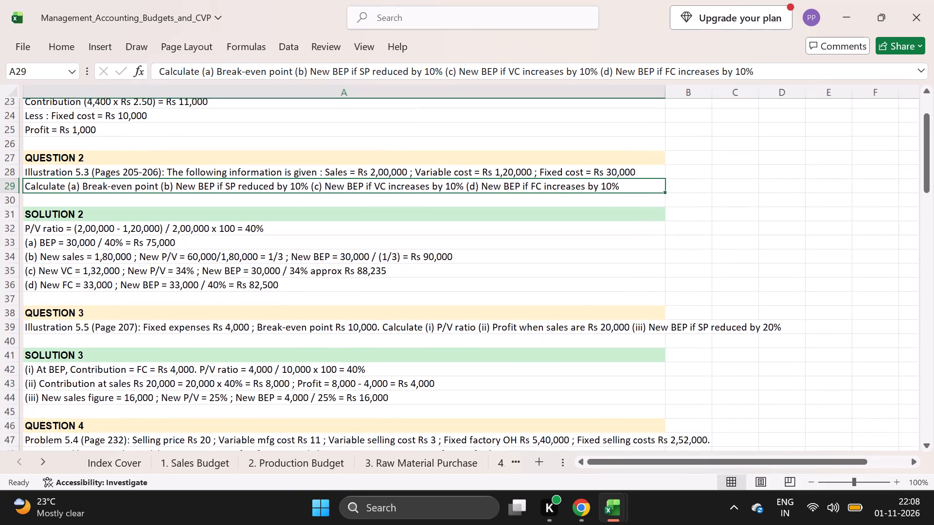
scroll(386, 214, "down", 1)
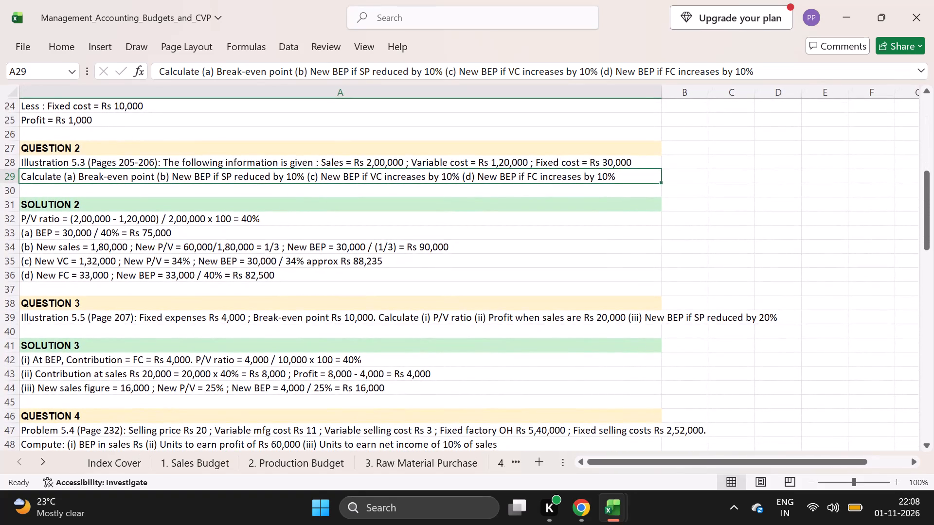
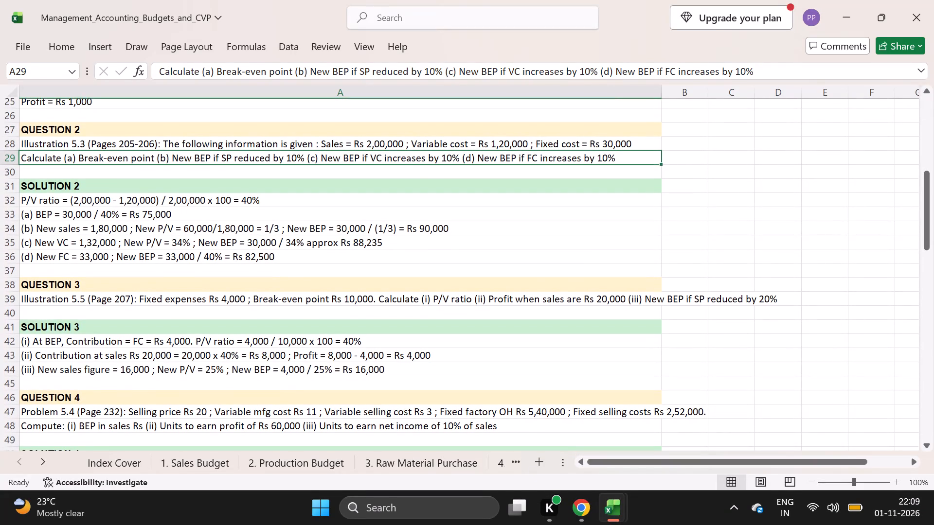
Review the remaining questions and solutions, up to Question 10, in the reference workbook's Cost Volume Profit Analysis sheet.
scroll(386, 214, "down", 1)
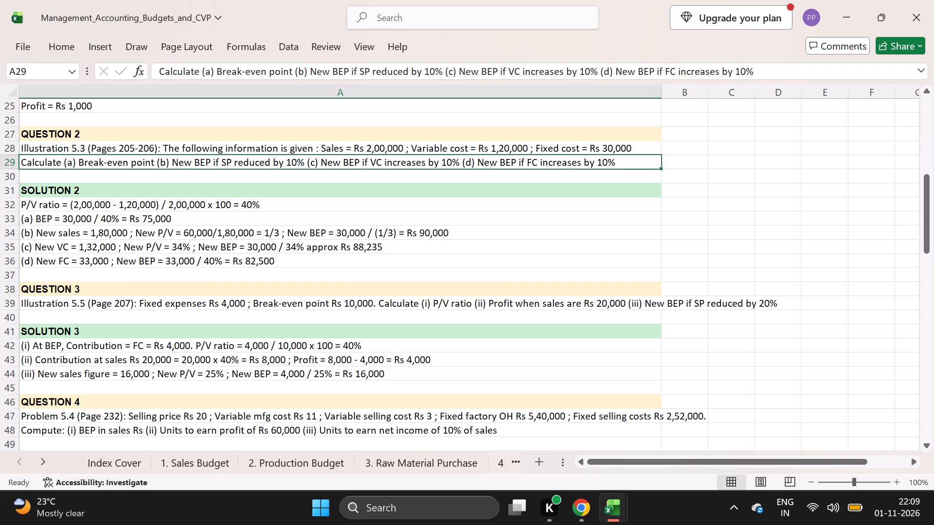
scroll(386, 214, "down", 1)
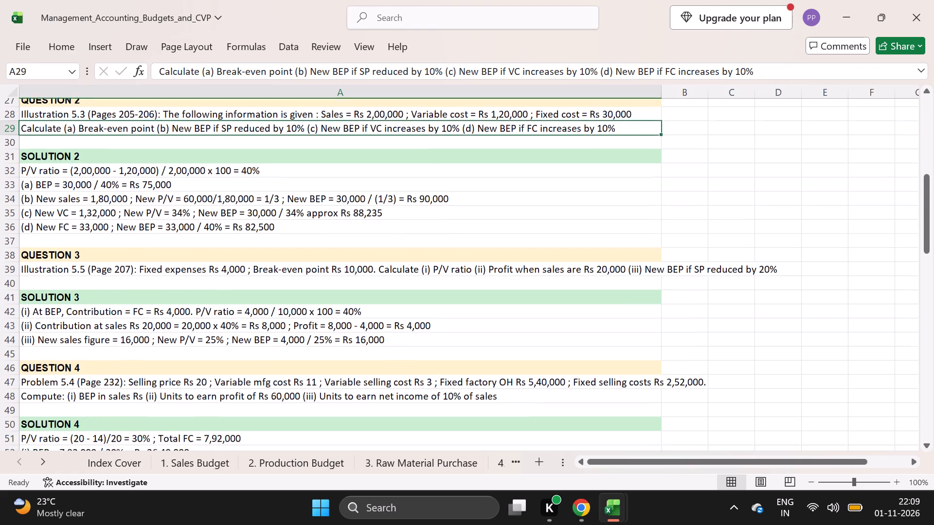
scroll(386, 214, "down", 4)
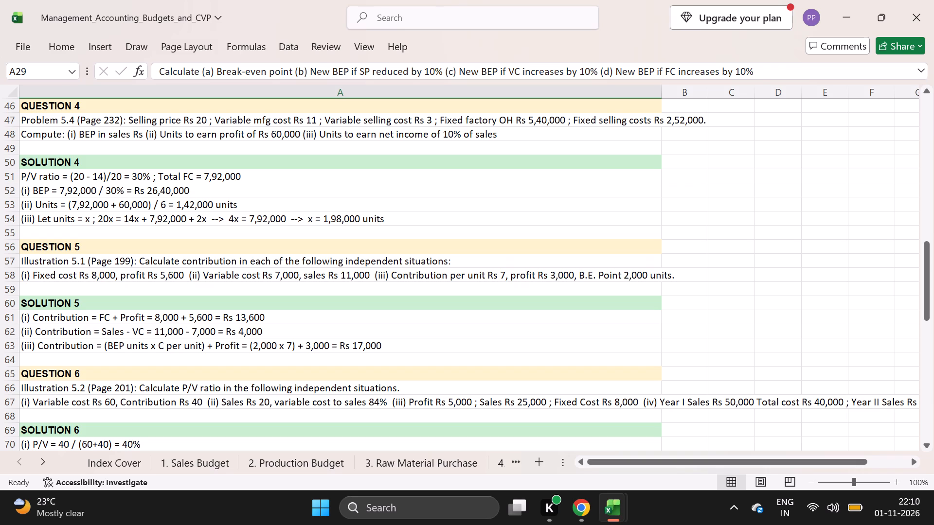
scroll(386, 214, "down", 1)
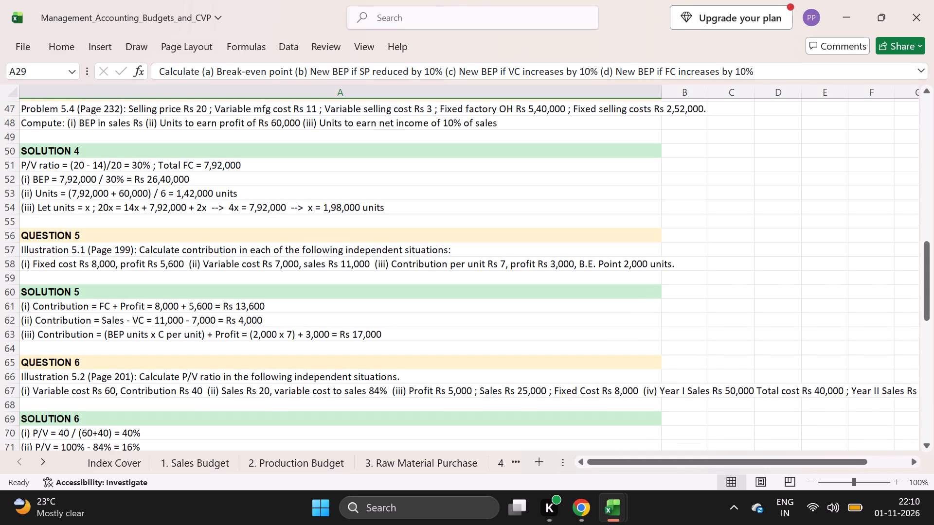
scroll(386, 214, "down", 1)
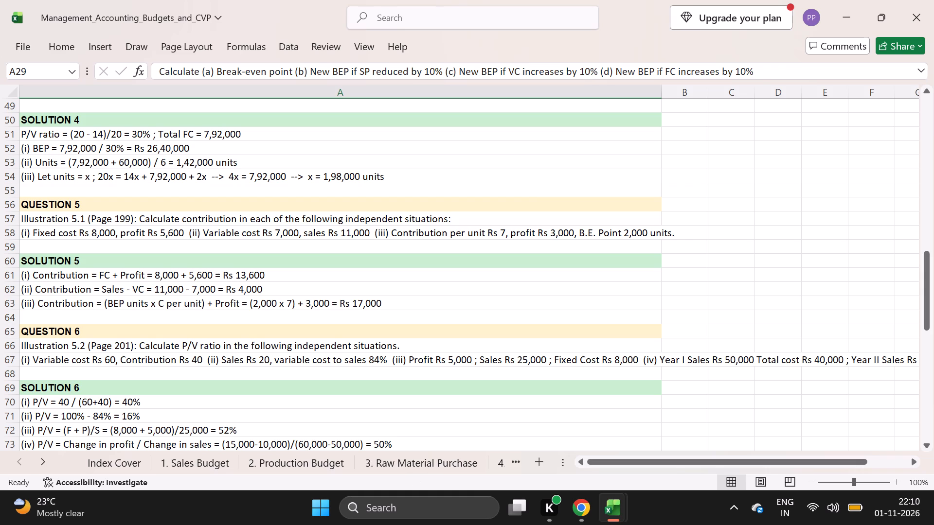
scroll(385, 377, "down", 4)
scroll(385, 377, "up", 4)
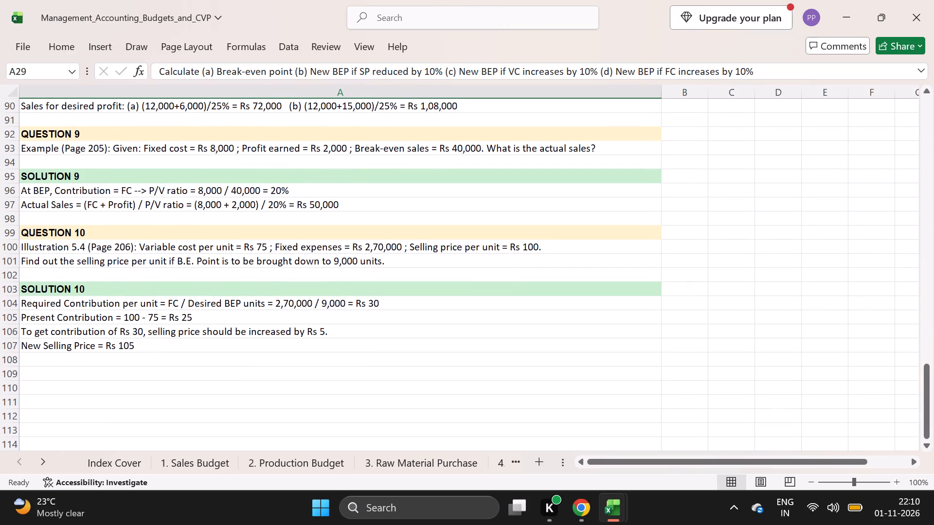
scroll(385, 377, "up", 1)
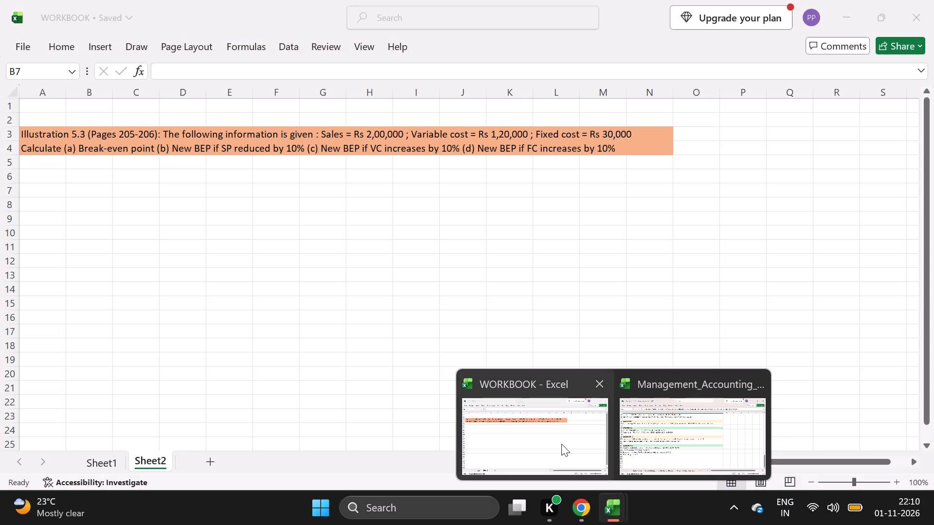
Switch to WORKBOOK and remove the "(Pages 205-206)" reference from the Illustration 5.3 line in Sheet2 cell A3, leaving a space before the colon.
left_click(561, 444)
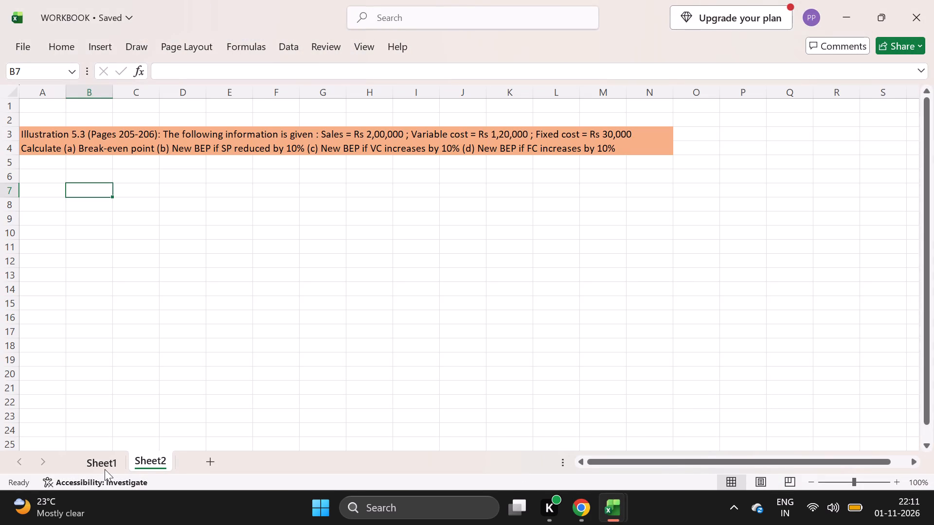
left_click(105, 469)
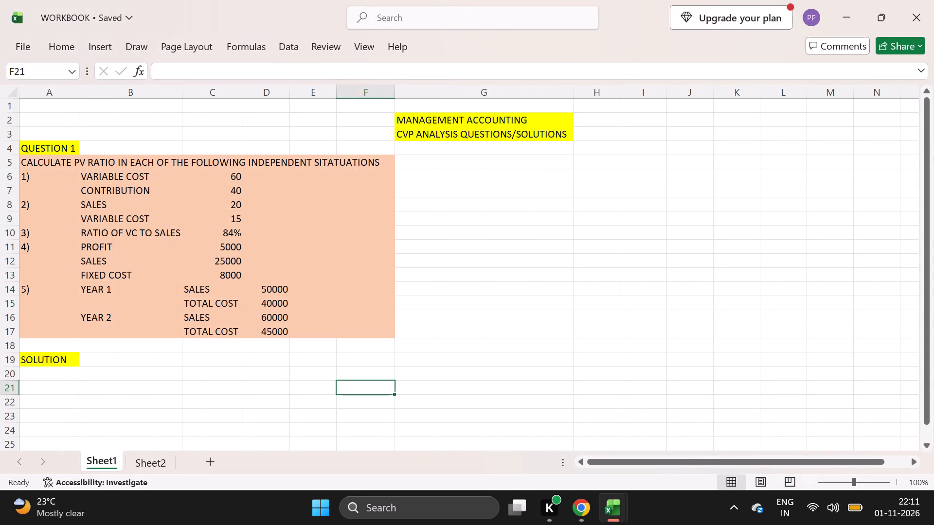
left_click(145, 466)
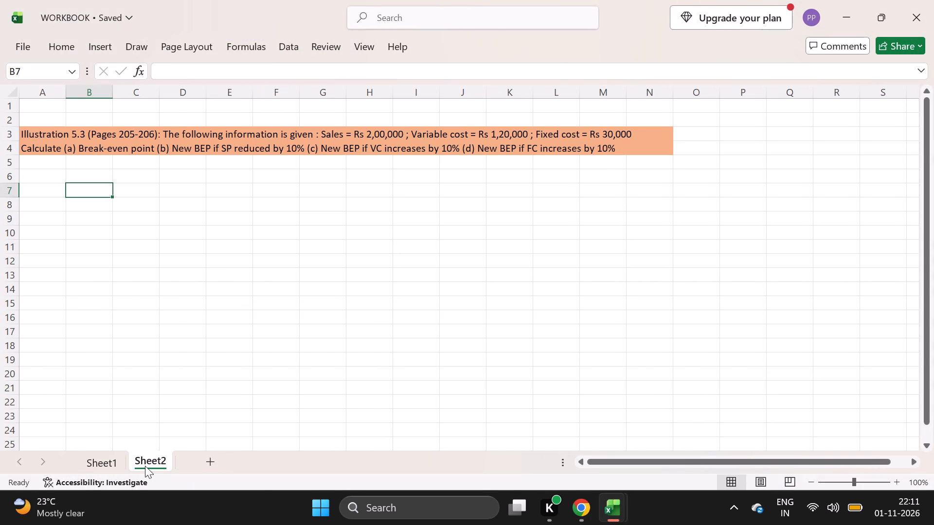
left_click(105, 465)
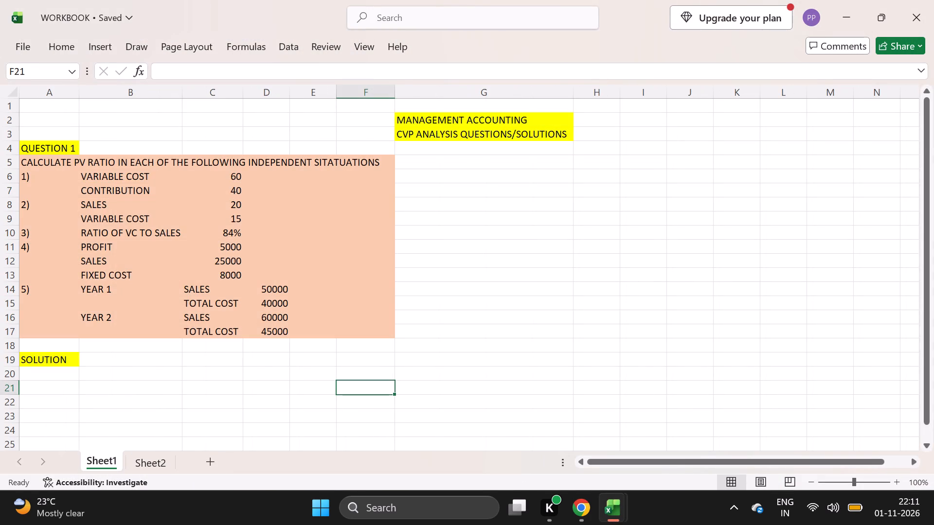
left_click(47, 154)
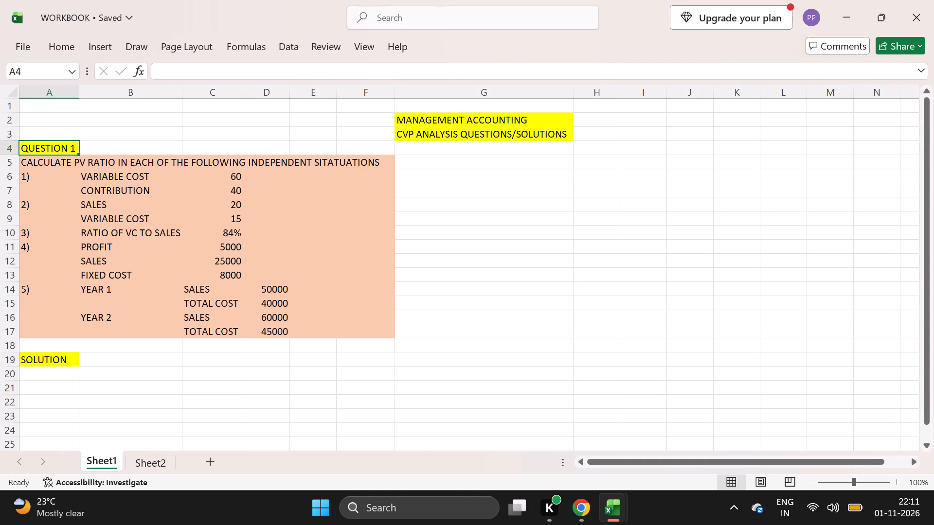
left_click(148, 471)
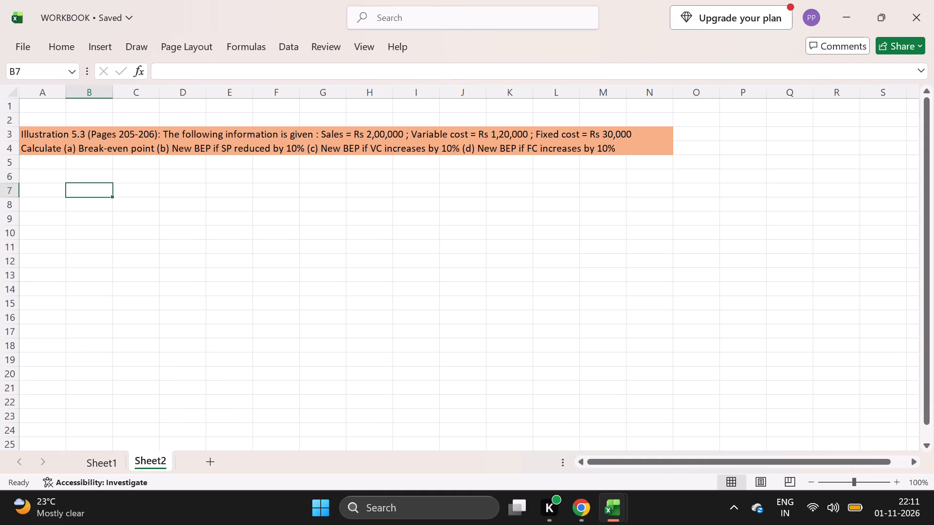
left_click(60, 131)
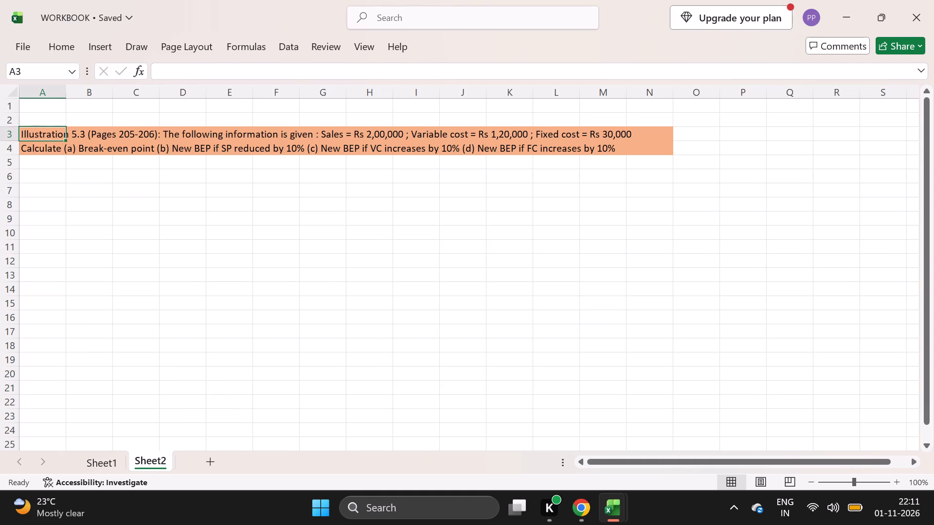
left_click(294, 72)
key("BackSpace")
key("BackSpace")
key("BackSpace")
key("BackSpace")
key("BackSpace")
key("BackSpace")
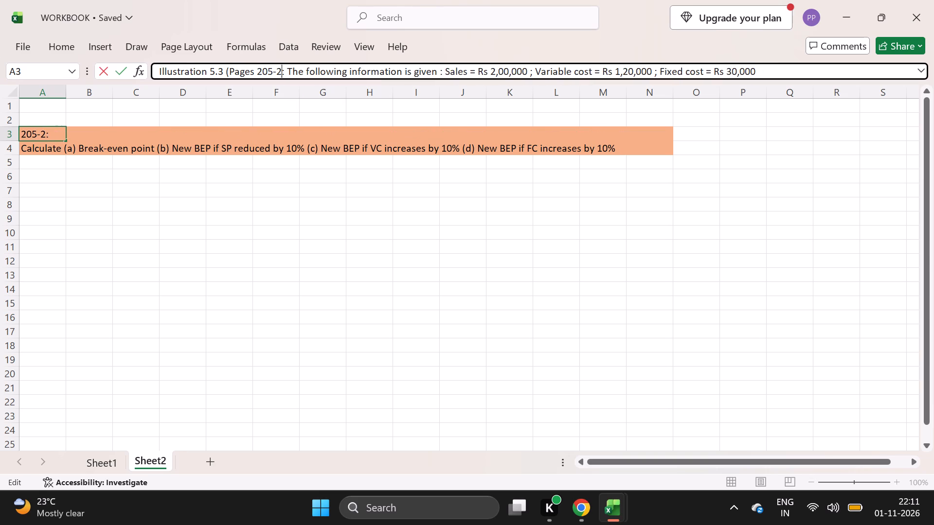
key("BackSpace")
key("BackSpace")
key("BackSpace")
key("BackSpace")
key("BackSpace")
key("BackSpace")
key("BackSpace")
key("BackSpace")
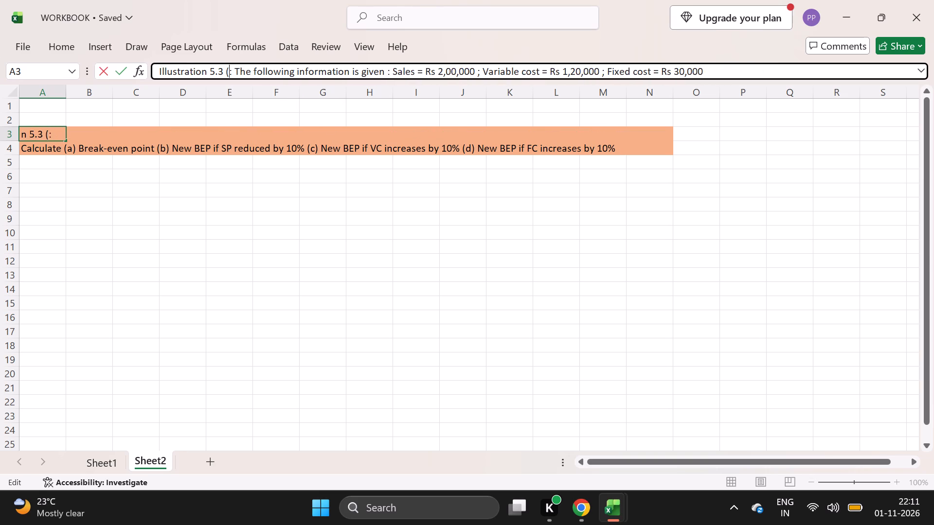
key("BackSpace")
key("BackSpace")
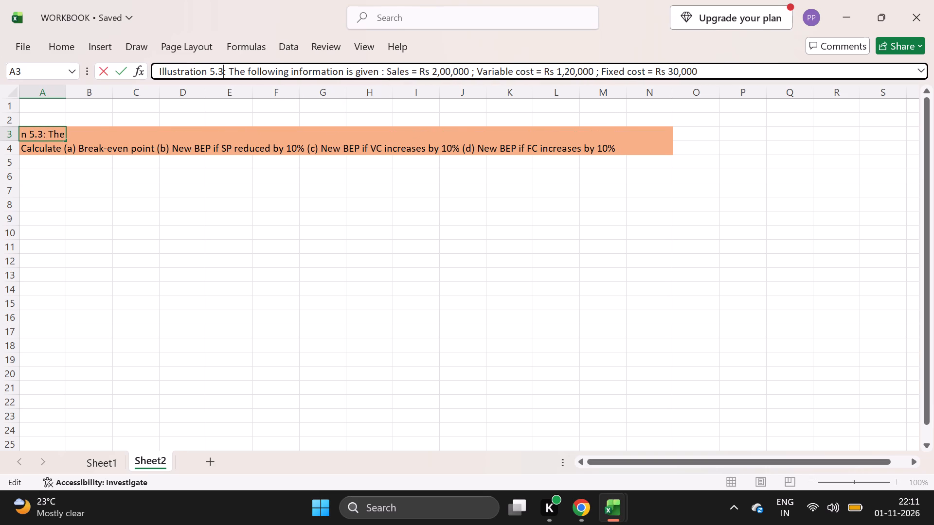
key("space")
left_click(204, 219)
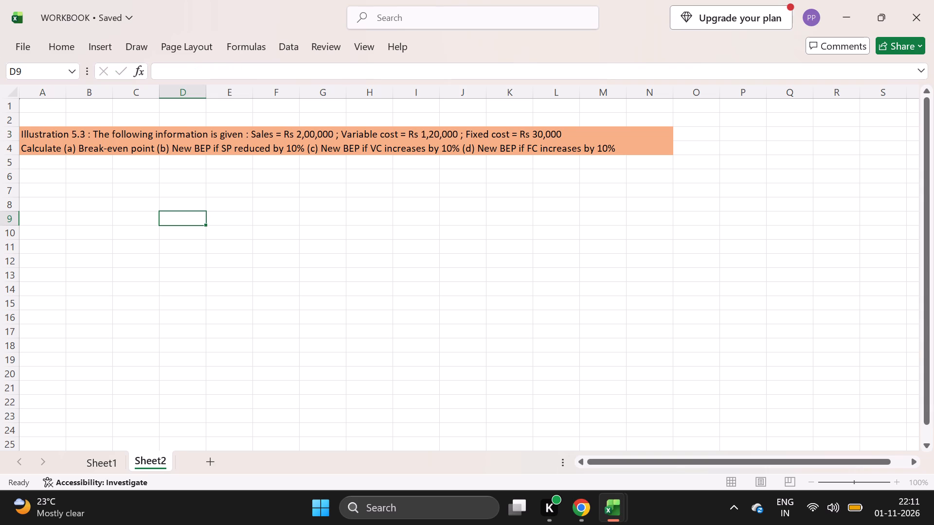
Replace the QUESTION 1 heading in Sheet1 cell A4 with "ILLUSTRATION:5.2".
left_click(114, 467)
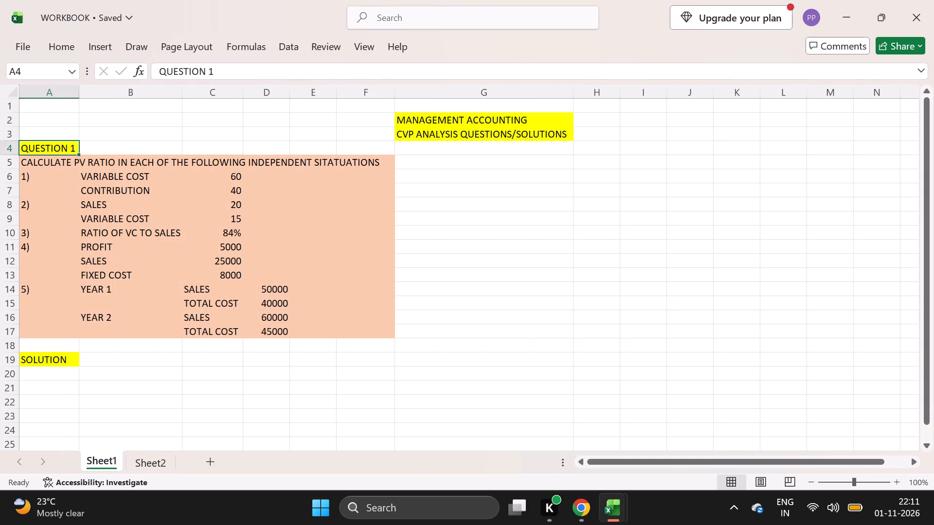
left_click(57, 145)
key("BackSpace")
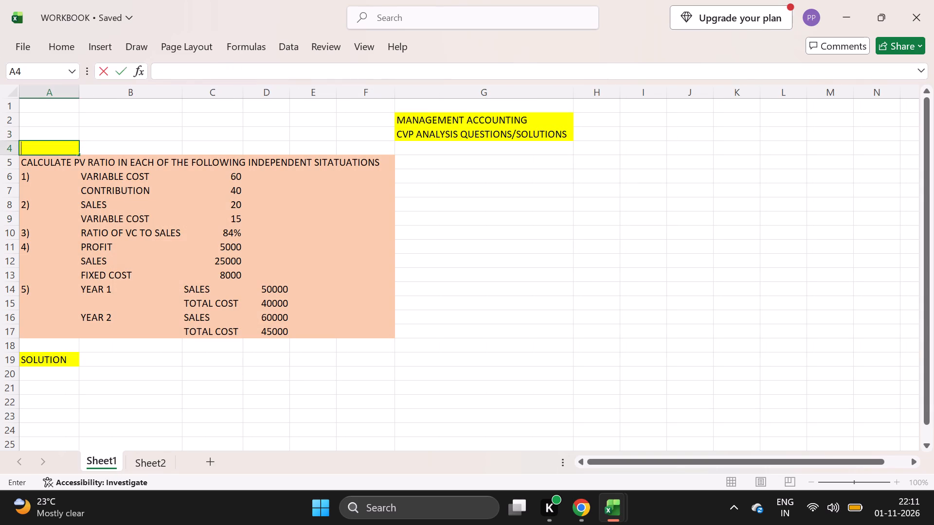
type("IL")
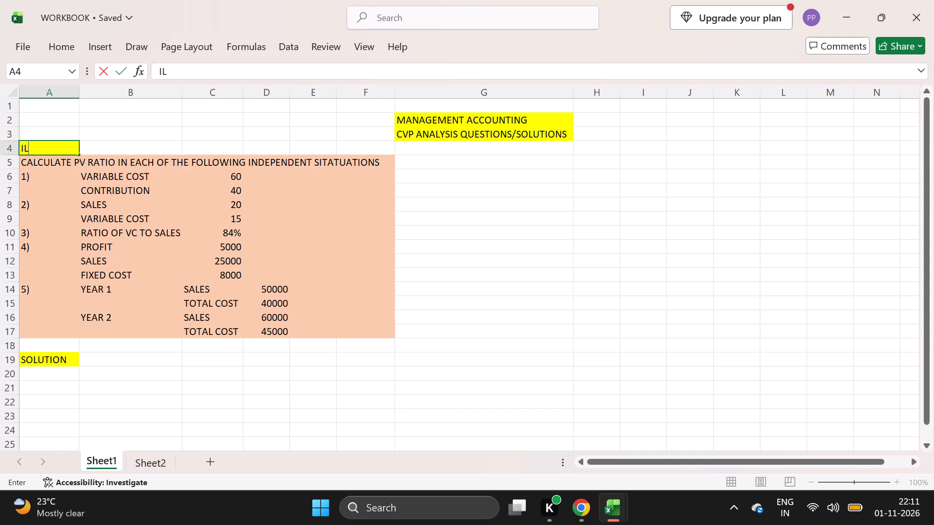
type("LUS")
type("TRATION")
key("space")
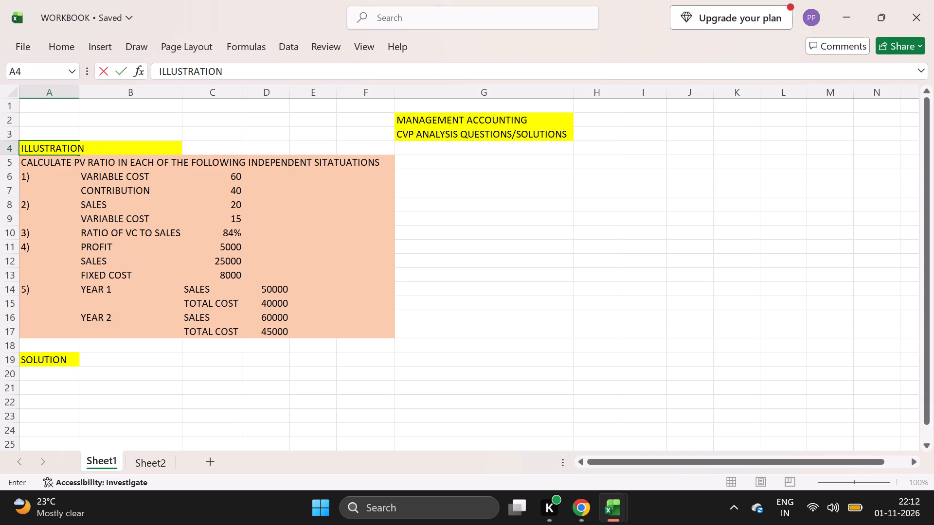
key("BackSpace")
key("semicolon")
key("BackSpace")
key("shift+colon")
key("5")
type(".3")
key("BackSpace")
key("2")
left_click(139, 466)
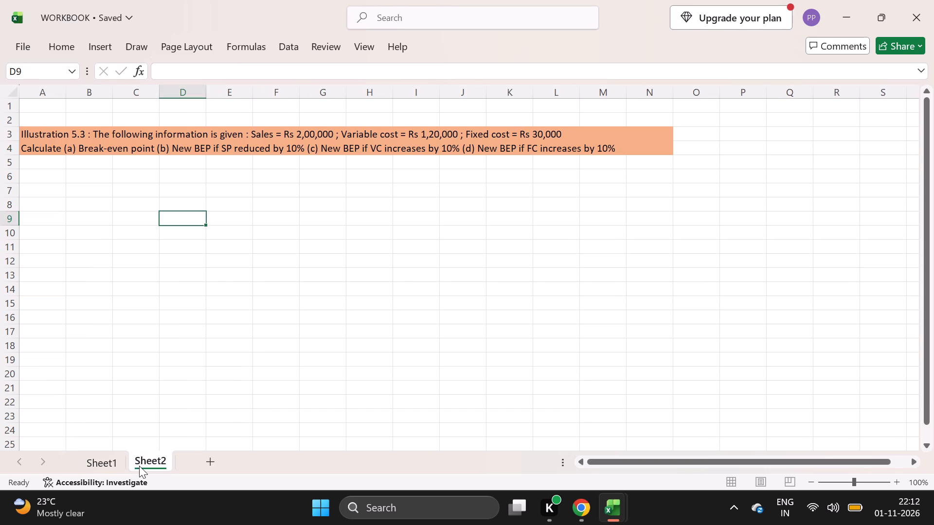
Widen column A on Sheet1 to fit the illustration heading within its cell.
left_click(105, 461)
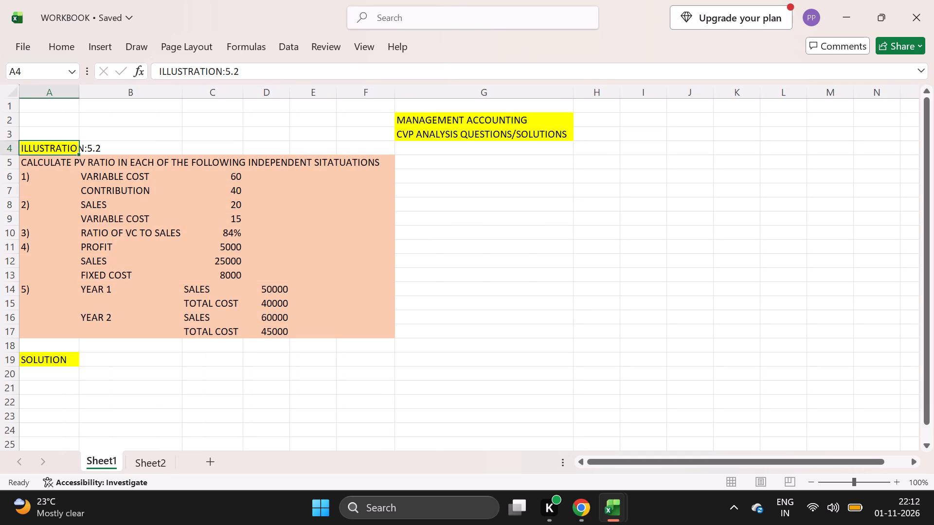
left_click_drag(79, 97, 103, 101)
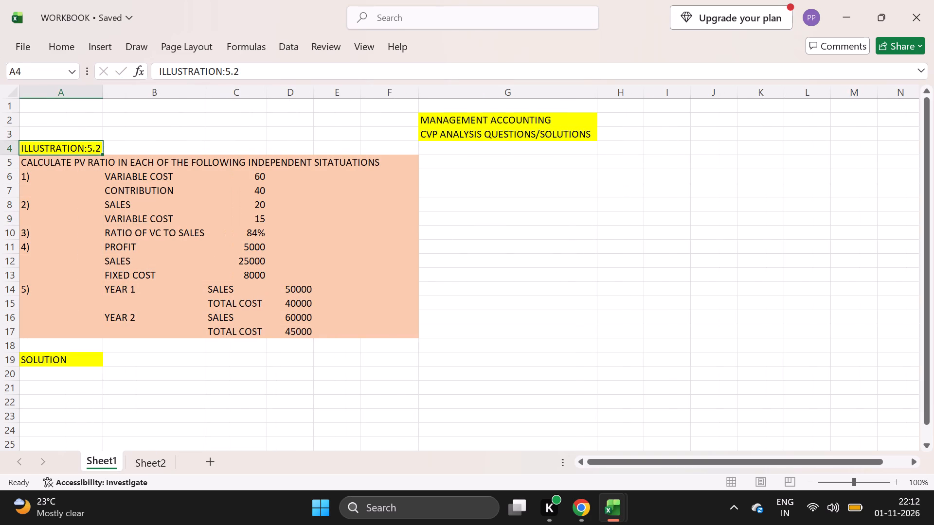
left_click(74, 375)
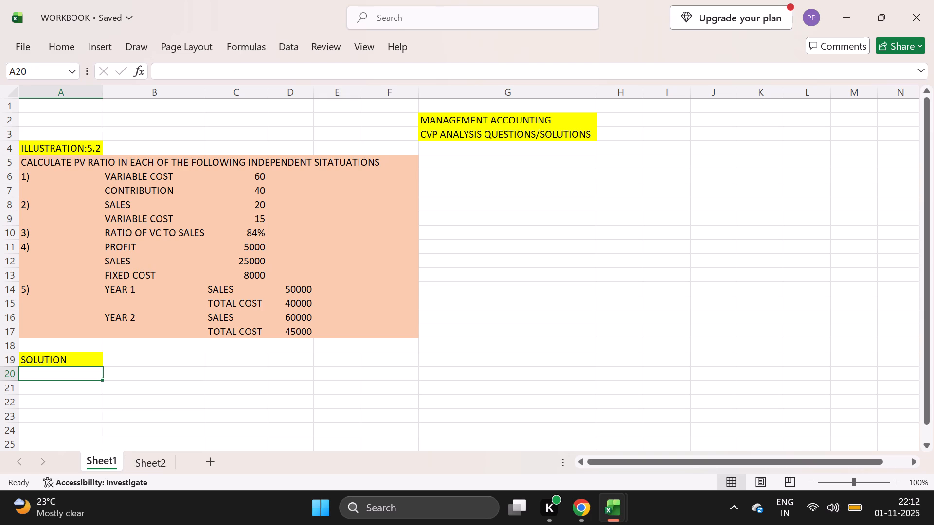
Insert a space after the colon in Sheet1's A4 heading to read "ILLUSTRATION: 5.2".
left_click(77, 143)
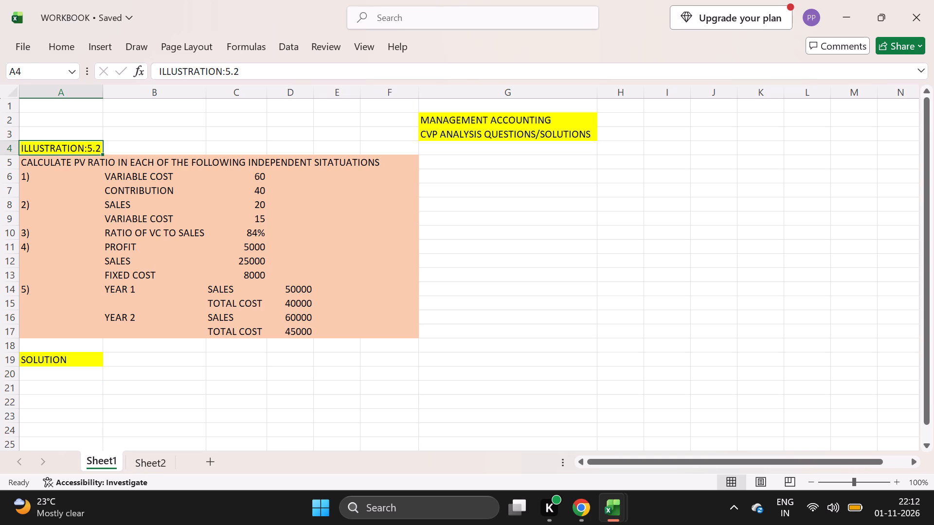
left_click(223, 74)
key("space")
key("BackSpace")
key("Right")
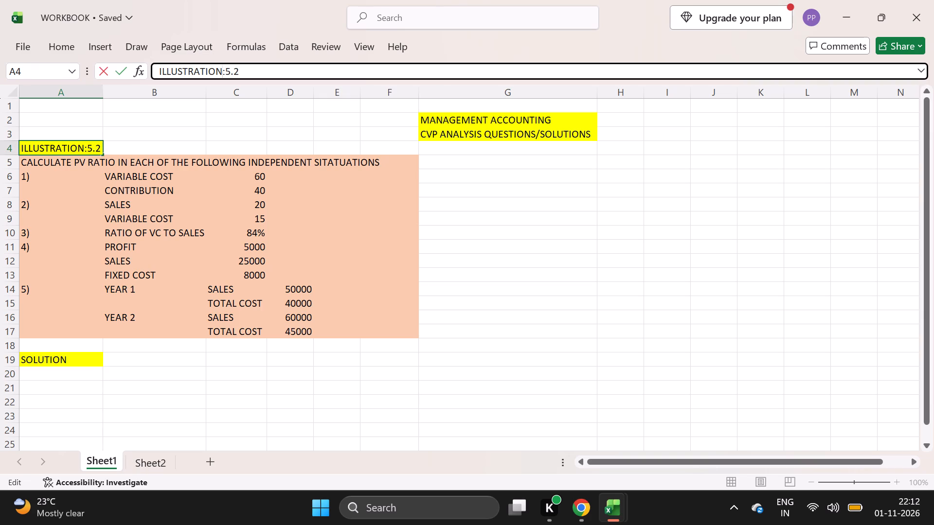
key("space")
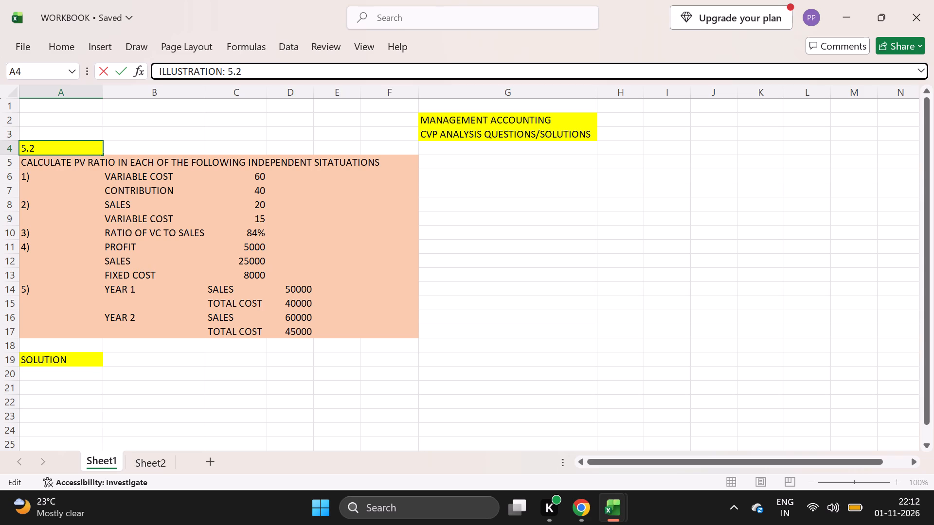
left_click(172, 154)
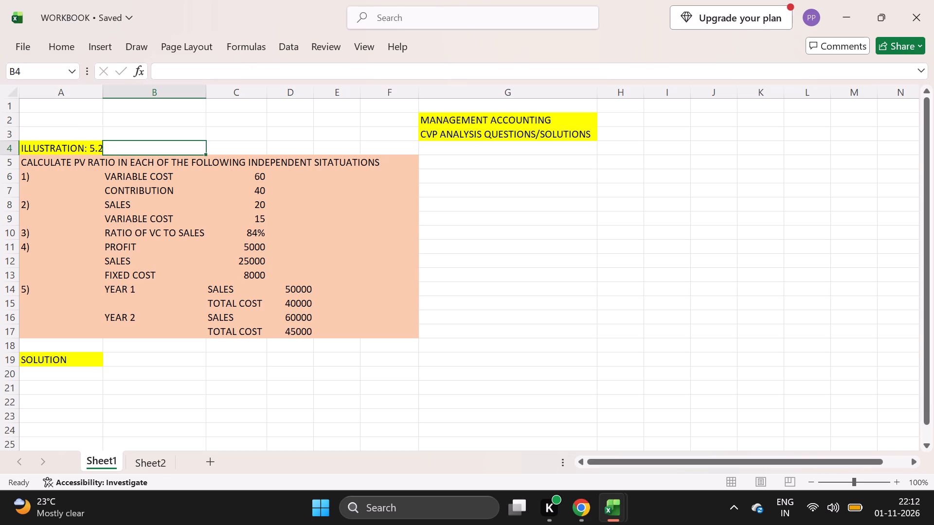
left_click(136, 365)
Apply the 40% - Accent2 cell style to the whole Illustration 5.2 question block, A4:F17, on Sheet1.
left_click(153, 465)
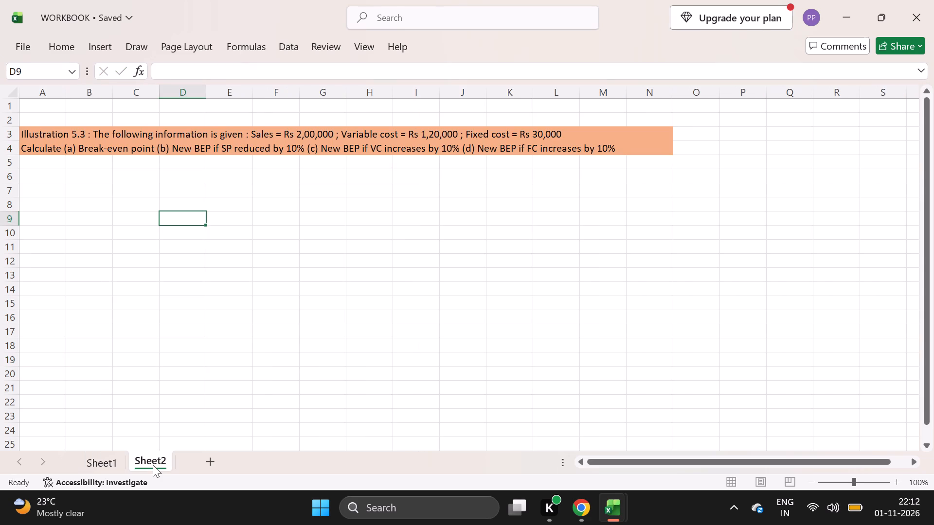
left_click(103, 465)
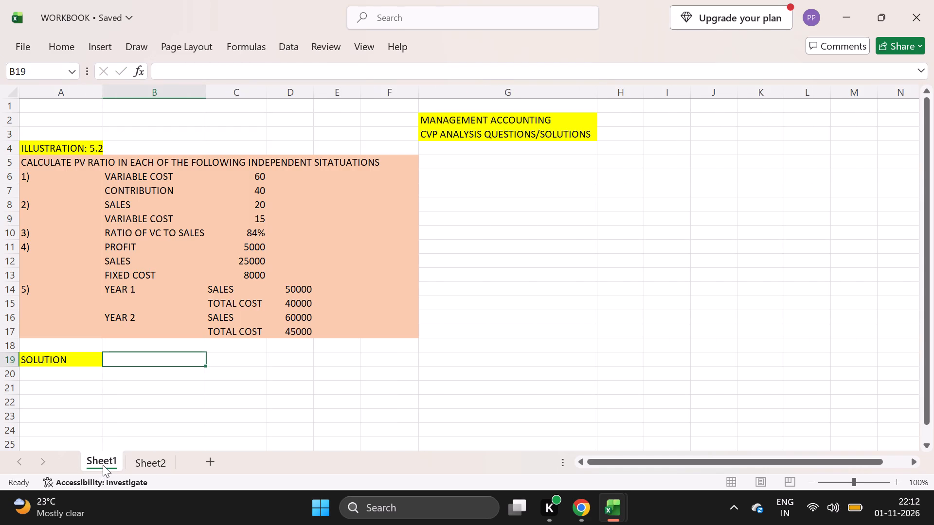
left_click(40, 142)
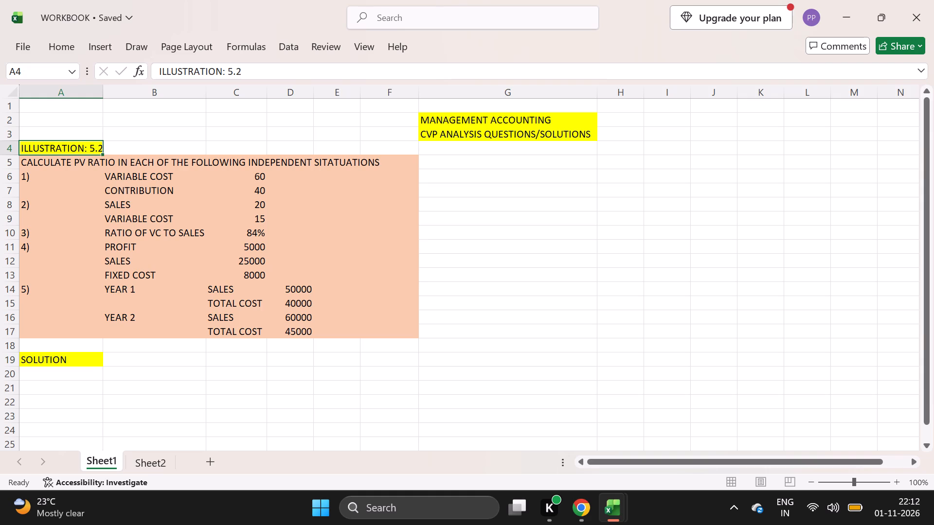
left_click_drag(41, 143, 152, 170)
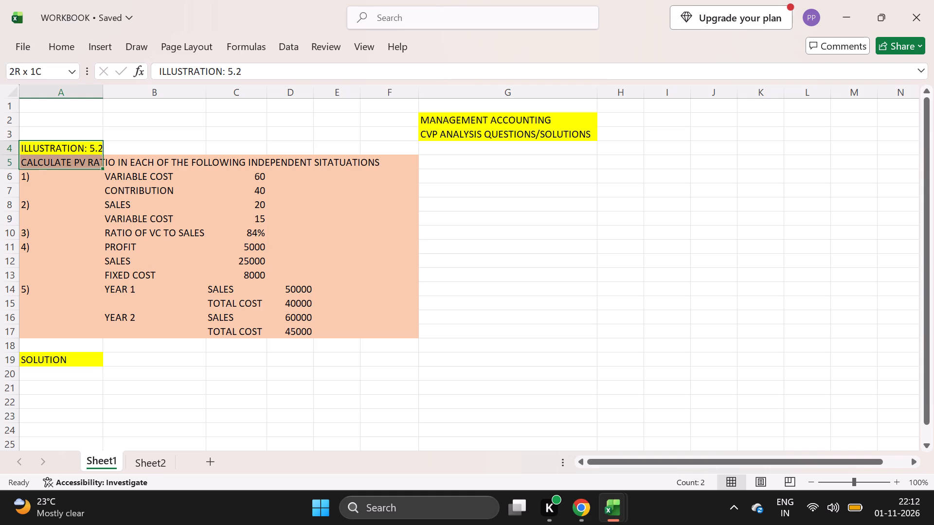
left_click_drag(152, 170, 382, 300)
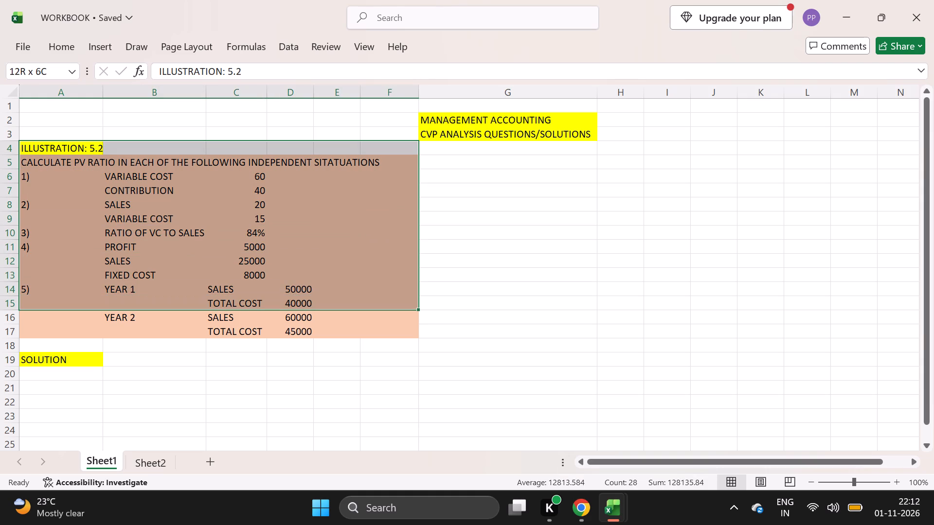
left_click_drag(382, 300, 401, 331)
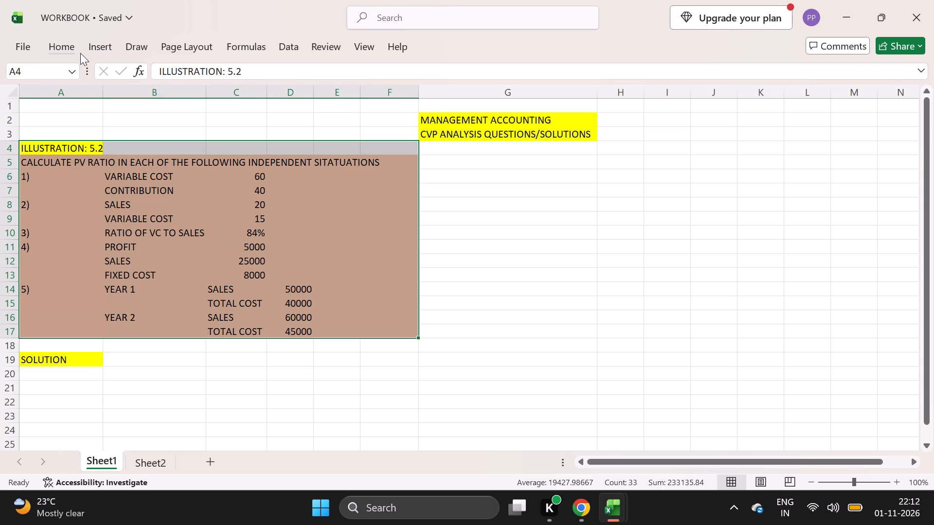
left_click(70, 49)
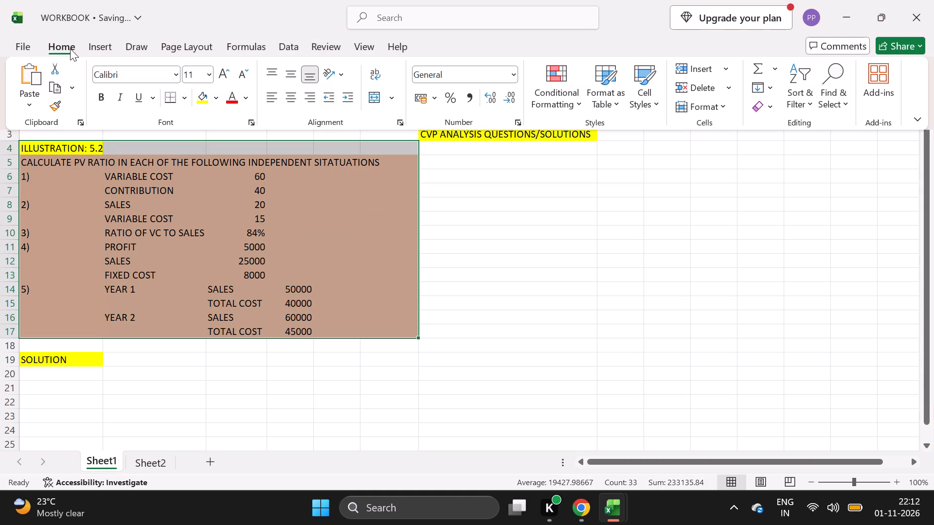
left_click(646, 98)
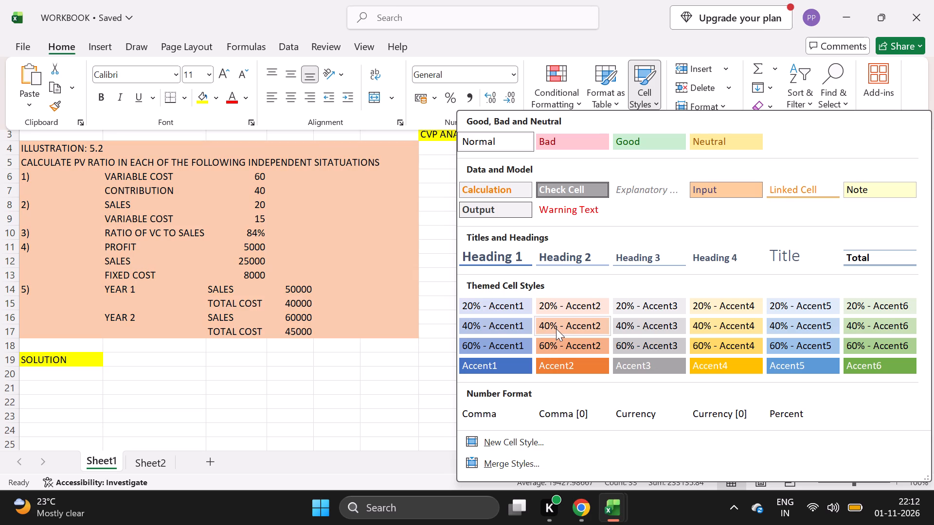
left_click(556, 329)
left_click(456, 355)
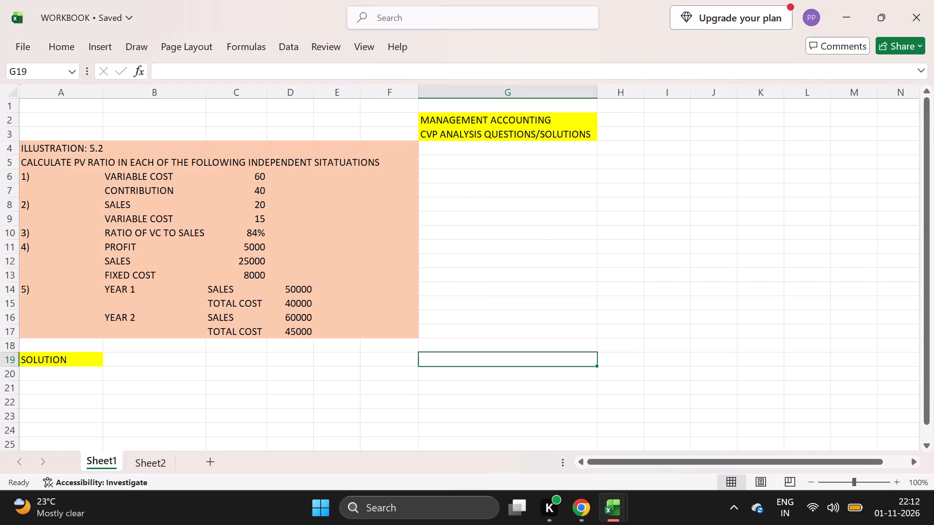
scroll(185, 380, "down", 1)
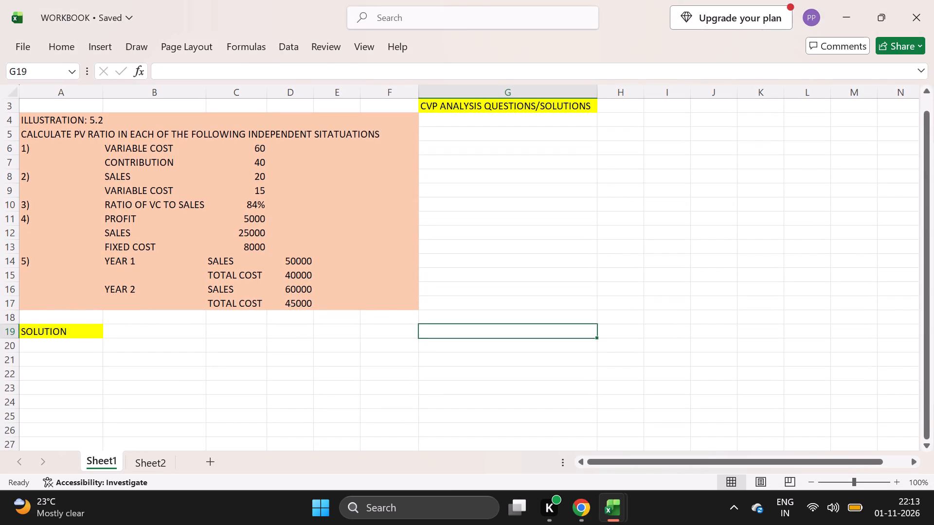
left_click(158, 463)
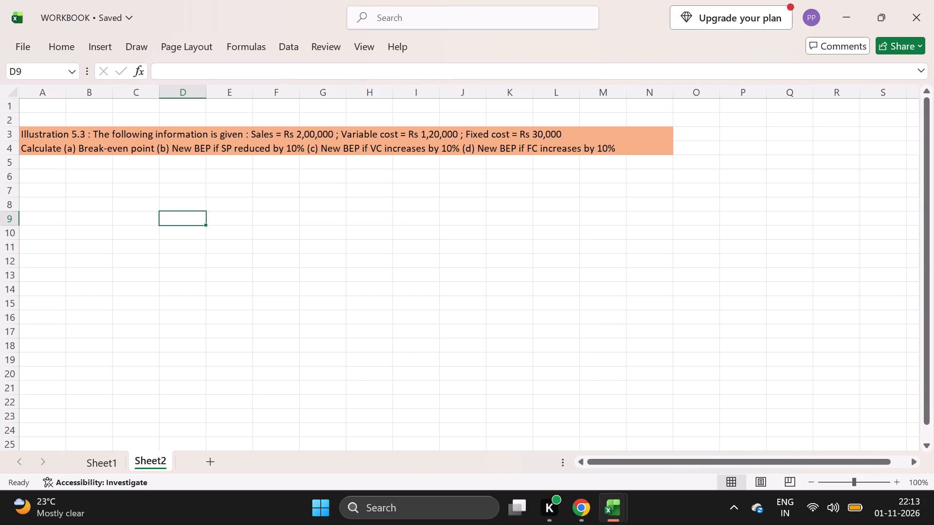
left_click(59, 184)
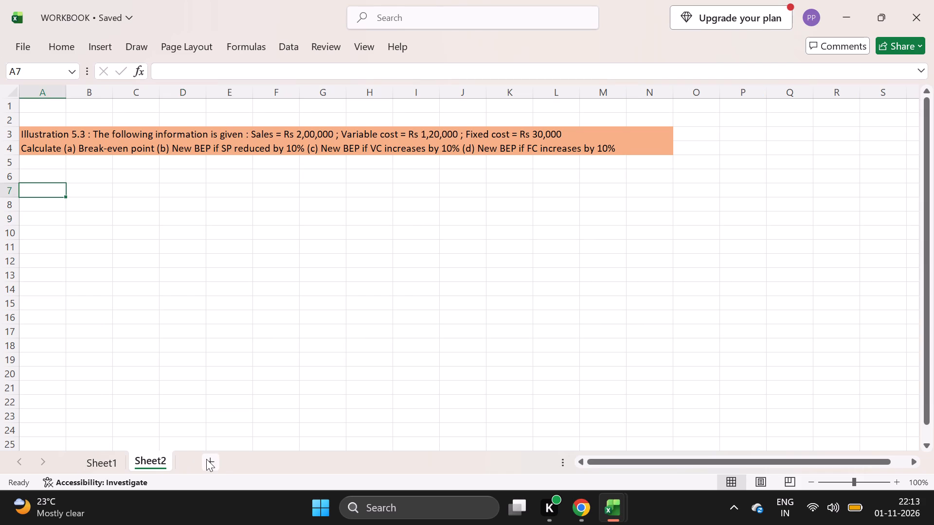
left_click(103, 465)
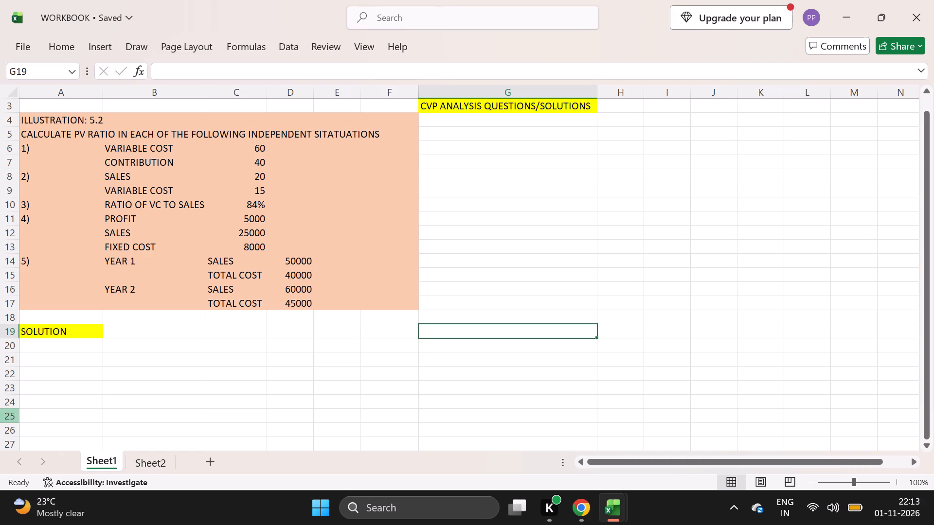
Enter the label "1)PV RATIO" in Sheet1 cell A20, below the SOLUTION heading.
left_click(40, 350)
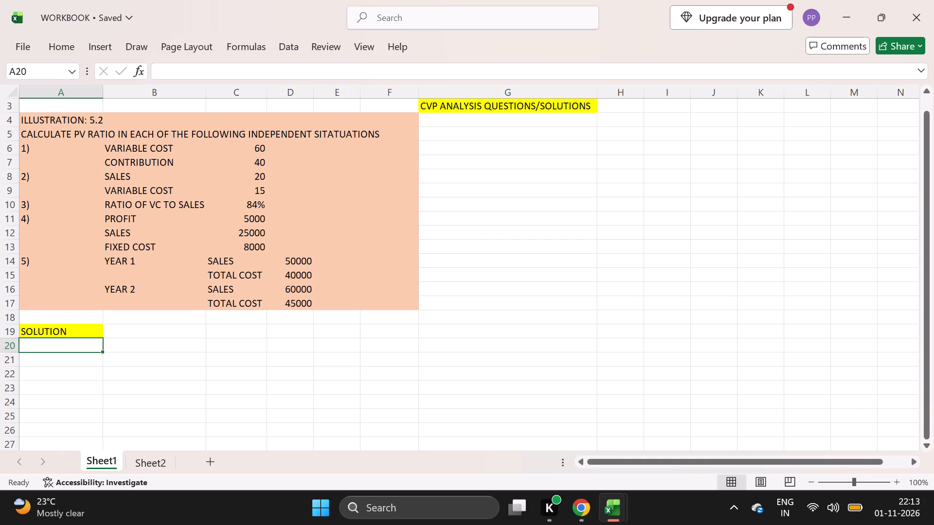
key("1")
key("shift+parenright")
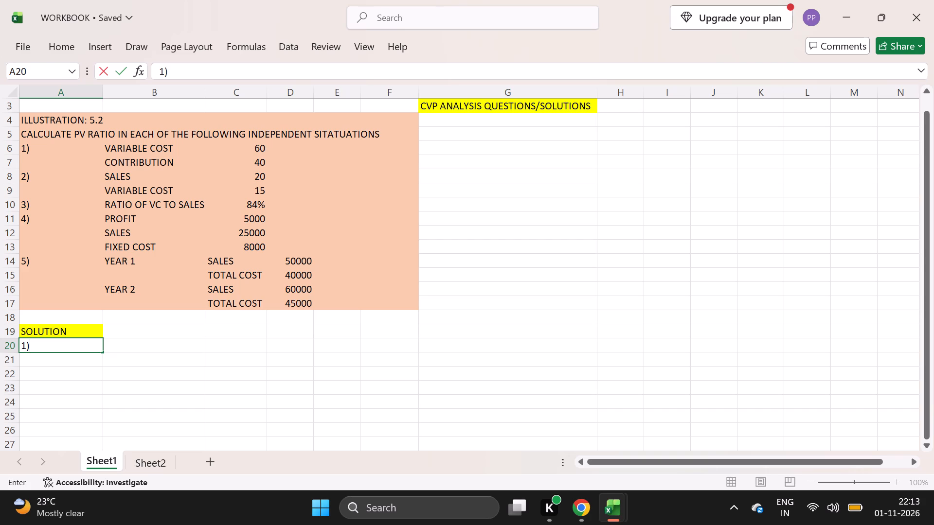
type("PV")
key("space")
type("RATIO")
key("space")
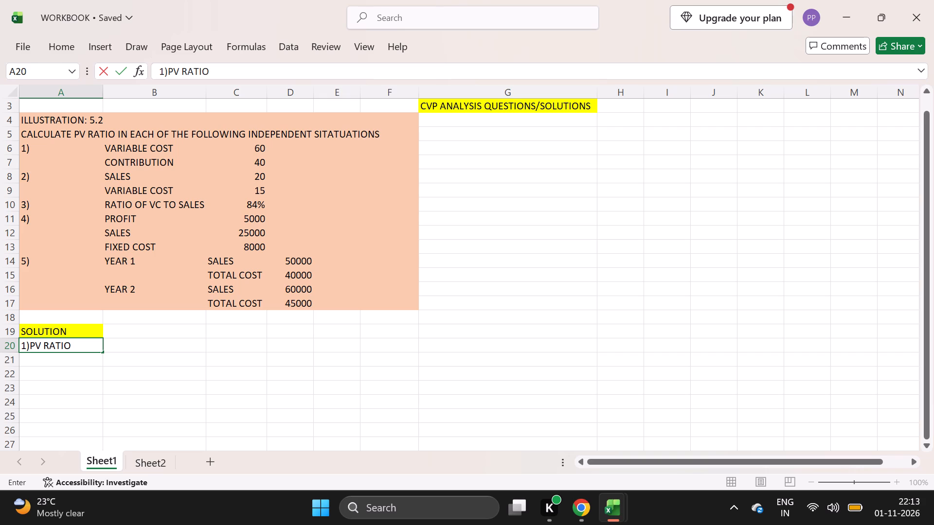
key("Right")
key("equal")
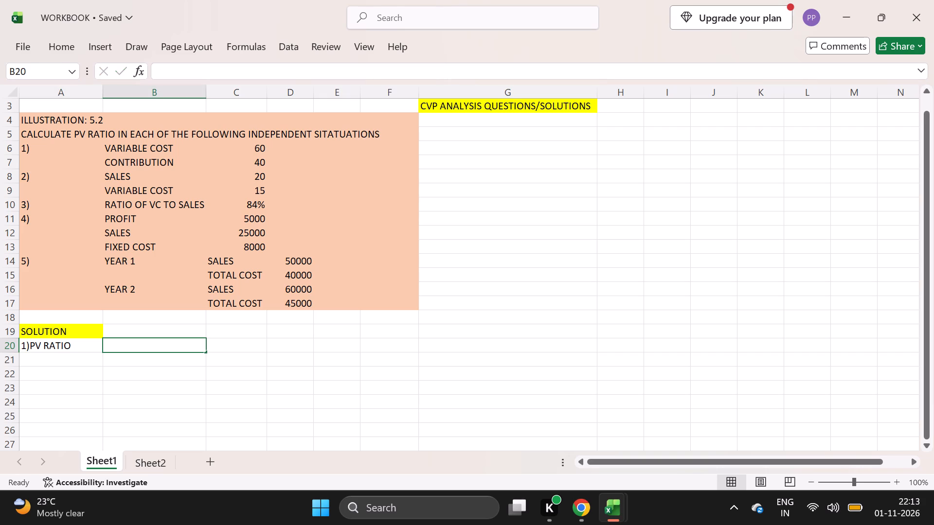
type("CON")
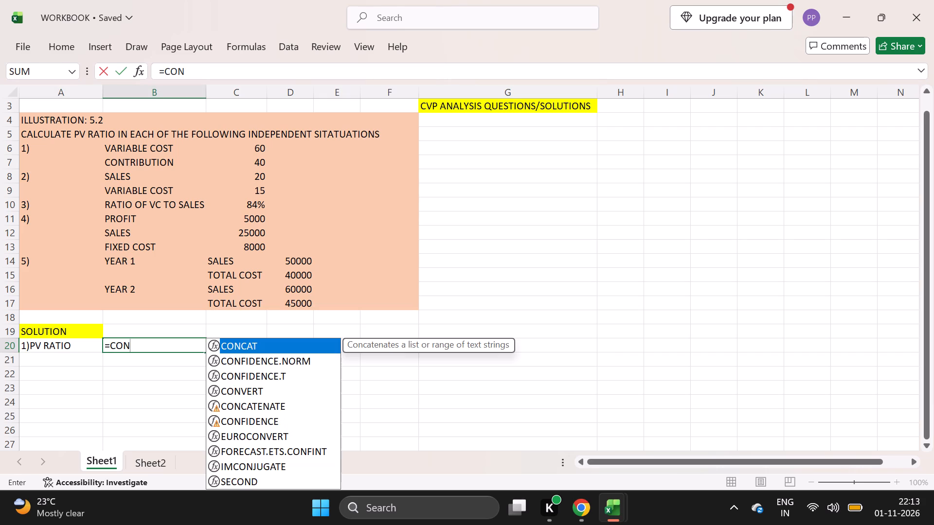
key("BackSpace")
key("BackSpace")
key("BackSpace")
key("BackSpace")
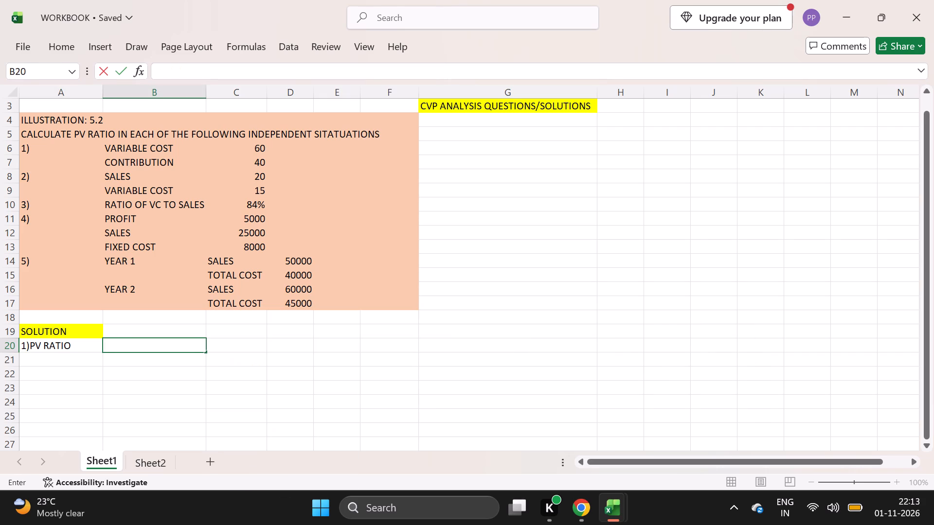
Enter the formula text "CONTRIBUTION/SALES" in cell B20 beside the PV ratio label.
type("CONTRIBUTION")
key("slash")
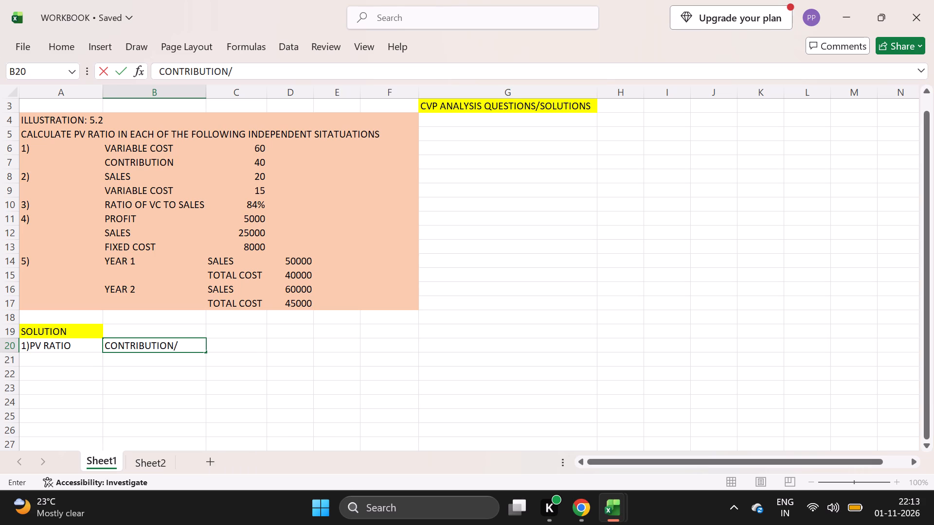
type("SALES")
key("space")
key("Right")
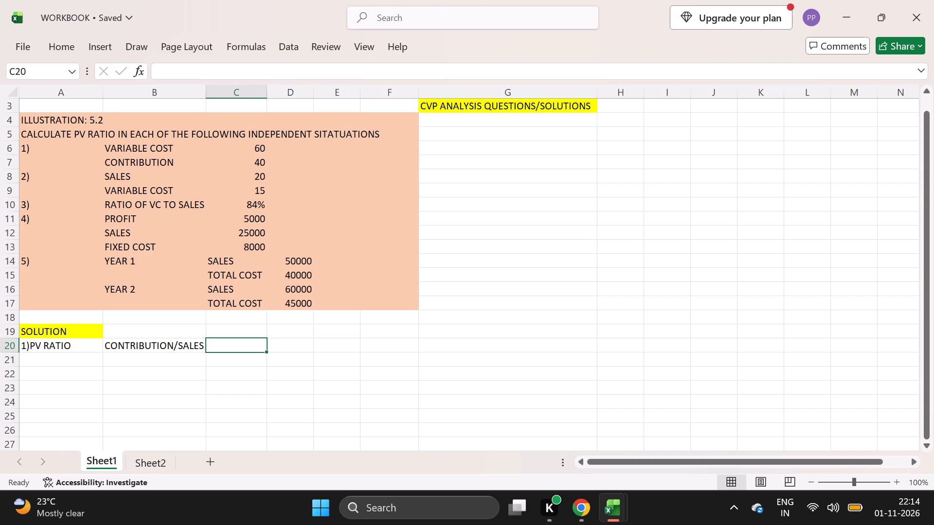
Enter the formula =C7/C6+C7 in cell C20 for the first situation's PV ratio.
key("equal")
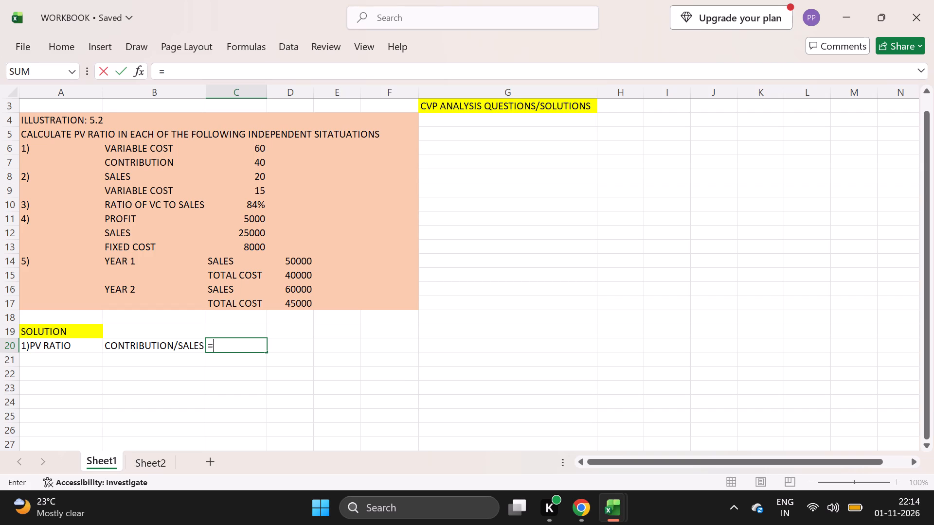
left_click(240, 158)
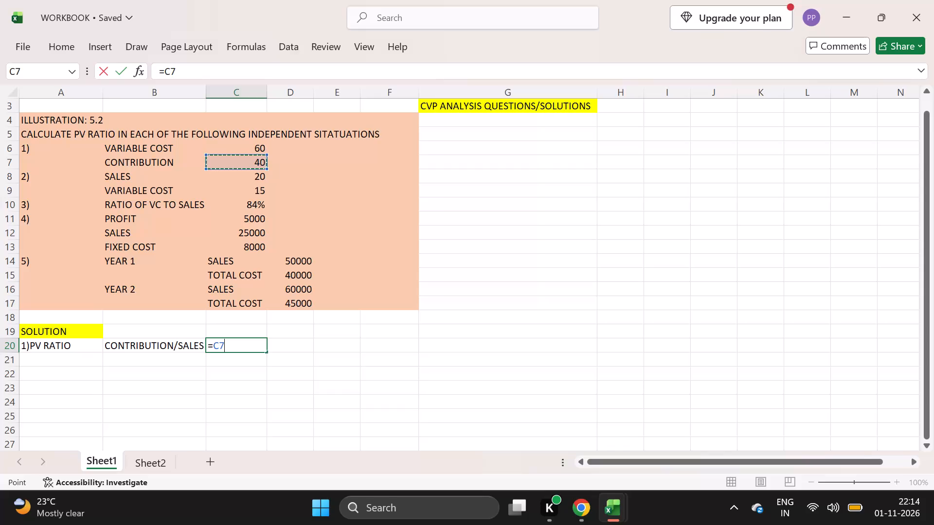
key("slash")
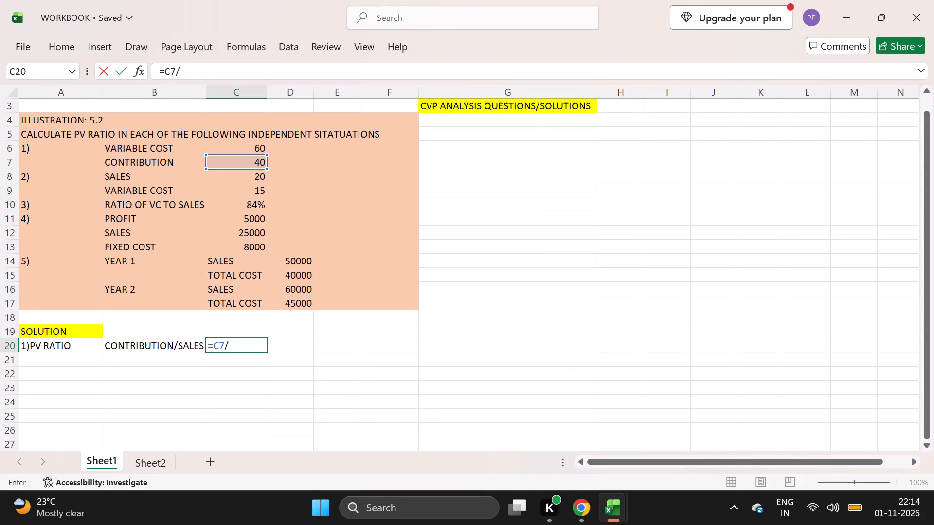
left_click(244, 147)
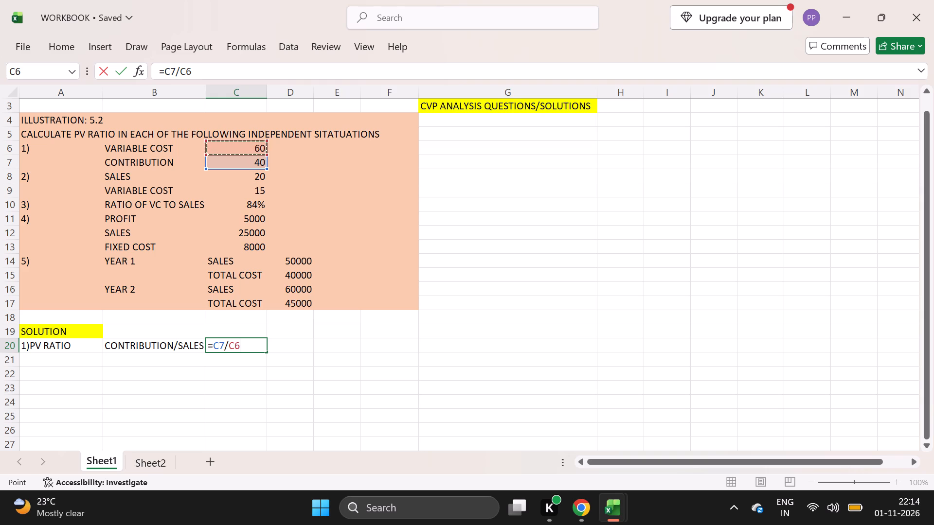
key("shift+plus")
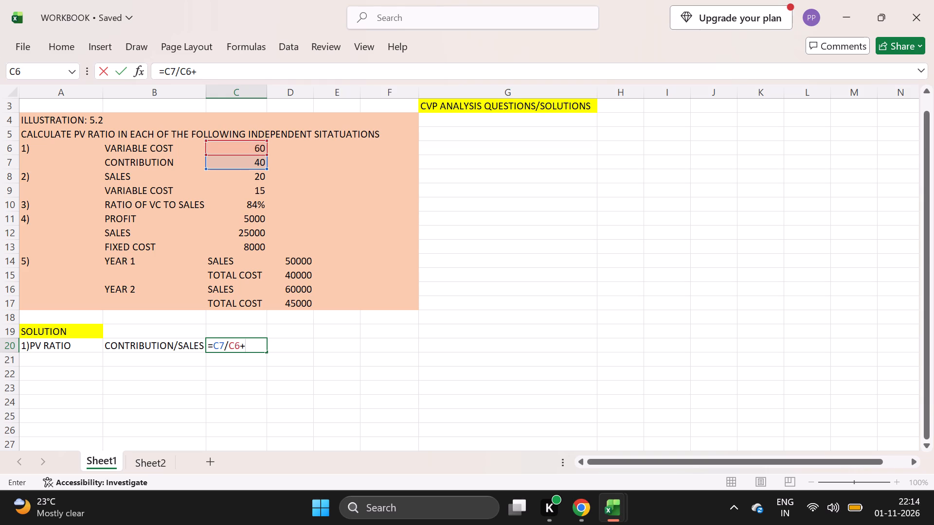
left_click(236, 161)
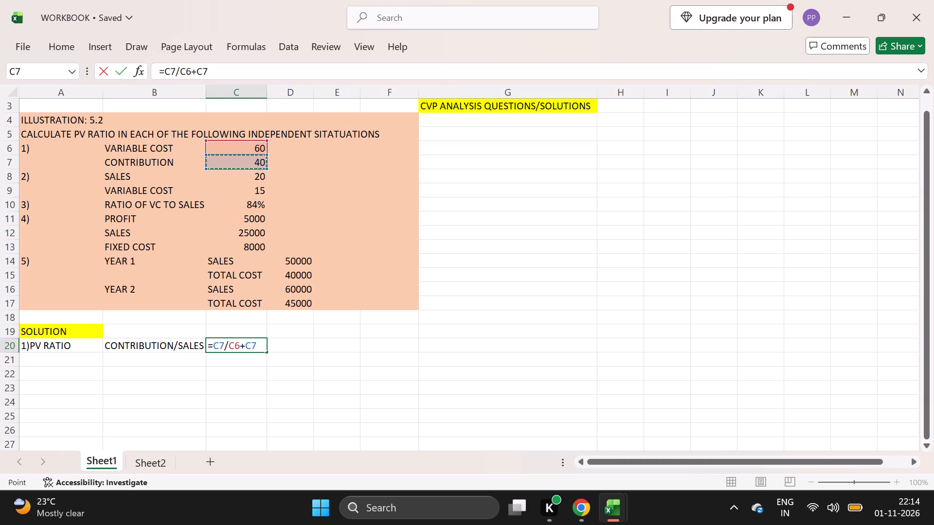
key("Return")
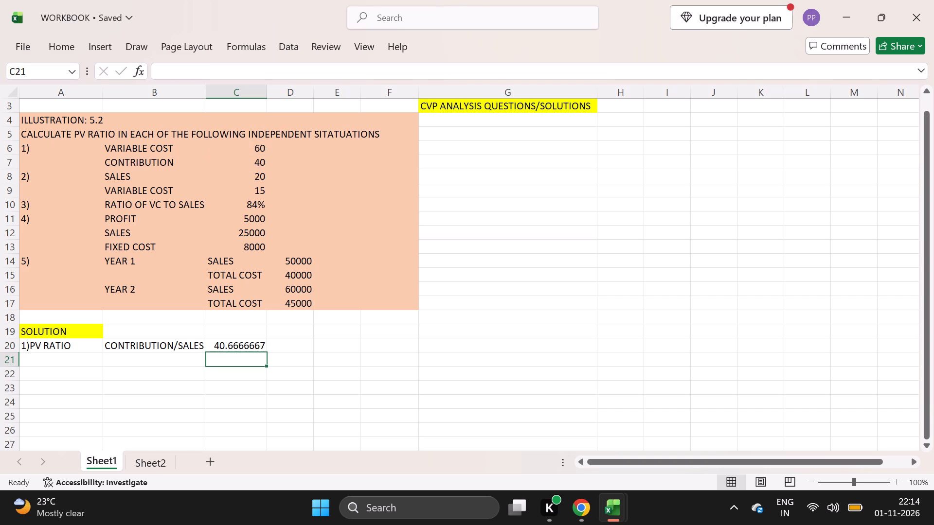
Format the PV ratio result in cell C20 as a percentage.
left_click(237, 349)
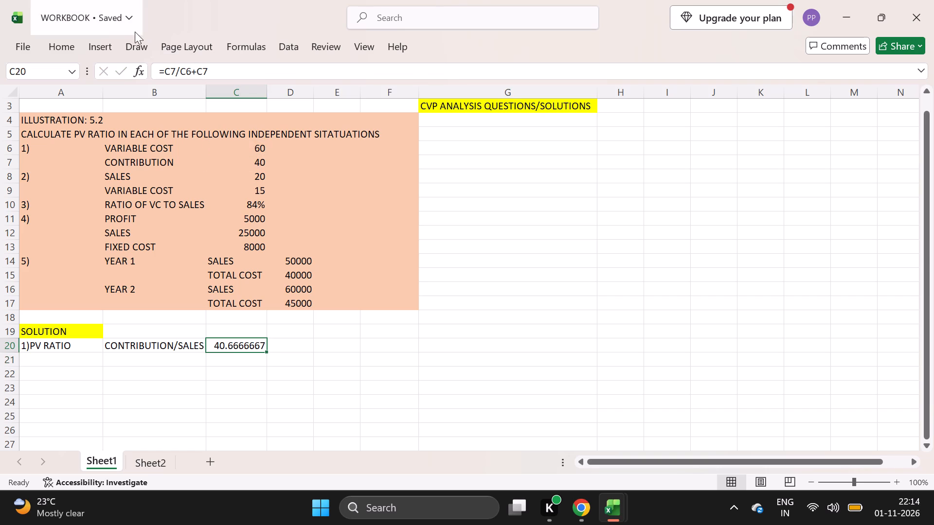
left_click(56, 48)
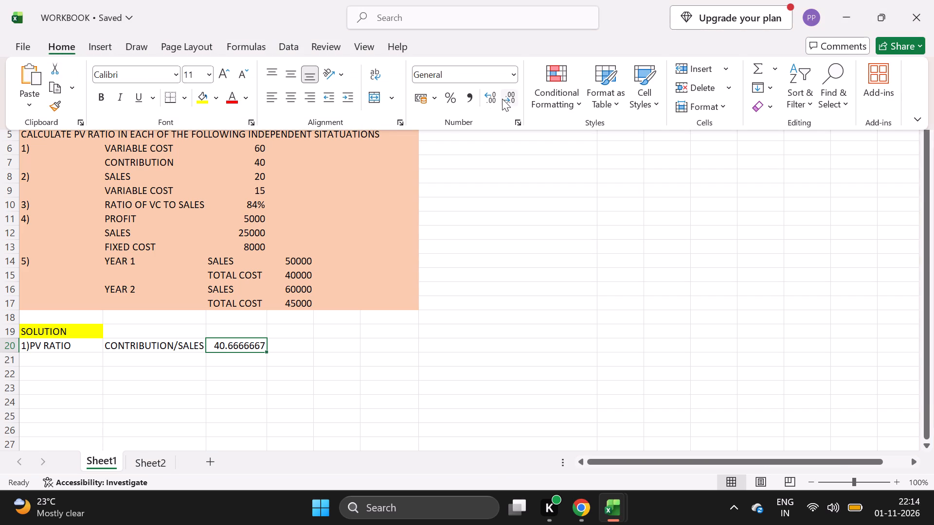
left_click(449, 98)
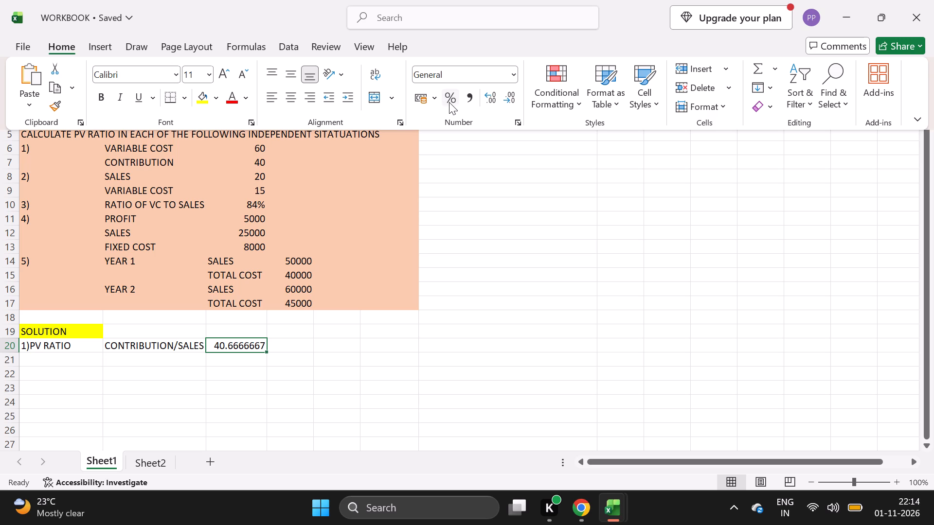
left_click(455, 102)
left_click(503, 78)
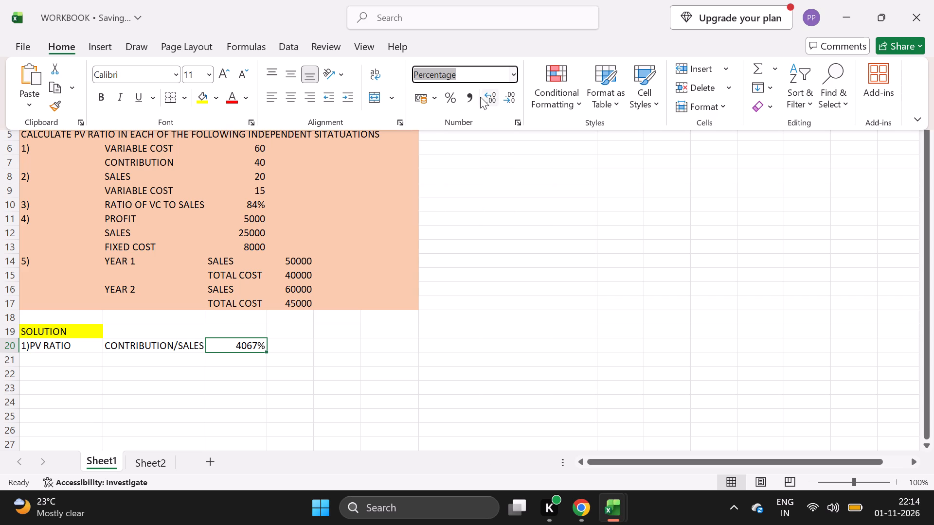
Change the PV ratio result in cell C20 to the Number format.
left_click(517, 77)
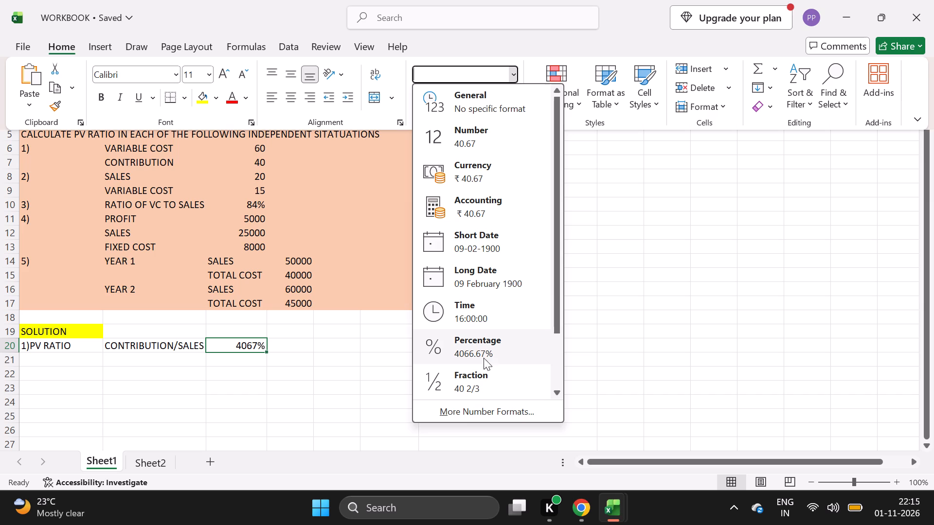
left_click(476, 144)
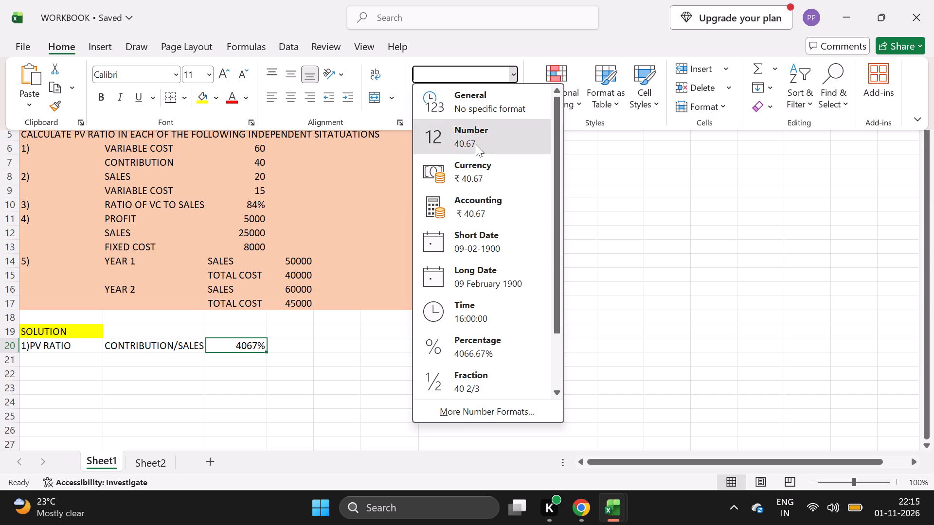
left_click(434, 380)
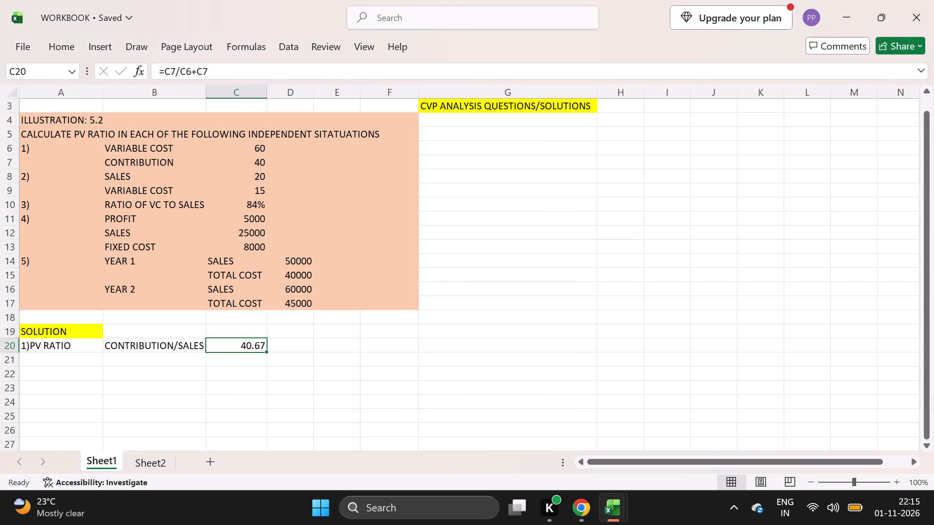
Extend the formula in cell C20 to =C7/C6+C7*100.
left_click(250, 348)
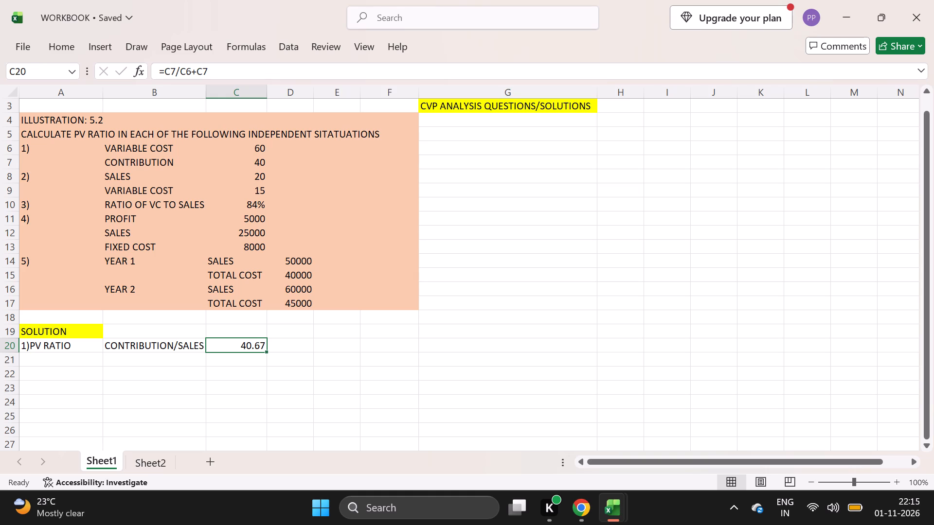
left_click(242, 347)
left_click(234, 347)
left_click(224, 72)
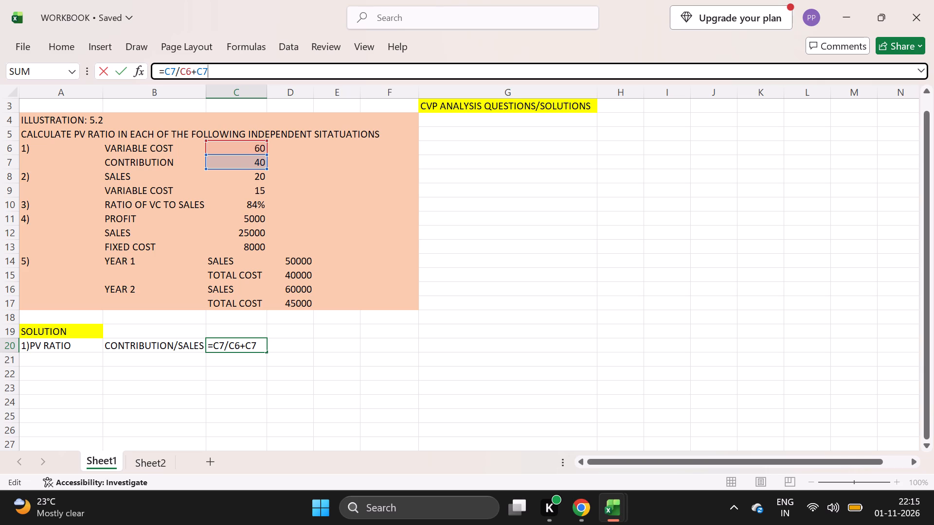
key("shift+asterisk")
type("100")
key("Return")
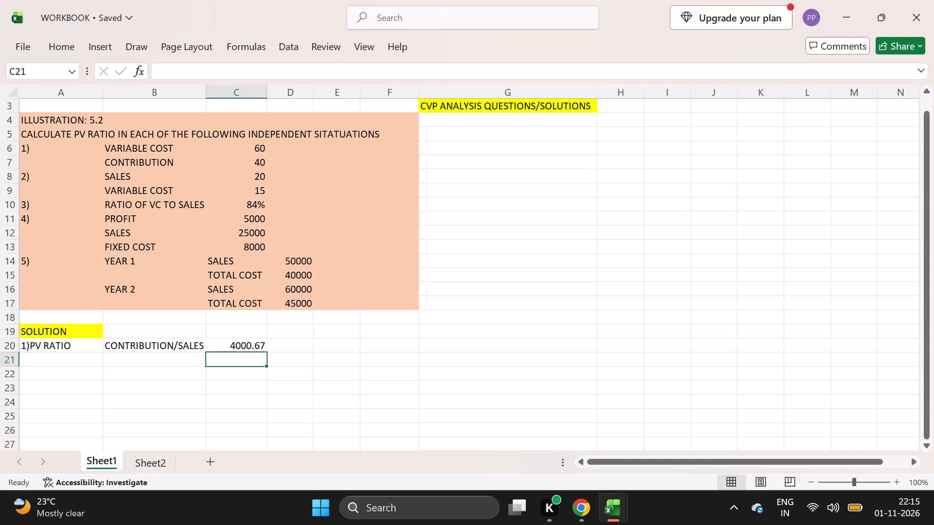
Replace the formula in cell C20 with the written-out working 40/60+40.
left_click(227, 348)
key("BackSpace")
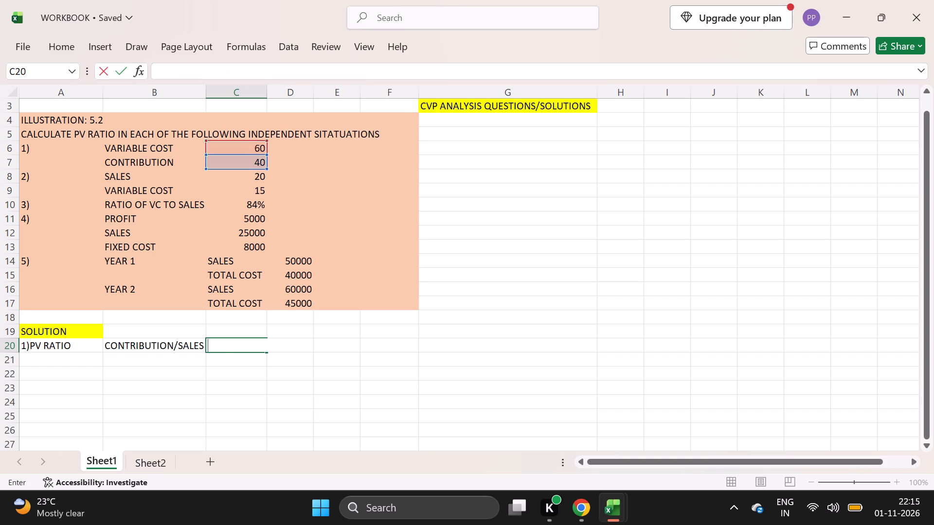
type("40")
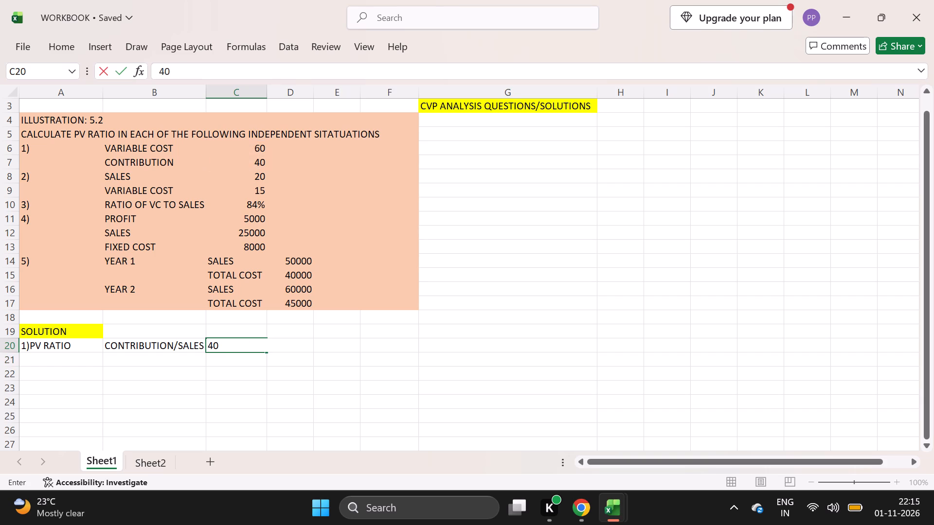
key("slash")
type("60")
key("shift+plus")
type("40")
key("Right")
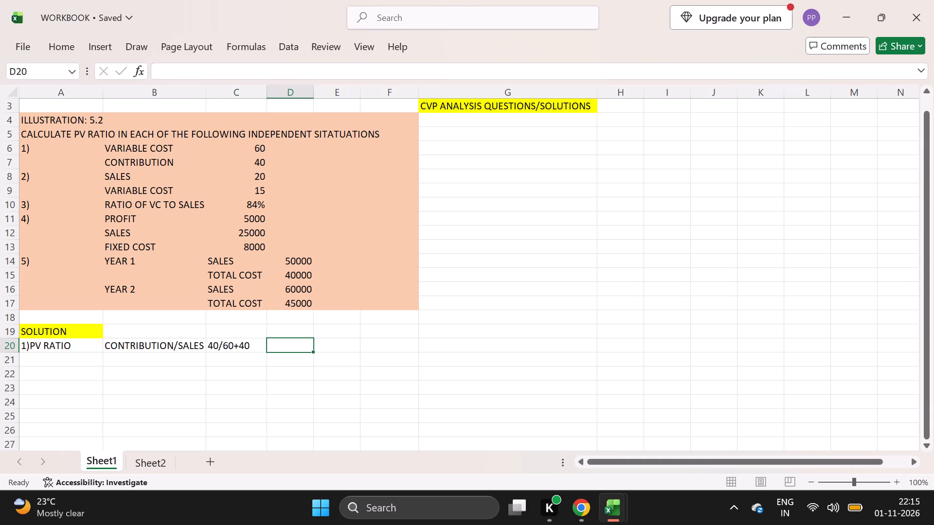
Enter the formula =40/100 in cell D20 for the first situation's PV ratio.
key("equal")
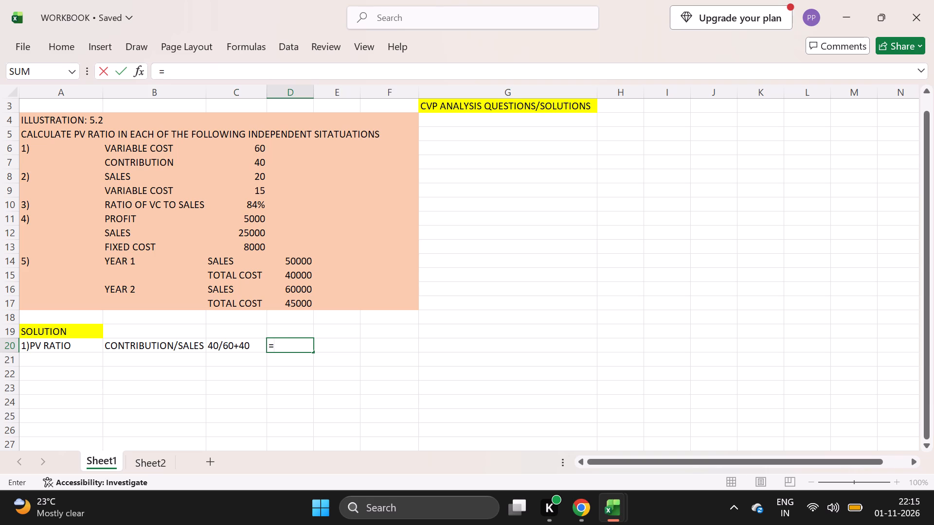
type("40")
key("slash")
type("1-")
key("BackSpace")
type("00")
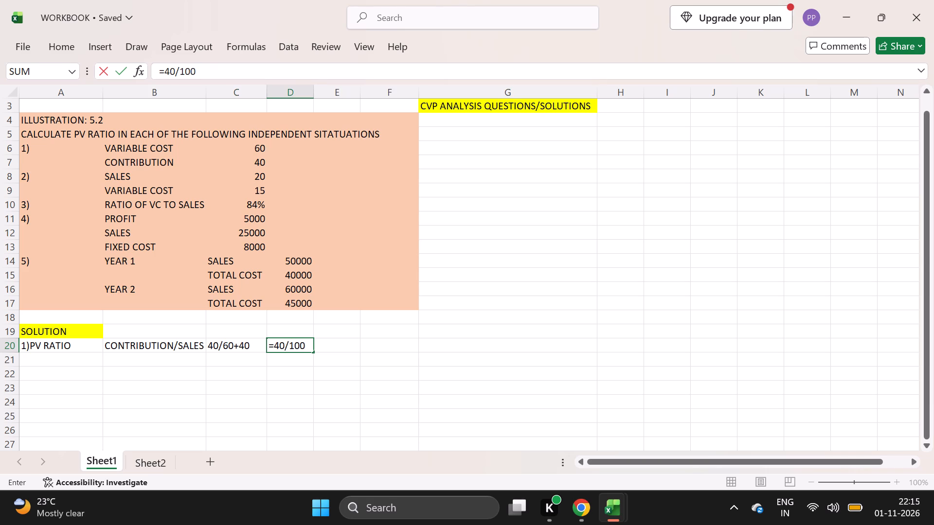
key("Return")
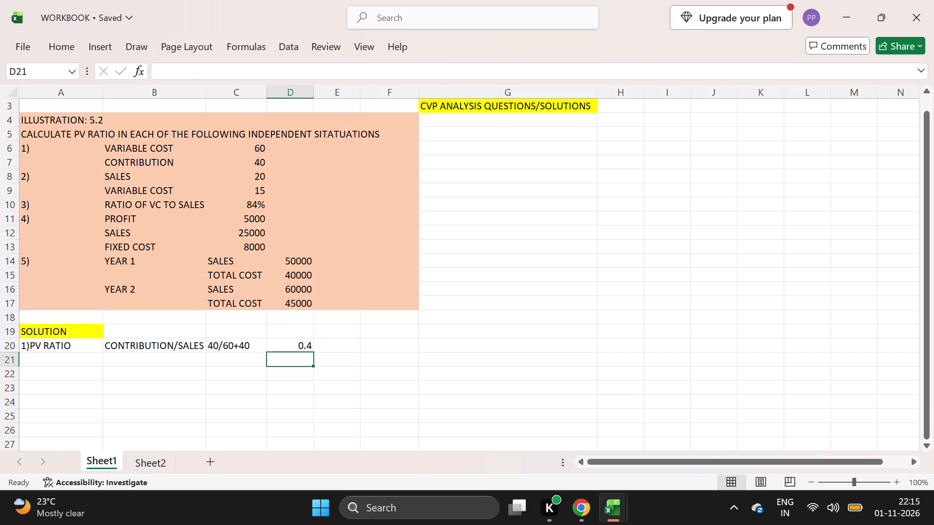
Format the first situation's PV ratio in cell D20 as a percentage.
left_click(282, 347)
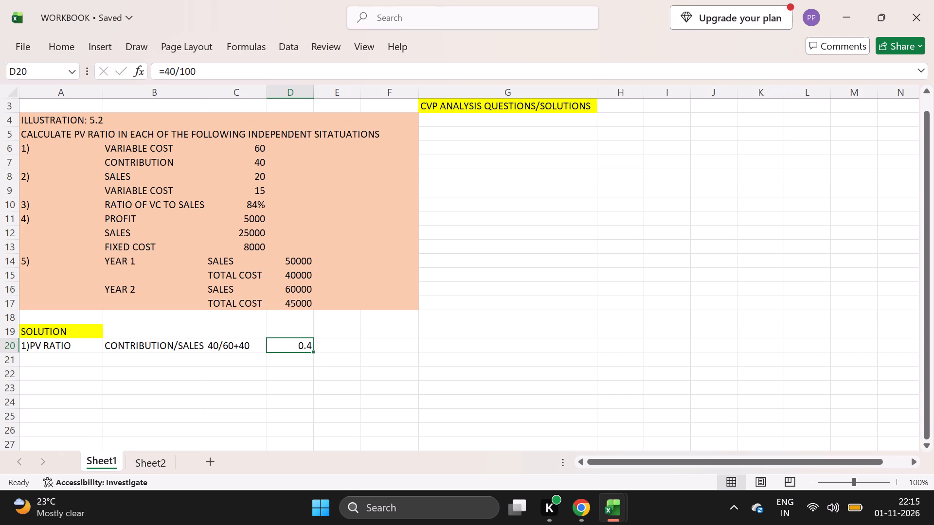
left_click(133, 48)
left_click(102, 43)
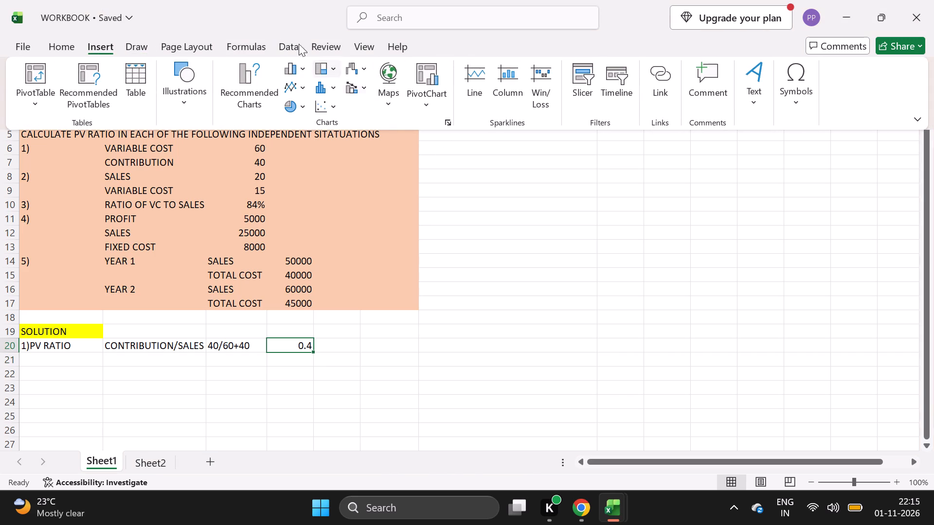
left_click(196, 47)
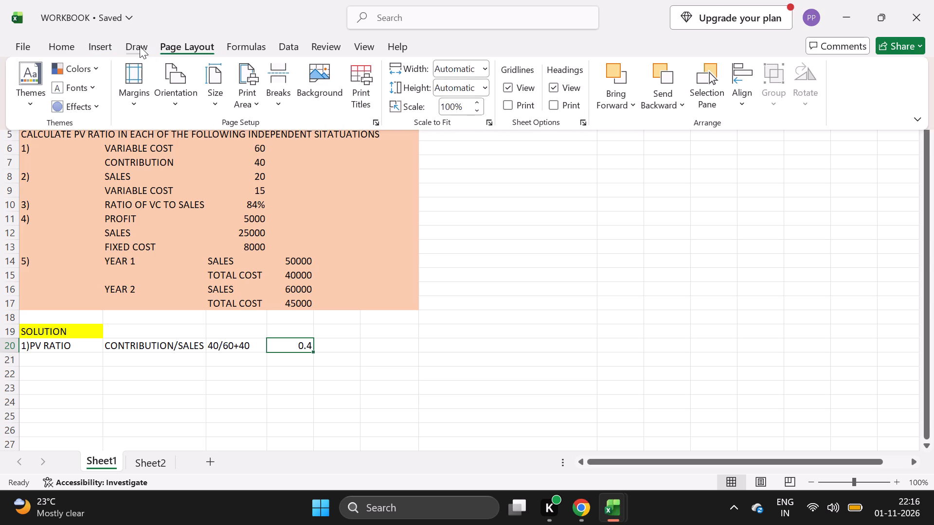
left_click(140, 46)
left_click(97, 52)
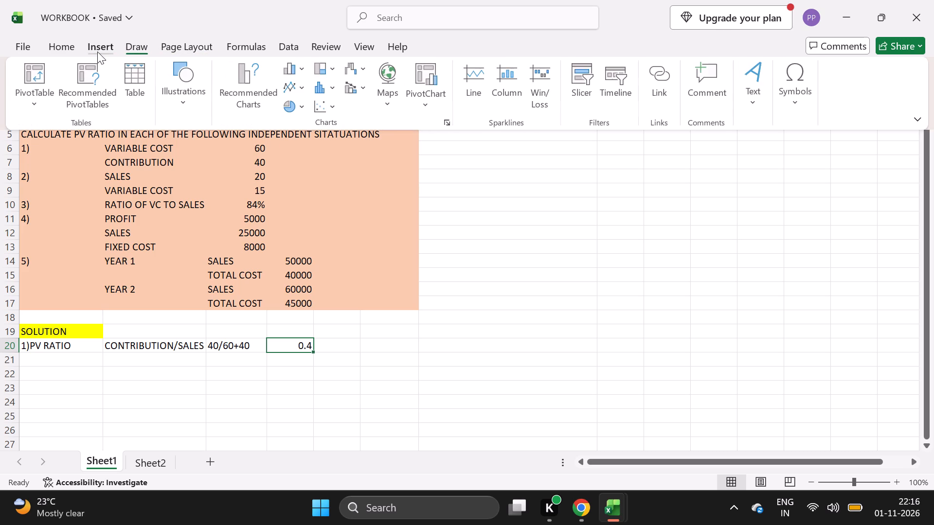
left_click(54, 49)
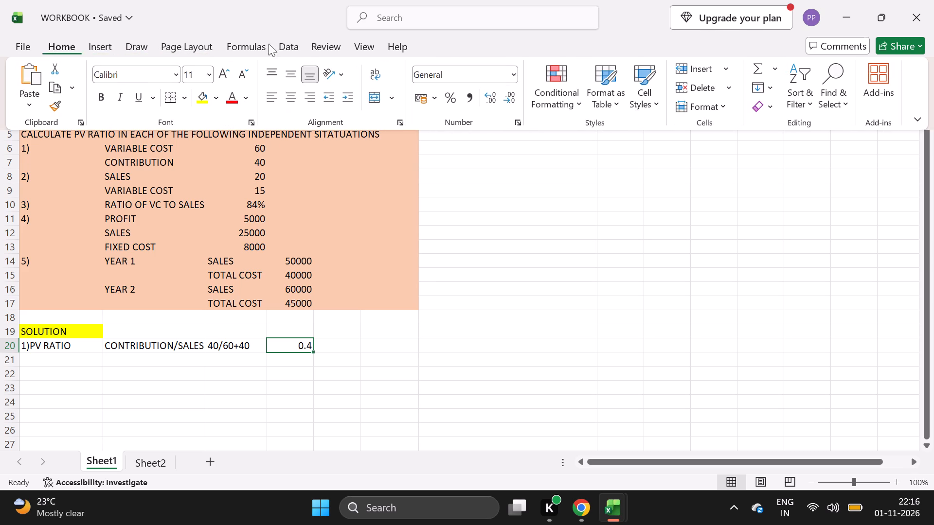
left_click(455, 99)
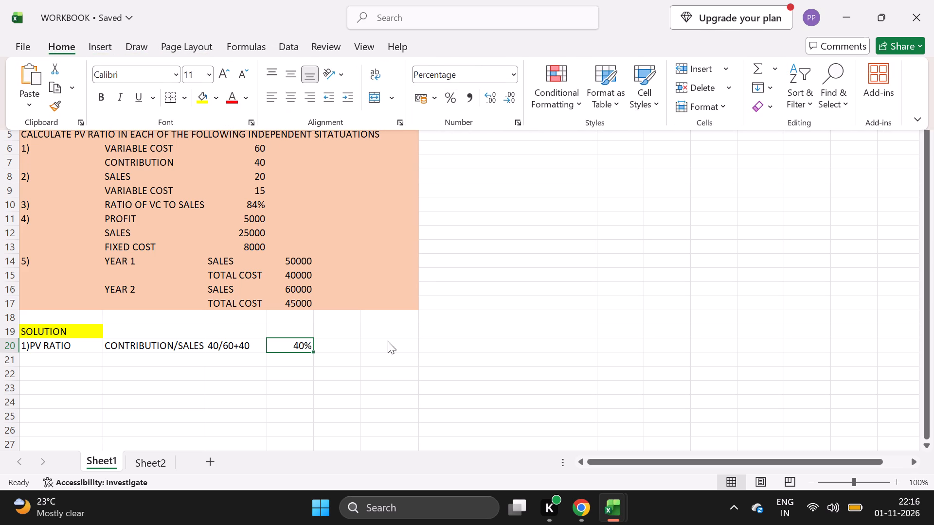
left_click(386, 355)
Enter the label "2)PV RATIO" in cell A21 for the second situation.
left_click(59, 362)
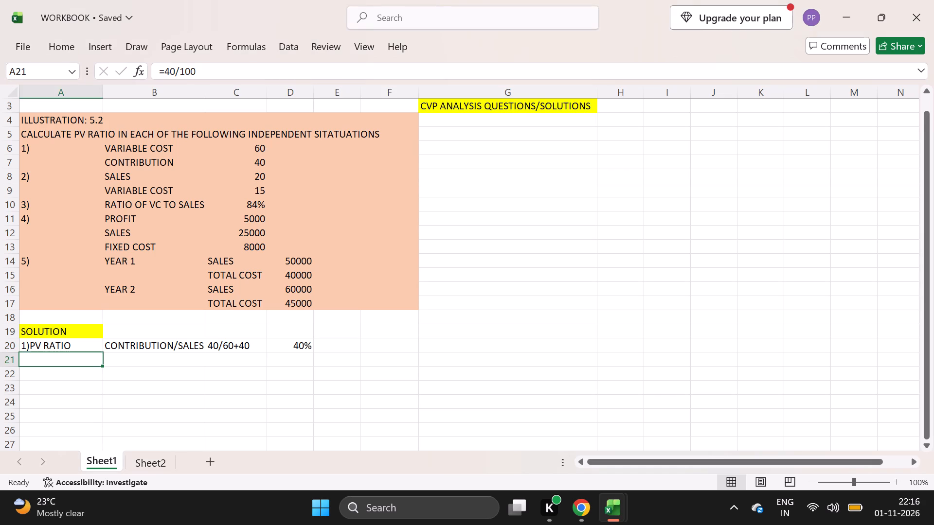
type("2)")
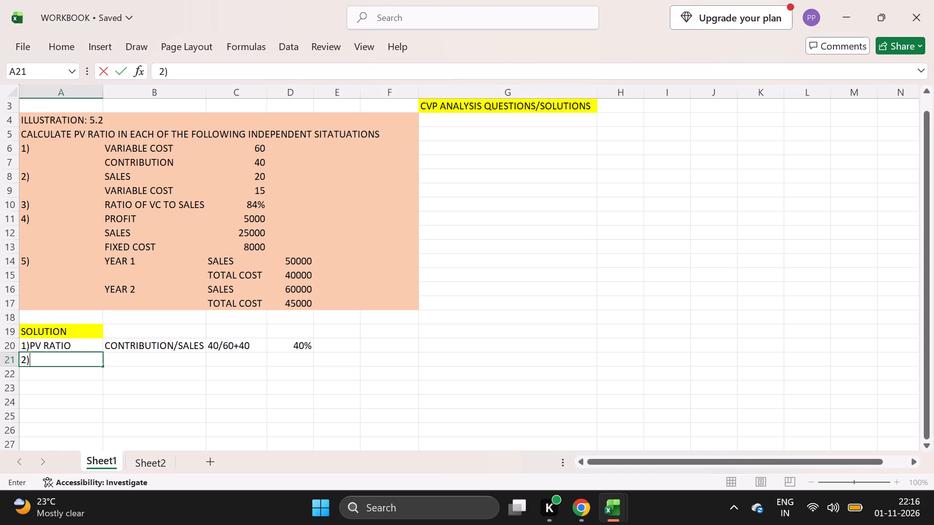
type("PV RATIO")
key("Right")
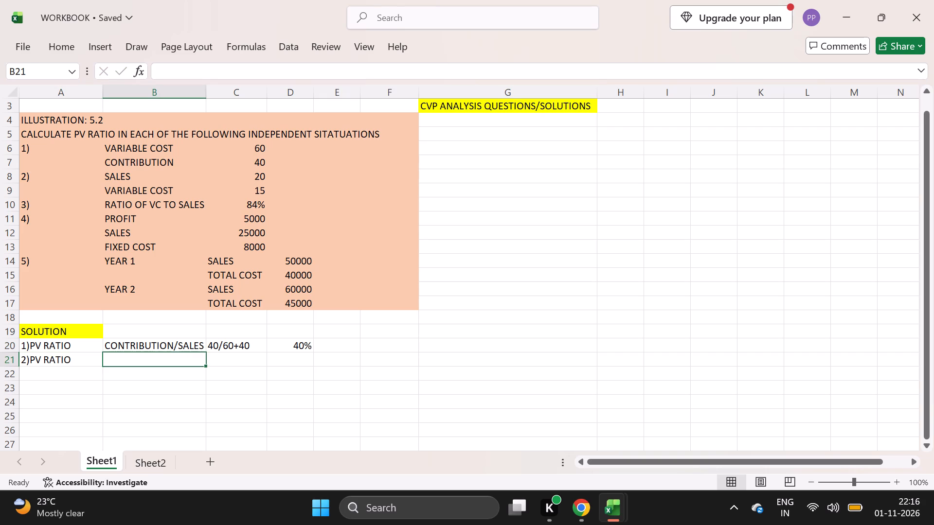
Enter the formula text "CONTRIBUTION/SALES" in cell B21 beside the second PV ratio label.
type("CO")
type("NTRIBUTIOM")
key("BackSpace")
key("n")
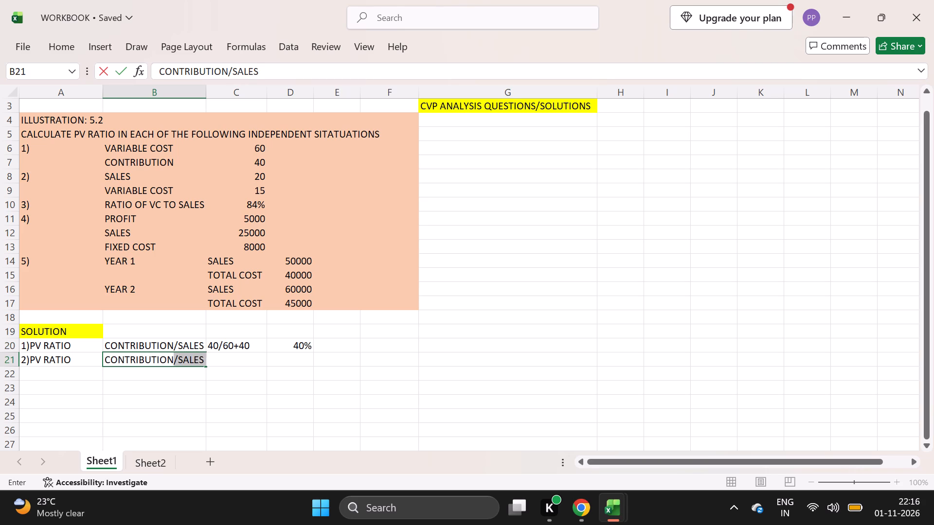
key("slash")
type("SALES")
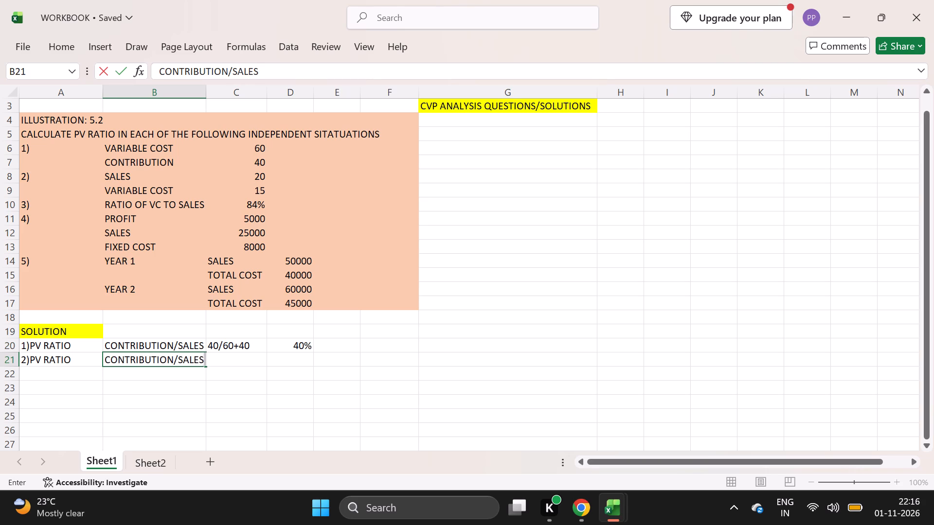
key("space")
key("Right")
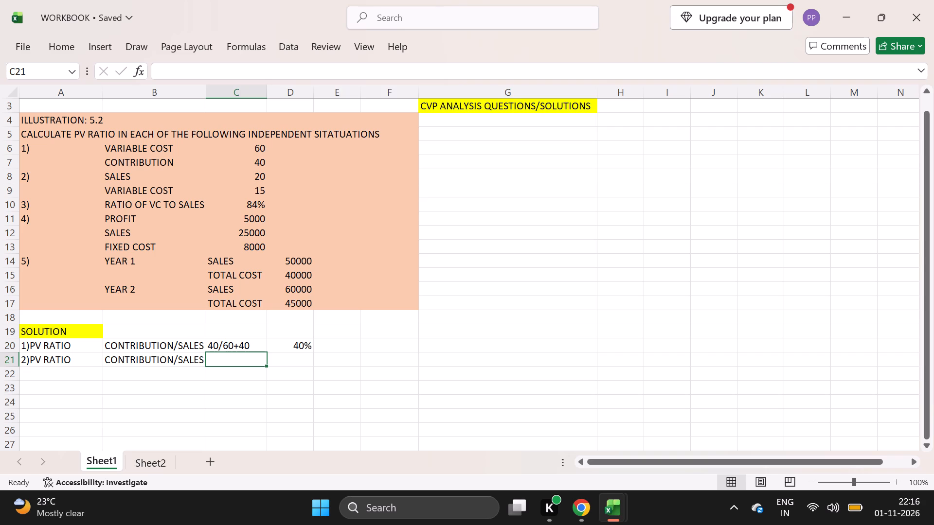
Enter the working "20-15/20" in cell C21 for the second situation's PV ratio.
type("20")
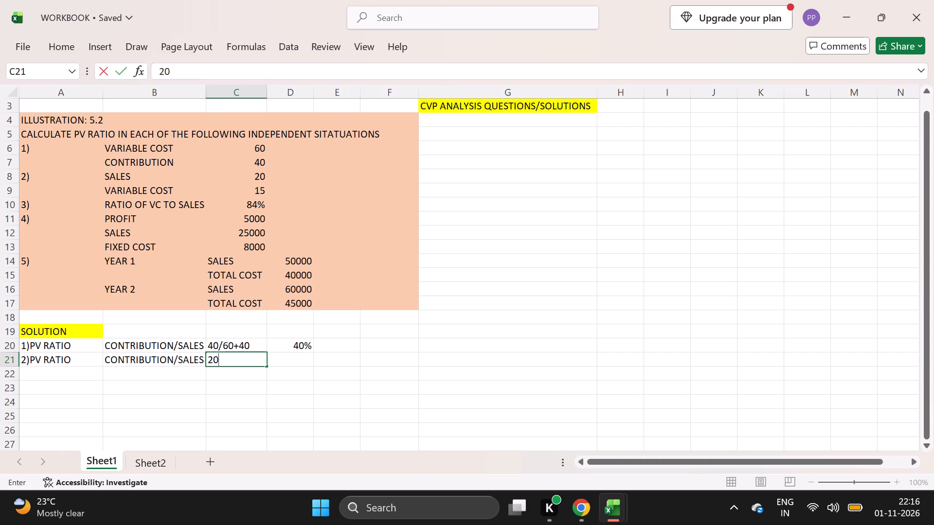
key("minus")
type("15")
key("slash")
type("20")
key("Right")
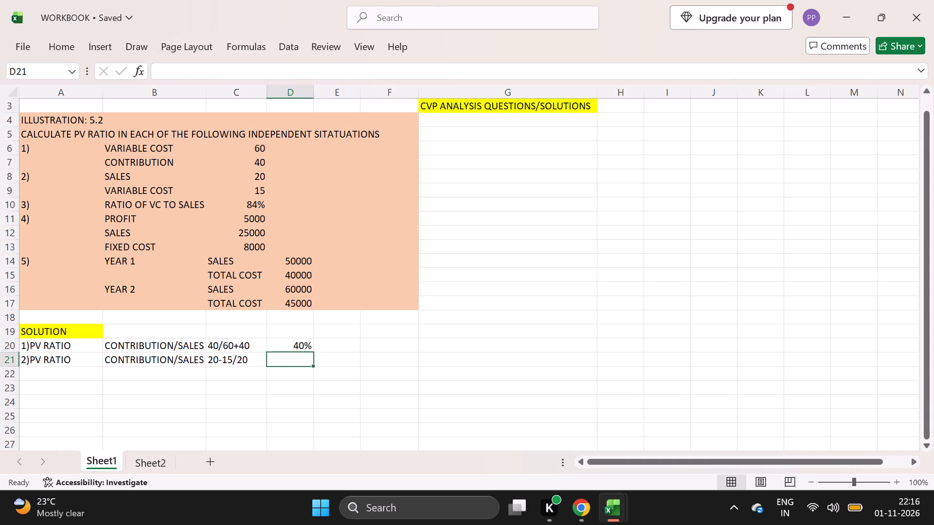
Enter 25% in cell D21 as the second situation's PV ratio.
type("25")
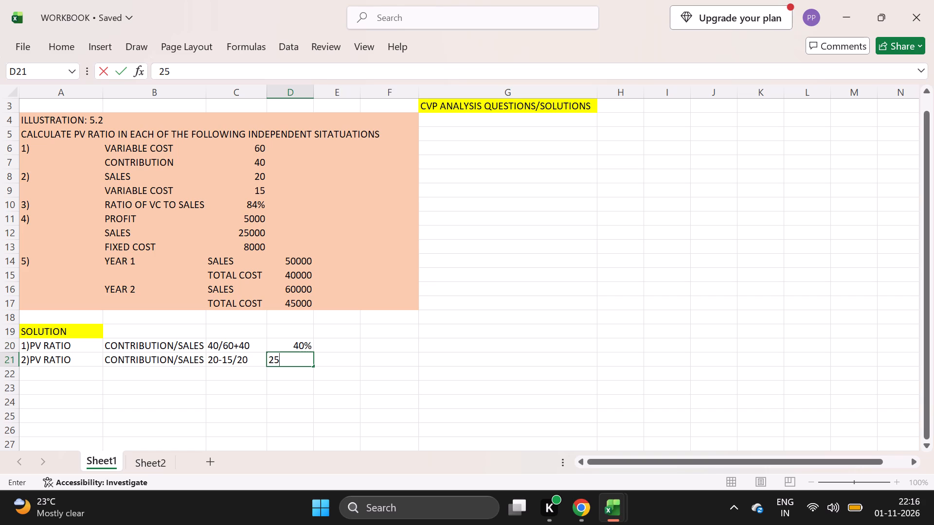
key("shift+percent")
key("Down")
Enter the label "3)PV RATIO" in cell A22 for the third situation.
key("Left")
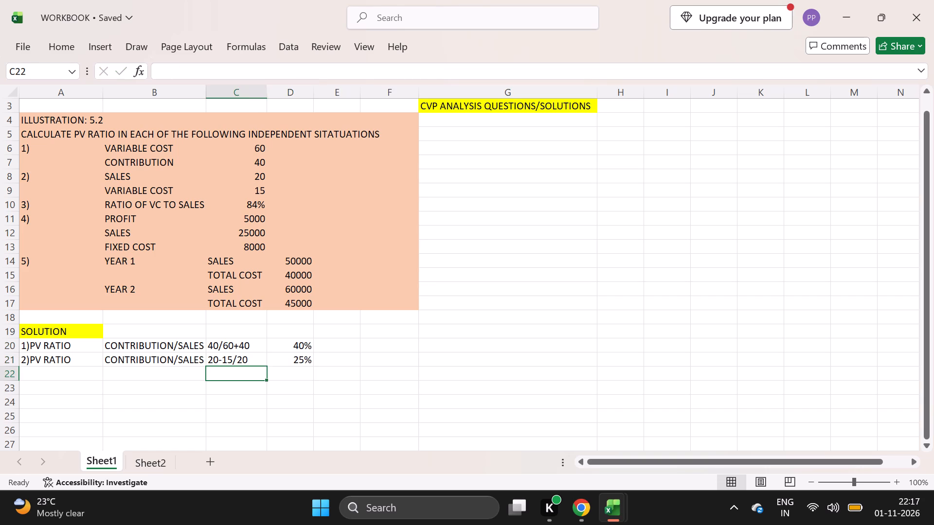
key("Left")
key("Left")
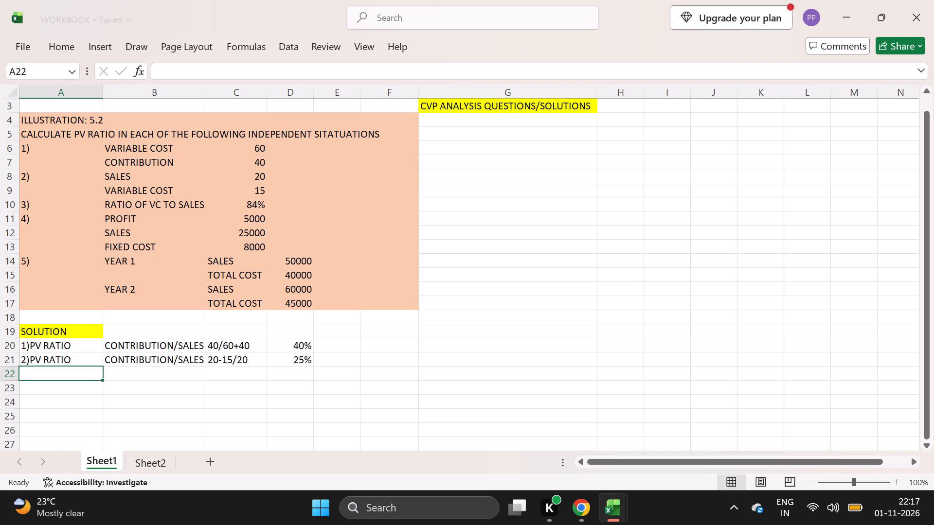
key("3")
key("shift+parenright")
key("Right")
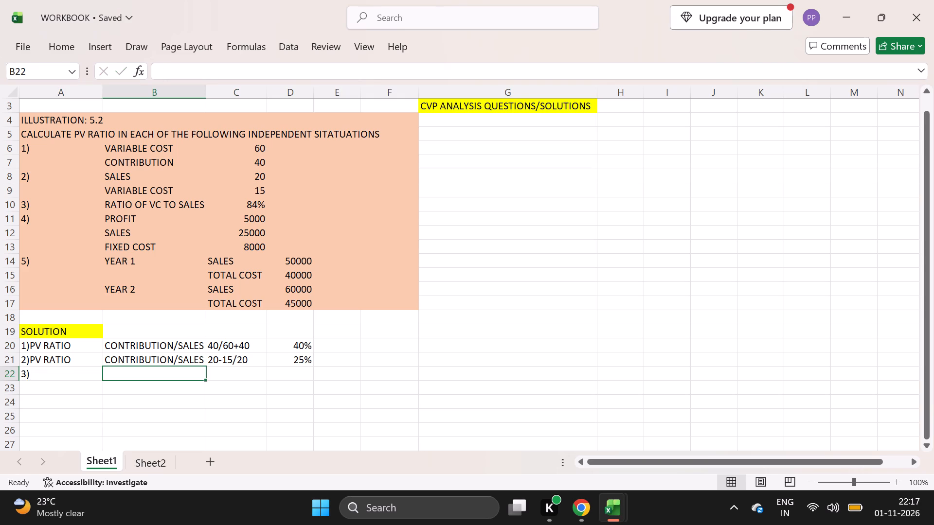
key("Left")
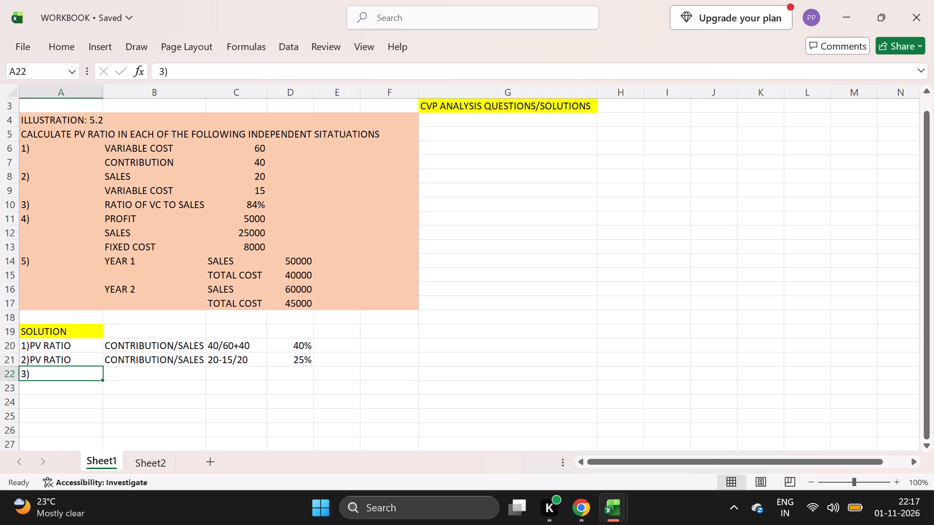
left_click(235, 67)
type("PV RATIO")
key("space")
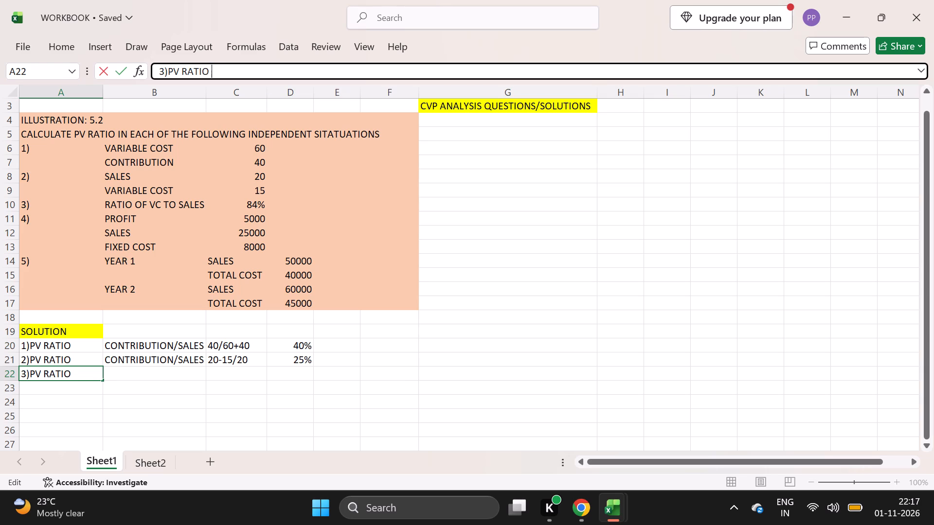
Enter the formula text "100- VARIABLE COST TO SALES RATIO" in cell B22 beside the third PV ratio label.
left_click(129, 373)
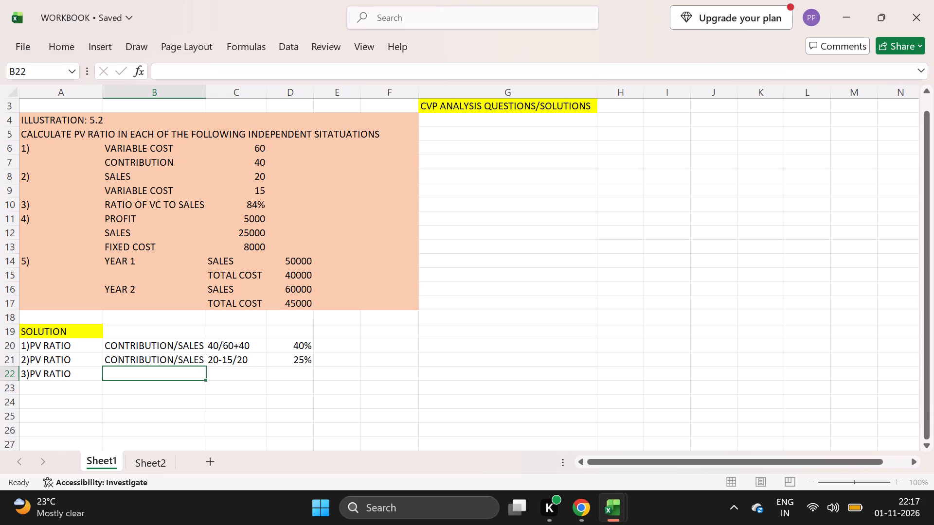
type("100")
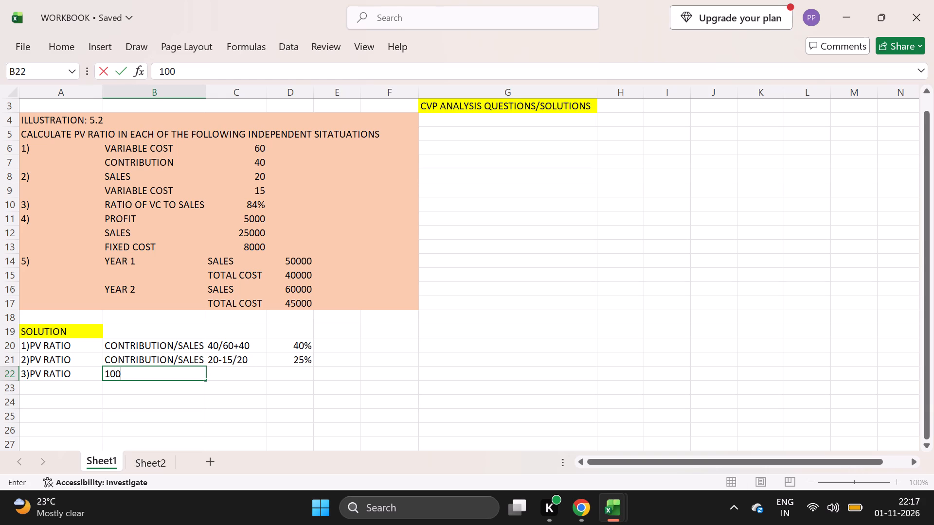
key("minus")
key("space")
type("VAR")
type("IABLE")
key("space")
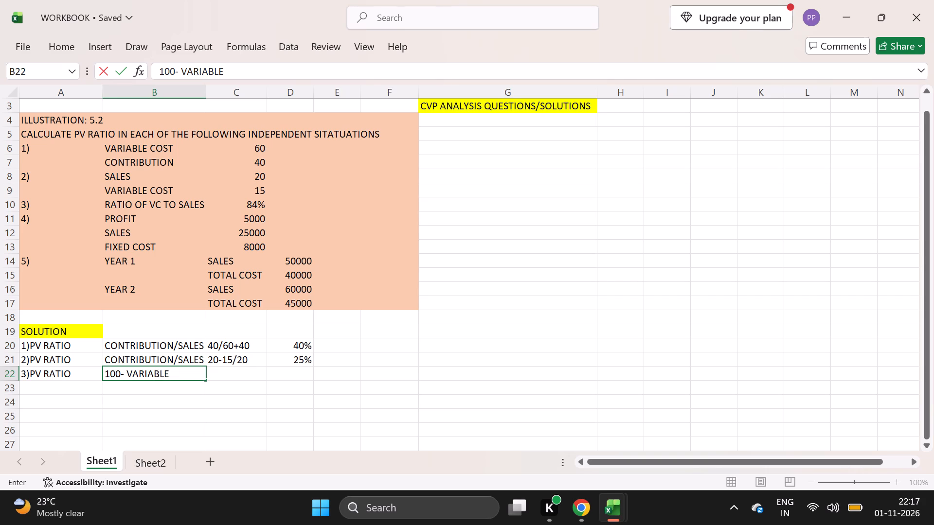
key("c")
type("OST TO SALES RATIO")
key("Right")
key("Right")
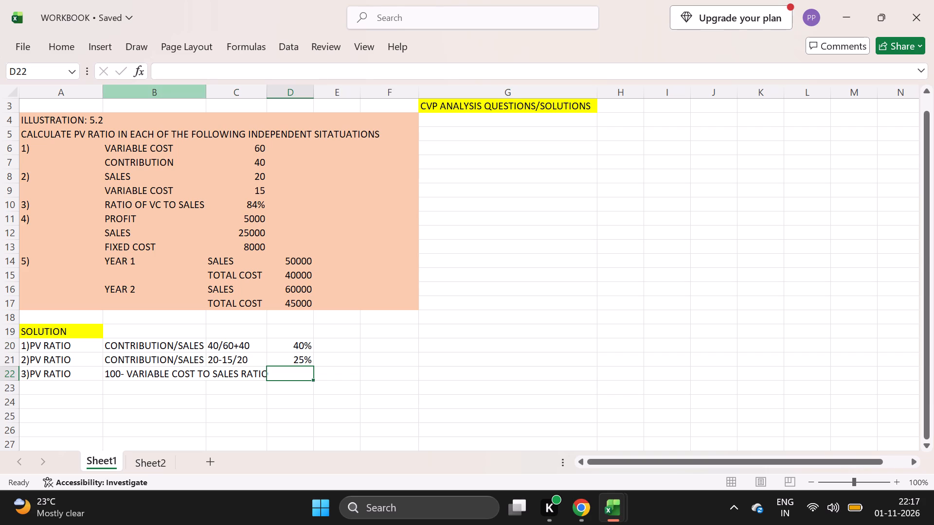
Widen column B so the third situation's formula text fits within its cell.
left_click_drag(202, 97, 269, 118)
Enter the working "100-84%" in cell C22 for the third situation's PV ratio.
left_click(288, 375)
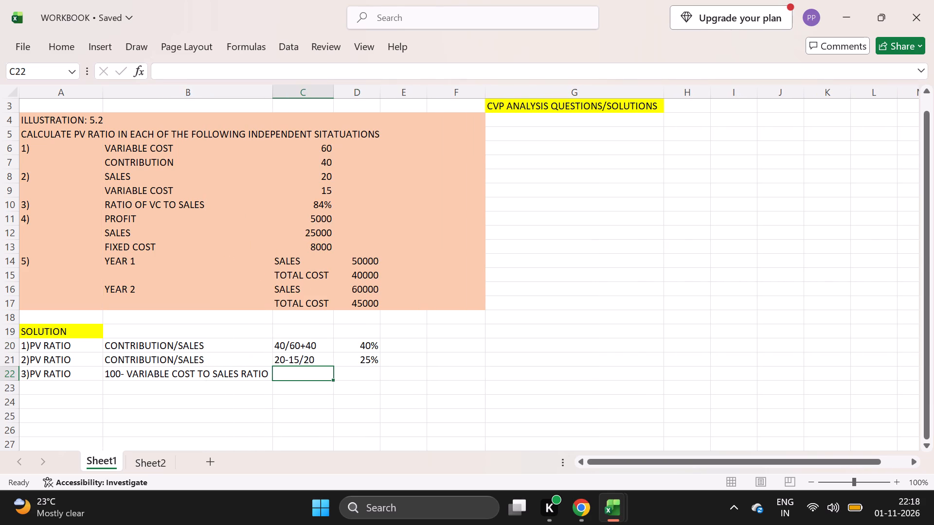
type("100")
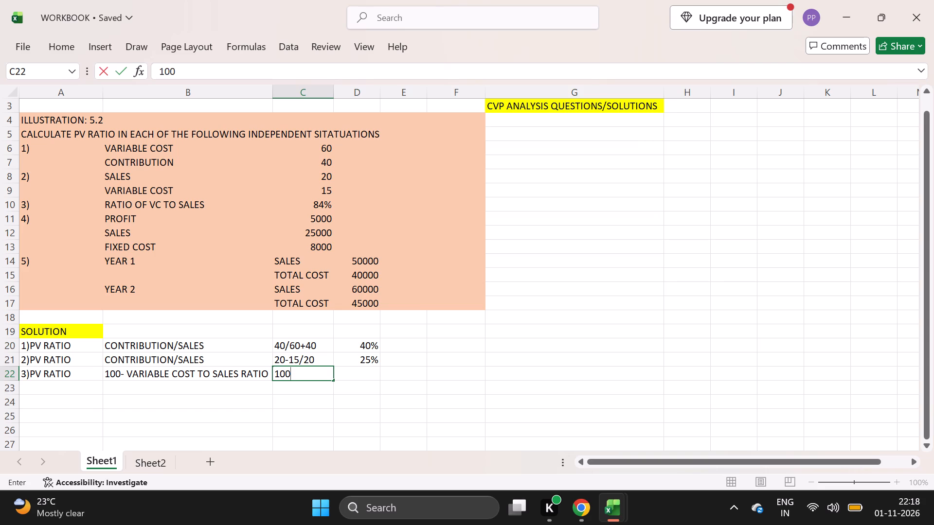
key("minus")
type("84")
key("shift+percent")
key("Right")
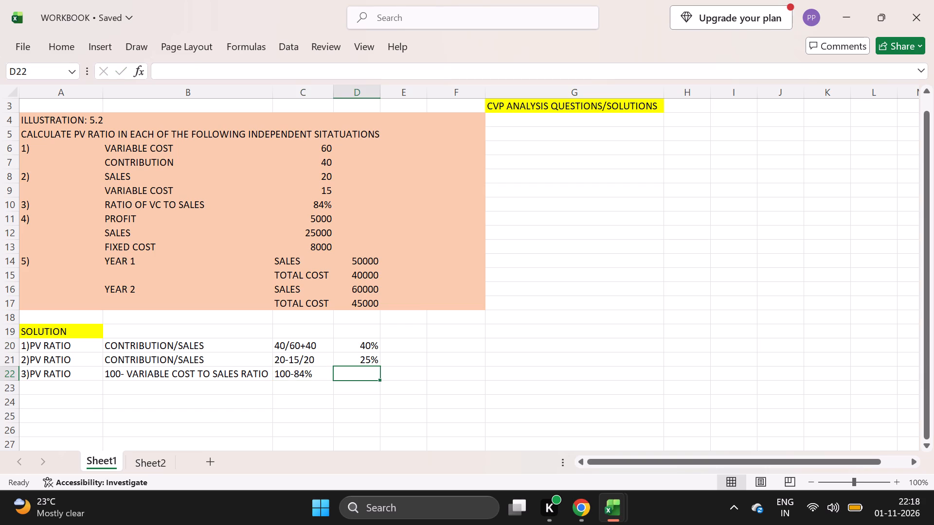
Enter the formula =16% in cell D22 for the third situation's PV ratio.
key("equal")
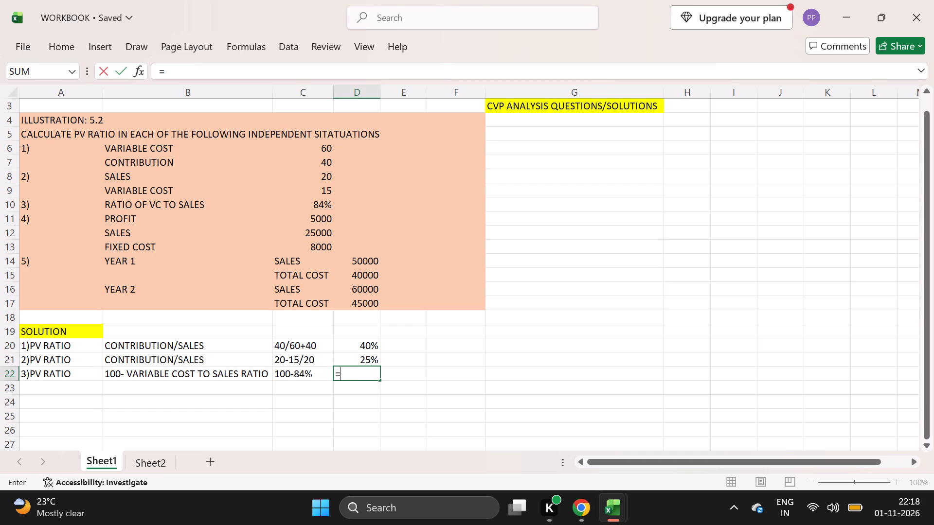
type("16")
key("shift+percent")
key("Return")
Remove the equals sign from cell D22 to make the entry a plain 16%.
left_click(364, 374)
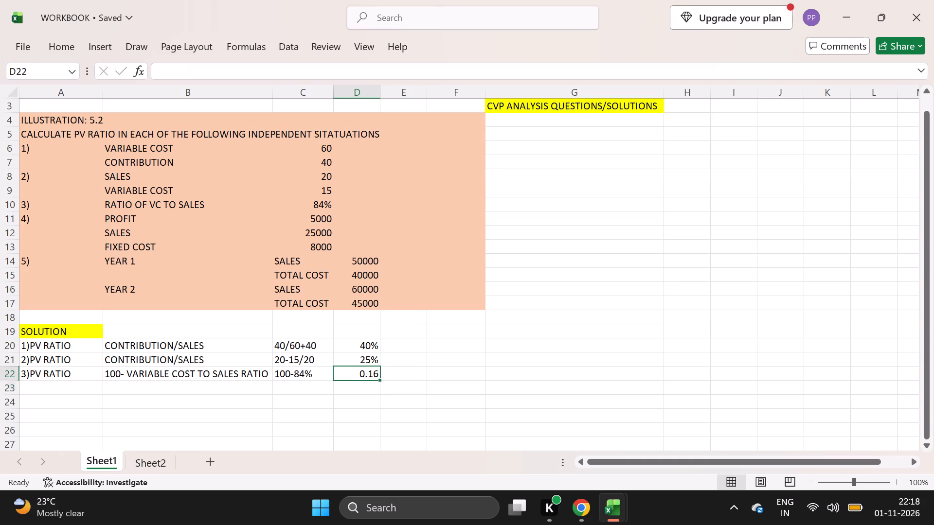
left_click(205, 74)
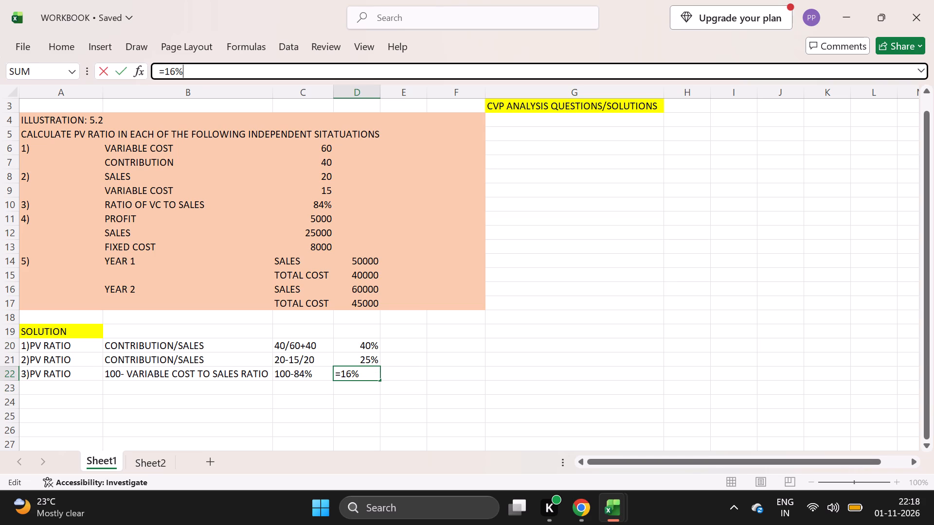
left_click(164, 70)
key("BackSpace")
key("BackSpace")
key("Return")
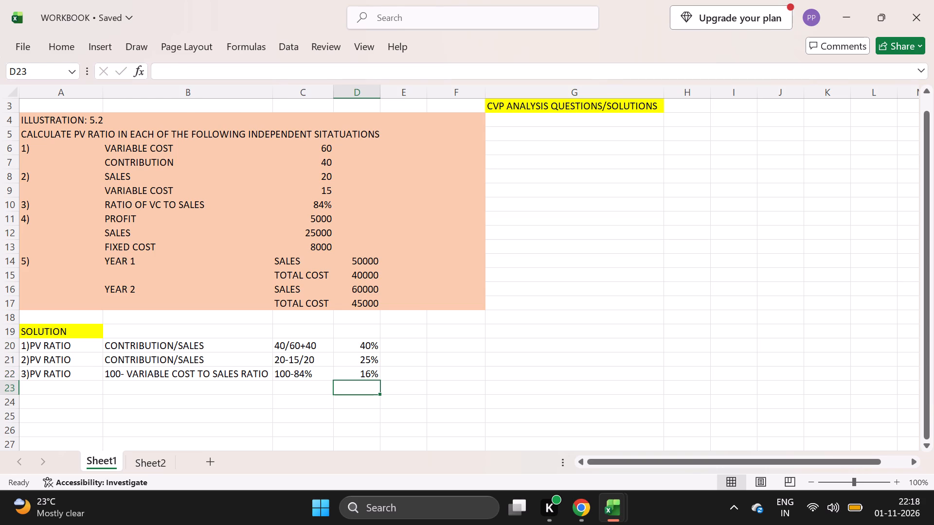
Enter the label "4)PV RATIO" in cell A23 for the fourth situation.
left_click(46, 388)
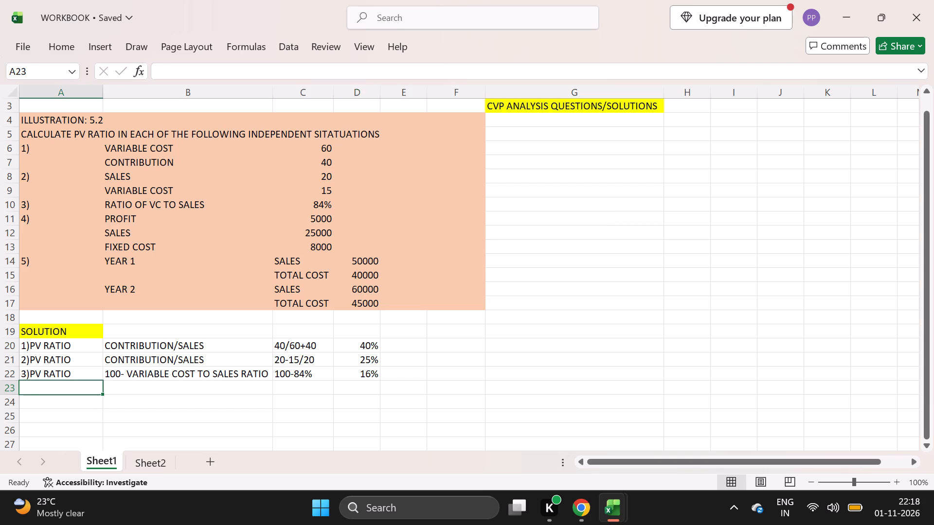
key("4")
key("shift+parenright")
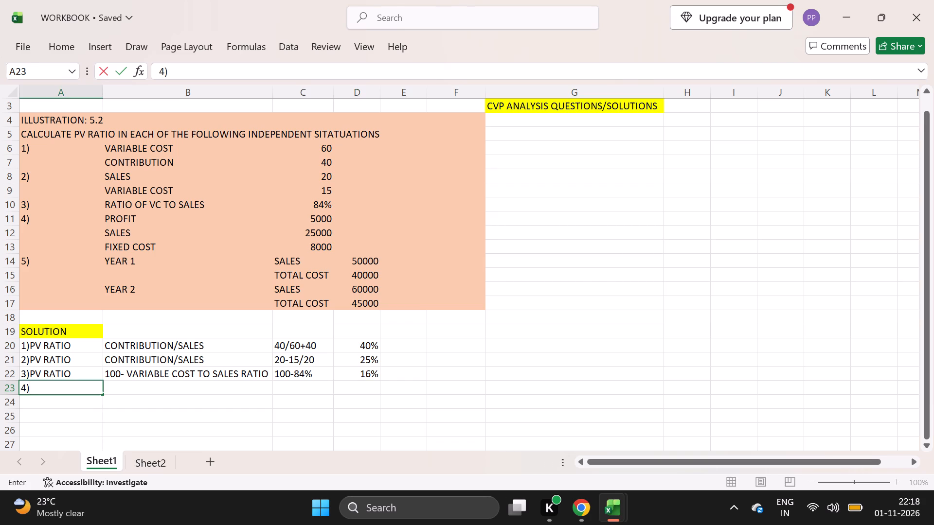
type("PV RATIO")
key("Right")
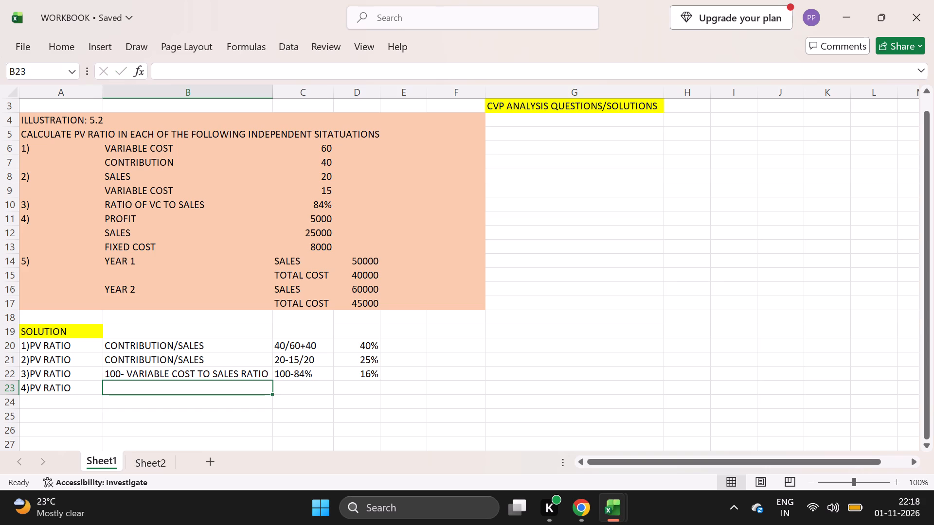
Enter the formula description "CONTRIBUTION/SALES" in cell B23 for the fourth situation's PV ratio.
type("CONTRIBUTION")
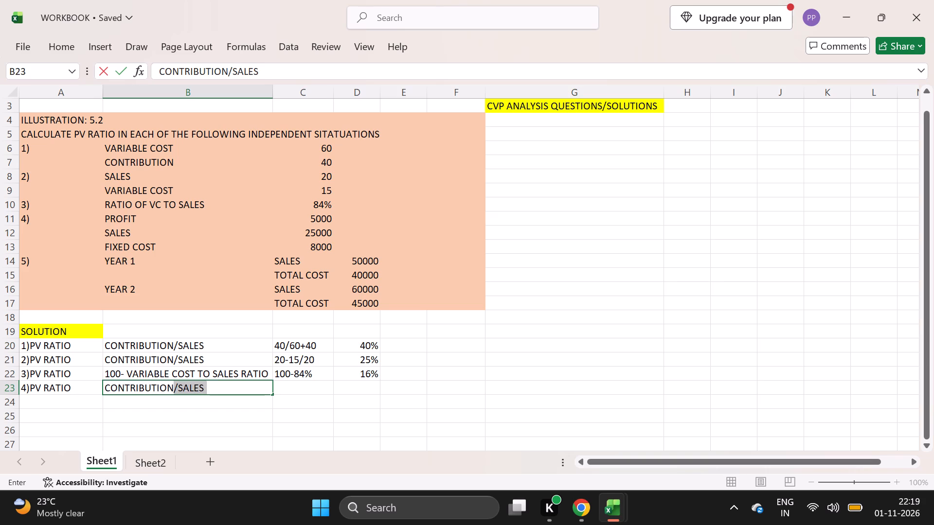
type("/SALES")
key("space")
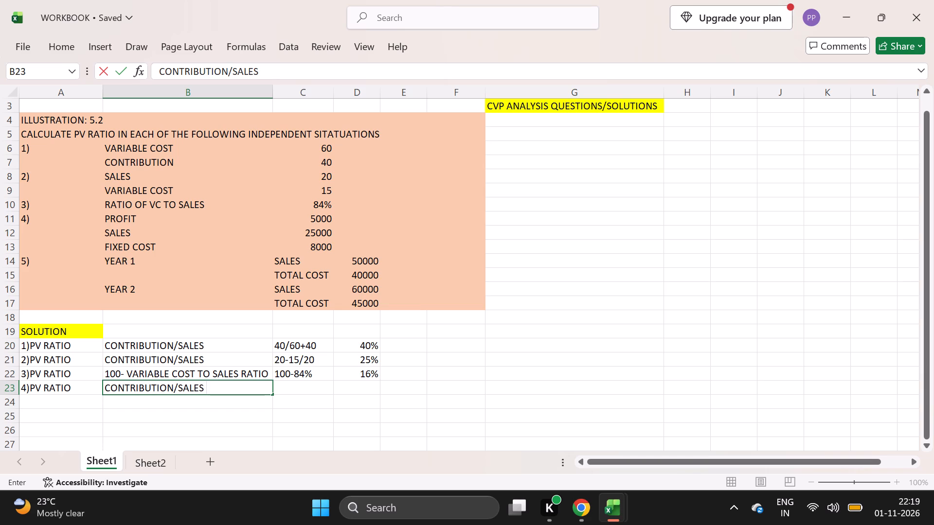
key("Right")
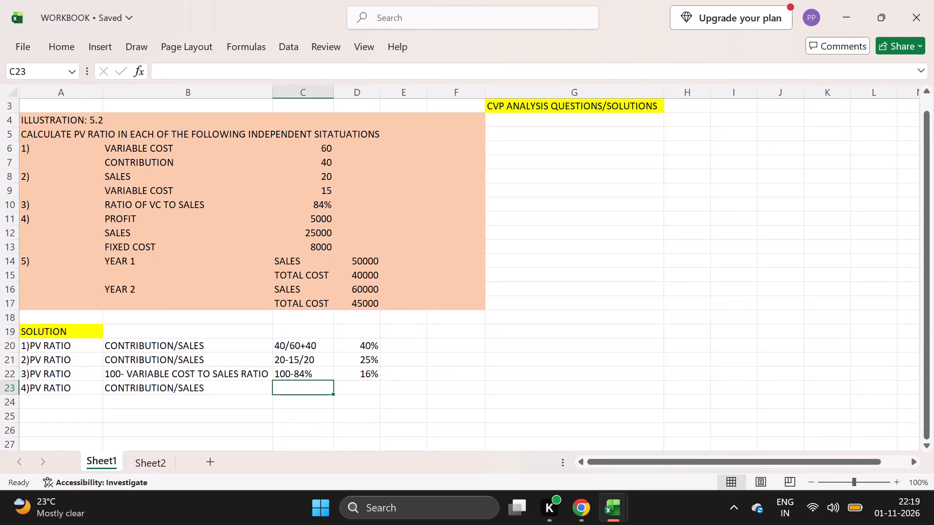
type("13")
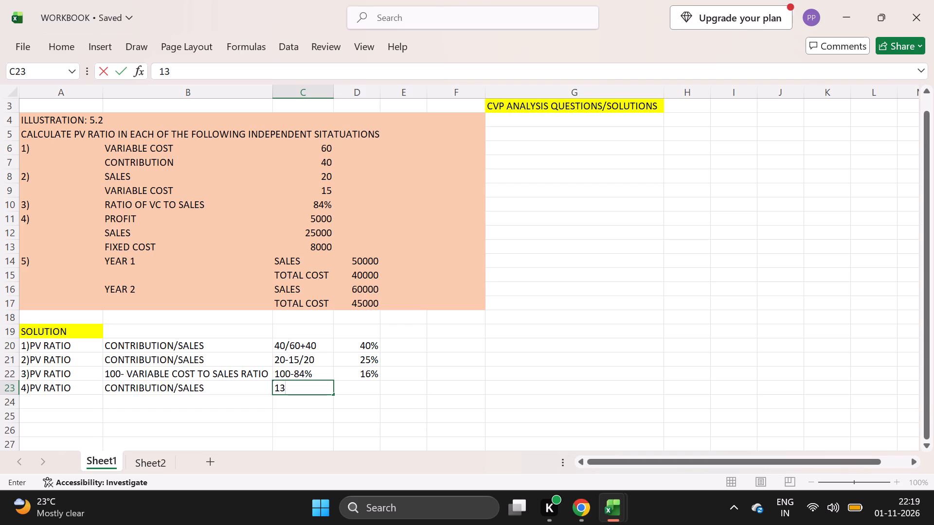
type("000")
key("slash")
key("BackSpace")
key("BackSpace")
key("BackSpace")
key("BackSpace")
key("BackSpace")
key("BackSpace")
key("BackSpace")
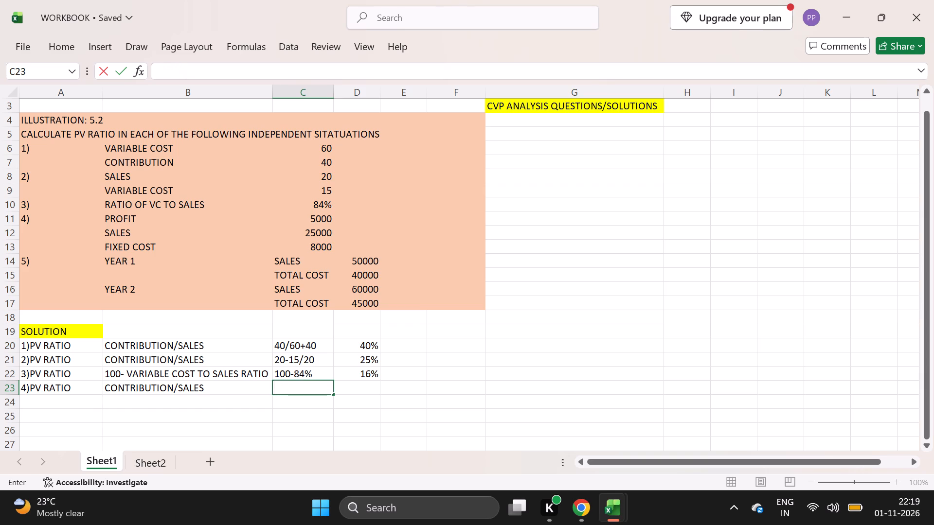
Enter the working "F+P/S" in cell C23 for the fourth situation's PV ratio.
type("FC")
key("BackSpace")
key("shift+plus")
key("p")
key("slash")
key("s")
key("Right")
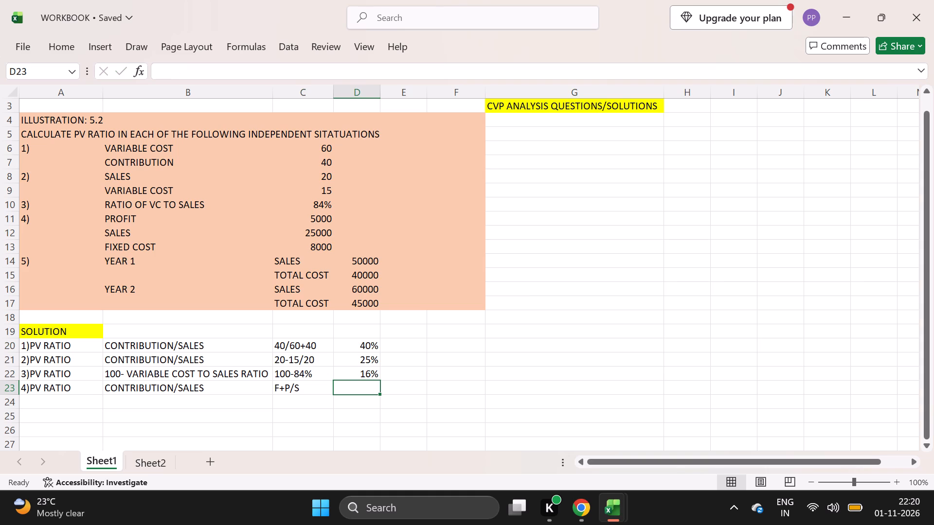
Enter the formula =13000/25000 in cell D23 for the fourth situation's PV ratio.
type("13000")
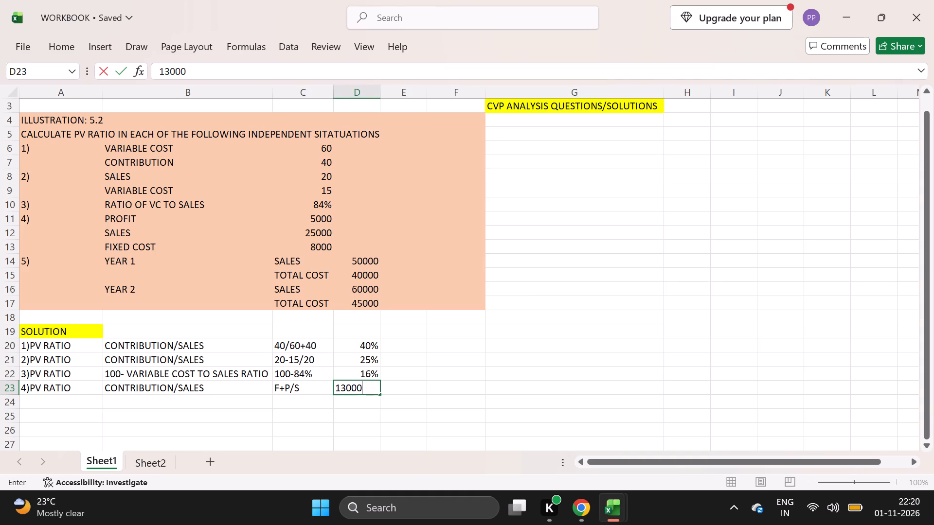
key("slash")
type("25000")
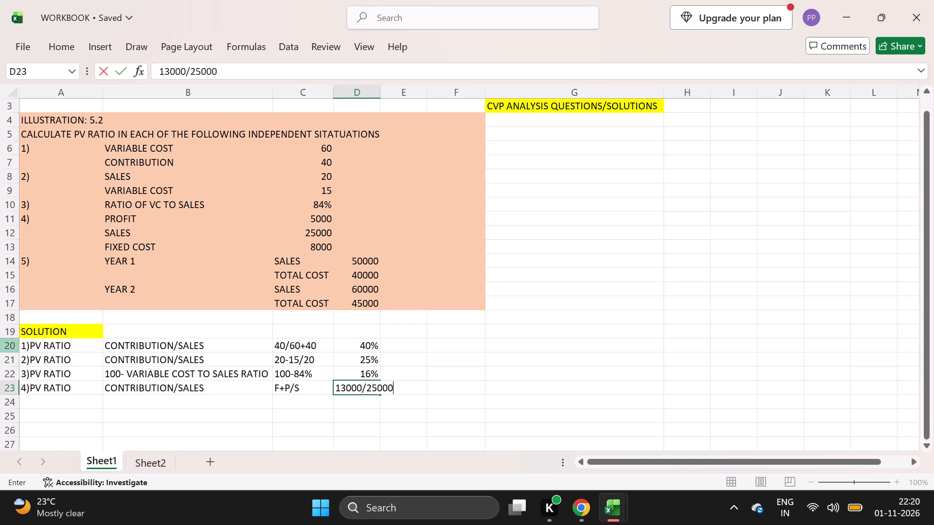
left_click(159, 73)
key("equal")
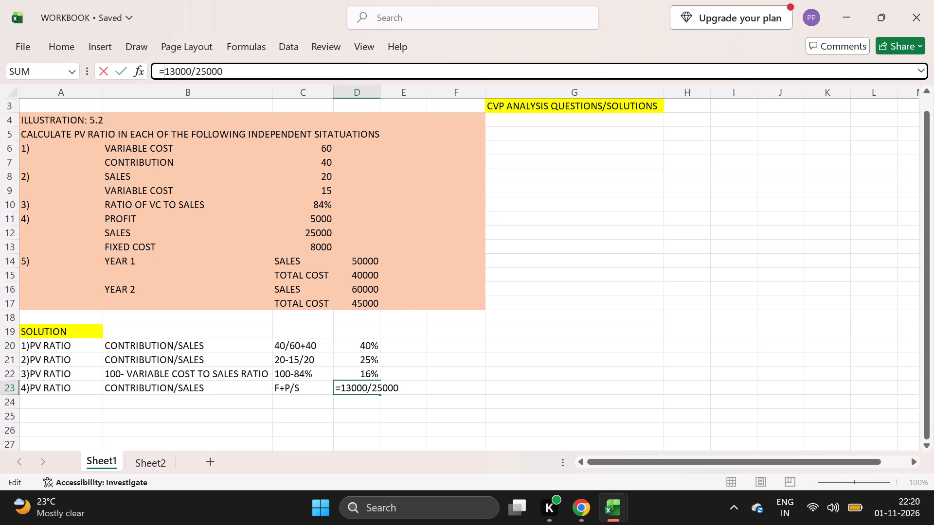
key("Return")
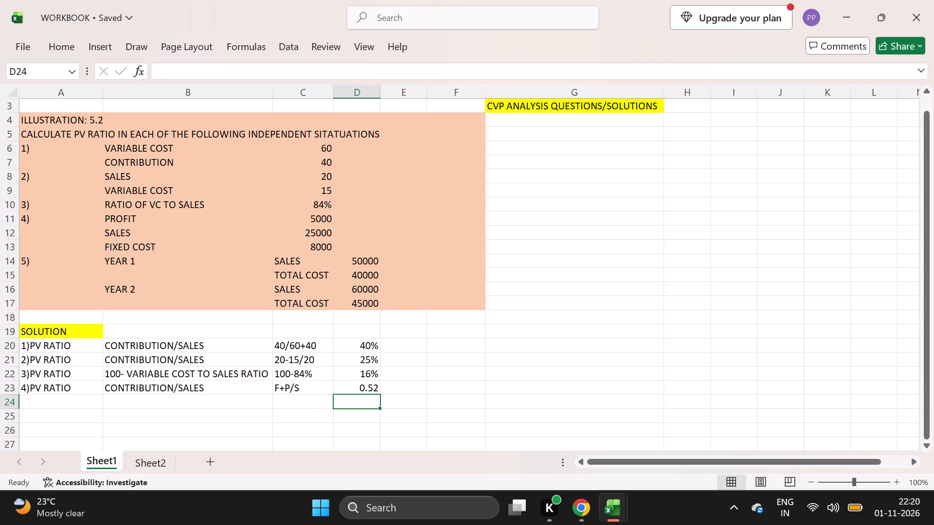
Replace the fourth situation's PV ratio formula in cell D23 with =13/15.
left_click(168, 75)
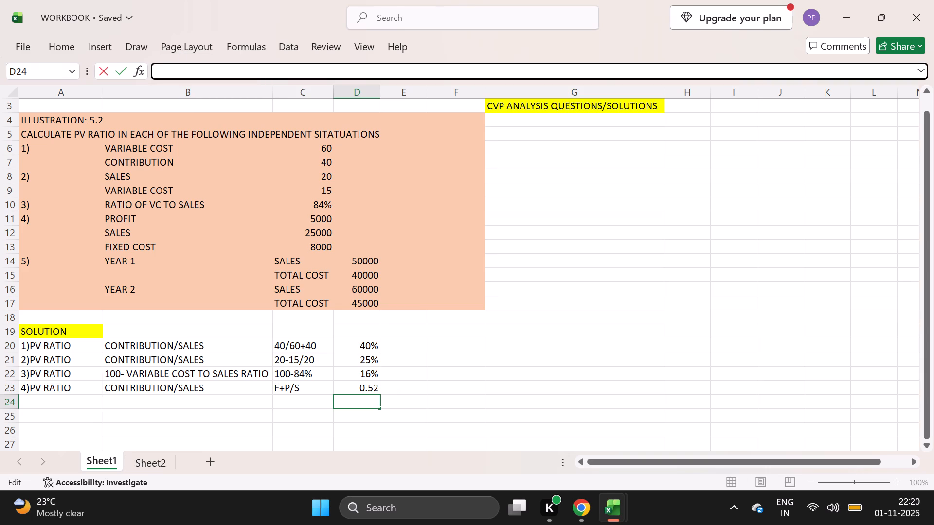
left_click(359, 387)
key("BackSpace")
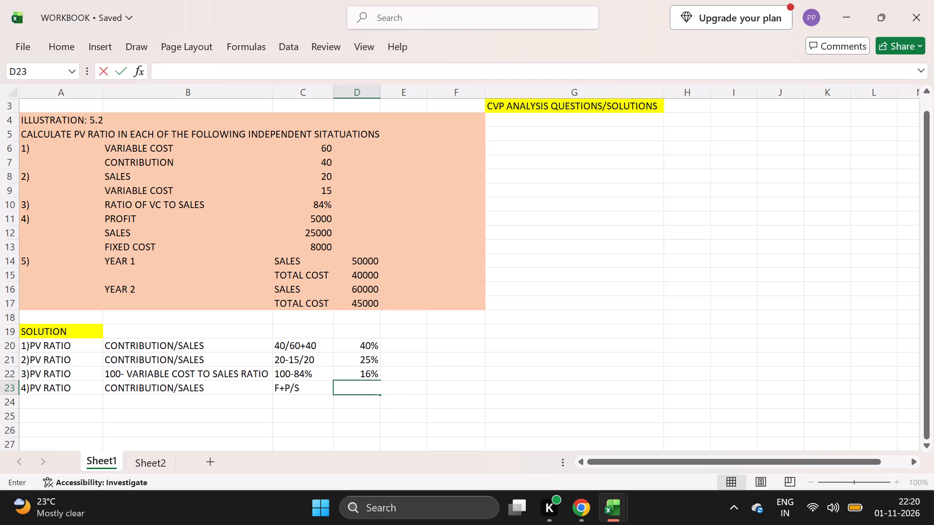
key("equal")
type("13")
type("/15")
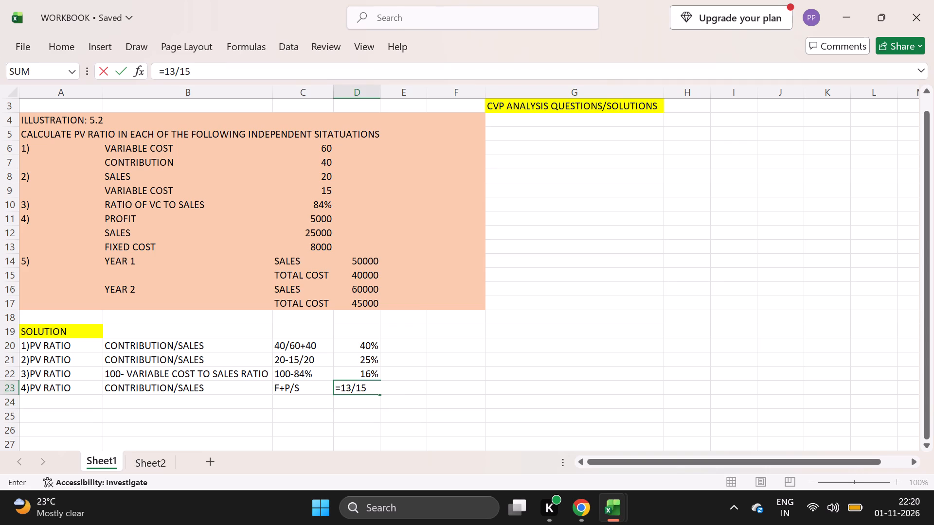
key("Return")
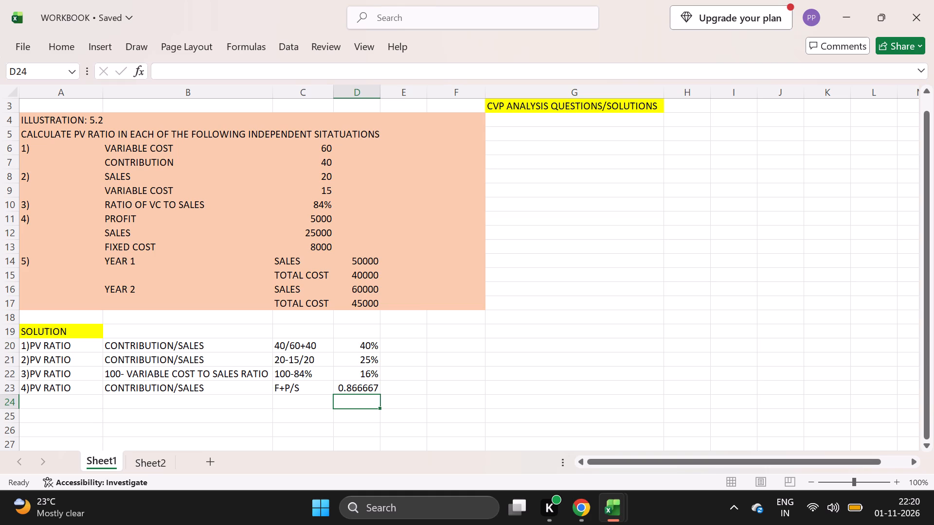
Select the fourth situation's PV ratio result in cell D23.
left_click(364, 390)
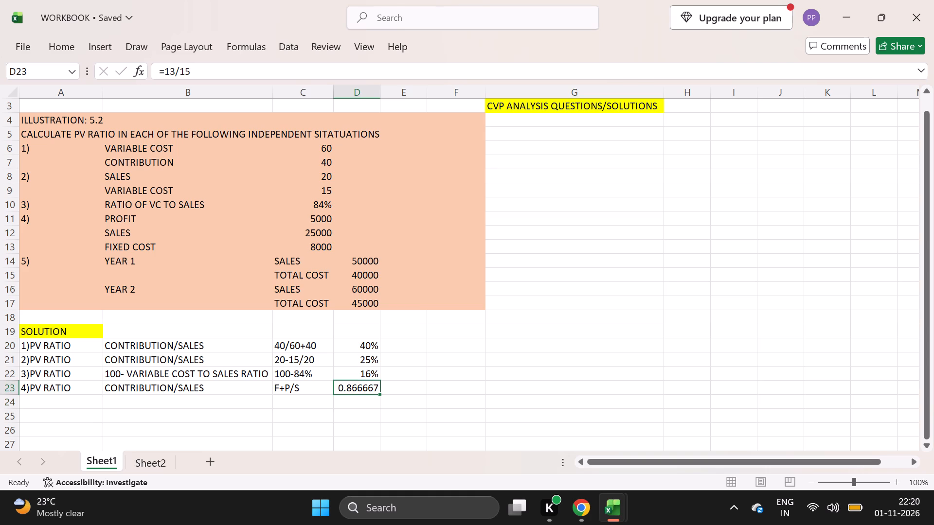
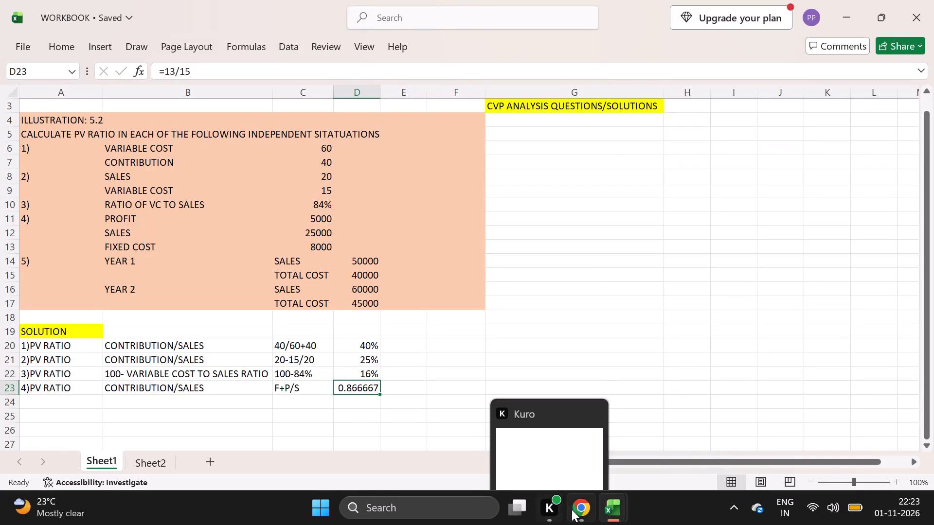
Switch to the Management Accounting document in Chrome to check the fourth situation's PV ratio solution.
left_click(576, 509)
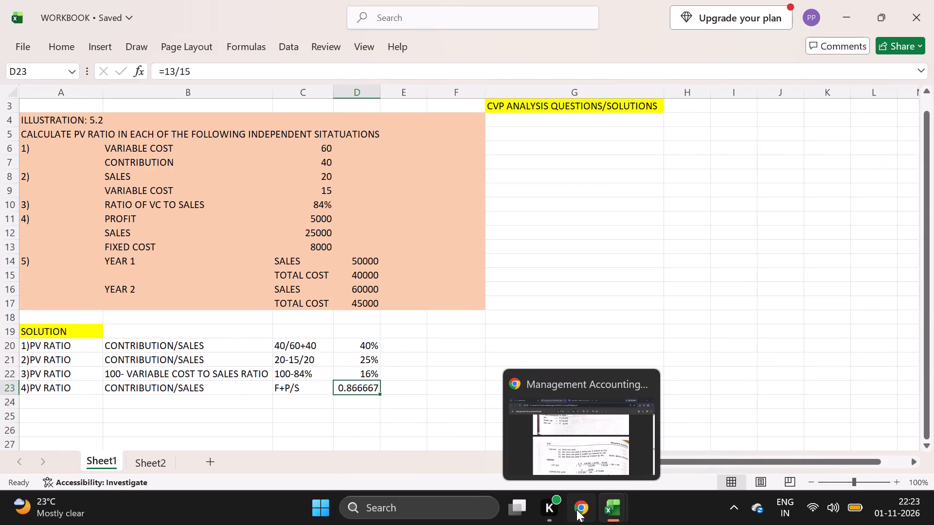
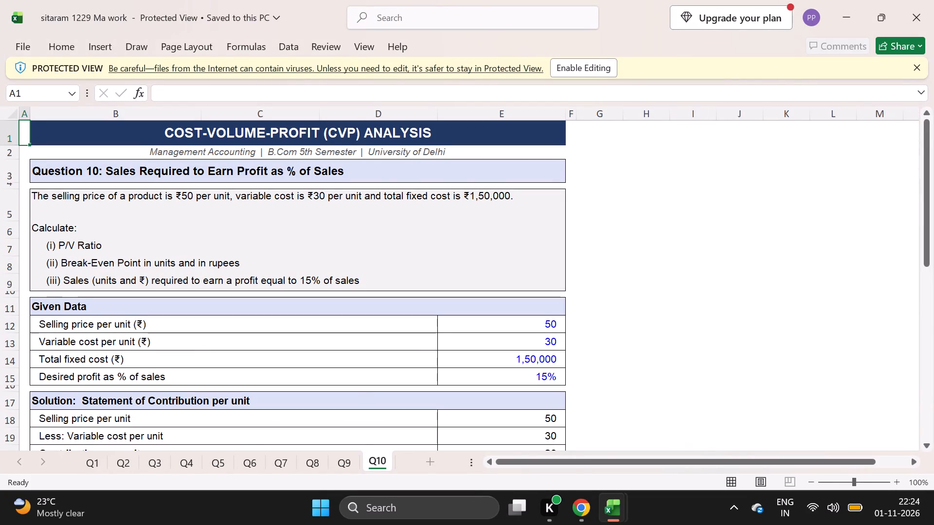
Enable saving for the downloaded CVP analysis workbook that is open in Protected View.
left_click(218, 152)
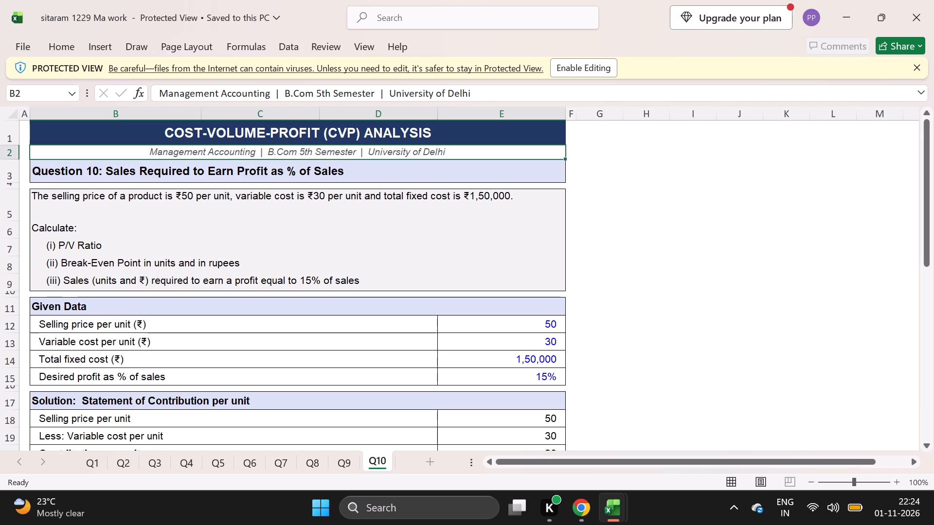
key("ctrl+s")
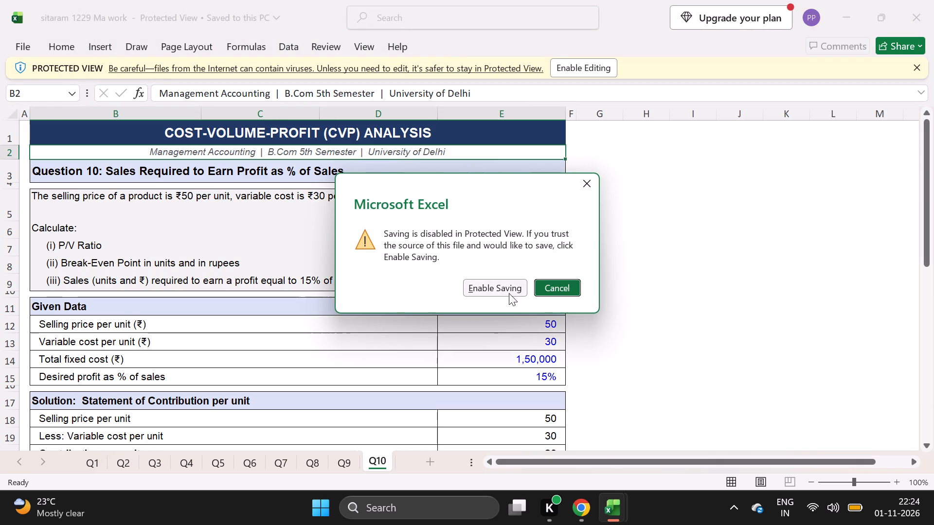
left_click(509, 295)
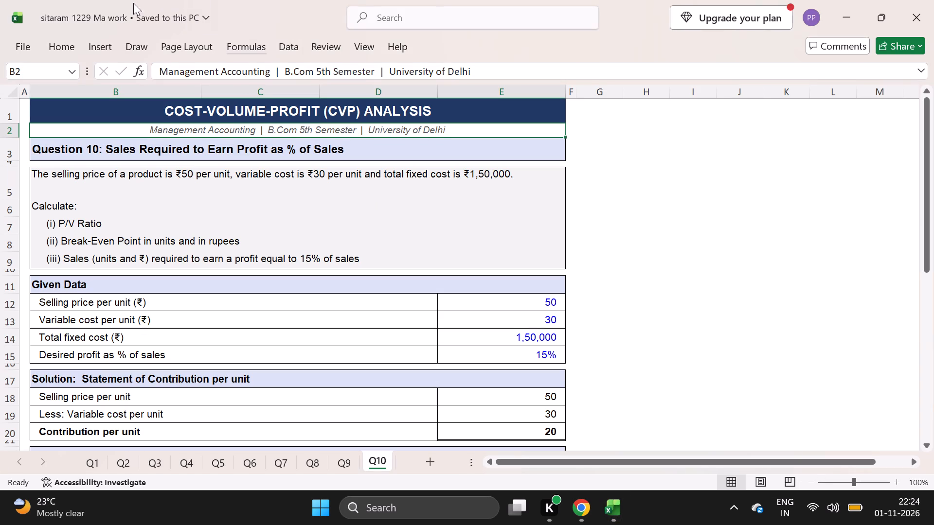
Review Question 10's data, answers and proof on sheet Q10, and check the workbook's file name and location details.
left_click(130, 9)
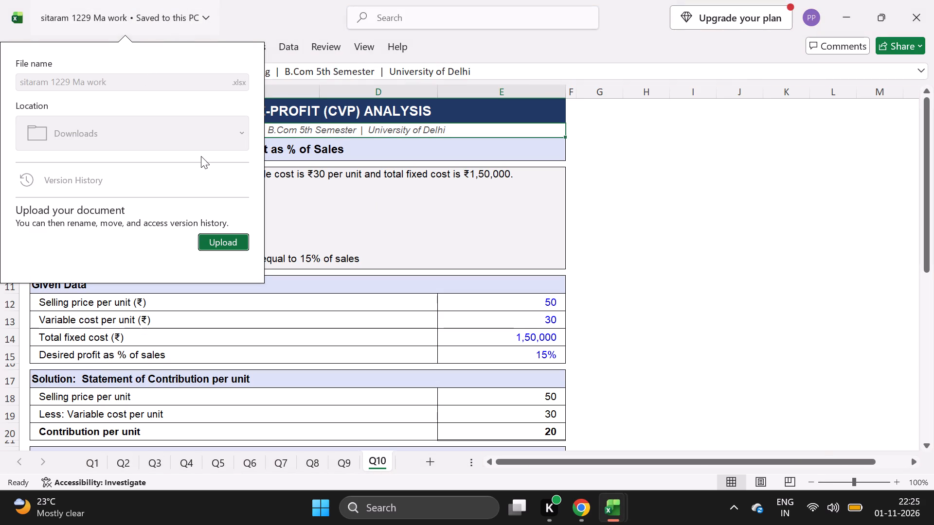
left_click(393, 35)
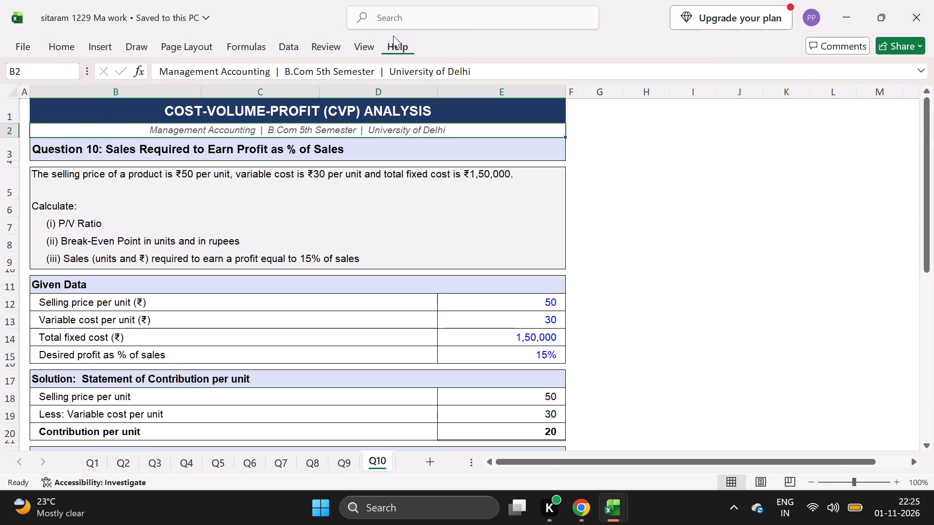
scroll(328, 314, "down", 3)
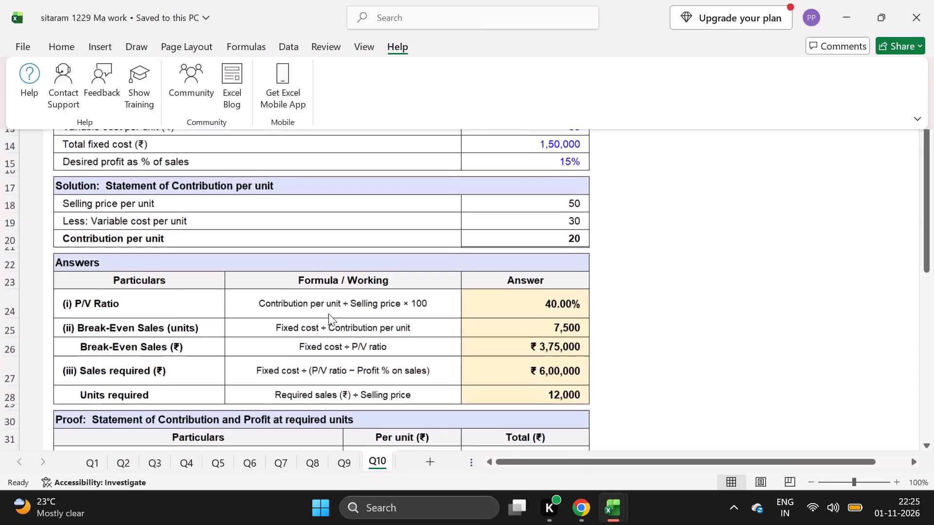
scroll(328, 314, "down", 2)
scroll(328, 314, "up", 7)
left_click(638, 217)
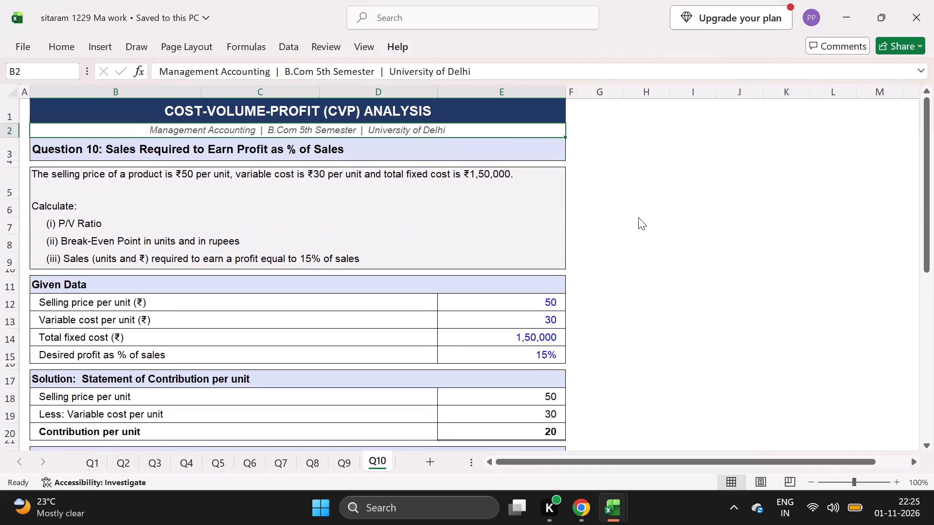
left_click(193, 12)
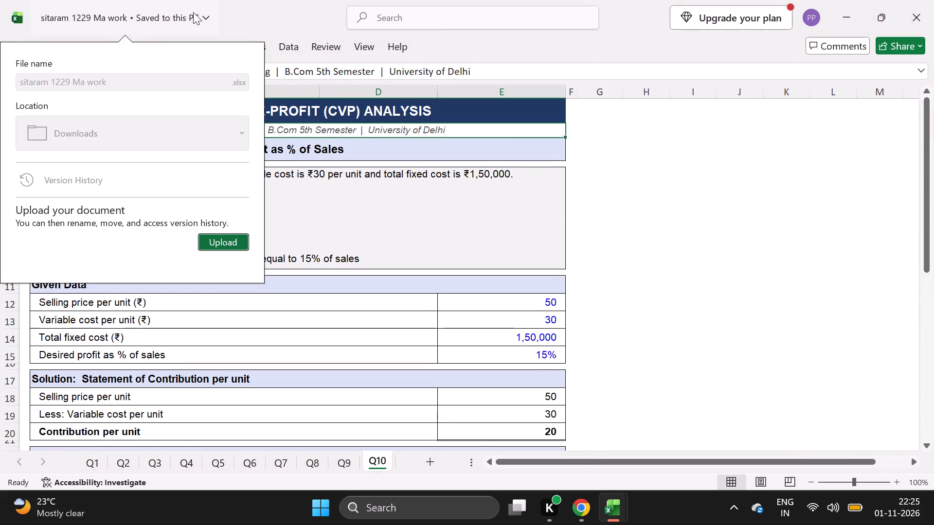
left_click(323, 2)
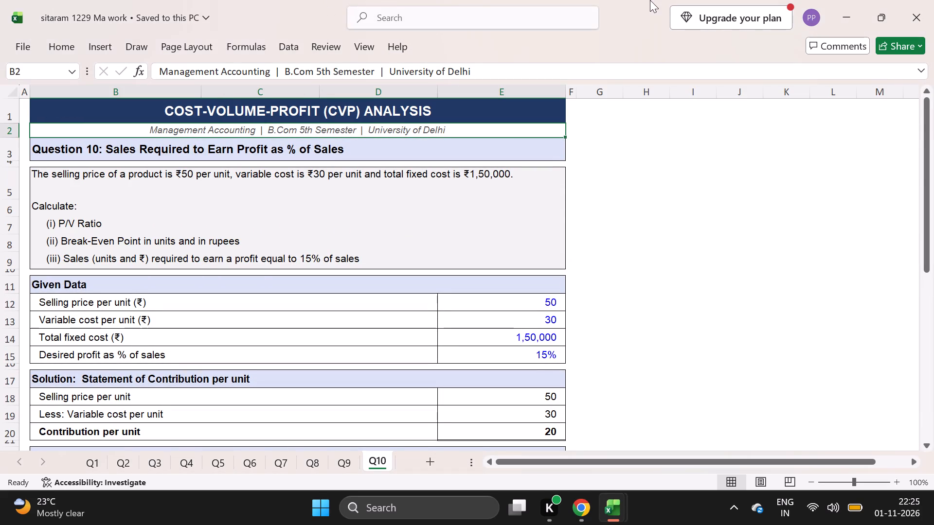
left_click(20, 49)
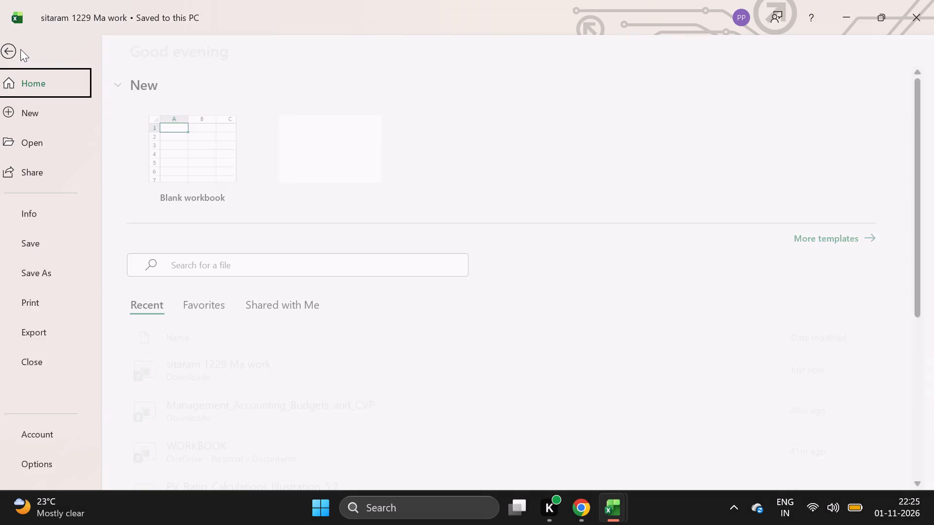
left_click(243, 383)
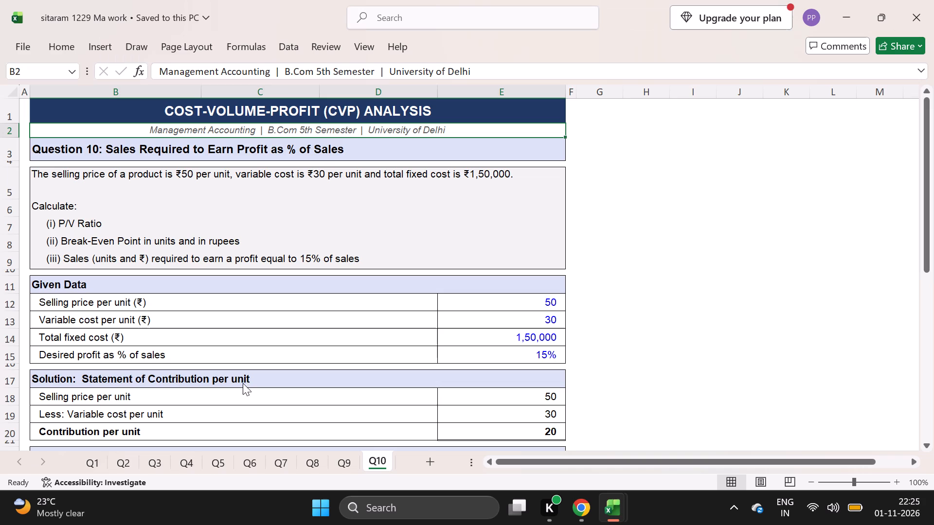
scroll(432, 238, "down", 5)
scroll(432, 238, "up", 7)
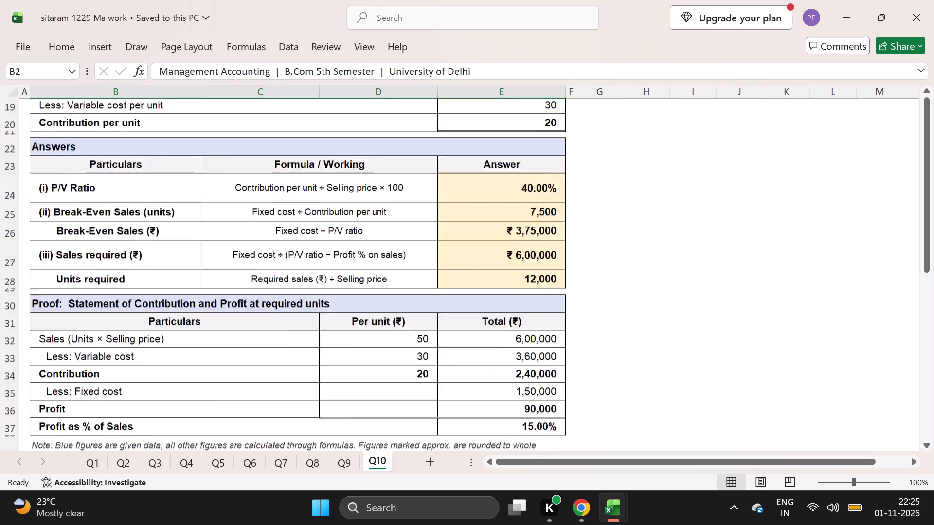
scroll(432, 238, "up", 5)
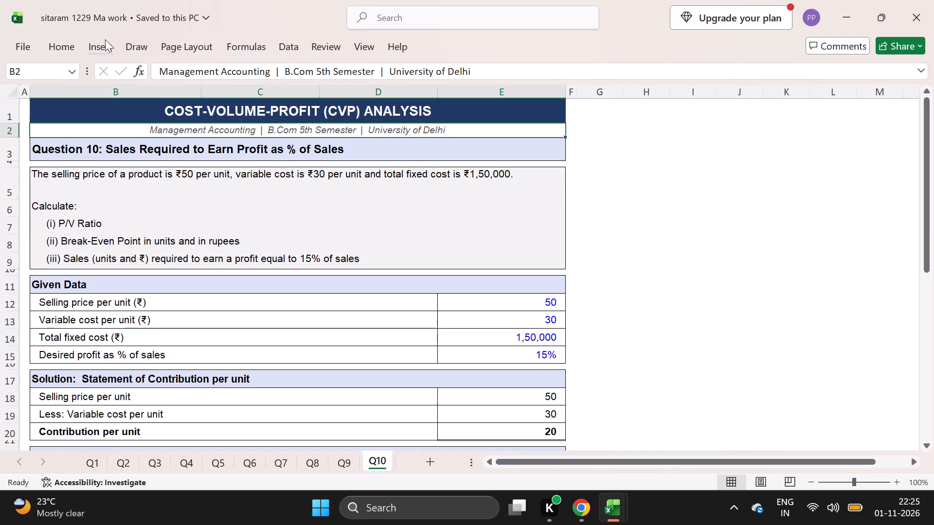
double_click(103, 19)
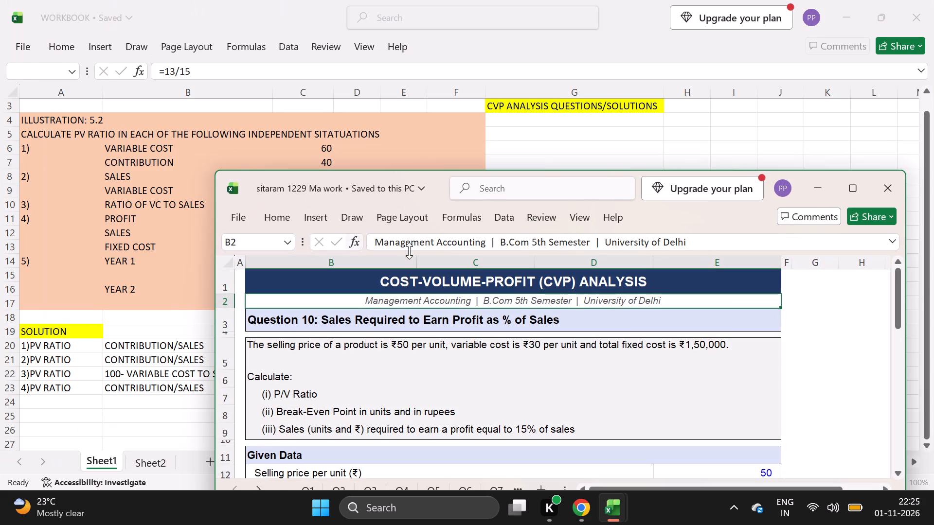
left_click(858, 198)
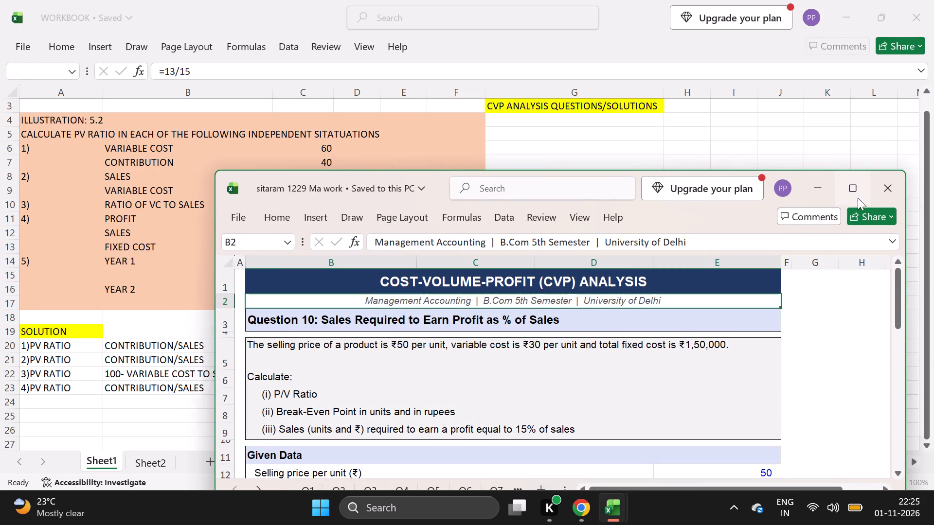
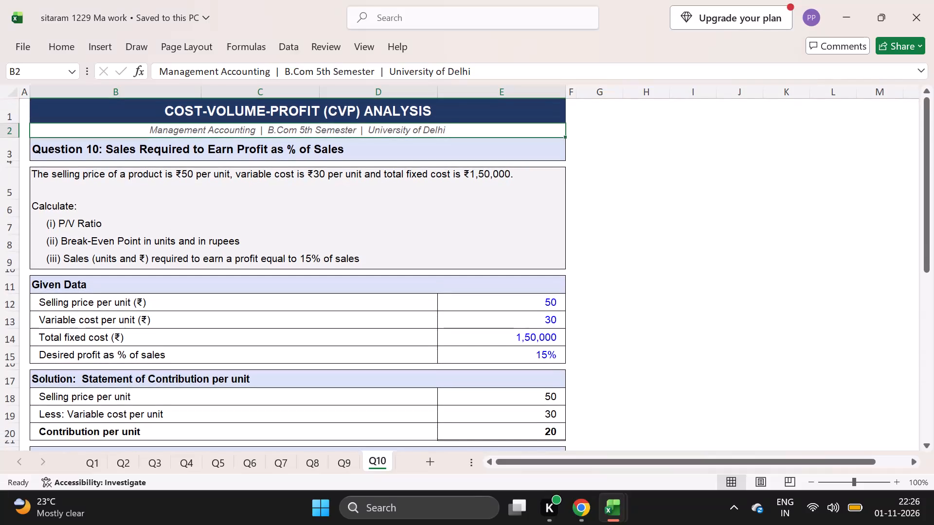
Review sheet Q10 from the question text through the answers and the proof statement.
scroll(326, 230, "down", 1)
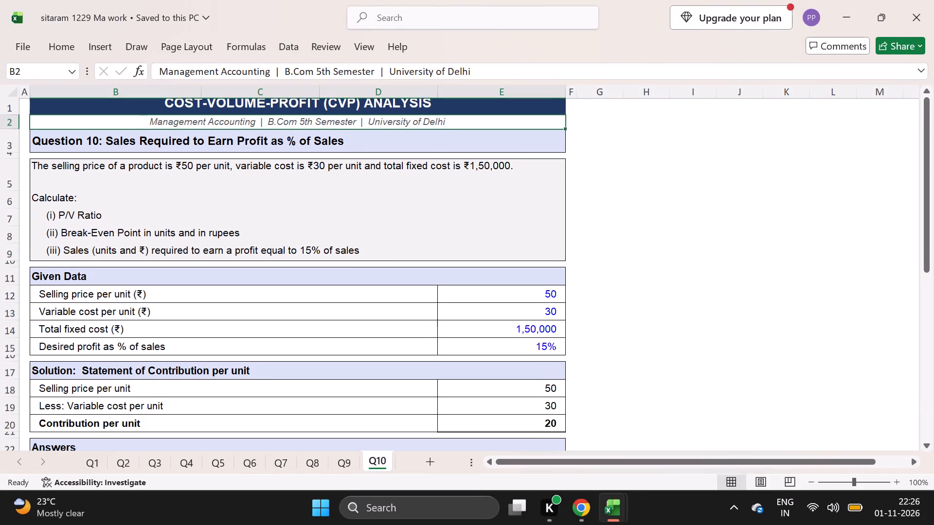
scroll(326, 230, "down", 2)
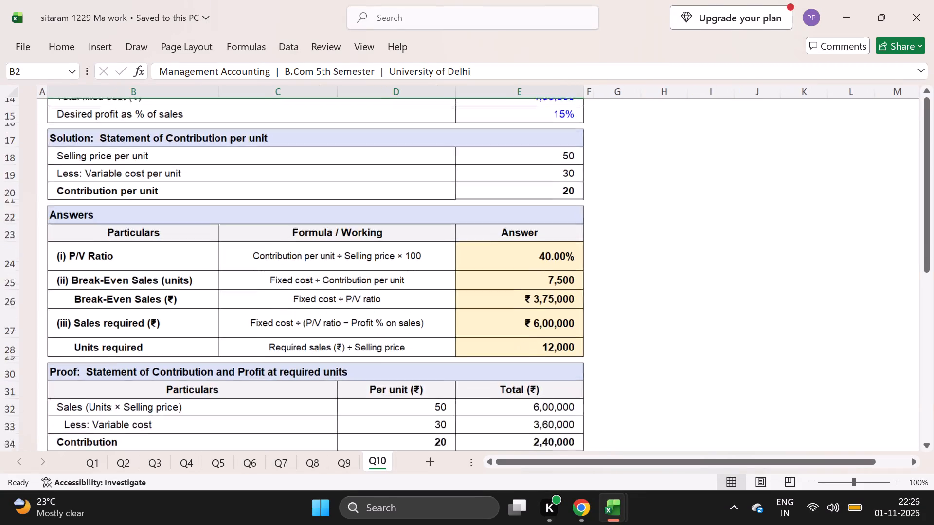
scroll(326, 230, "down", 2)
scroll(326, 230, "up", 2)
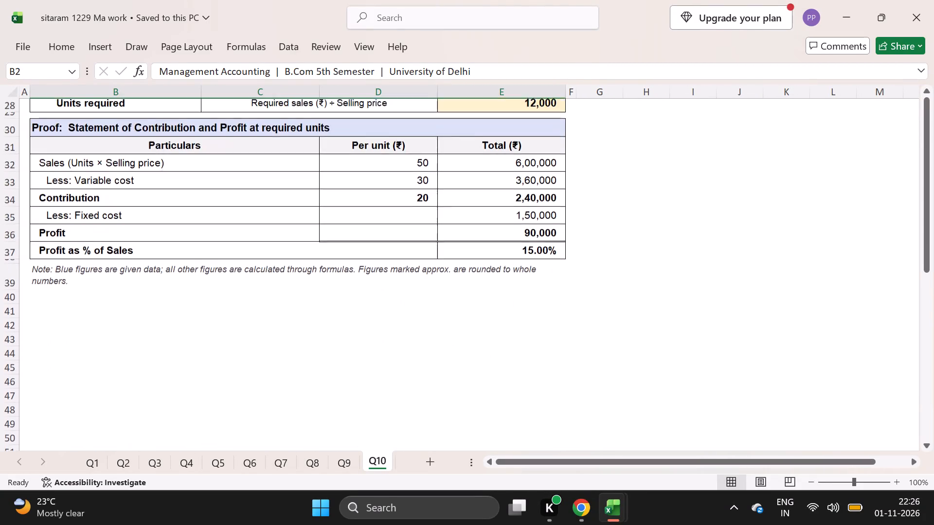
scroll(326, 230, "up", 1)
scroll(425, 142, "up", 5)
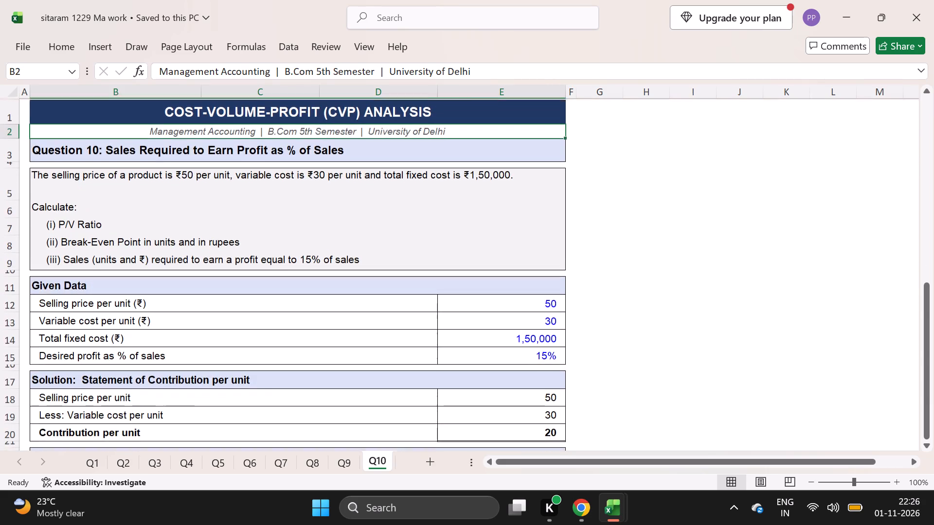
Clear the course and university subtitle line beneath the Cost-Volume-Profit (CVP) Analysis title on sheet Q10.
left_click(347, 130)
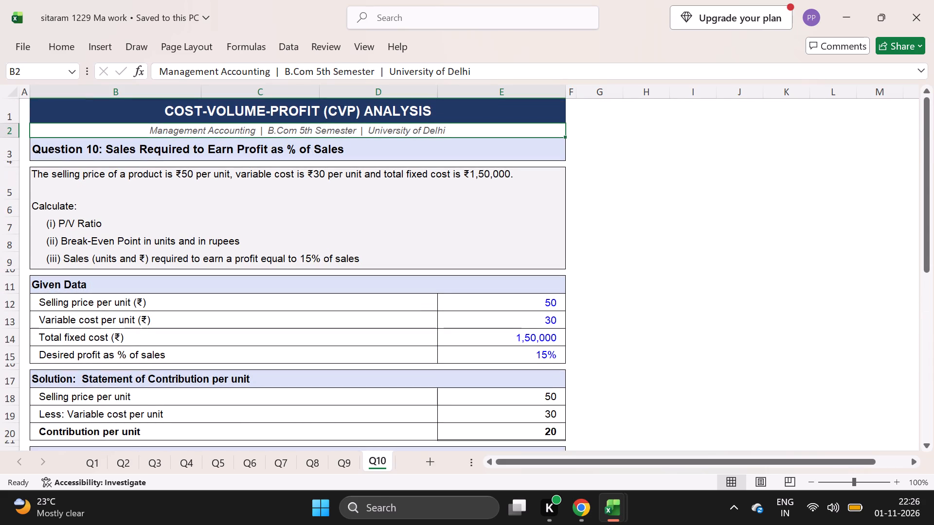
key("BackSpace")
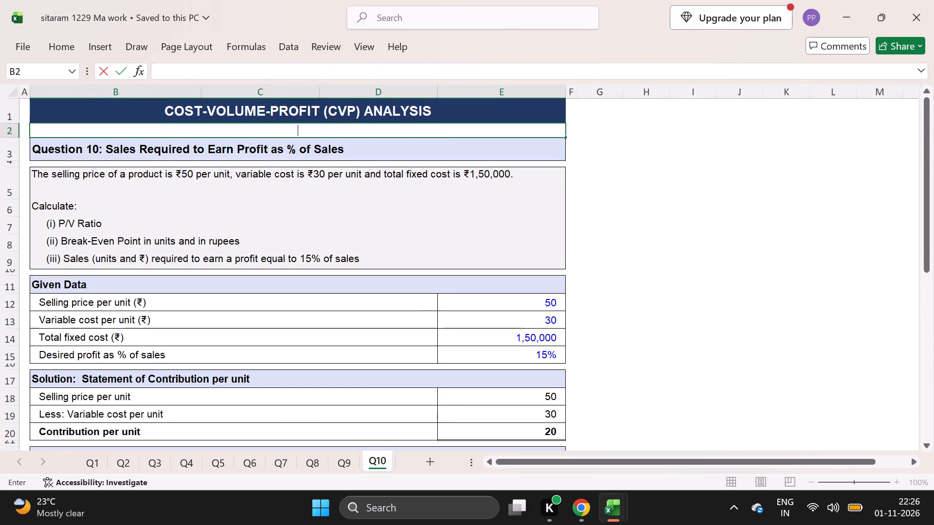
left_click(382, 158)
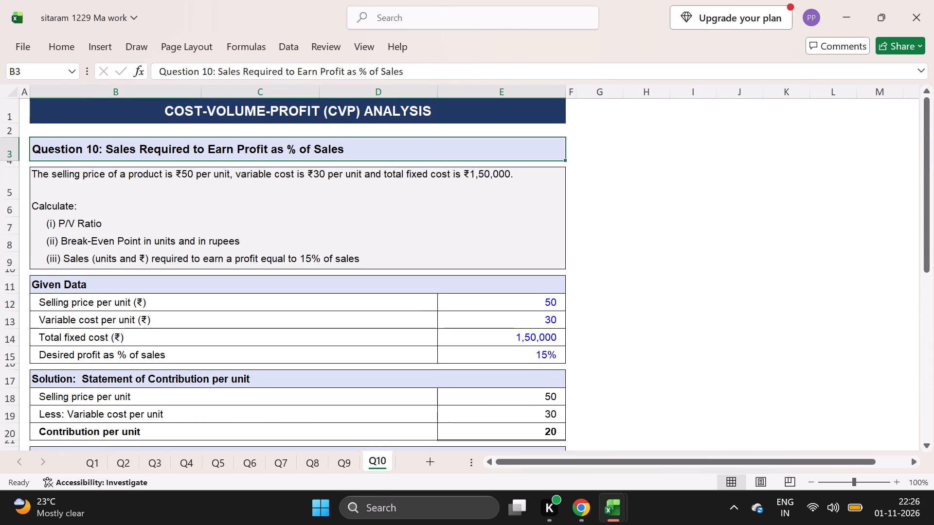
Shorten the "Given Data" section heading in row 11 to "Given".
scroll(265, 211, "down", 2)
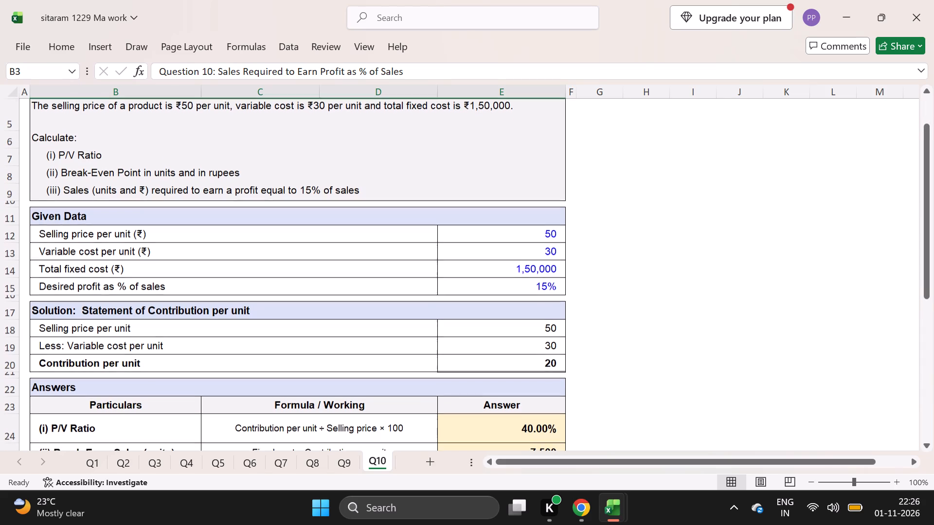
left_click(113, 217)
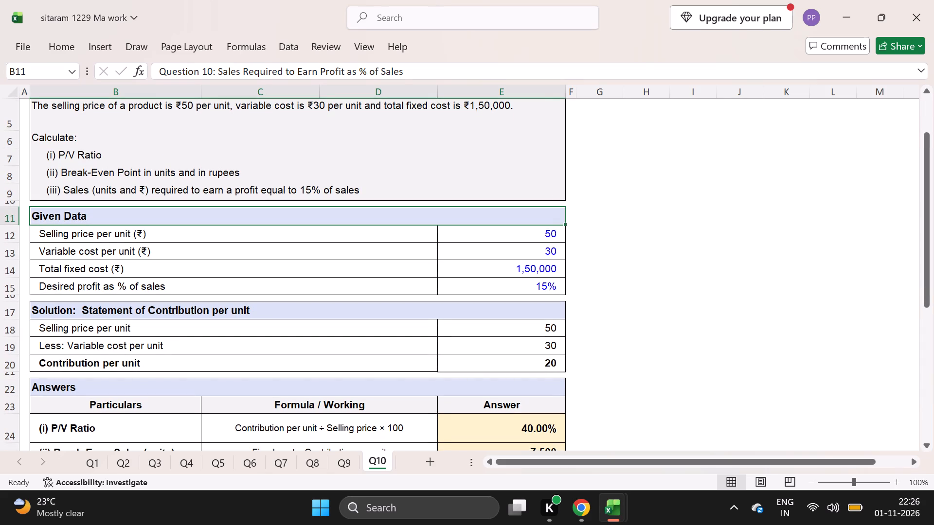
left_click(91, 221)
left_click(235, 75)
key("BackSpace")
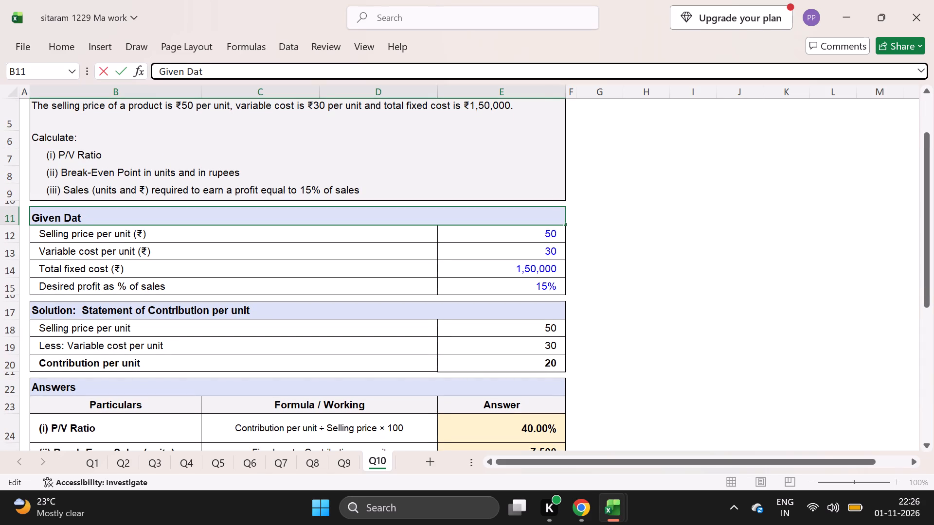
key("BackSpace")
key("BackSpace")
key("BackSpace")
Clear the entire explanatory note about blue figures and rounding in row 39, beneath the proof table.
scroll(110, 288, "down", 1)
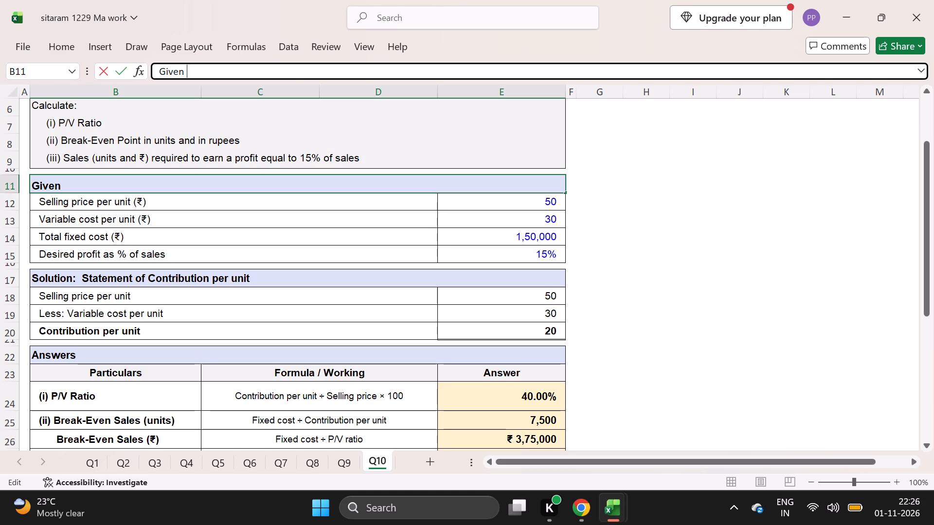
scroll(140, 327, "down", 3)
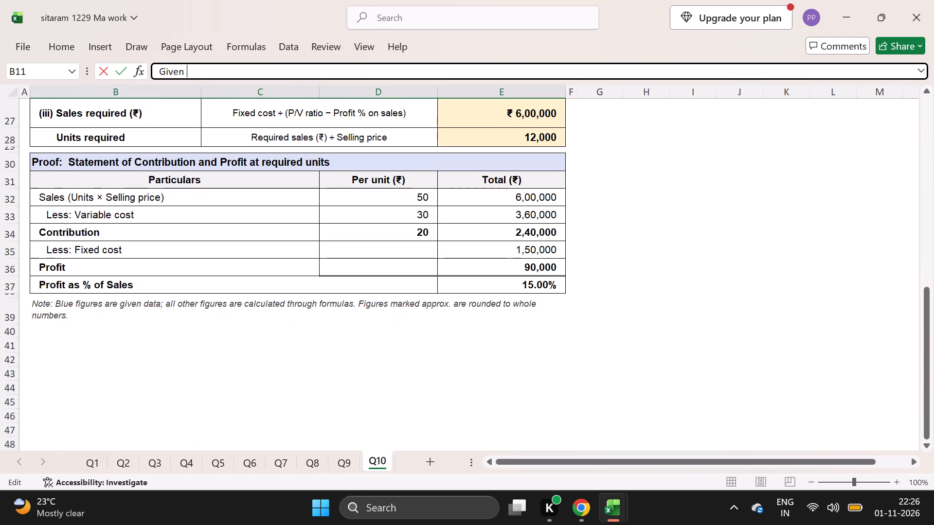
left_click(92, 308)
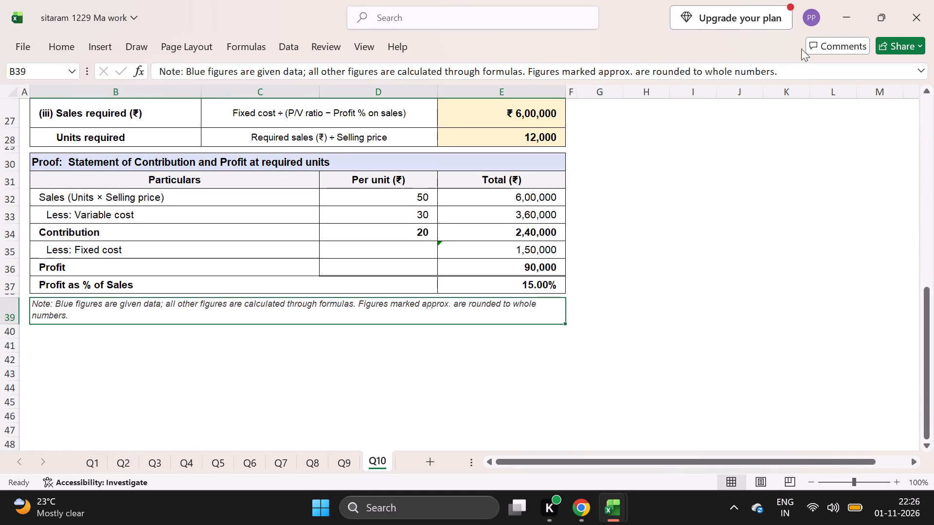
left_click(783, 67)
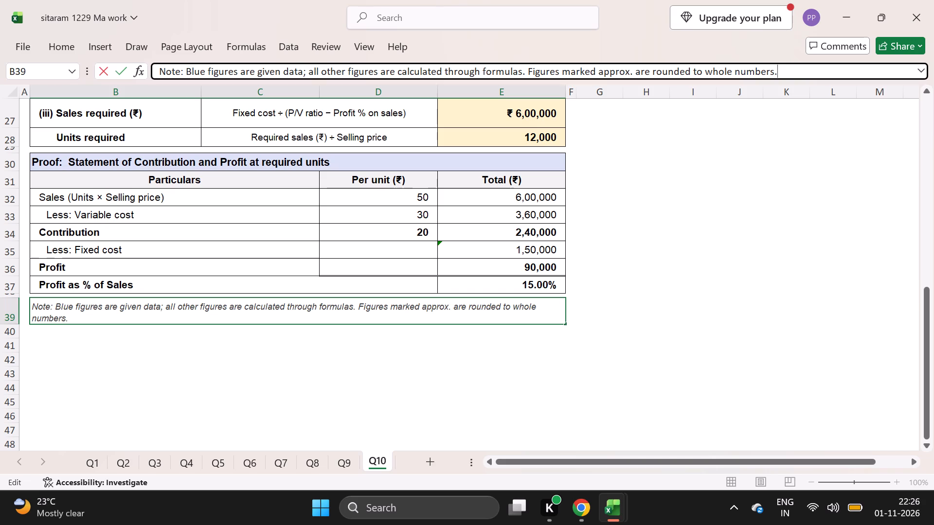
key("BackSpace")
key("BackSpace")
key("BackSpace")
key("BackSpace")
key("BackSpace")
key("BackSpace")
key("BackSpace")
key("BackSpace")
key("BackSpace")
key("BackSpace")
key("BackSpace")
key("BackSpace")
key("BackSpace")
key("BackSpace")
key("BackSpace")
key("BackSpace")
key("BackSpace")
key("BackSpace")
key("BackSpace")
key("BackSpace")
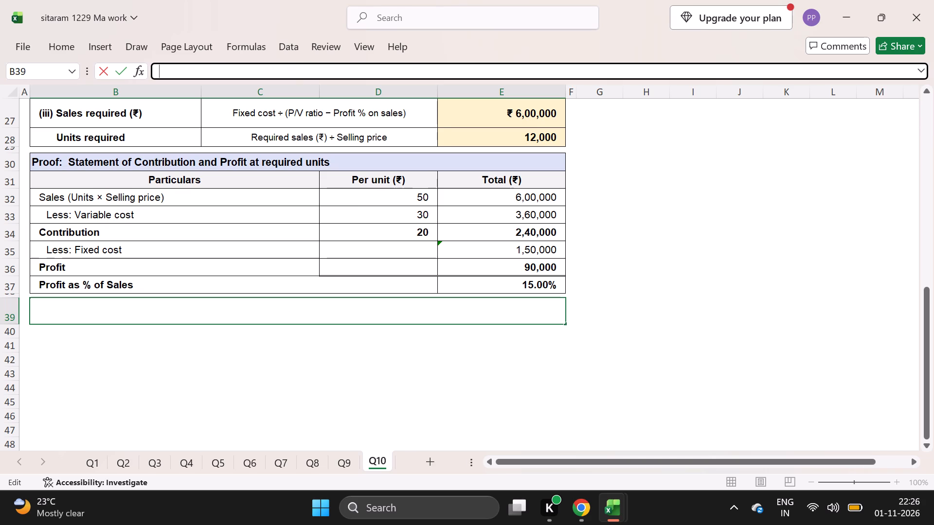
left_click(529, 388)
Shorten the "Formula / Working" column header in the Answers table to "Formula".
scroll(432, 324, "up", 1)
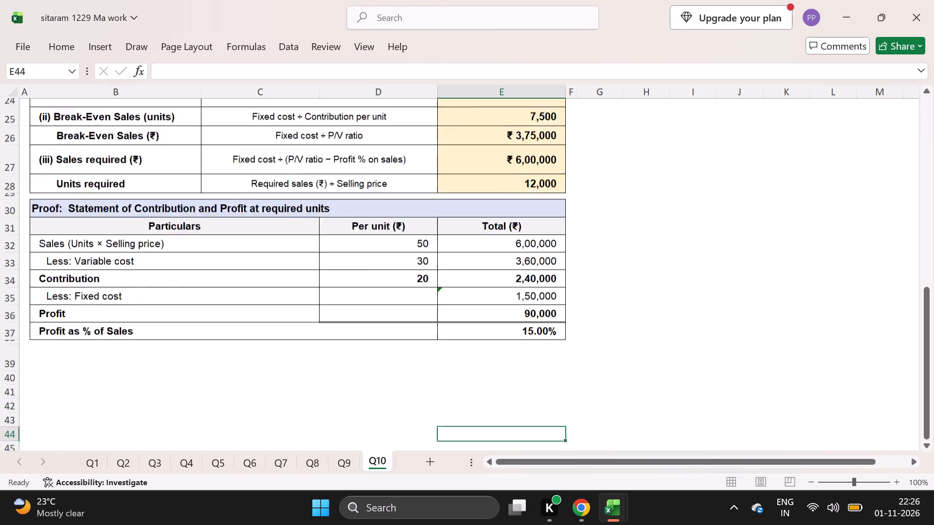
scroll(432, 324, "up", 4)
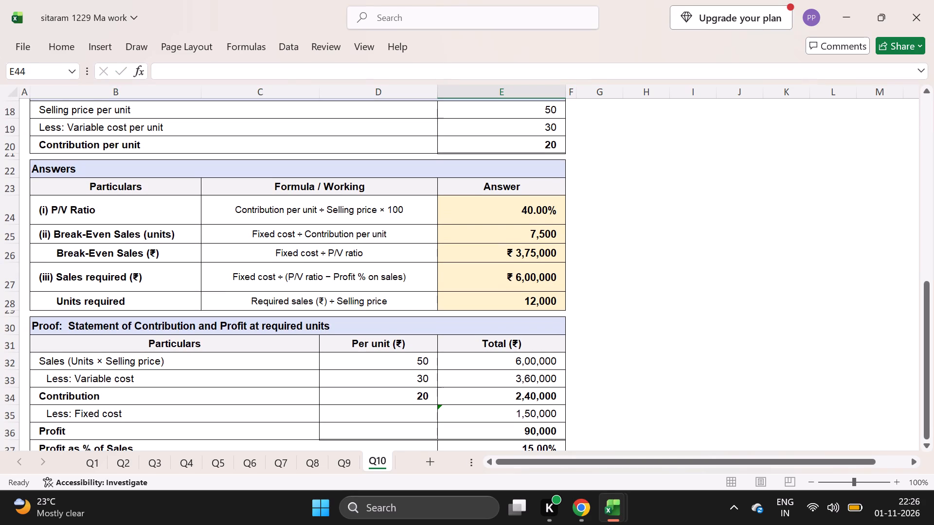
scroll(432, 324, "up", 1)
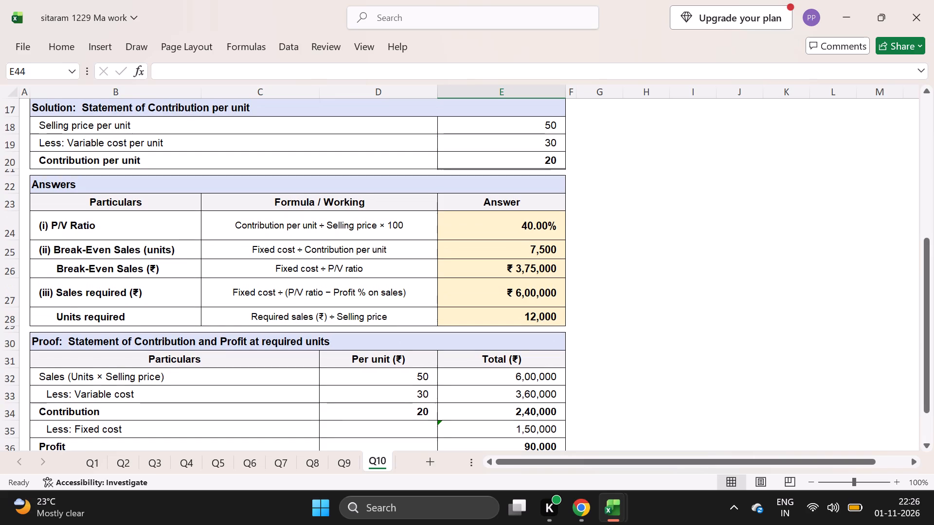
left_click(359, 204)
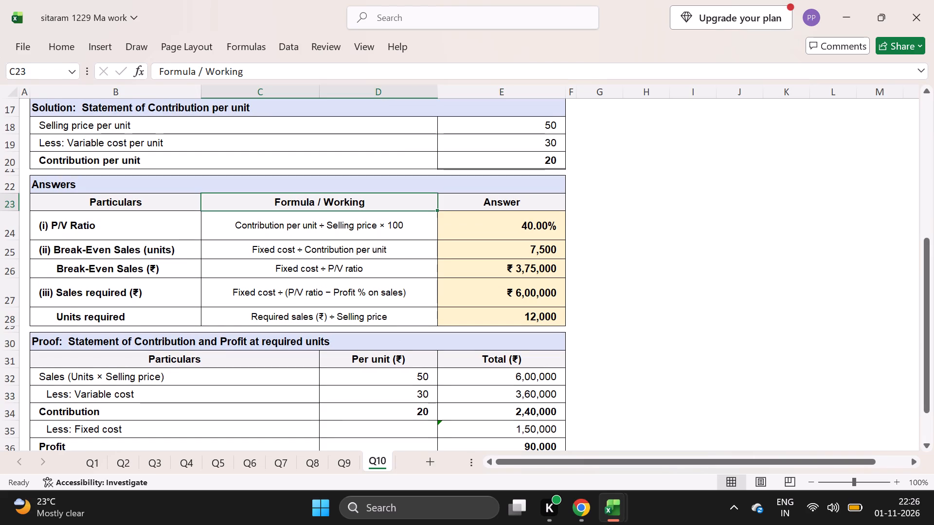
left_click(318, 72)
key("BackSpace")
key("BackSpace")
key("BackSpace")
key("BackSpace")
key("BackSpace")
key("BackSpace")
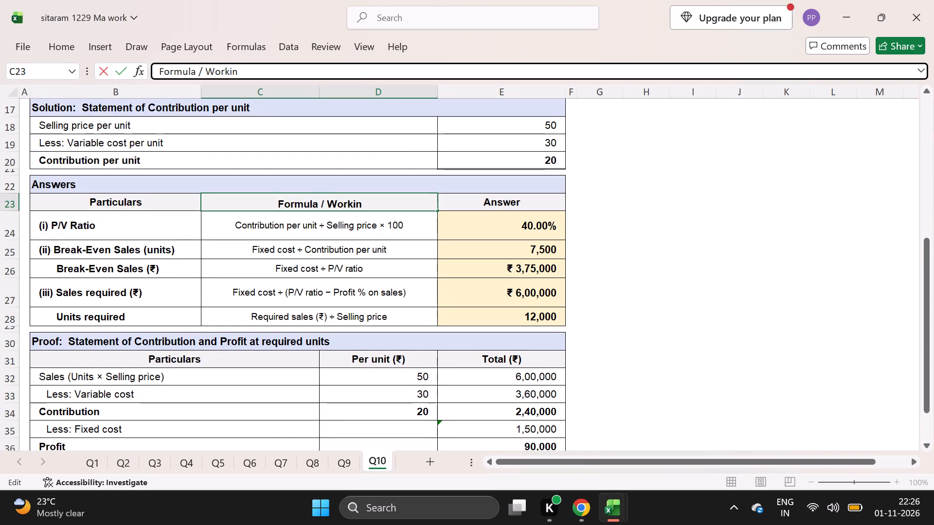
key("BackSpace")
key("BackSpace")
key("BackSpace")
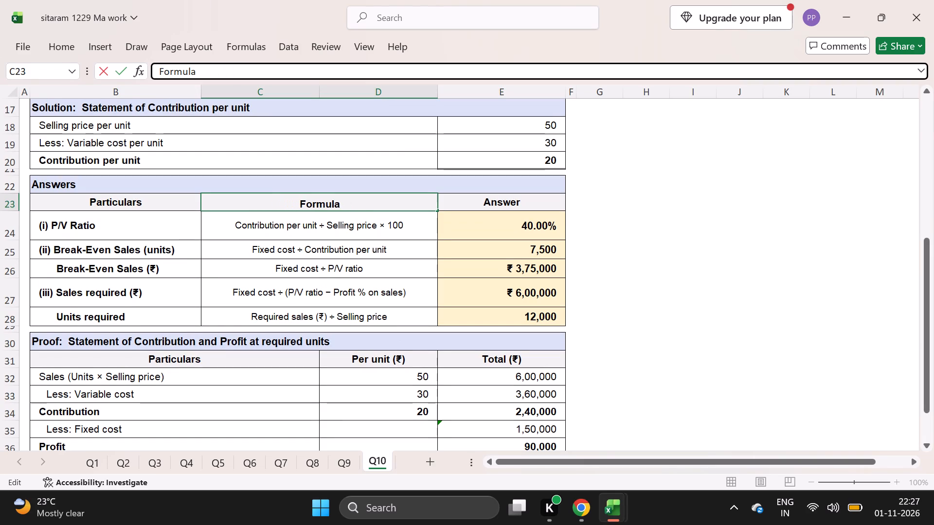
Change the font colour of the four given values in E12:E15 to black.
scroll(271, 296, "up", 3)
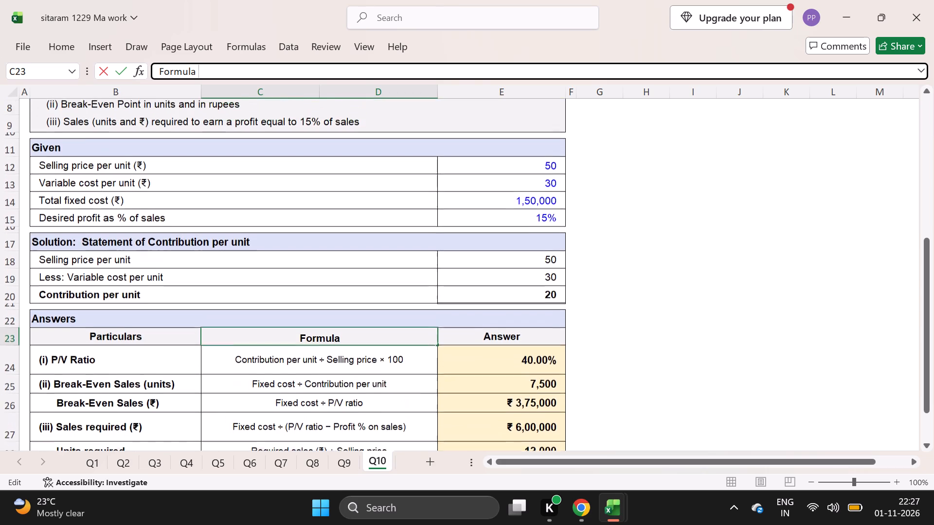
scroll(271, 296, "up", 1)
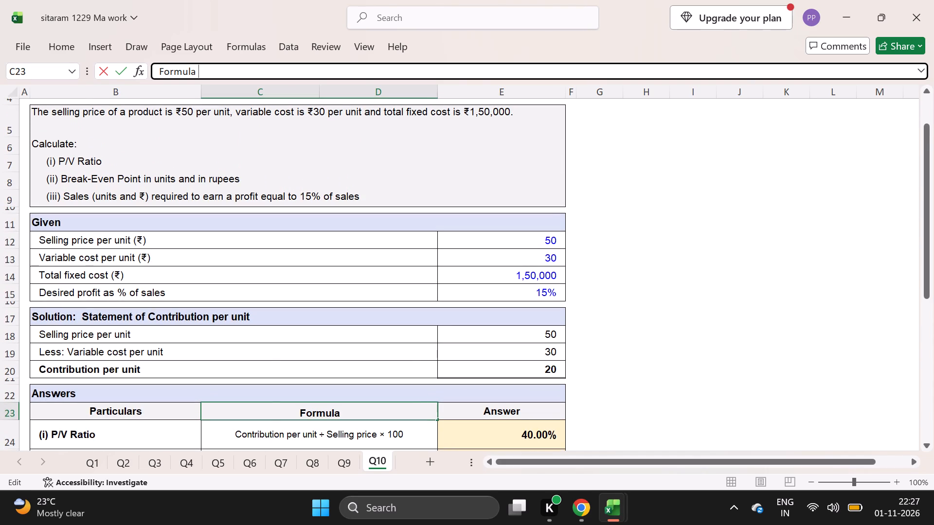
left_click(515, 241)
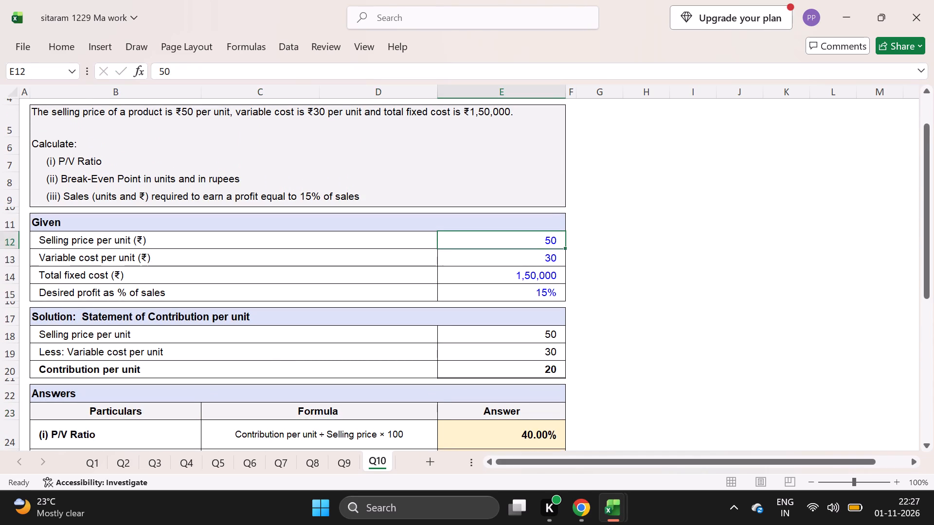
left_click_drag(486, 241, 500, 278)
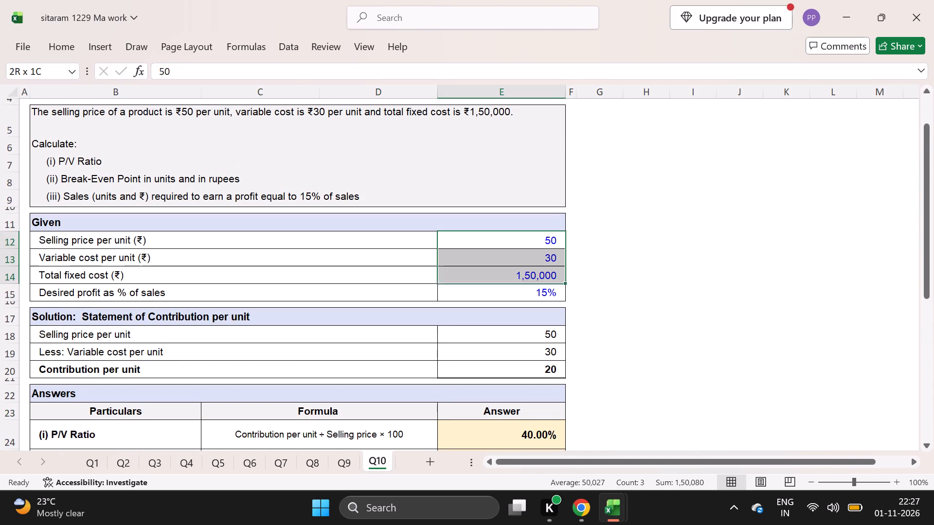
left_click_drag(500, 278, 509, 300)
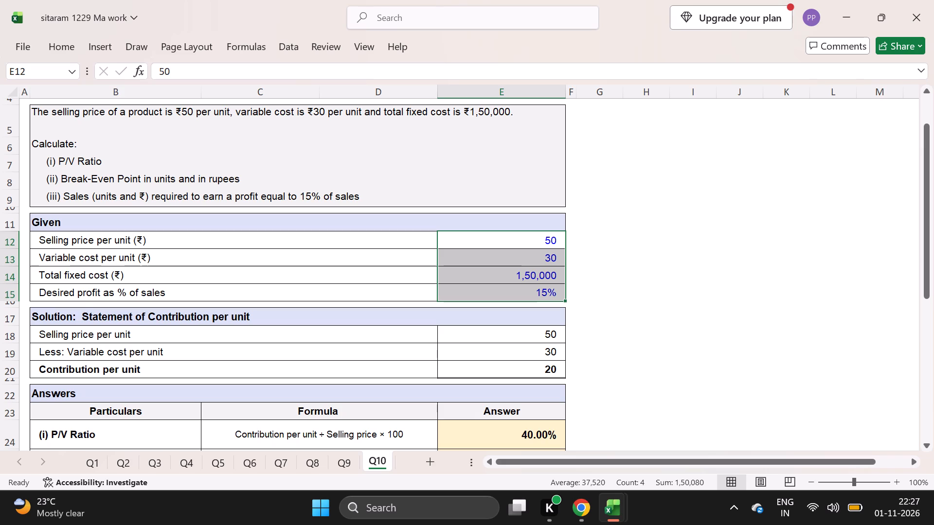
left_click(67, 52)
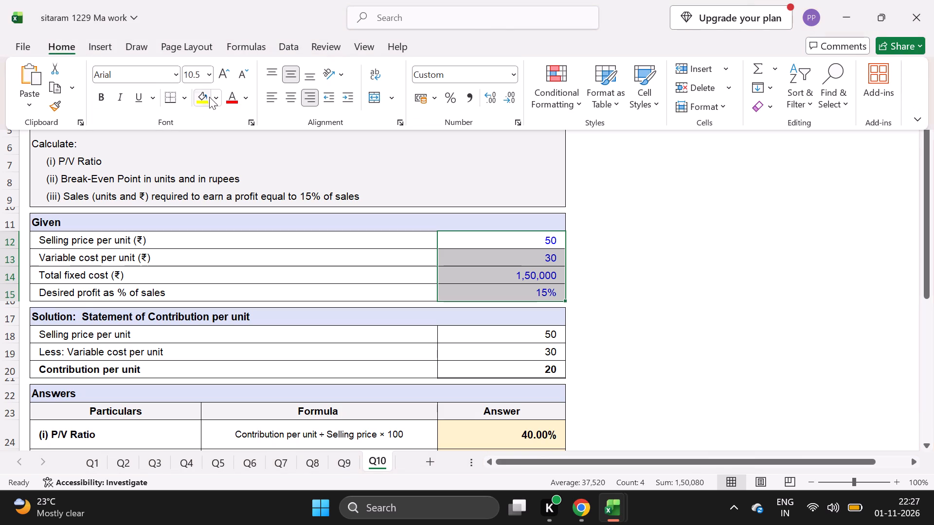
left_click(242, 102)
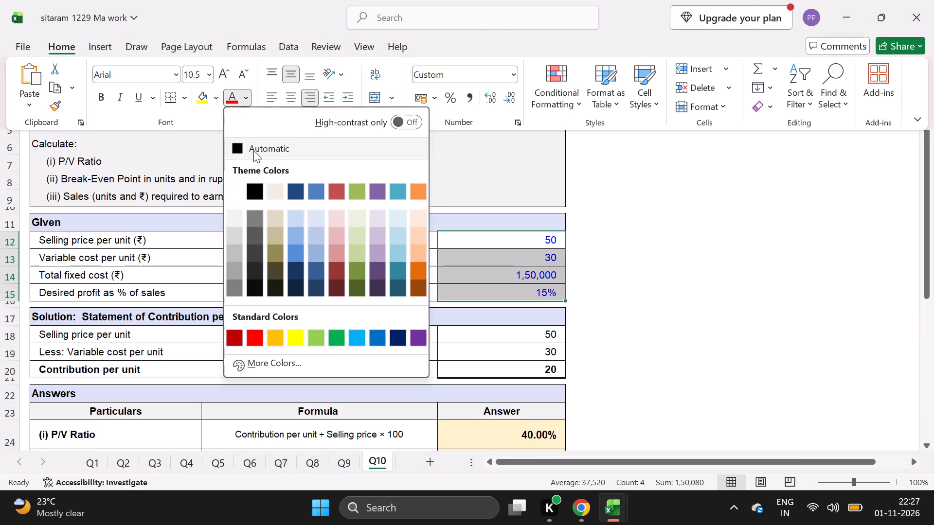
left_click(251, 190)
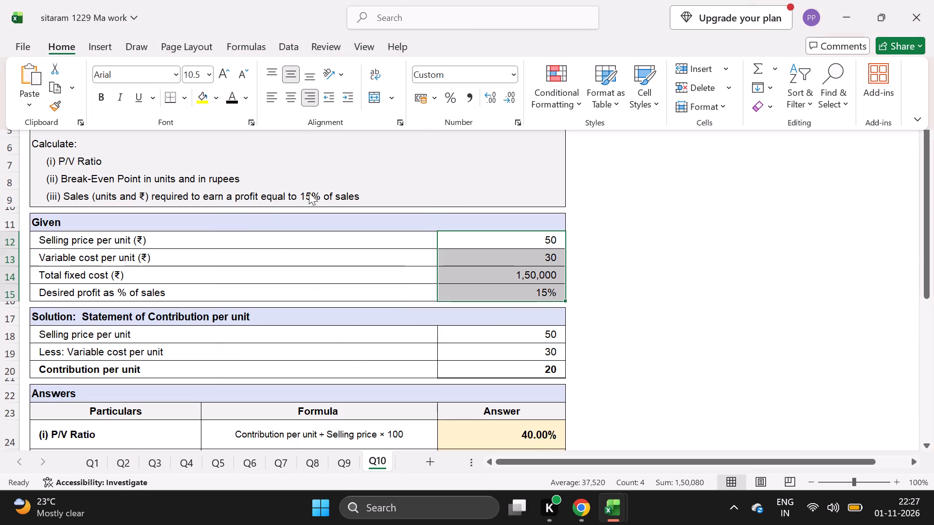
left_click(623, 255)
left_click(623, 255)
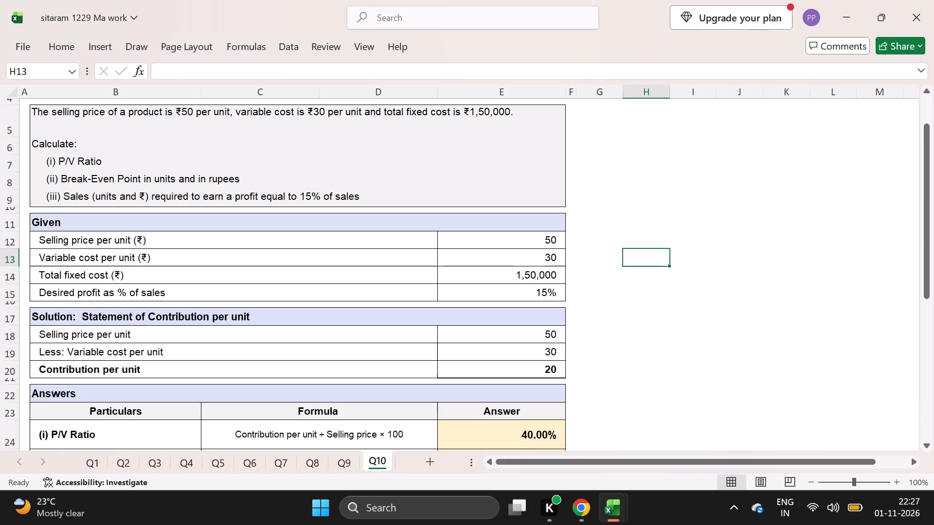
Remove the "Proof:" prefix from the row 30 heading, leaving "Statement of Contribution and Profit at required units".
scroll(469, 273, "down", 1)
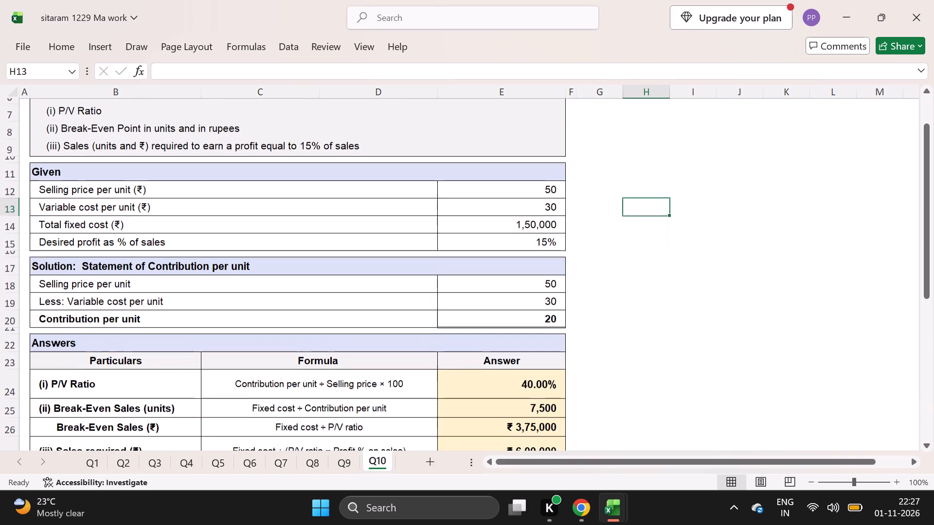
scroll(469, 273, "down", 2)
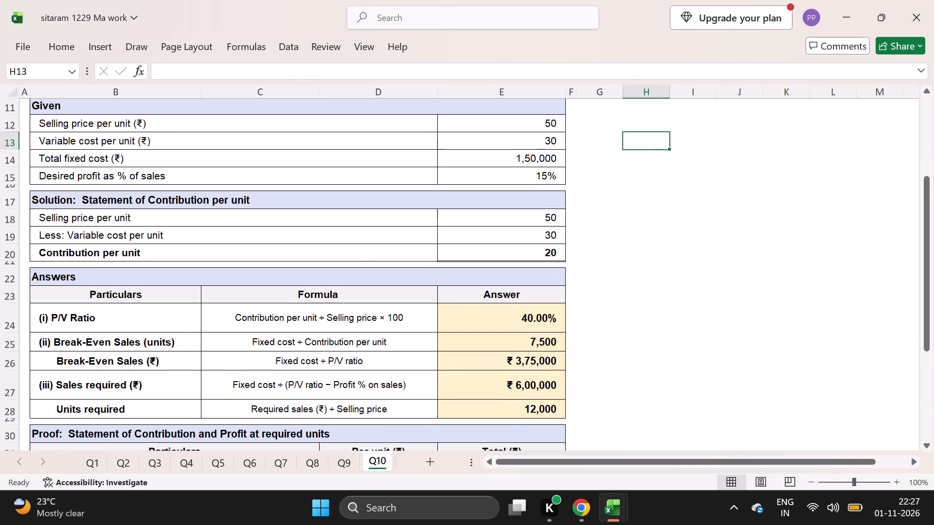
scroll(469, 273, "down", 1)
scroll(228, 279, "down", 2)
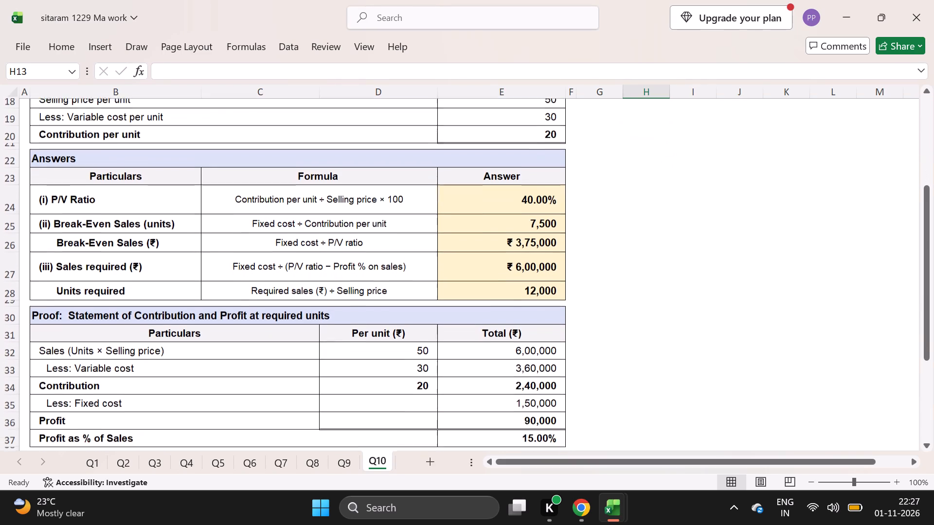
scroll(228, 279, "down", 1)
scroll(247, 315, "down", 1)
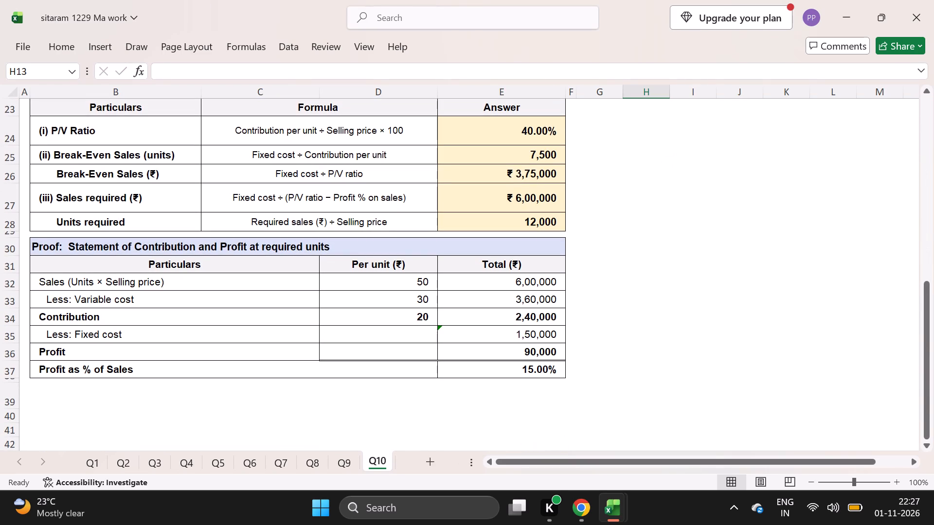
left_click(57, 249)
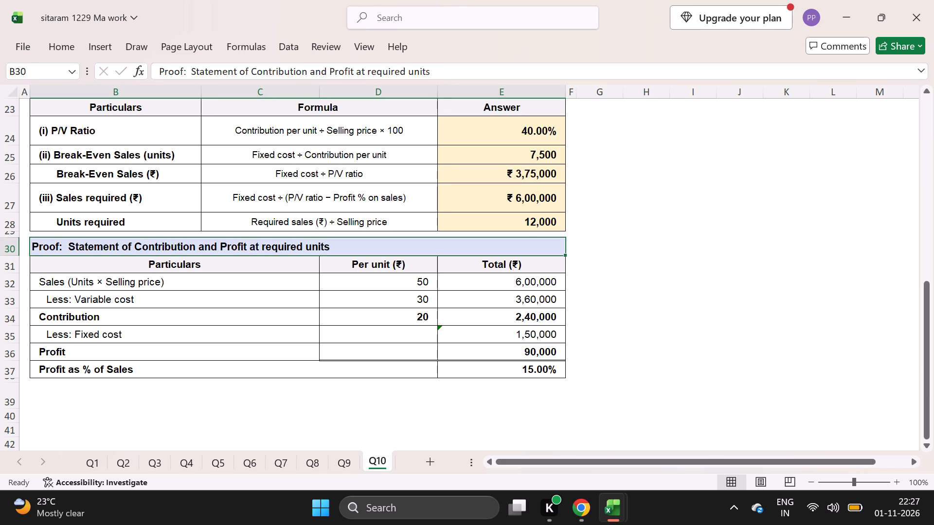
left_click(188, 69)
key("BackSpace")
key("BackSpace")
key("BackSpace")
key("BackSpace")
key("BackSpace")
key("BackSpace")
key("BackSpace")
key("BackSpace")
key("BackSpace")
key("BackSpace")
key("BackSpace")
key("BackSpace")
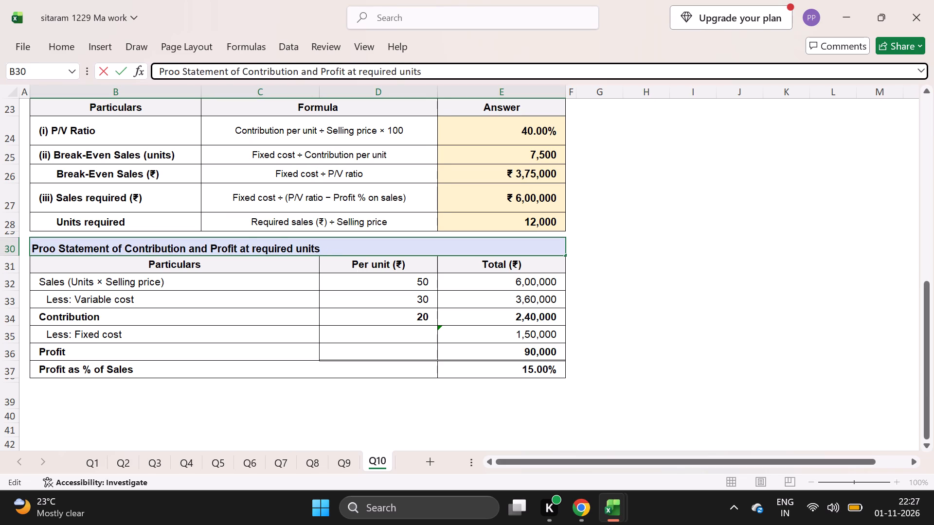
left_click(690, 241)
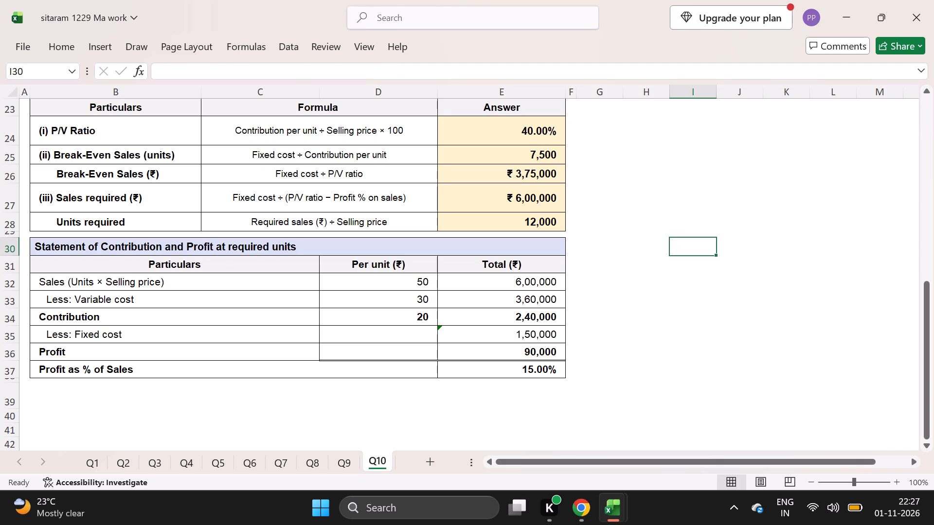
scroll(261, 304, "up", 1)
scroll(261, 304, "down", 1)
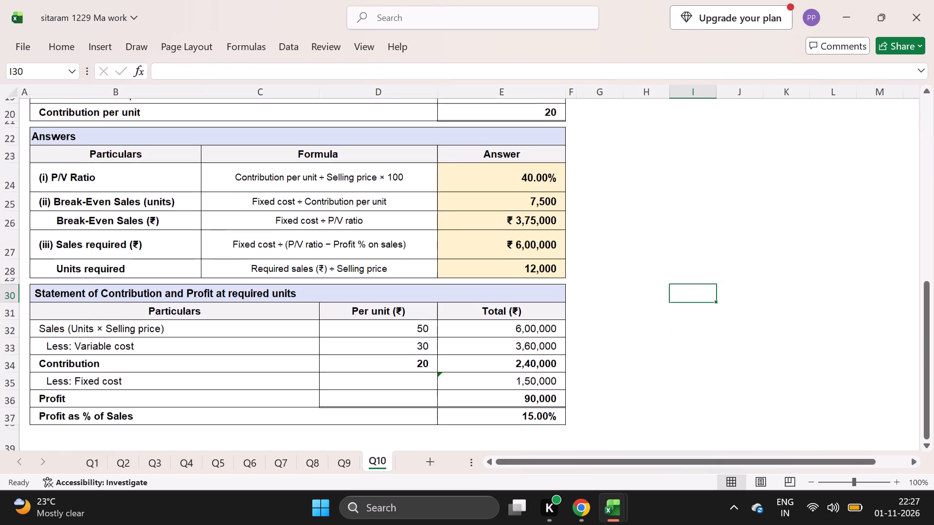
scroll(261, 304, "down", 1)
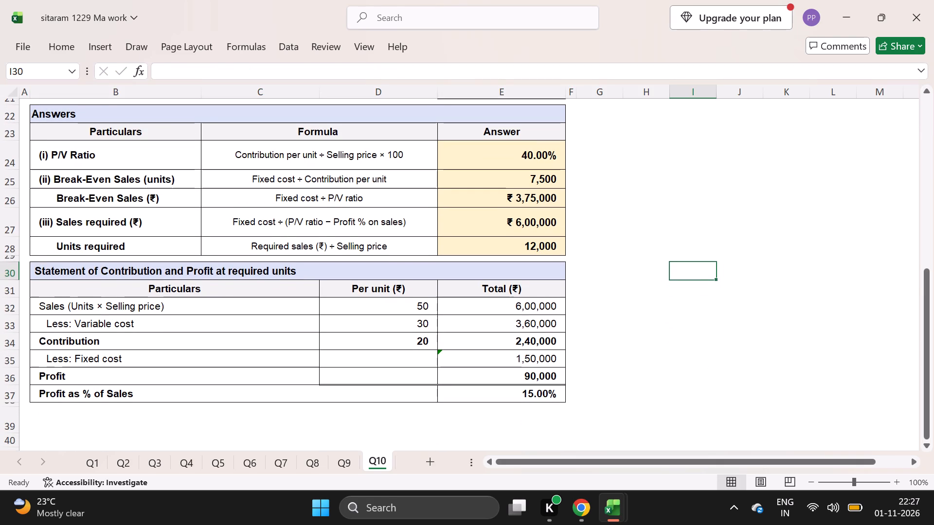
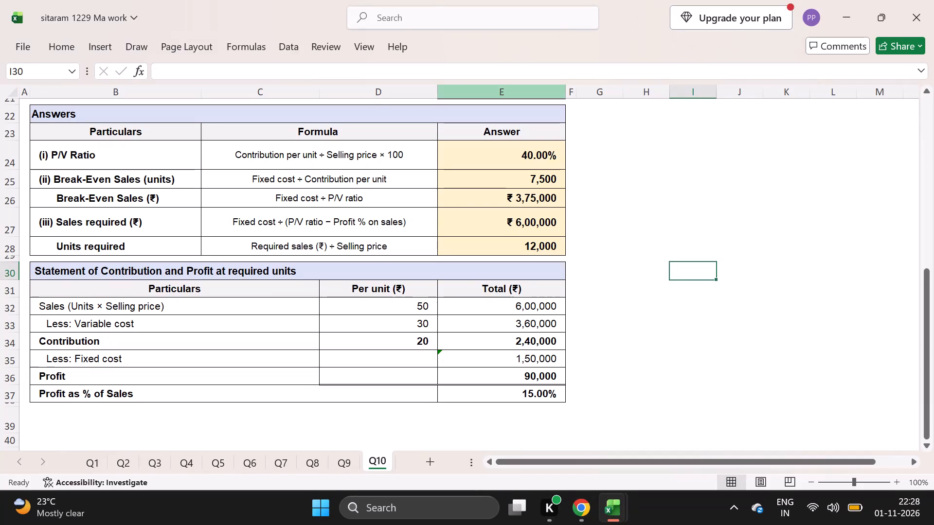
Open the most recently modified OneDrive workbook from the recent files list.
left_click(31, 42)
scroll(267, 266, "up", 13)
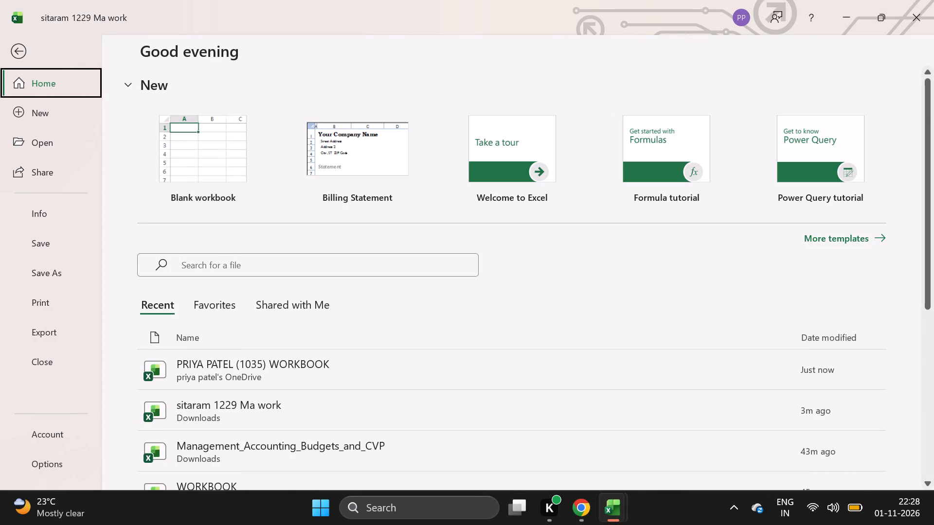
scroll(267, 266, "up", 5)
left_click(307, 372)
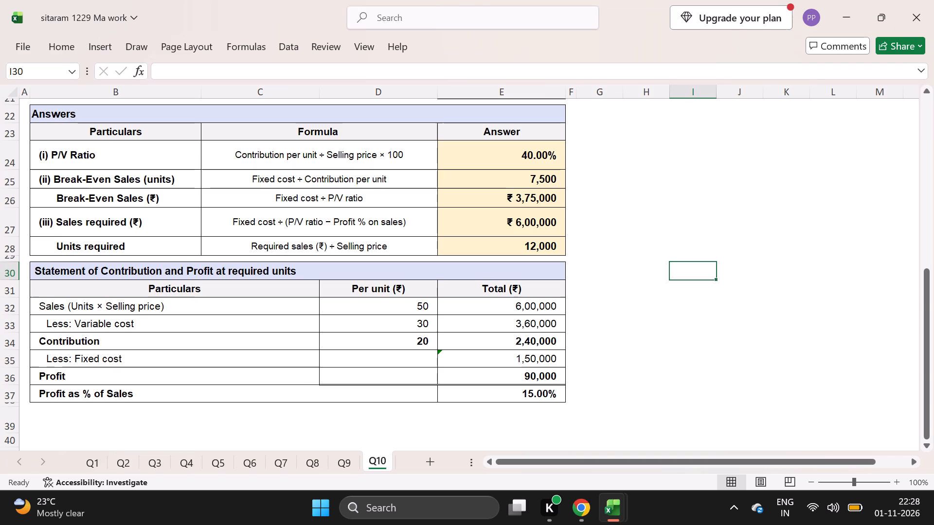
scroll(463, 328, "up", 4)
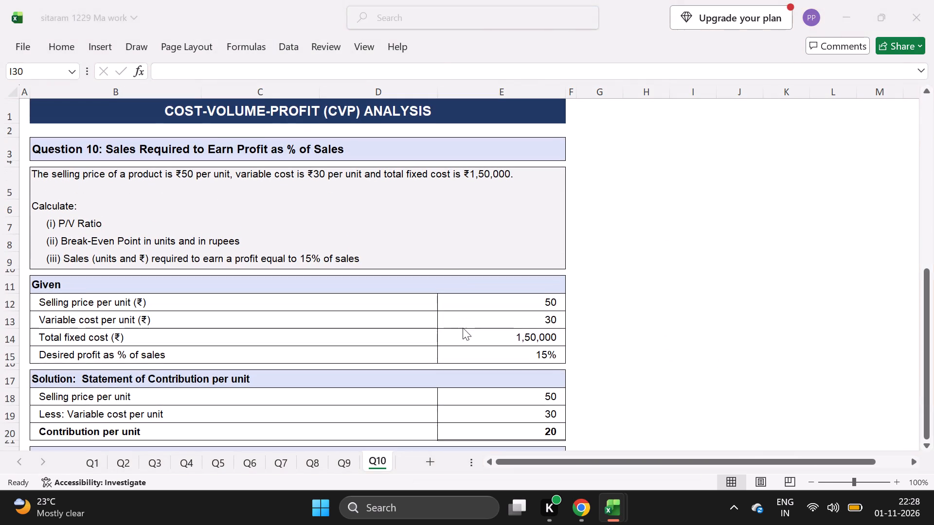
scroll(463, 328, "up", 3)
Clear the entire explanatory note about blue figures and rounding in row 39 of Q10, beneath the proof table.
scroll(463, 328, "down", 1)
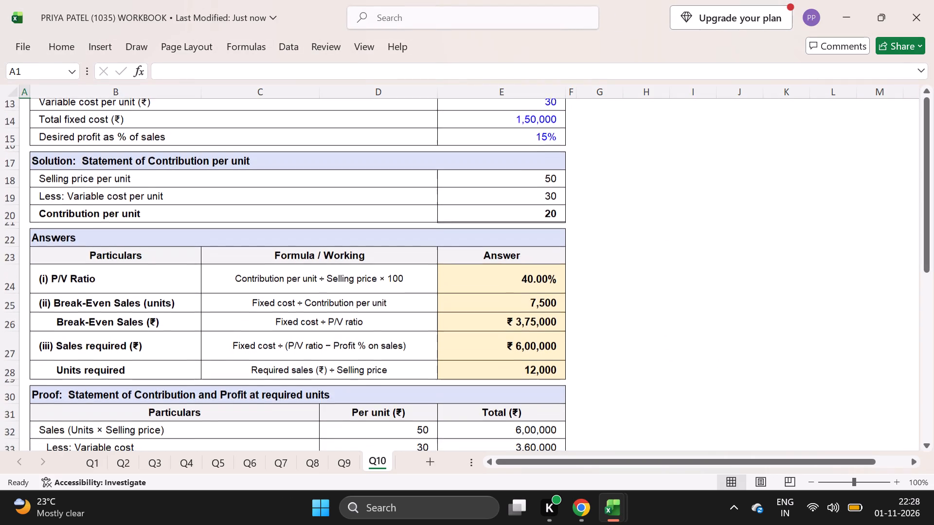
scroll(463, 328, "down", 3)
scroll(463, 328, "up", 4)
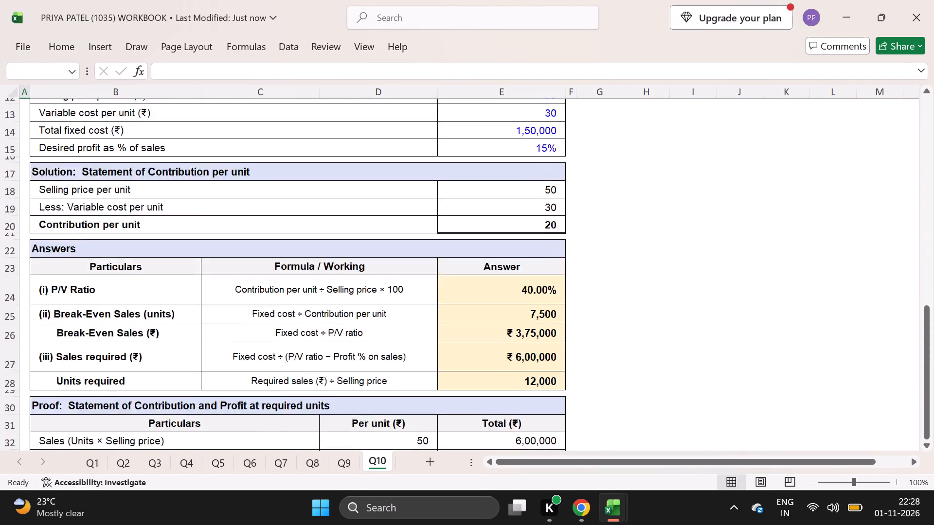
scroll(463, 328, "up", 3)
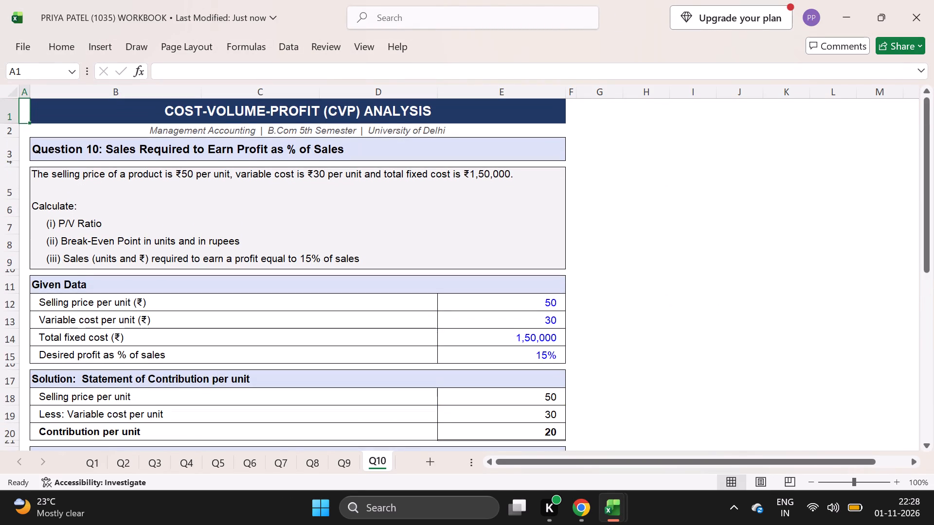
scroll(341, 410, "down", 2)
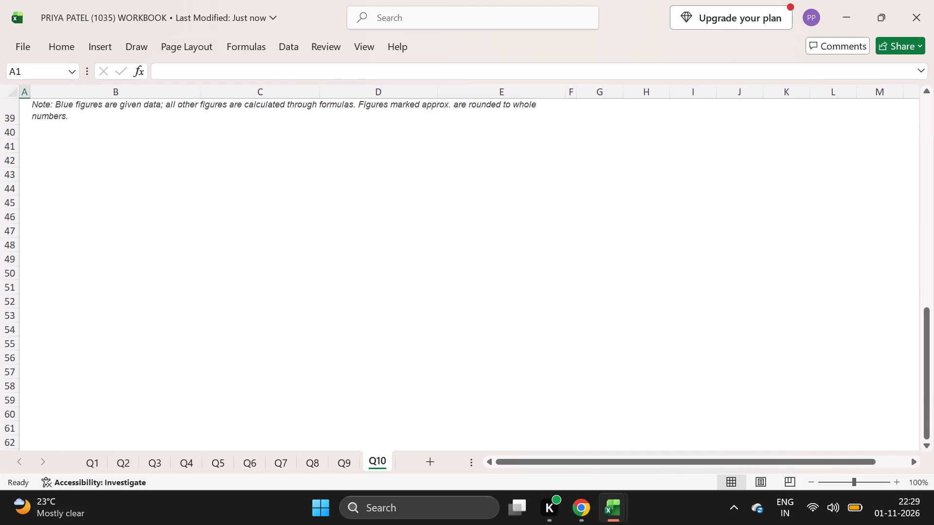
scroll(341, 410, "up", 1)
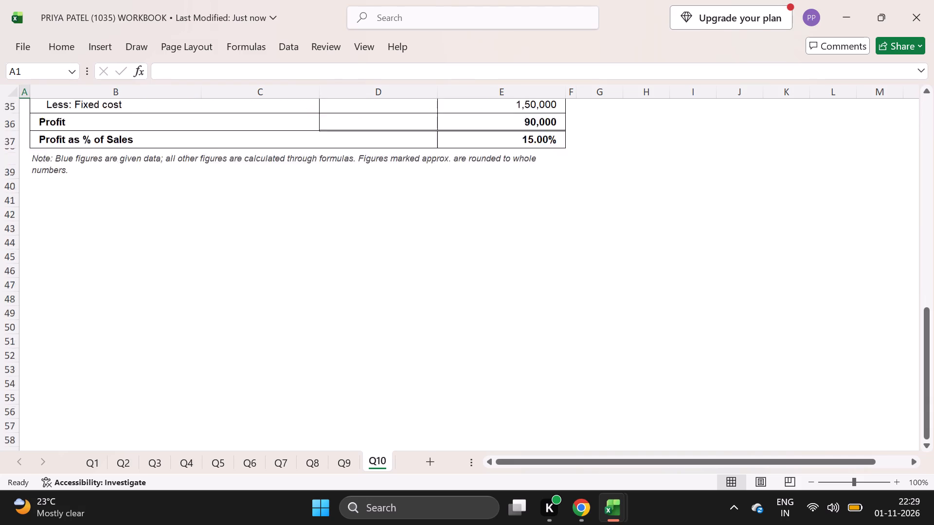
scroll(341, 410, "up", 2)
left_click_drag(296, 384, 53, 415)
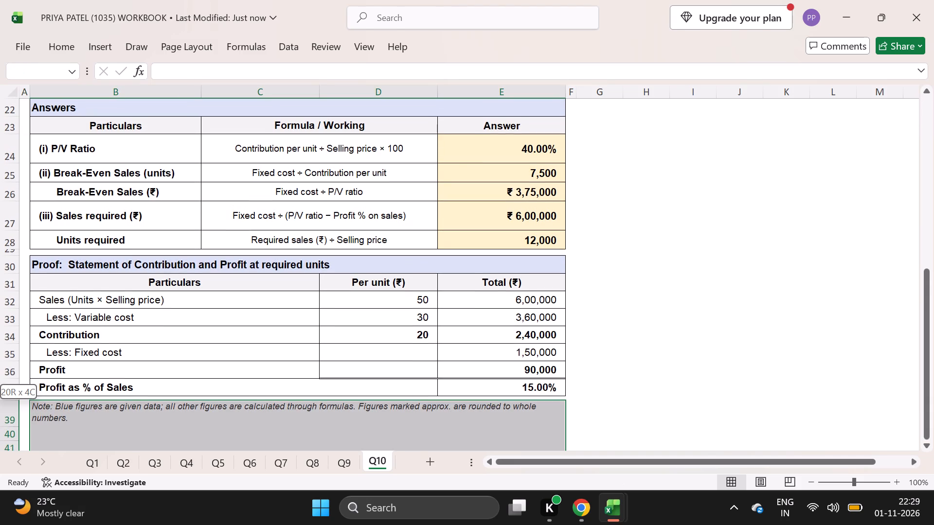
left_click_drag(53, 415, 55, 413)
left_click(55, 413)
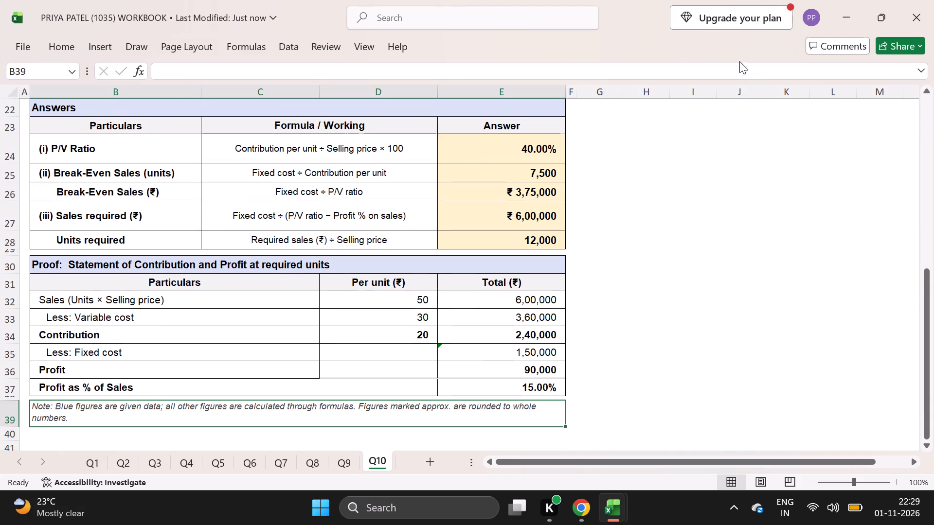
left_click(784, 71)
key("BackSpace")
key("BackSpace")
key("BackSpace")
key("BackSpace")
key("BackSpace")
key("BackSpace")
key("BackSpace")
key("BackSpace")
key("BackSpace")
key("BackSpace")
key("BackSpace")
key("BackSpace")
key("BackSpace")
key("BackSpace")
key("BackSpace")
key("BackSpace")
key("BackSpace")
key("BackSpace")
key("BackSpace")
key("BackSpace")
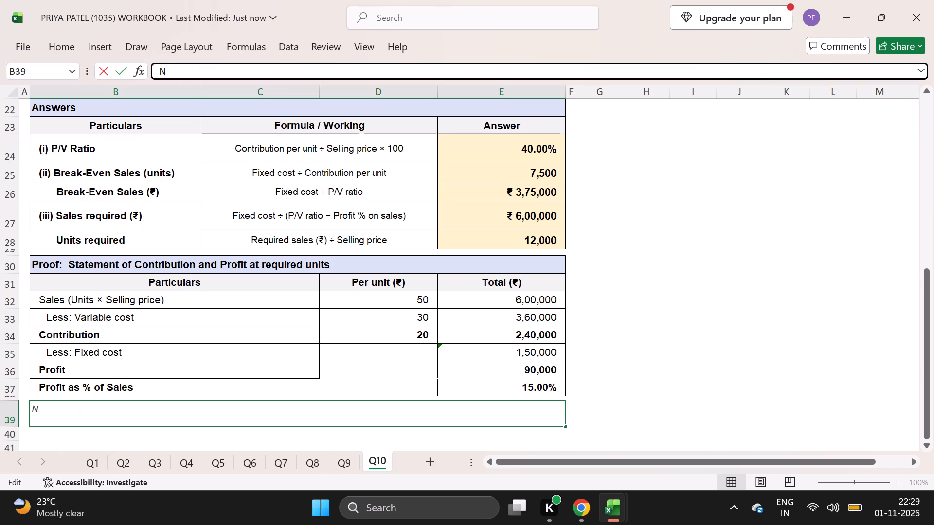
left_click(674, 289)
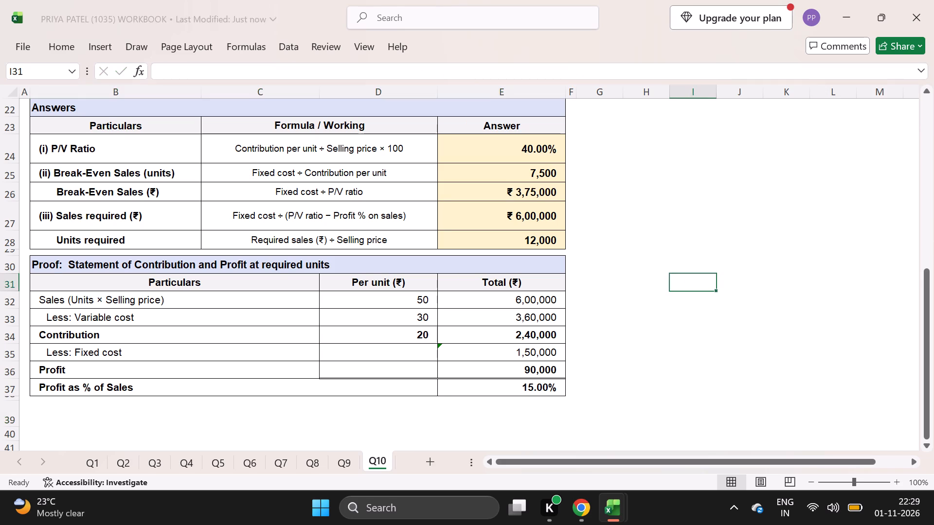
Change the cream background of the answer cells E24:E28 to plain white.
scroll(674, 289, "up", 1)
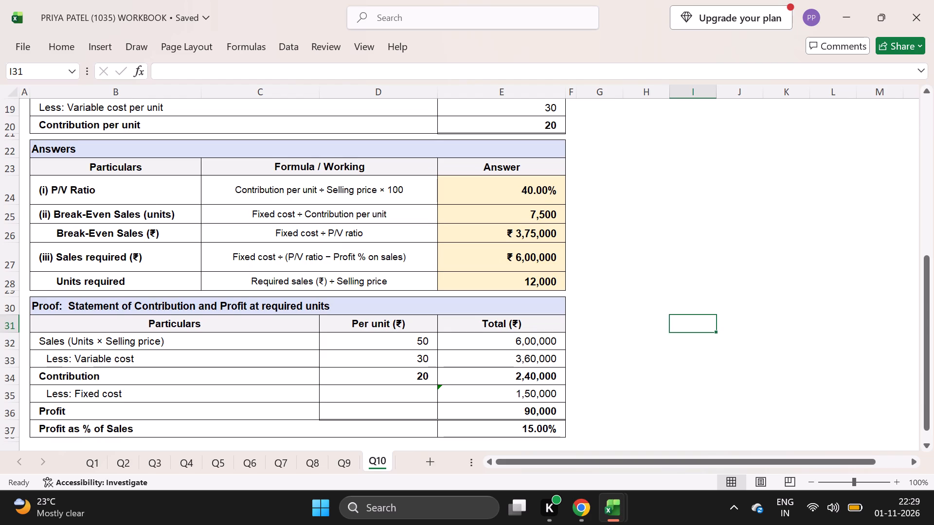
scroll(148, 356, "up", 2)
left_click(463, 252)
left_click_drag(463, 252, 491, 344)
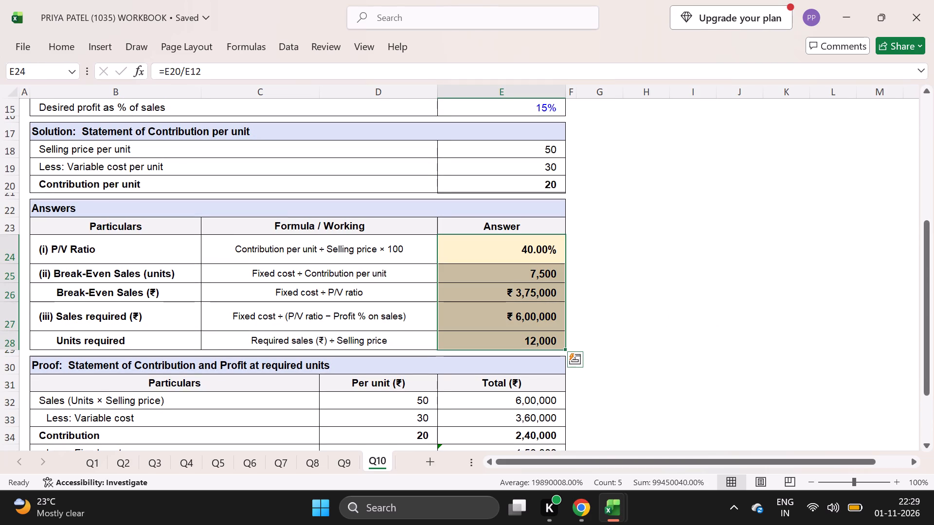
left_click(64, 43)
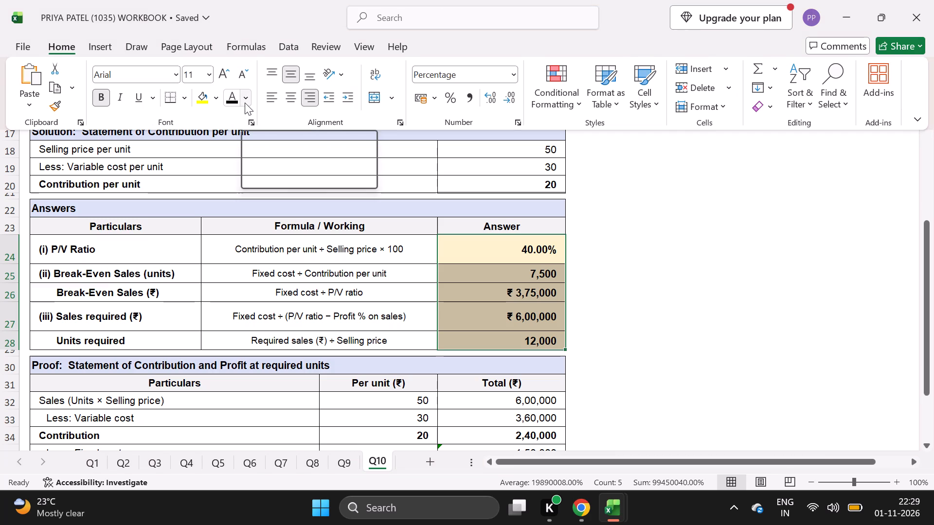
left_click(215, 99)
left_click(203, 168)
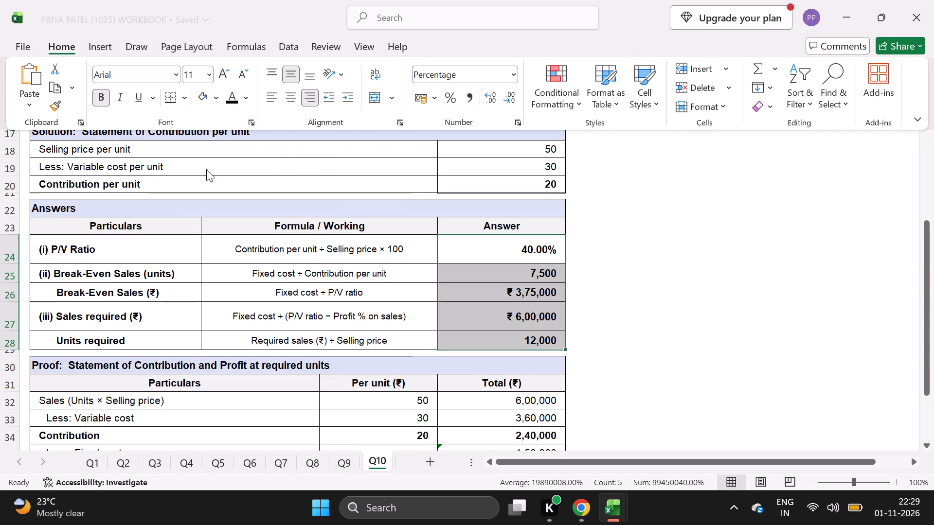
left_click(631, 292)
left_click(631, 292)
Shorten the "Formula / Working" column header in the Answers table to "Formula".
scroll(631, 292, "up", 1)
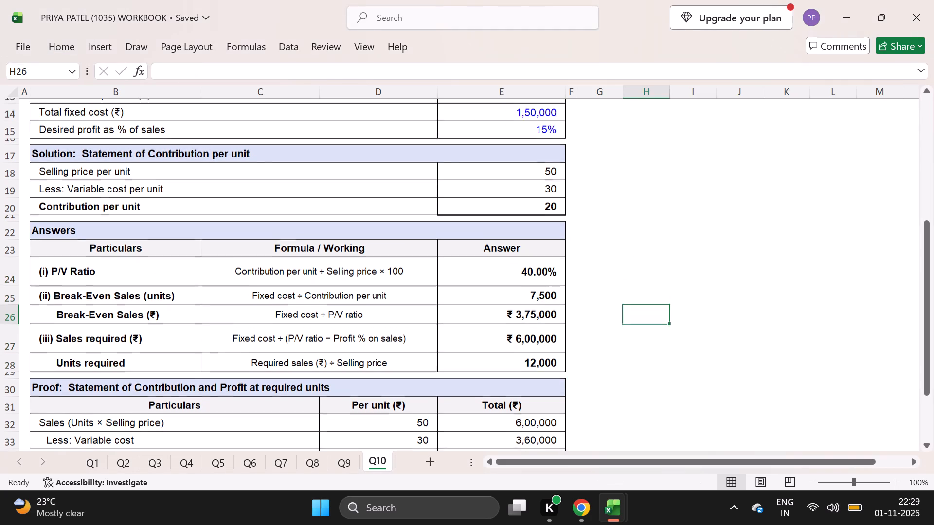
scroll(631, 292, "up", 1)
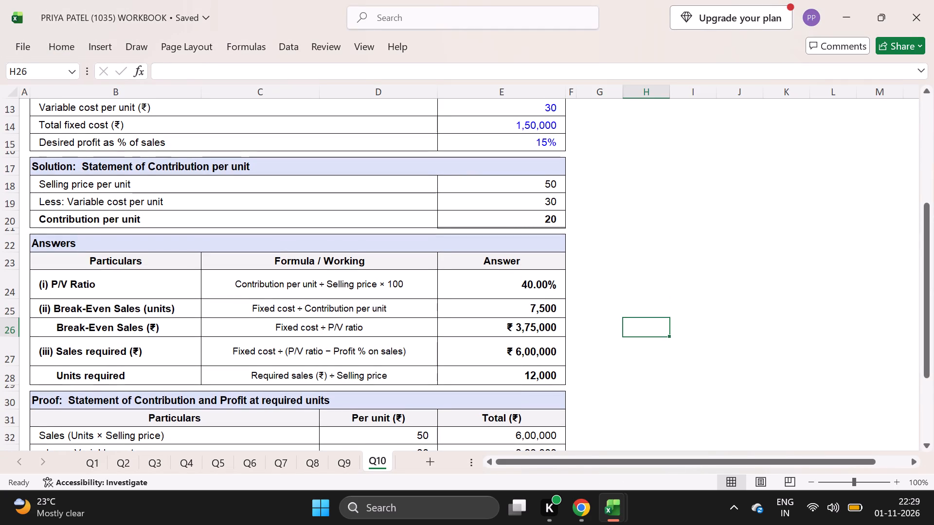
left_click(376, 262)
left_click(253, 66)
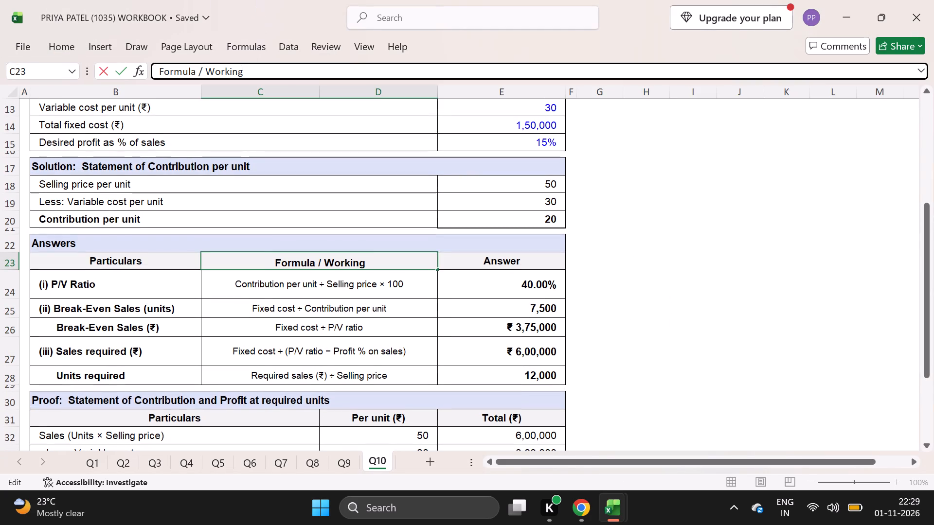
key("BackSpace")
key("BackSpace")
key("BackSpace")
key("BackSpace")
key("BackSpace")
key("BackSpace")
key("BackSpace")
key("BackSpace")
key("BackSpace")
key("BackSpace")
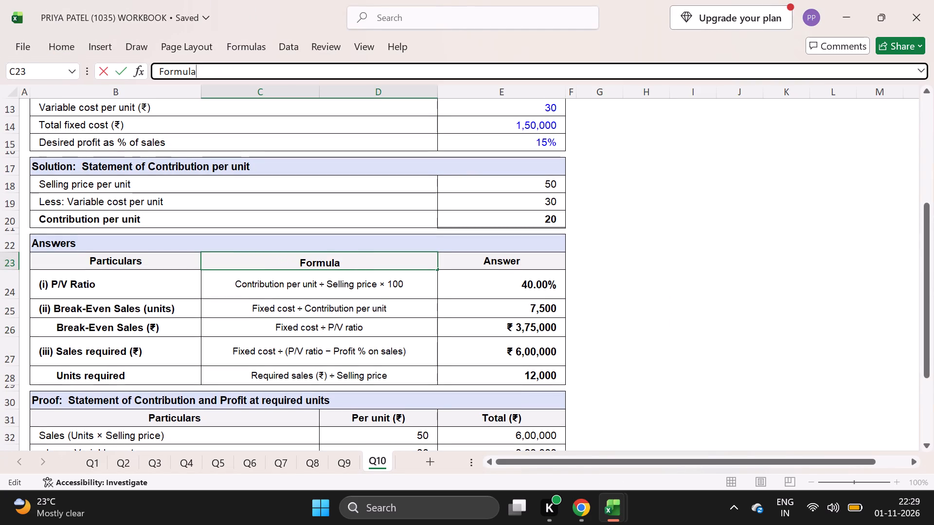
key("Return")
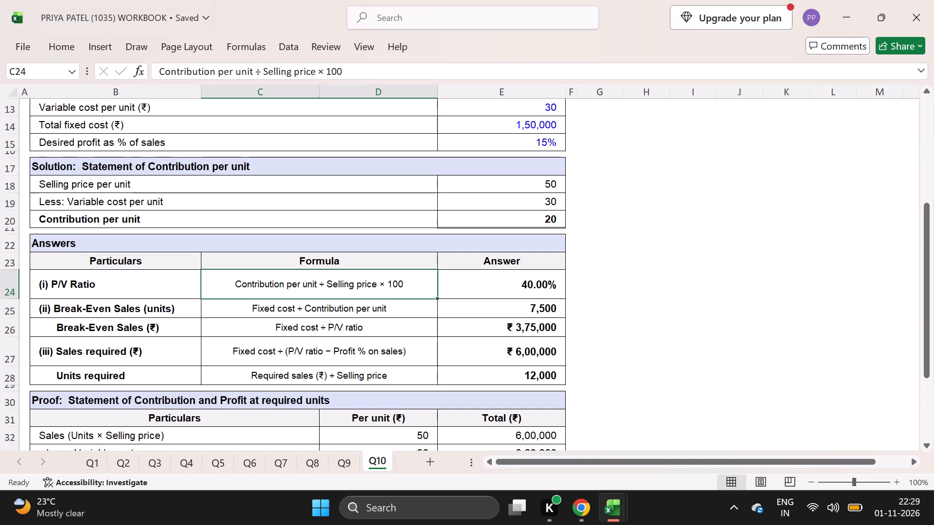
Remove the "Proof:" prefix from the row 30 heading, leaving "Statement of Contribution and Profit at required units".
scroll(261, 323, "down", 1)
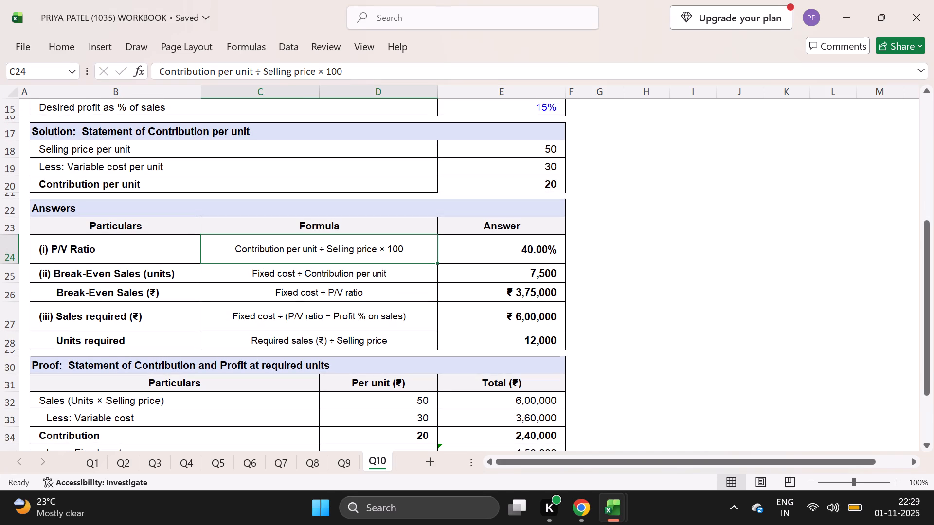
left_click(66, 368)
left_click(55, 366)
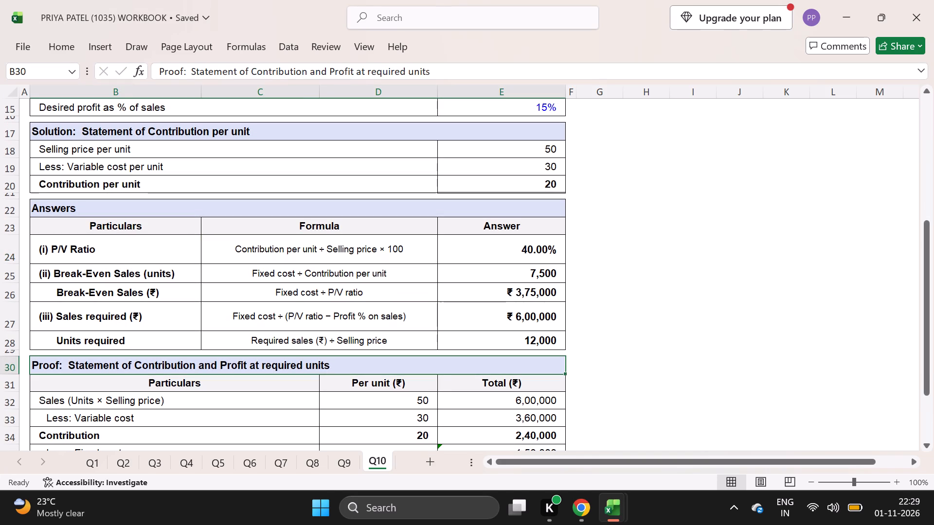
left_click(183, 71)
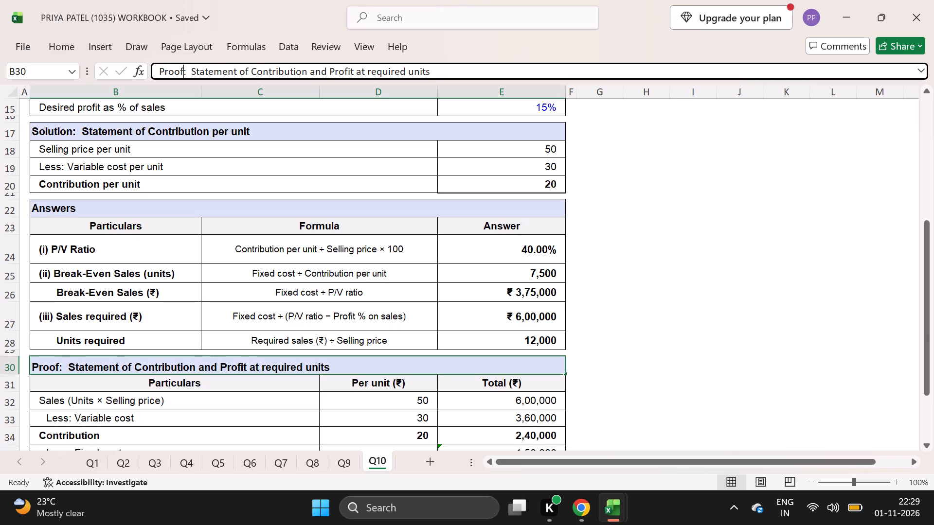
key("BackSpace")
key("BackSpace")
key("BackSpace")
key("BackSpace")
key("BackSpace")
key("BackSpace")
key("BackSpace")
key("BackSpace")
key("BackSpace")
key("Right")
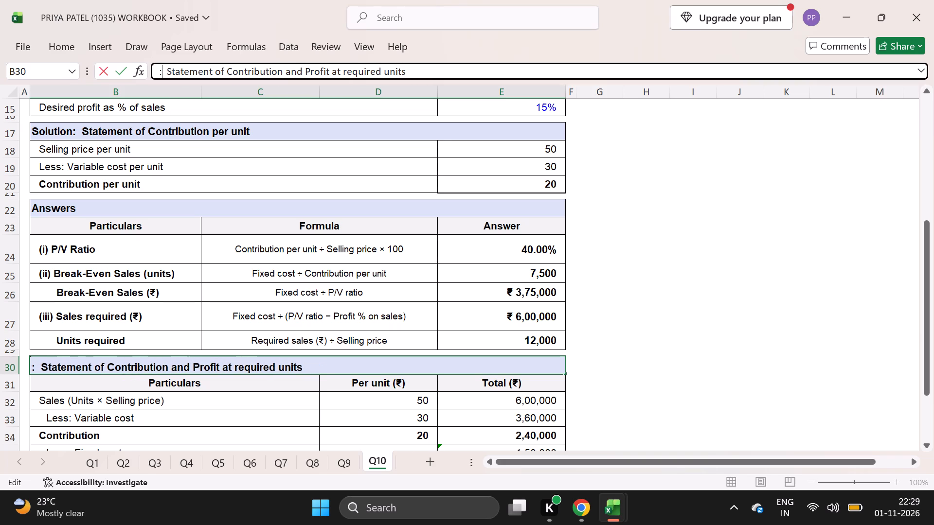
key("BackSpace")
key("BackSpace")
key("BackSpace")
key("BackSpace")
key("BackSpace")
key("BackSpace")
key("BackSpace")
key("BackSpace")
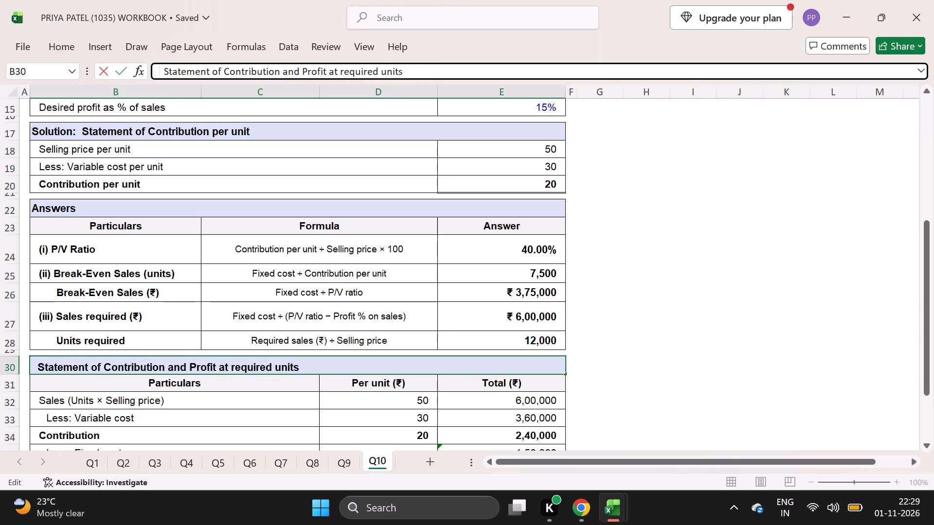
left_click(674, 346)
Check the formulas behind the fixed cost, contribution and variable cost totals in column E of the contribution and profit statement.
scroll(674, 346, "down", 1)
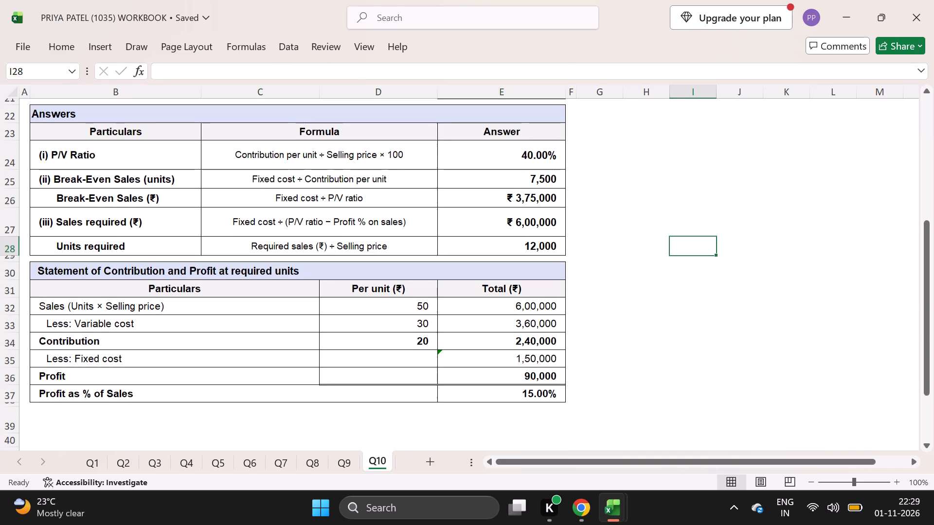
left_click(513, 362)
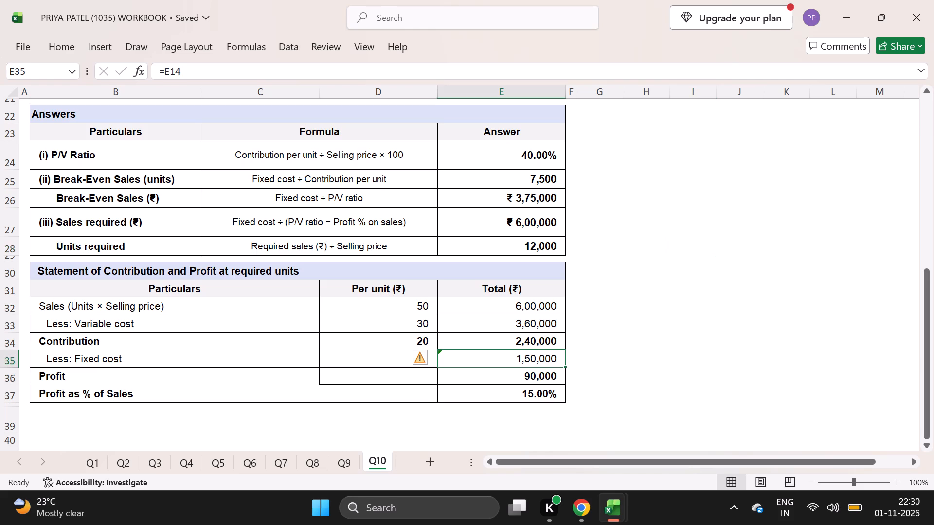
left_click(498, 337)
left_click(500, 323)
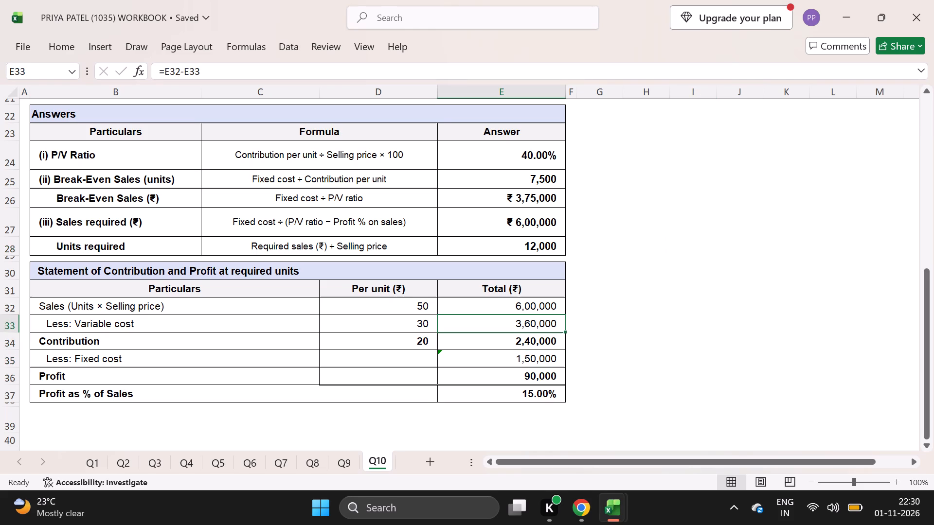
scroll(434, 371, "up", 2)
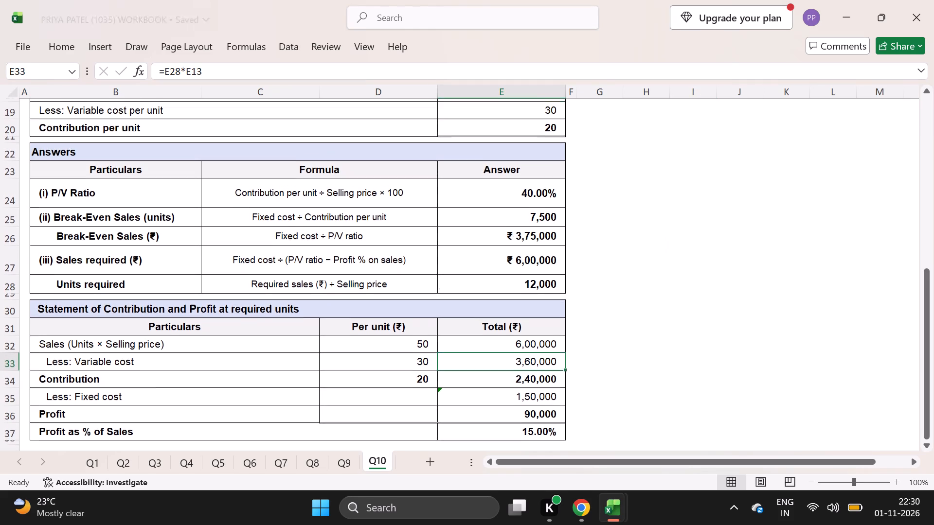
scroll(434, 371, "up", 1)
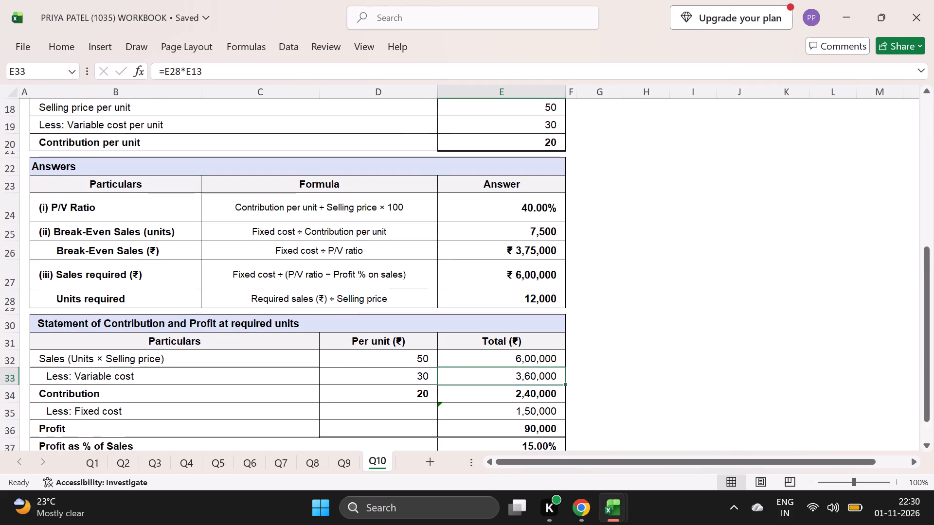
scroll(348, 345, "down", 1)
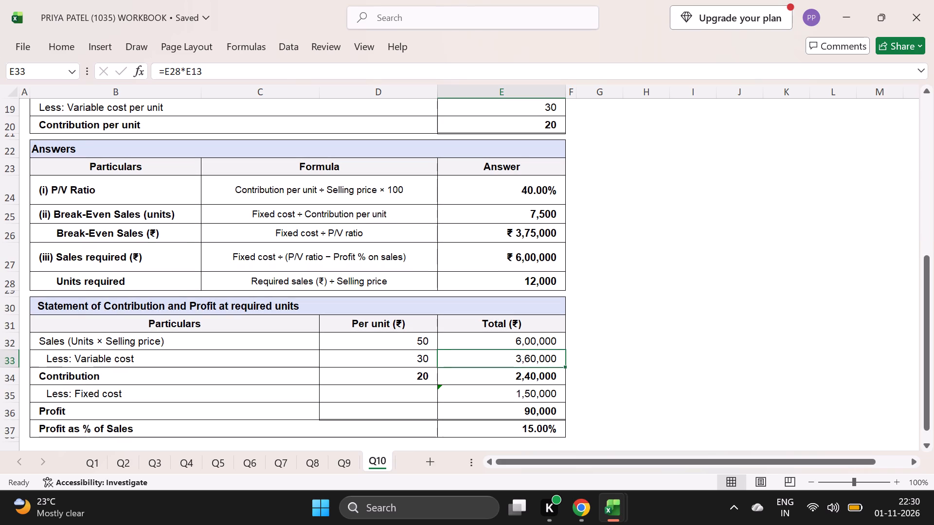
Replace the row 30 heading "Statement of Contribution and Profit at required units" with "INCOME STATEMENT".
left_click(255, 307)
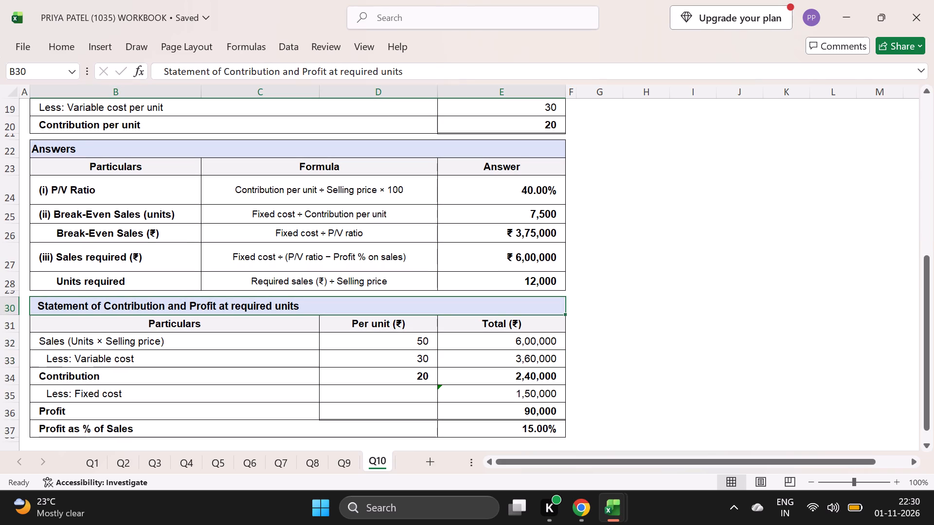
left_click(412, 77)
key("BackSpace")
key("BackSpace")
key("BackSpace")
key("BackSpace")
key("BackSpace")
key("BackSpace")
key("BackSpace")
key("BackSpace")
key("BackSpace")
key("BackSpace")
key("BackSpace")
key("BackSpace")
key("BackSpace")
key("BackSpace")
key("BackSpace")
key("BackSpace")
key("BackSpace")
key("BackSpace")
key("BackSpace")
key("BackSpace")
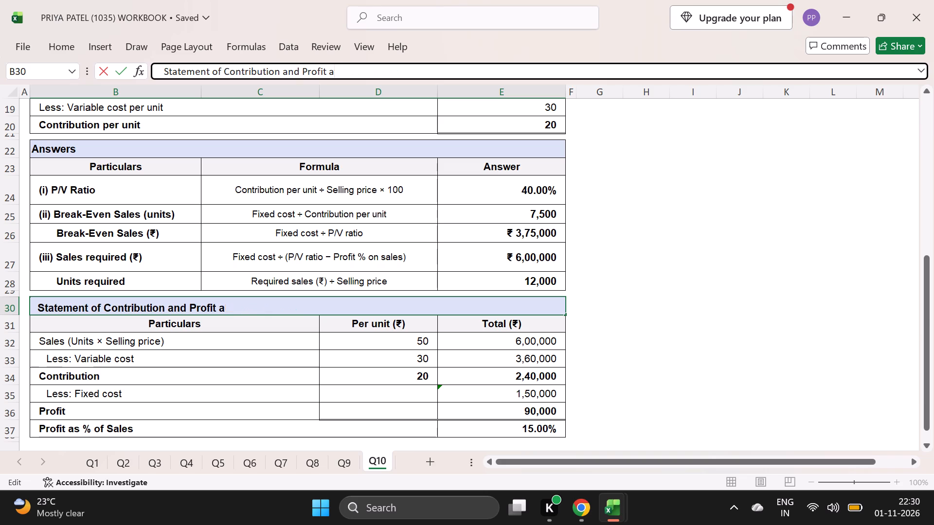
type("INCOME")
key("space")
type("STATMENT")
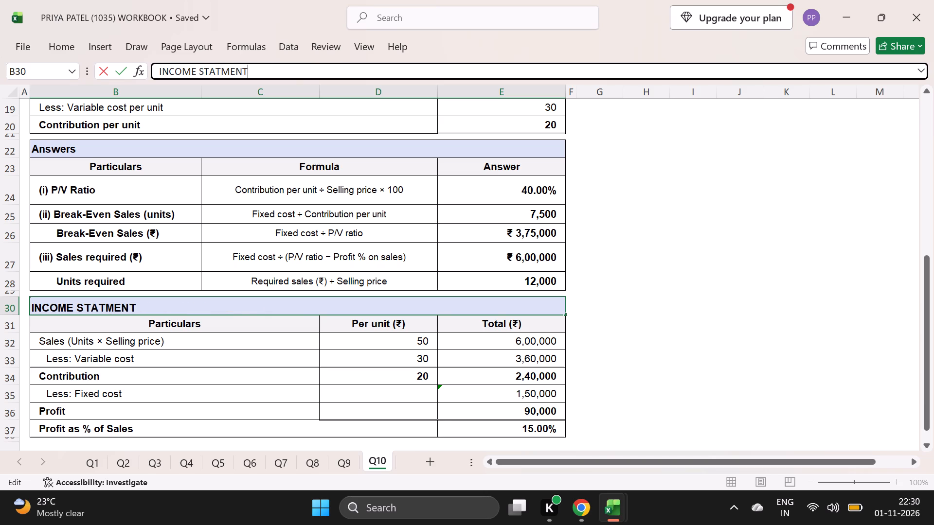
key("BackSpace")
key("BackSpace")
key("BackSpace")
key("BackSpace")
type("EEM")
key("BackSpace")
key("BackSpace")
type("MENT")
key("space")
scroll(317, 168, "up", 1)
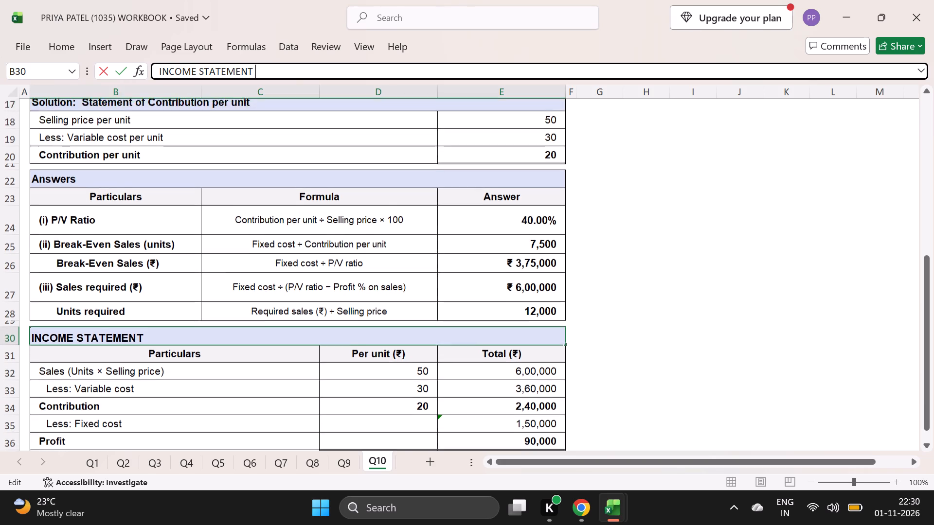
scroll(317, 168, "up", 1)
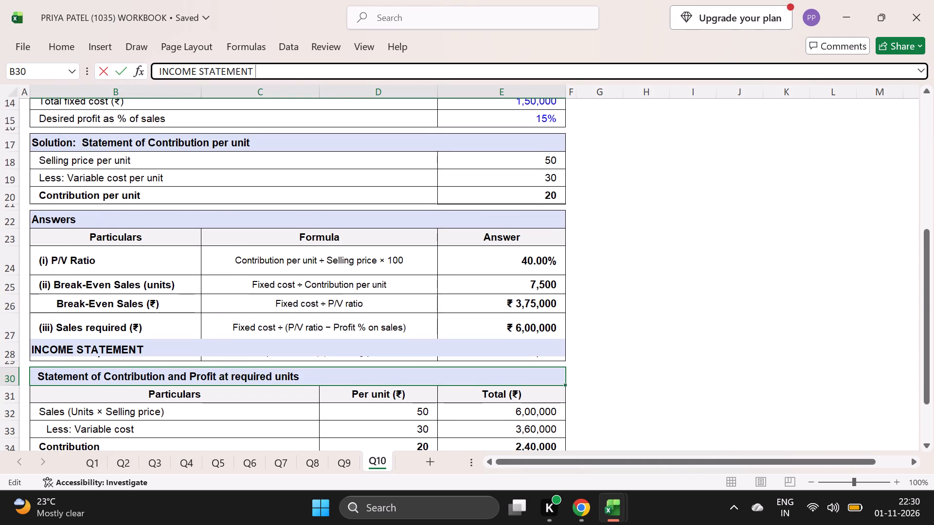
scroll(317, 168, "down", 2)
left_click(677, 264)
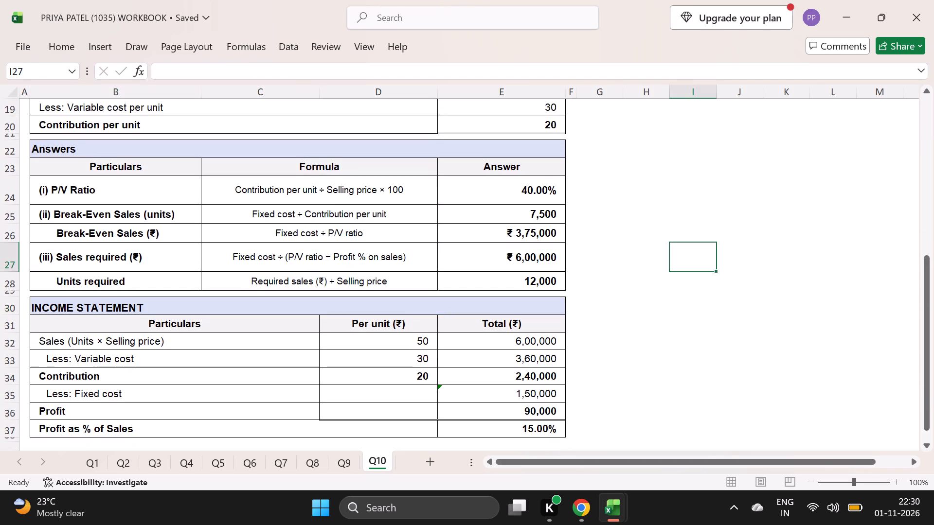
Clear the "Management Accounting | B.Com 5th Semester | University of Delhi" subtitle in row 2.
scroll(480, 276, "down", 1)
scroll(480, 276, "up", 1)
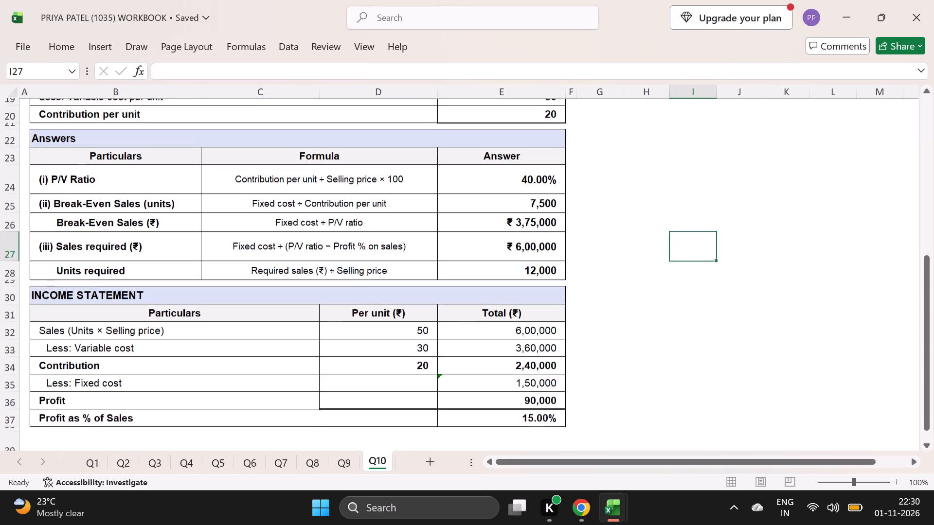
scroll(480, 276, "up", 2)
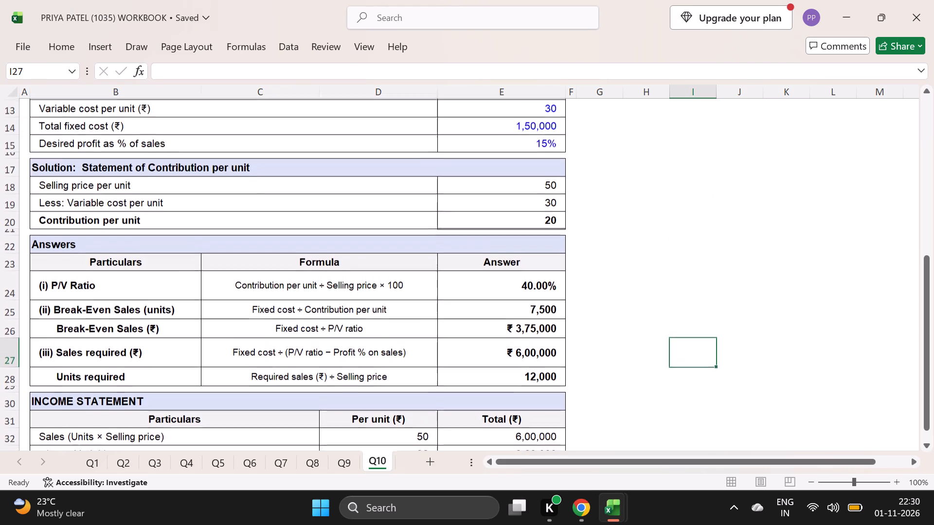
scroll(480, 276, "up", 2)
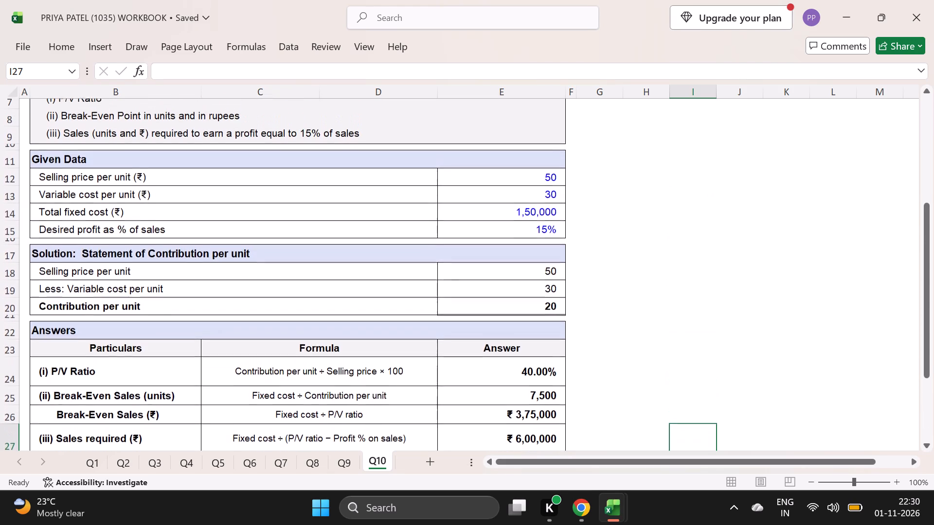
scroll(480, 276, "up", 1)
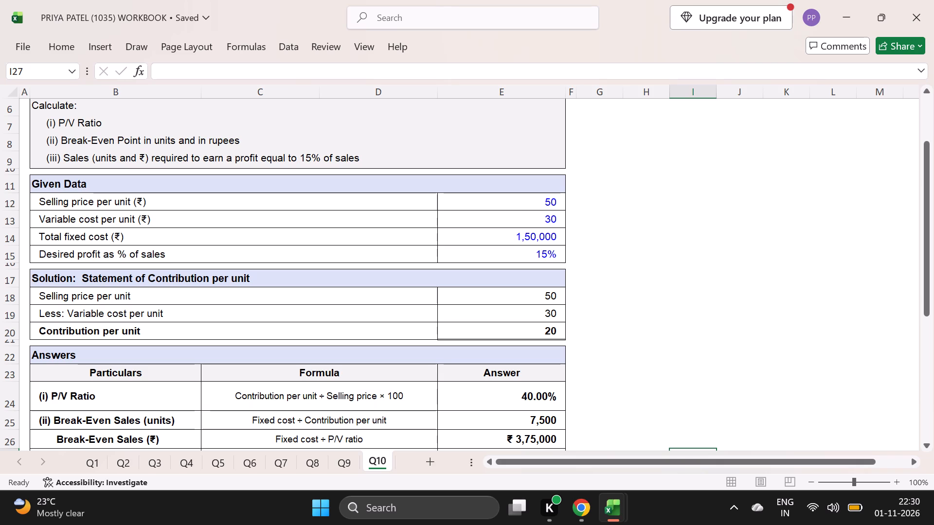
scroll(117, 261, "up", 2)
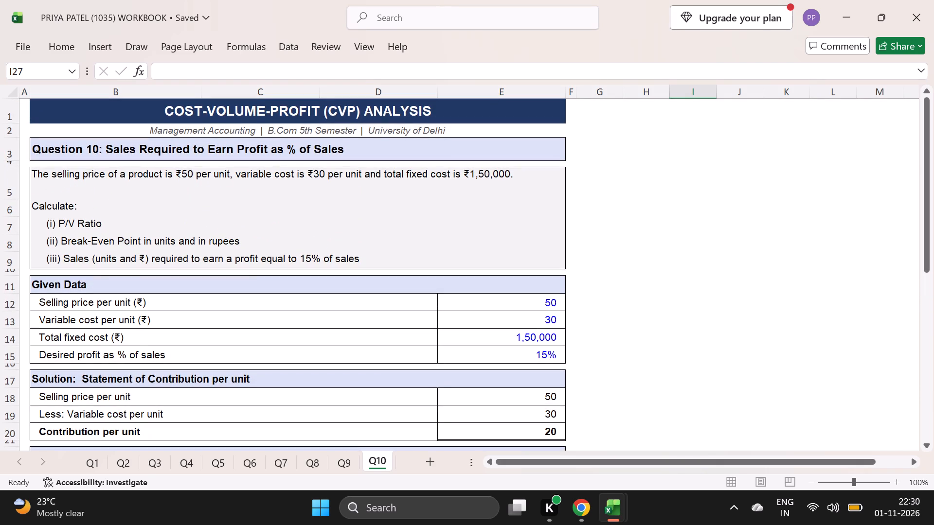
left_click(278, 131)
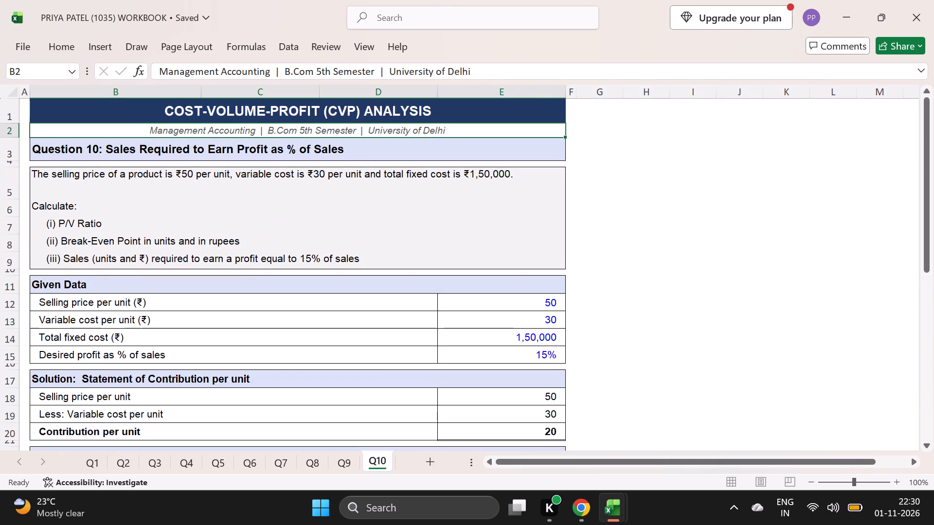
left_click(480, 75)
key("BackSpace")
key("BackSpace")
key("BackSpace")
key("BackSpace")
key("BackSpace")
key("BackSpace")
key("BackSpace")
key("BackSpace")
key("BackSpace")
key("BackSpace")
key("BackSpace")
key("BackSpace")
key("BackSpace")
key("BackSpace")
key("BackSpace")
key("BackSpace")
key("BackSpace")
key("BackSpace")
key("BackSpace")
key("BackSpace")
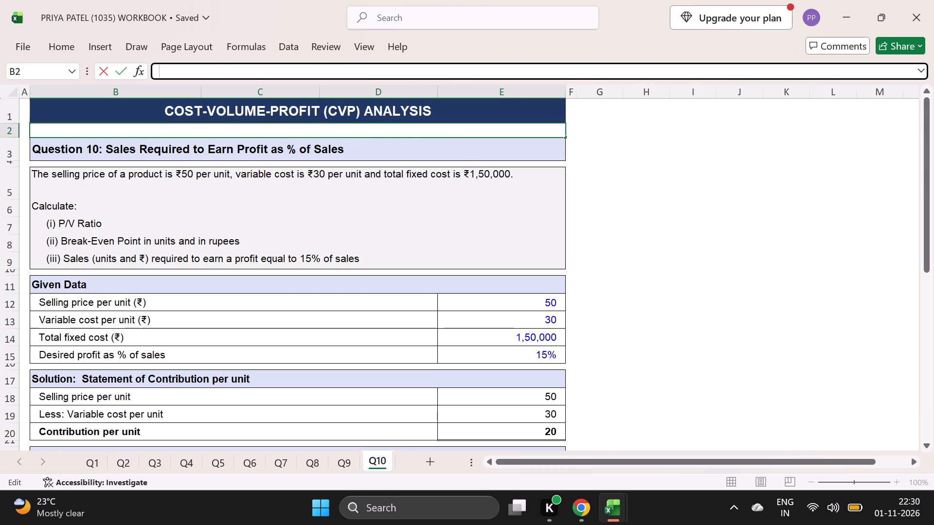
Delete the "COST-VOLUME-PROFIT (CVP) ANALYSIS" title text and move its emptied dark blue banner from row 1 to row 2.
left_click(445, 117)
key("BackSpace")
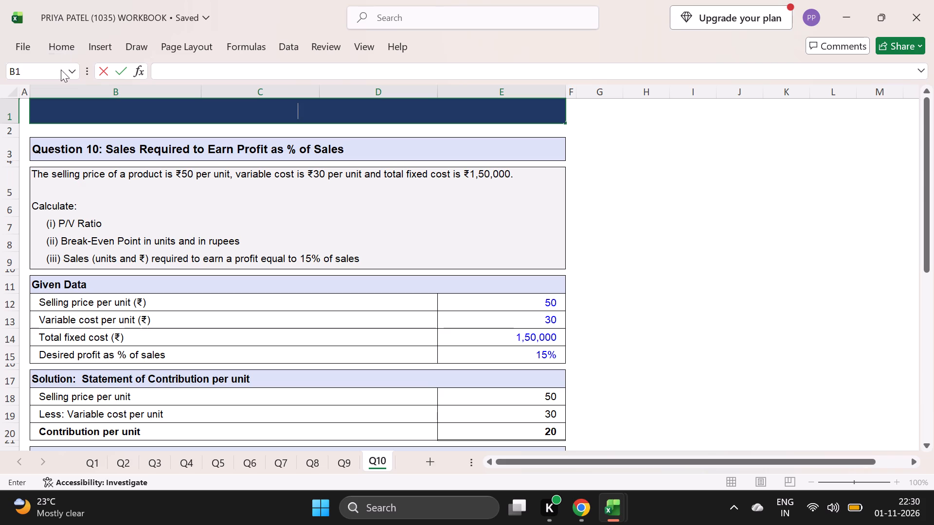
left_click_drag(29, 108, 56, 124)
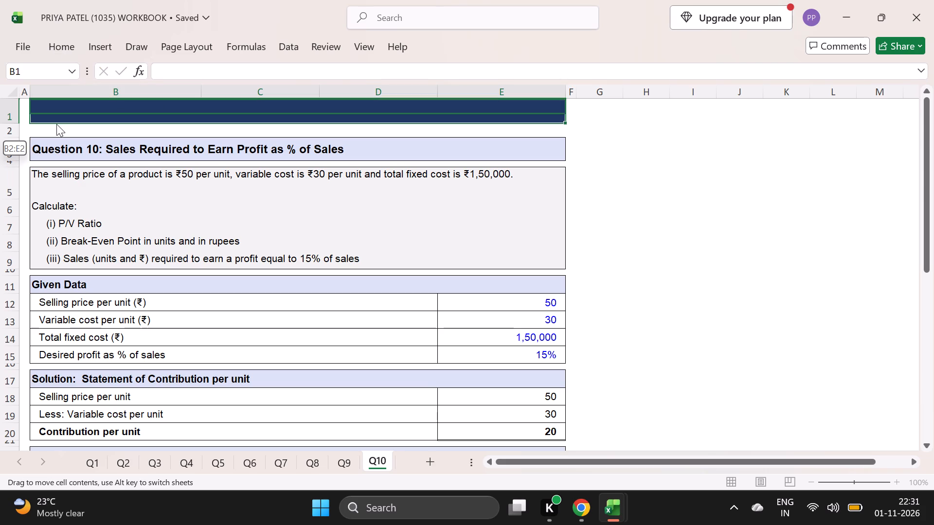
left_click_drag(56, 124, 90, 132)
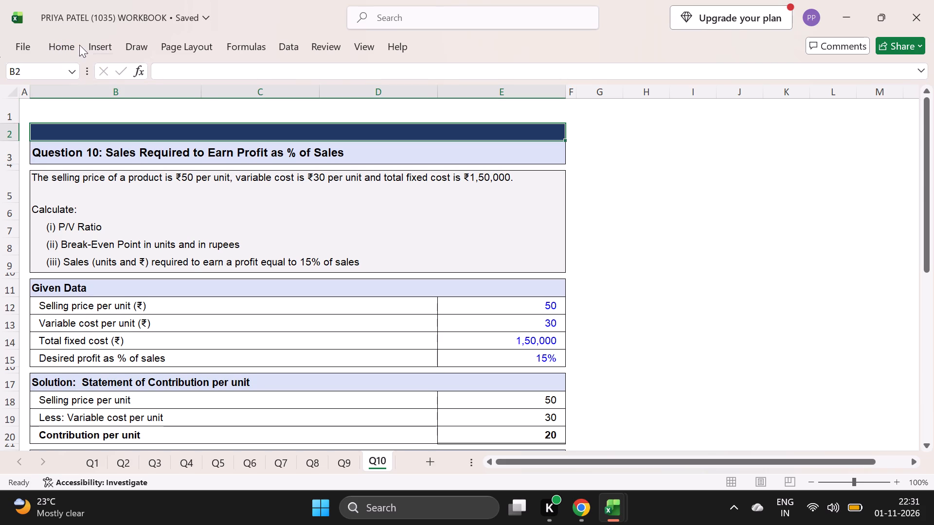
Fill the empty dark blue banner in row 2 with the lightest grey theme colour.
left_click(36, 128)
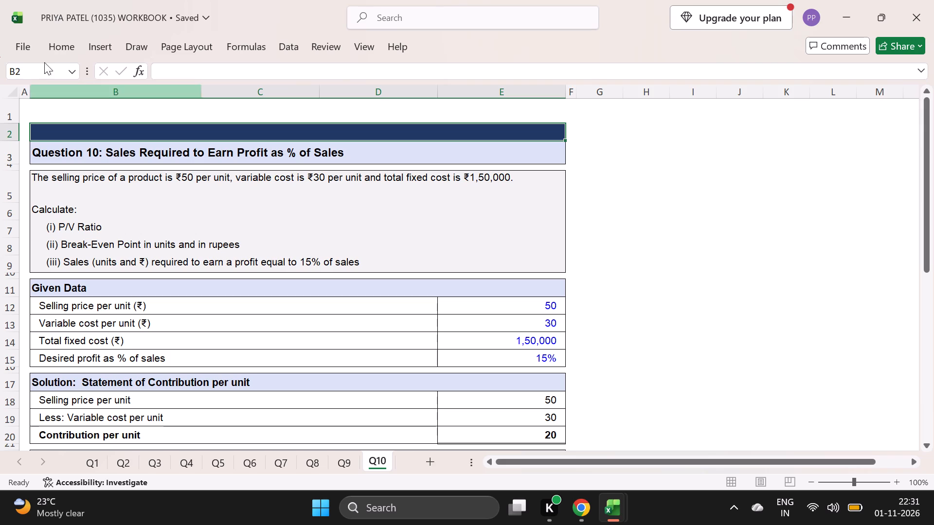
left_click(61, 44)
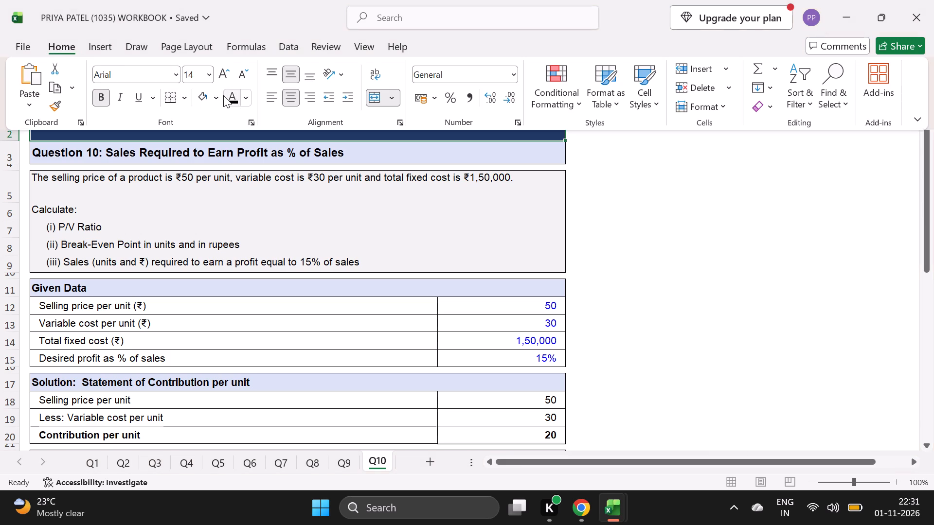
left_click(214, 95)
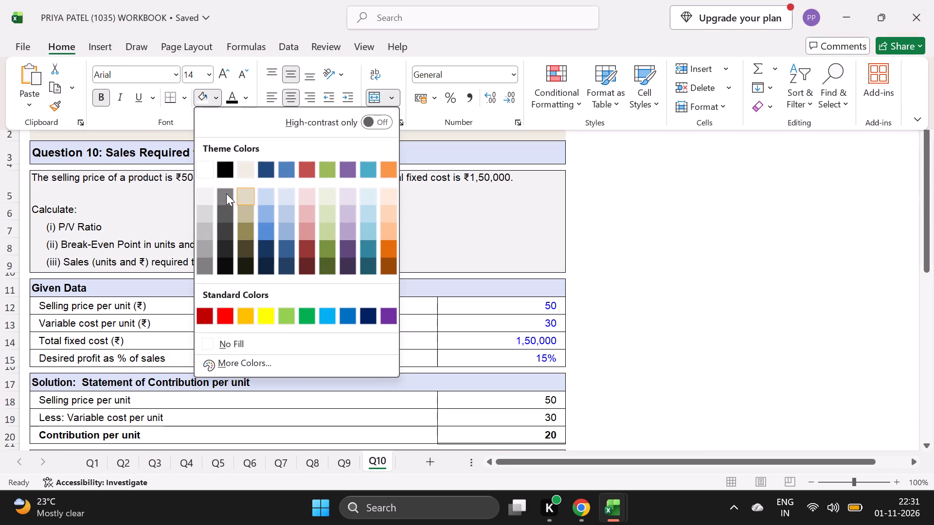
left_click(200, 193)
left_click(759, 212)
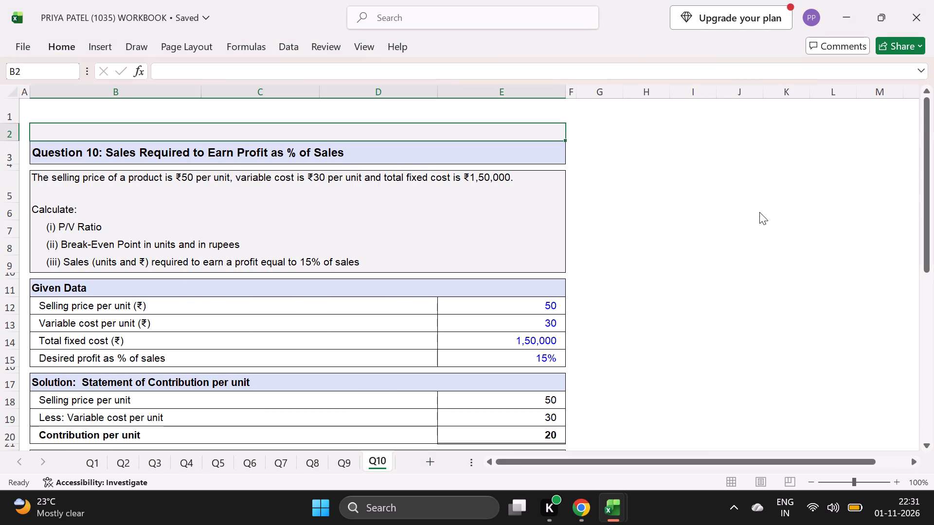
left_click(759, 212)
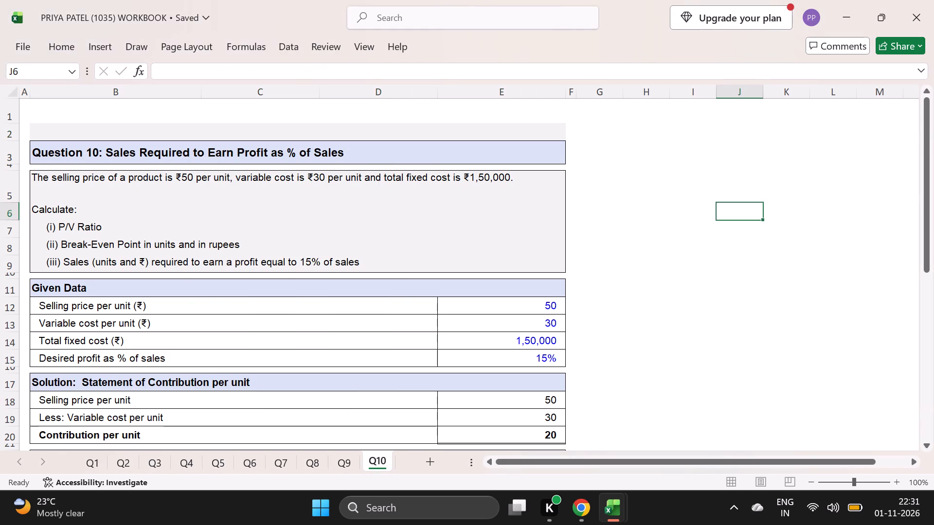
Set the fill of the empty banner in row 2 to plain white.
left_click(453, 136)
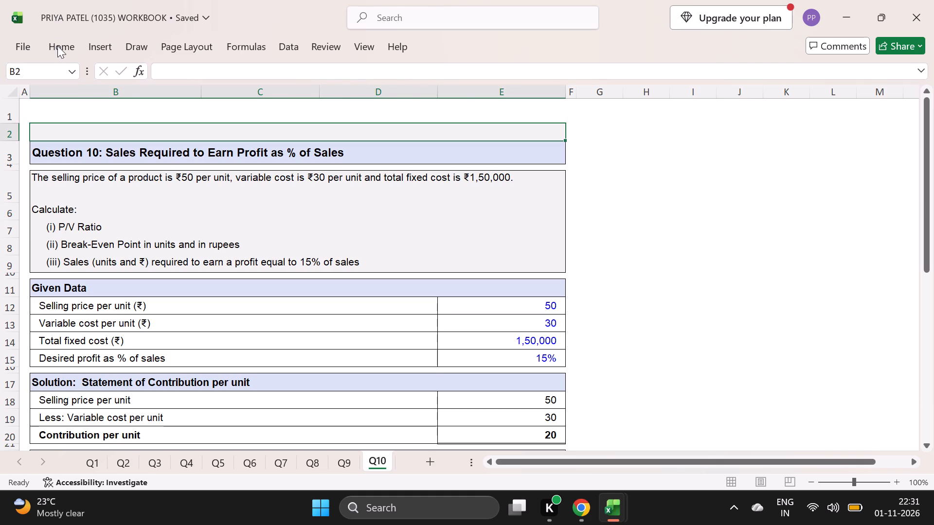
left_click(57, 46)
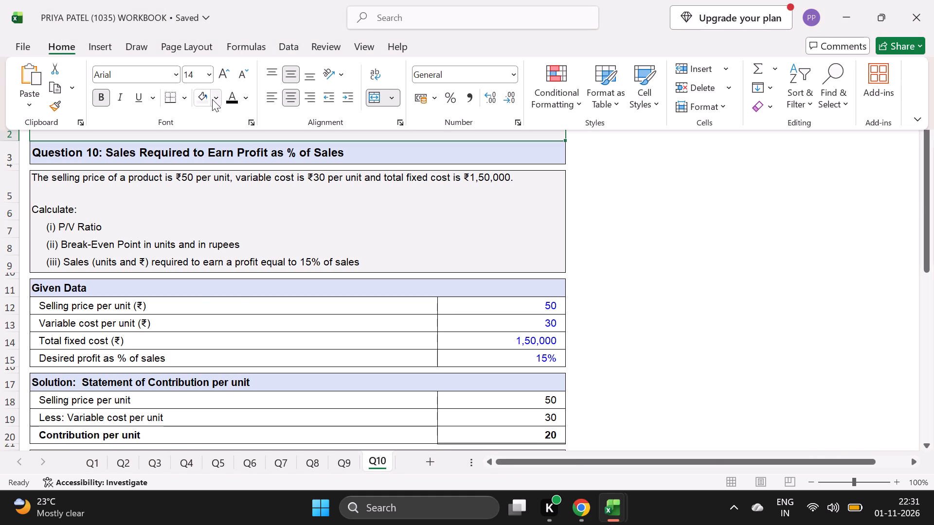
left_click(214, 99)
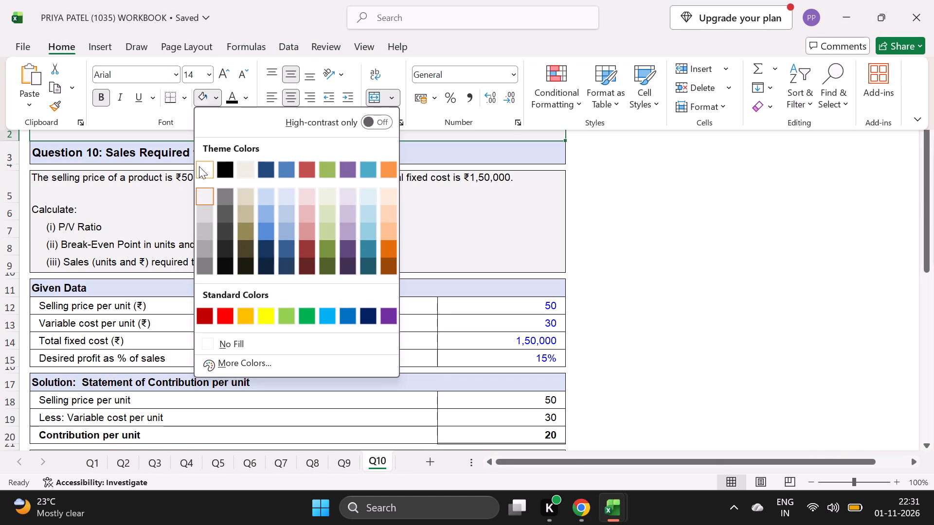
left_click(203, 166)
left_click(618, 228)
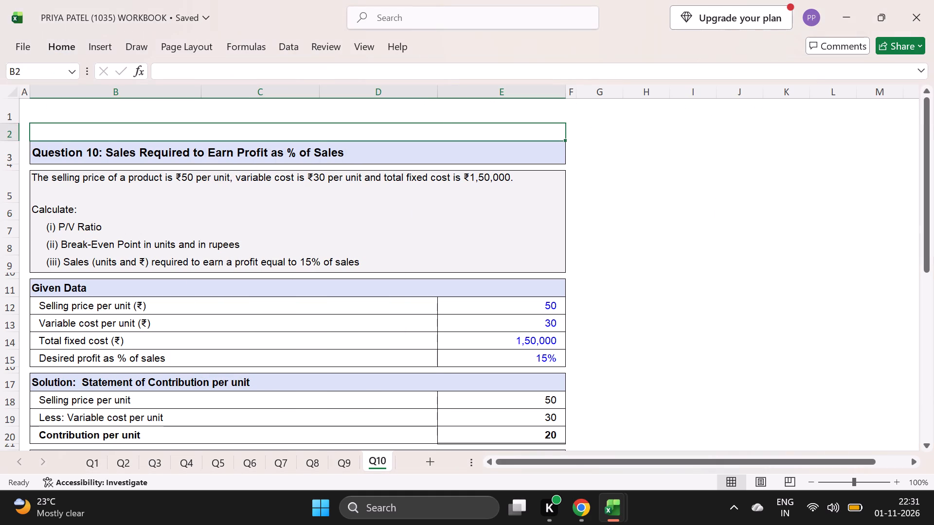
left_click(618, 228)
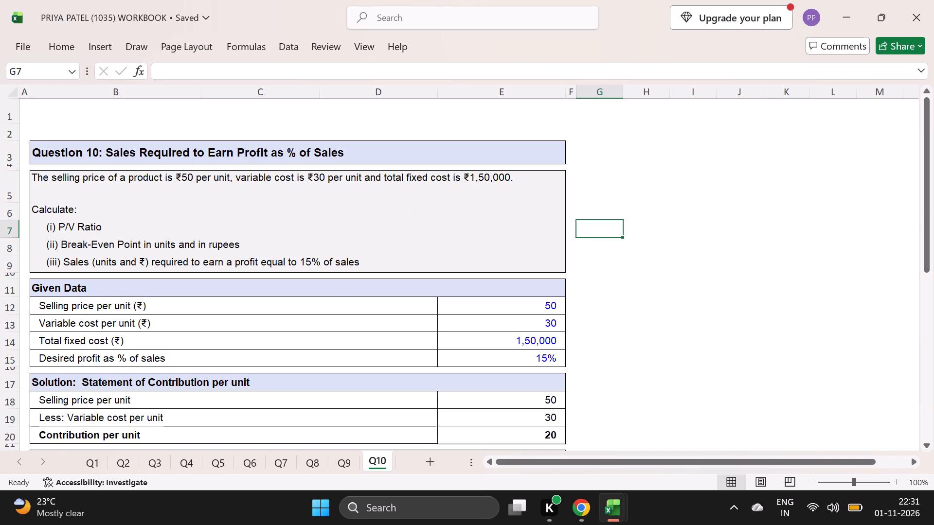
Fill the "Question 10: Sales Required to Earn Profit as % of Sales" heading in row 3 with light orange.
left_click_drag(49, 146, 79, 152)
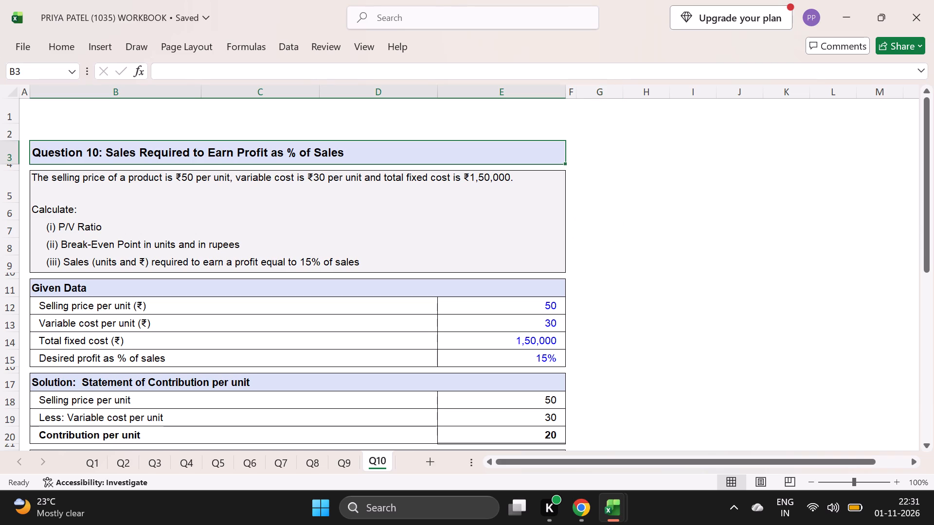
left_click_drag(79, 152, 131, 156)
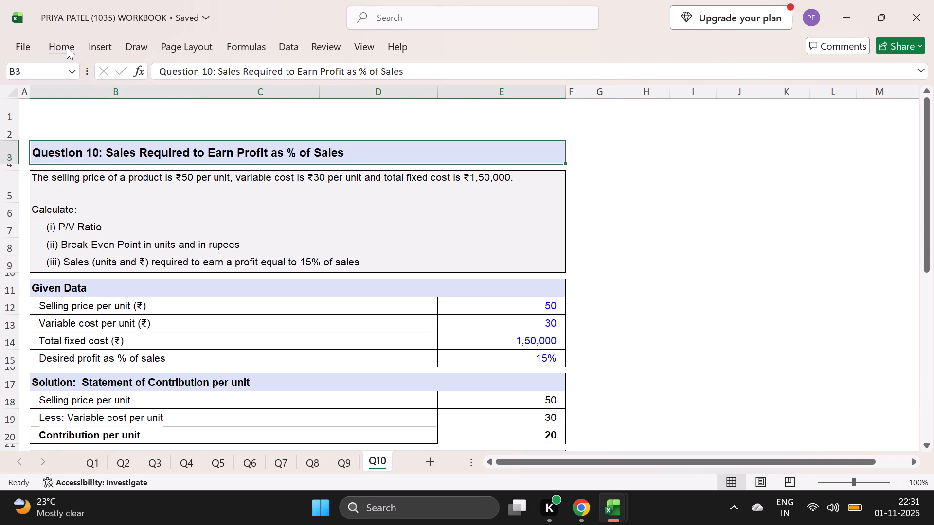
left_click(67, 47)
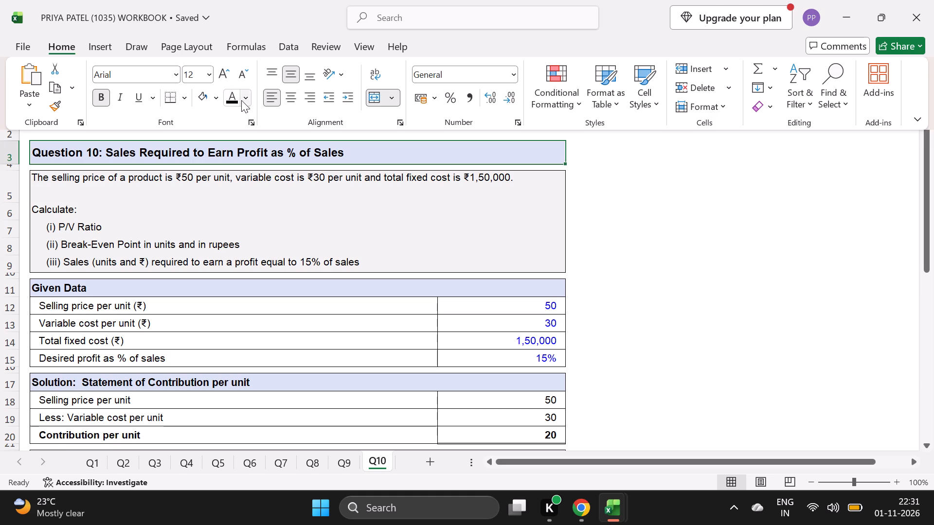
left_click(213, 97)
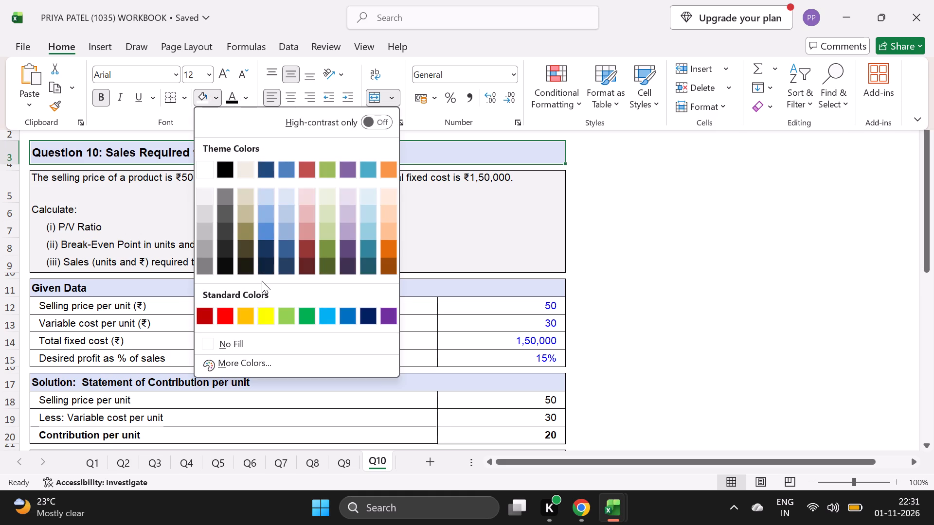
left_click(387, 205)
left_click(136, 280)
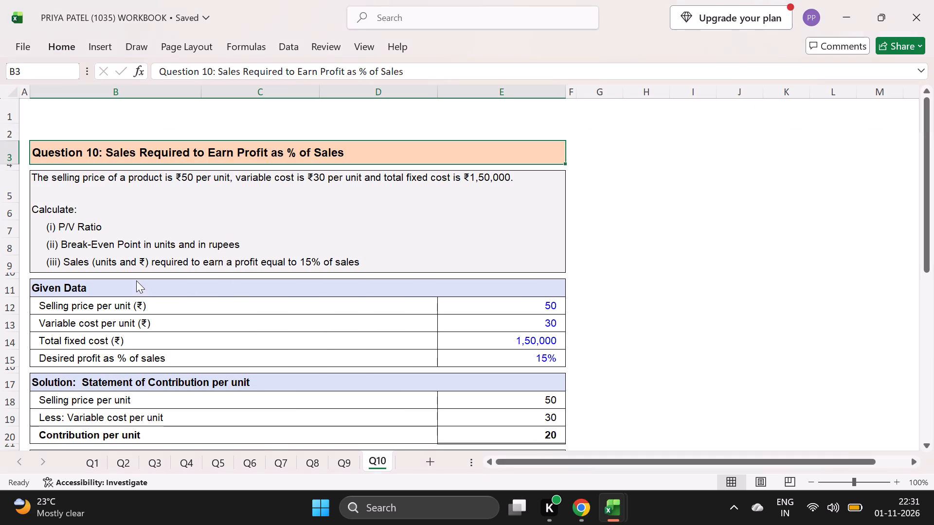
Apply the same light orange fill to the "Given Data" heading in row 11.
left_click(136, 287)
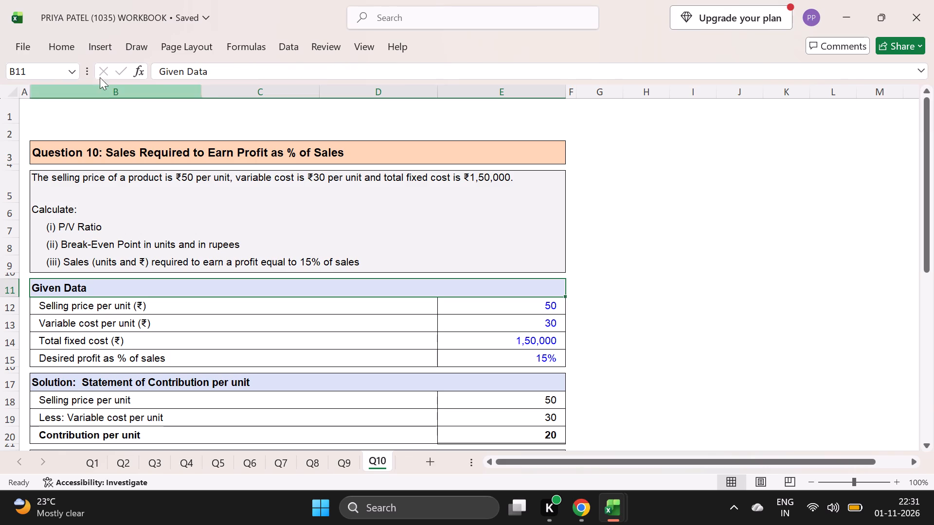
left_click(68, 44)
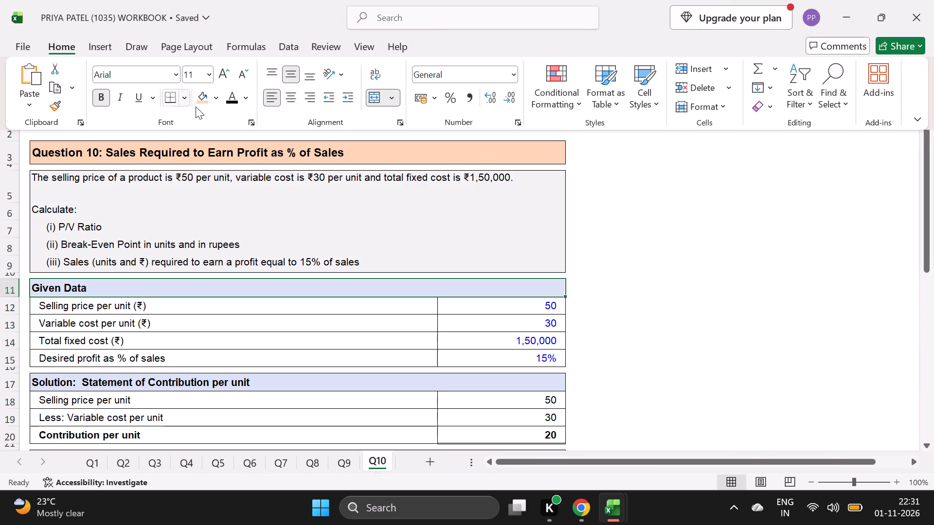
left_click(205, 102)
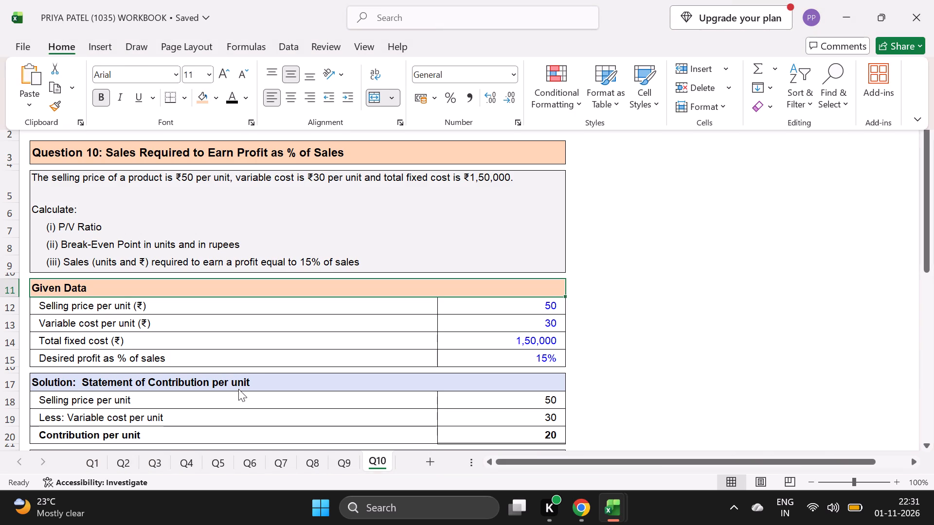
Fill the "Solution: Statement of Contribution per unit" heading in row 17 with the same light orange.
left_click(254, 380)
left_click(266, 384)
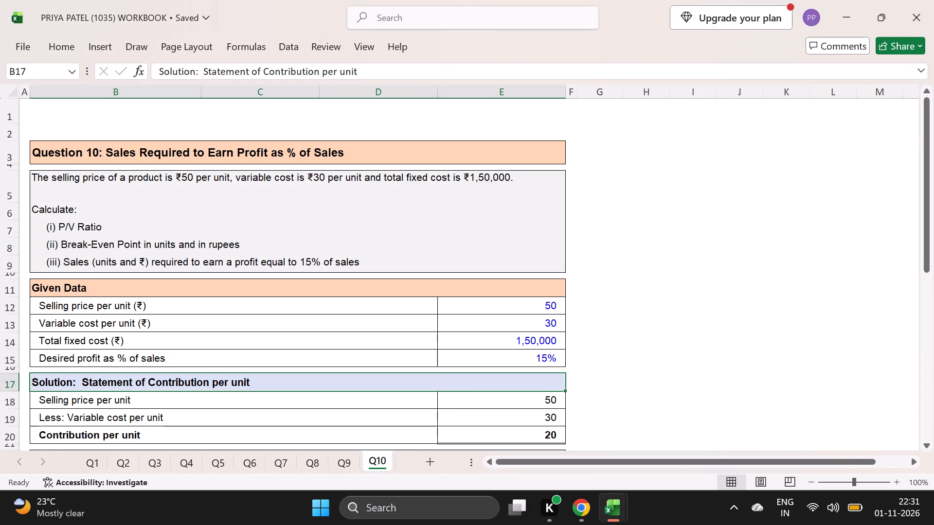
left_click(73, 45)
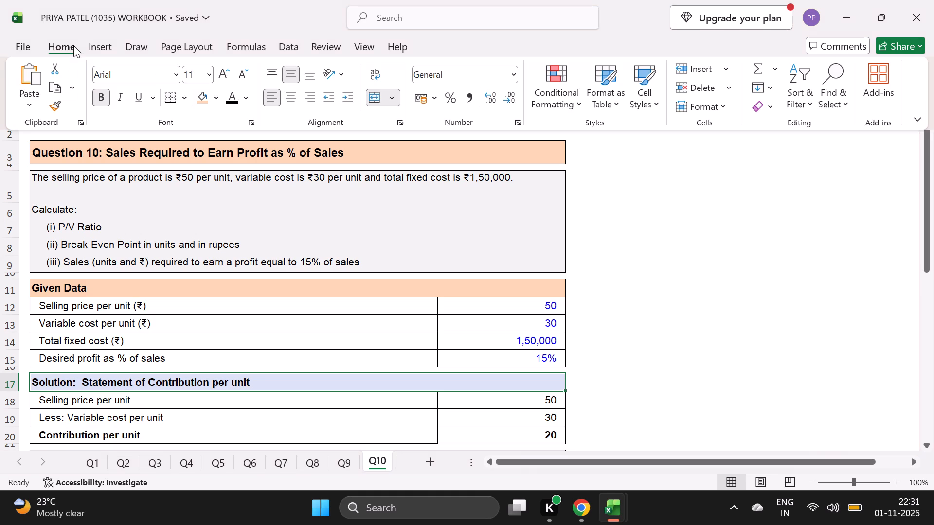
left_click(199, 104)
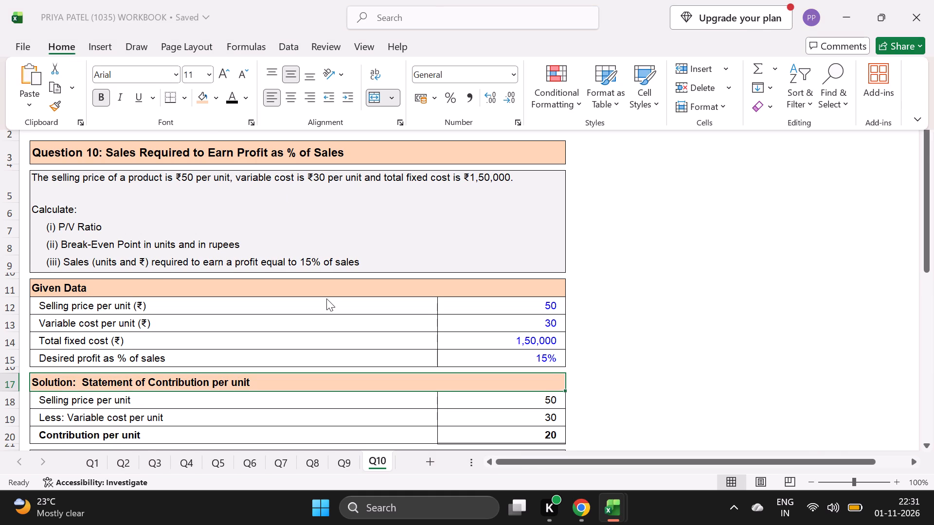
Change the font colour of the Given Data values in E12:E15 to black.
scroll(326, 298, "down", 1)
left_click(475, 258)
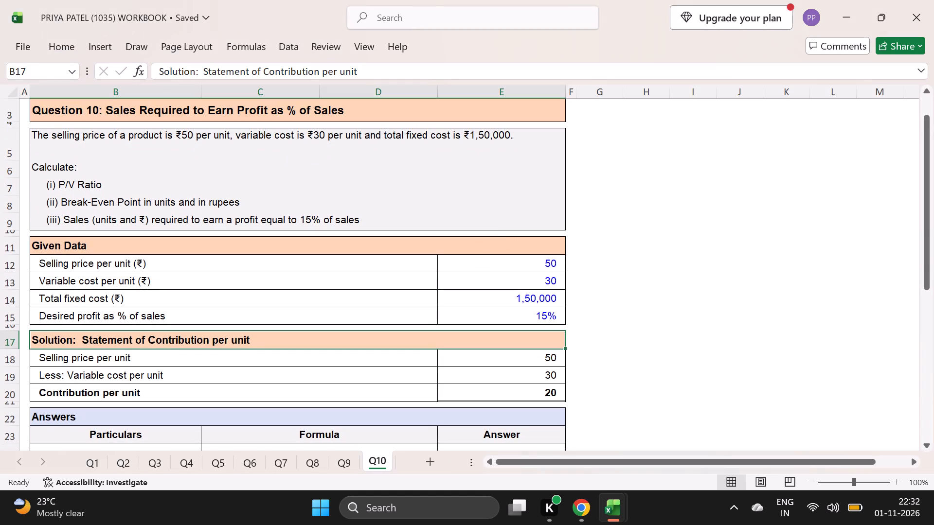
left_click_drag(476, 264, 497, 283)
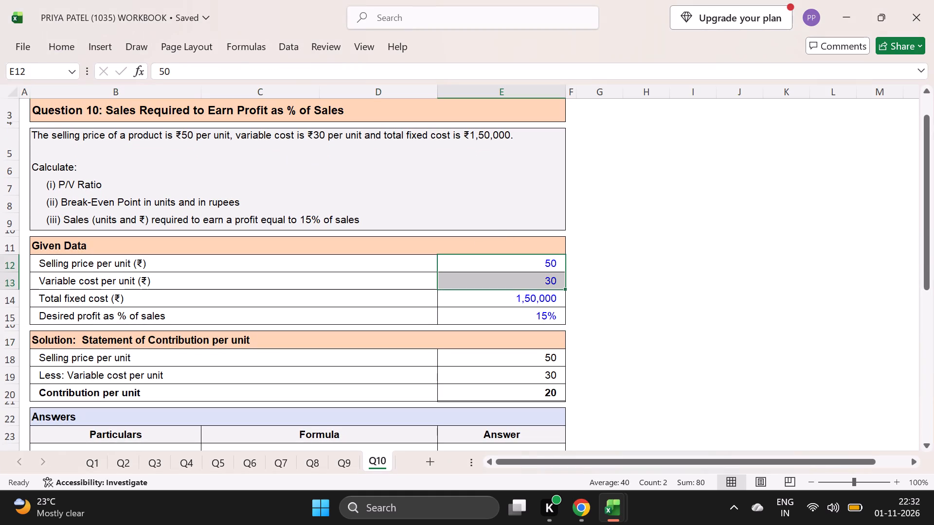
left_click(495, 269)
left_click_drag(495, 269, 517, 312)
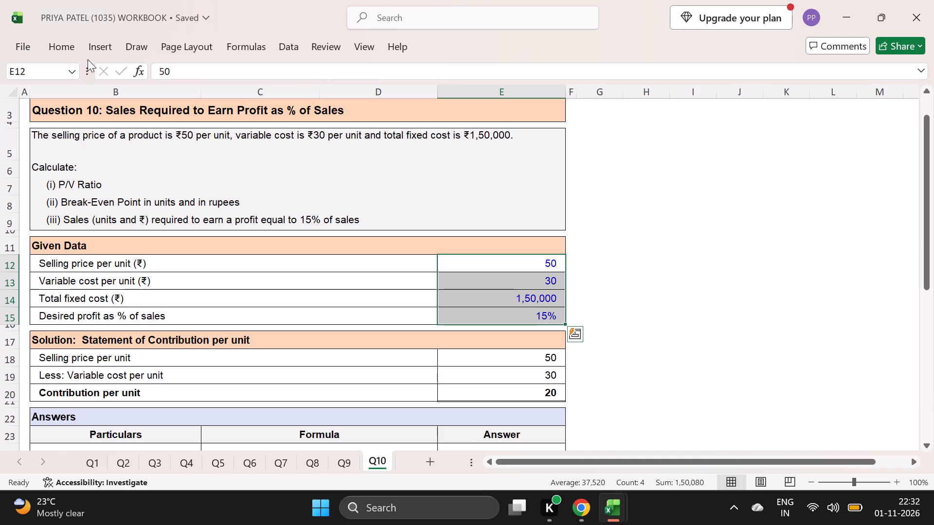
left_click(70, 50)
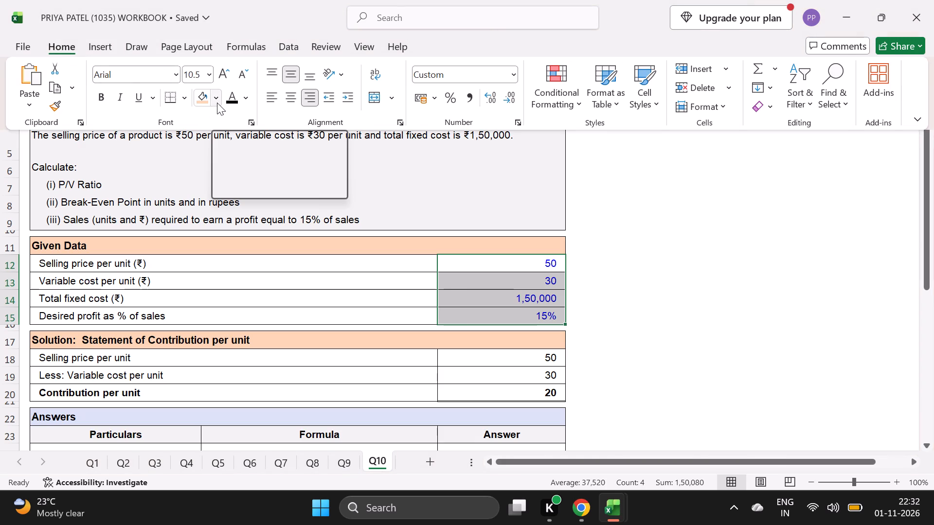
left_click(243, 99)
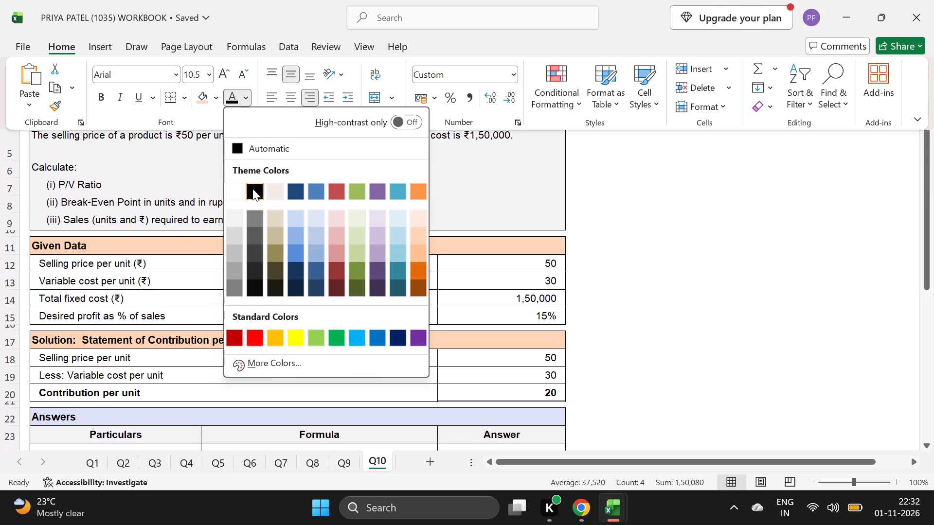
left_click(252, 189)
left_click(669, 281)
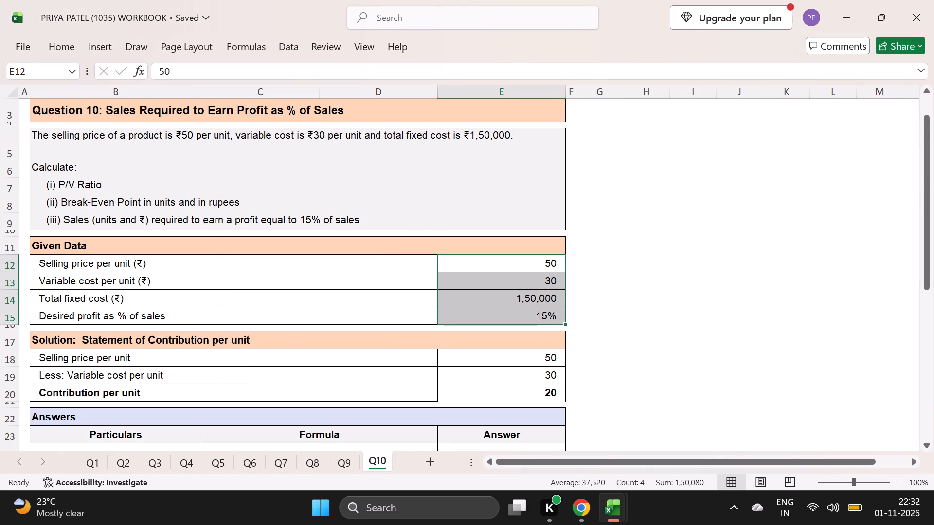
Apply the light orange fill to the "Answers" heading in row 22.
scroll(192, 234, "down", 1)
left_click(150, 345)
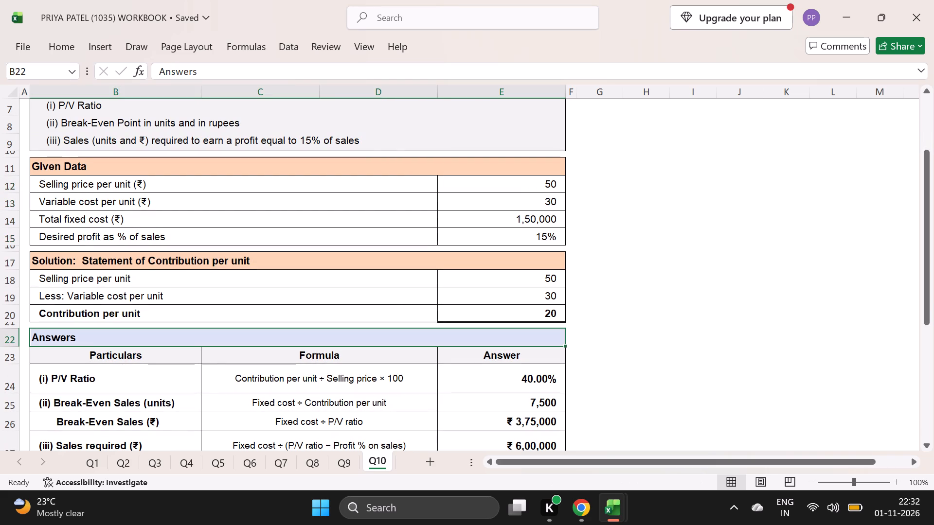
left_click(67, 48)
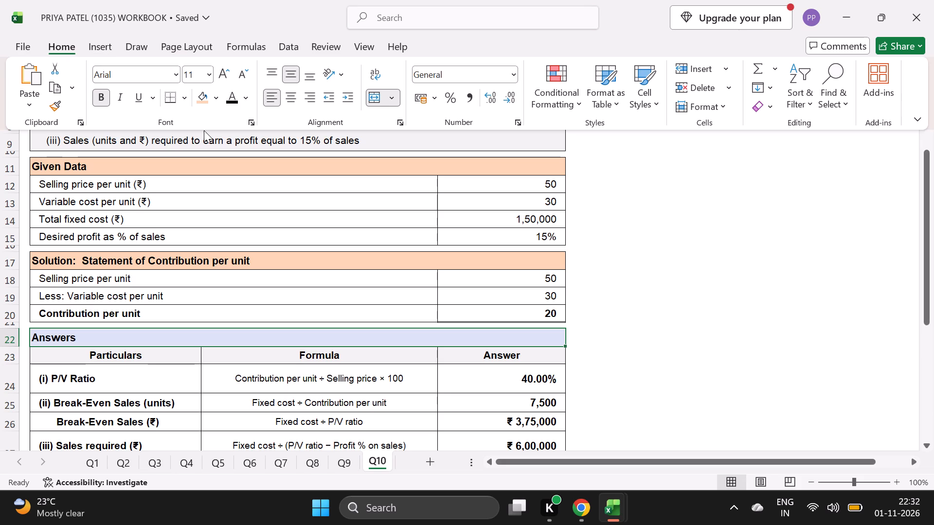
left_click(201, 96)
Apply the light orange fill to the "INCOME STATEMENT" heading in row 30.
scroll(307, 339, "up", 1)
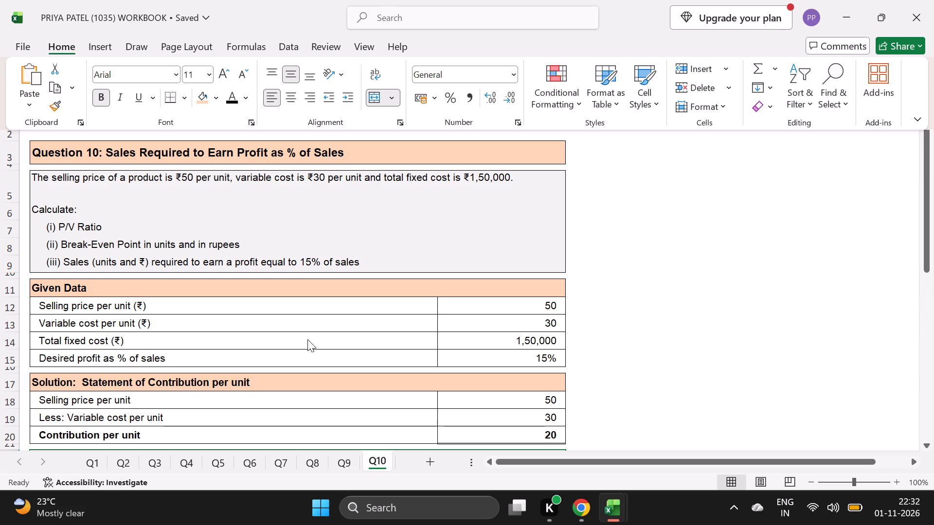
scroll(307, 339, "down", 5)
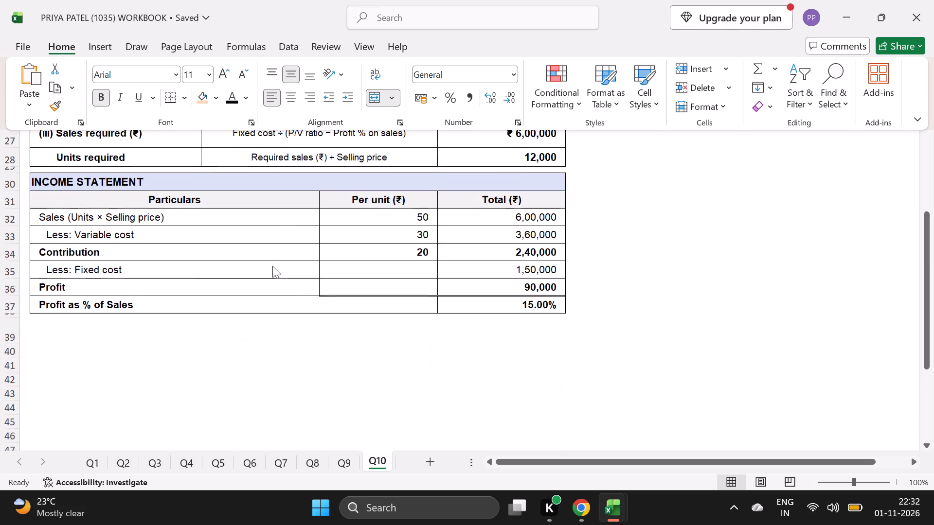
left_click(251, 184)
left_click(251, 184)
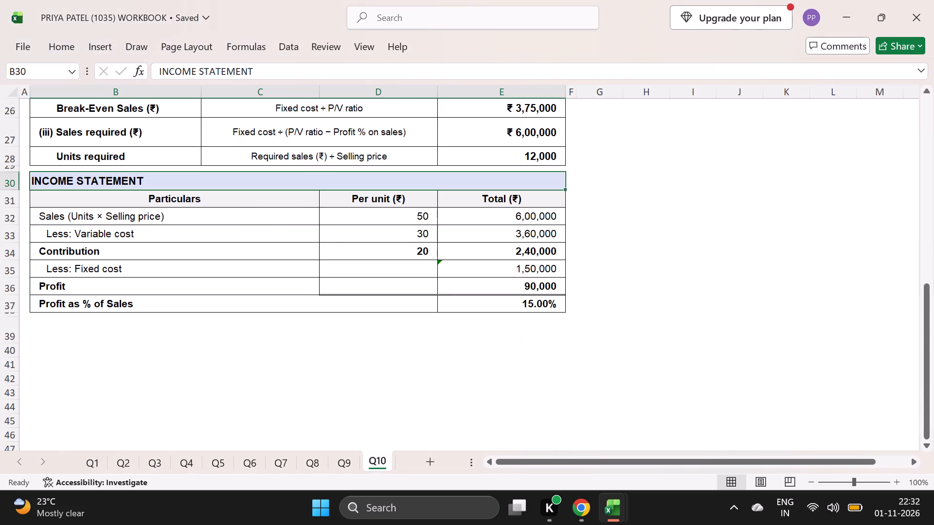
scroll(251, 184, "up", 9)
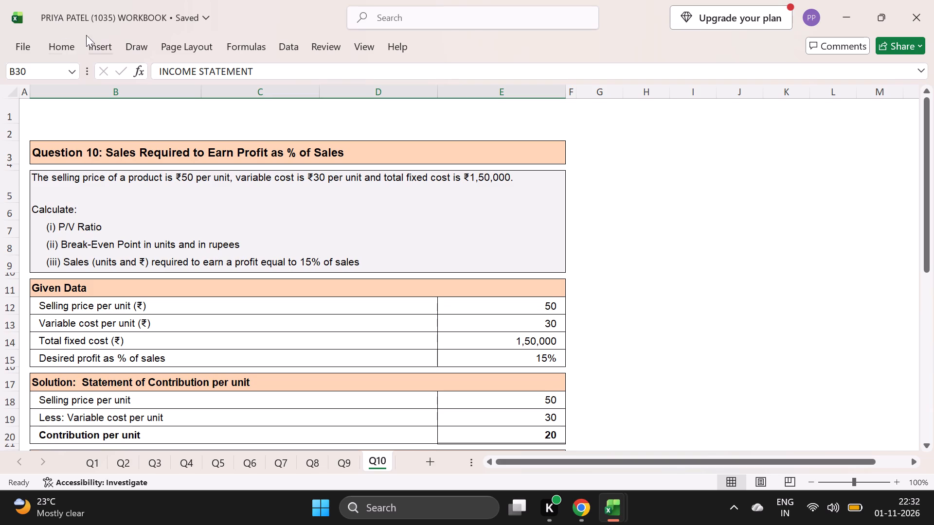
left_click(58, 47)
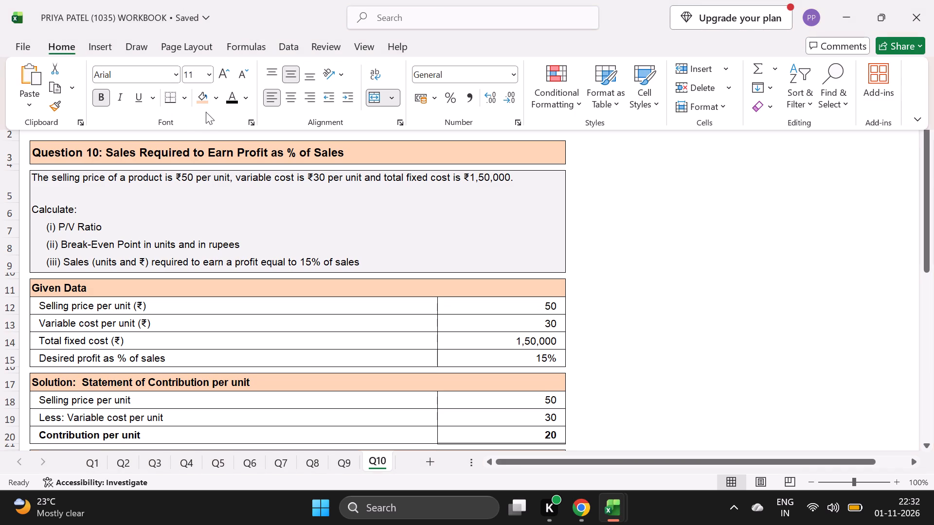
left_click(205, 97)
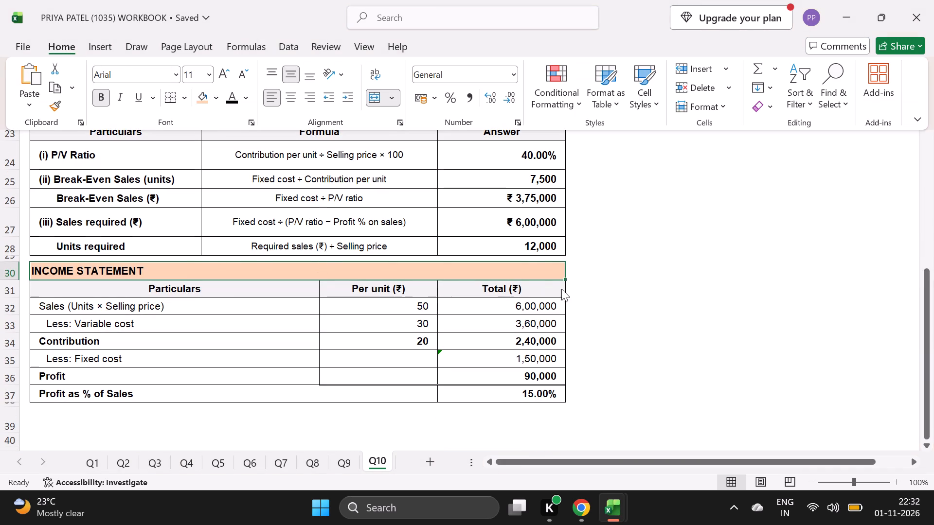
left_click(644, 293)
Review the Q10 sheet's formatting from the question heading down to the income statement.
scroll(564, 292, "up", 5)
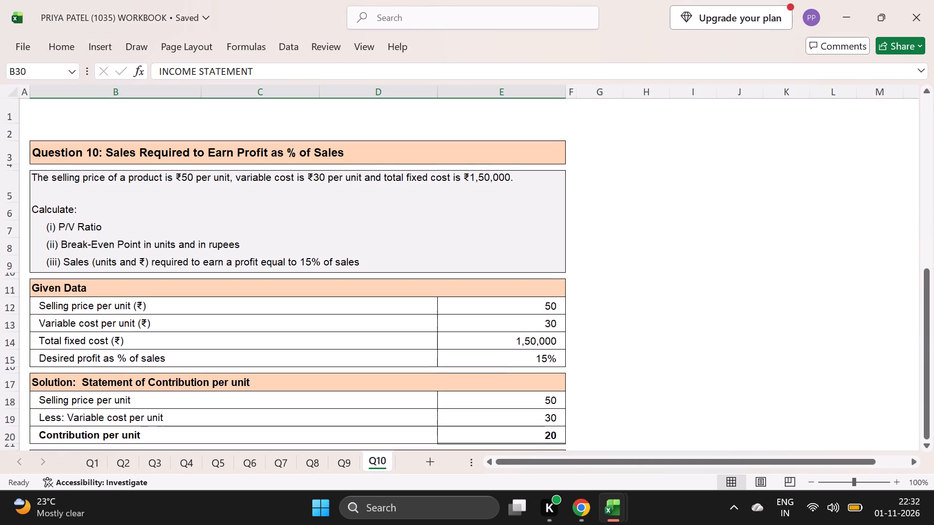
scroll(371, 359, "down", 1)
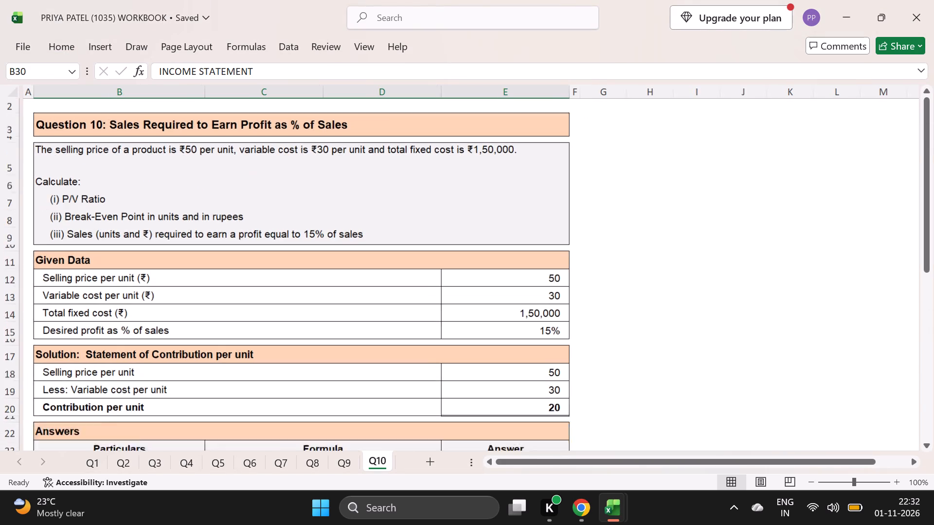
scroll(371, 359, "down", 2)
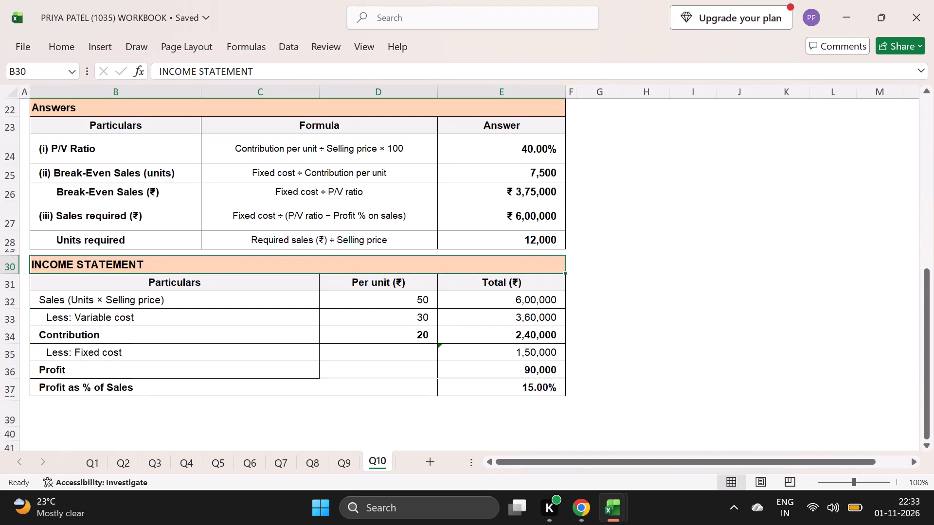
scroll(371, 359, "up", 3)
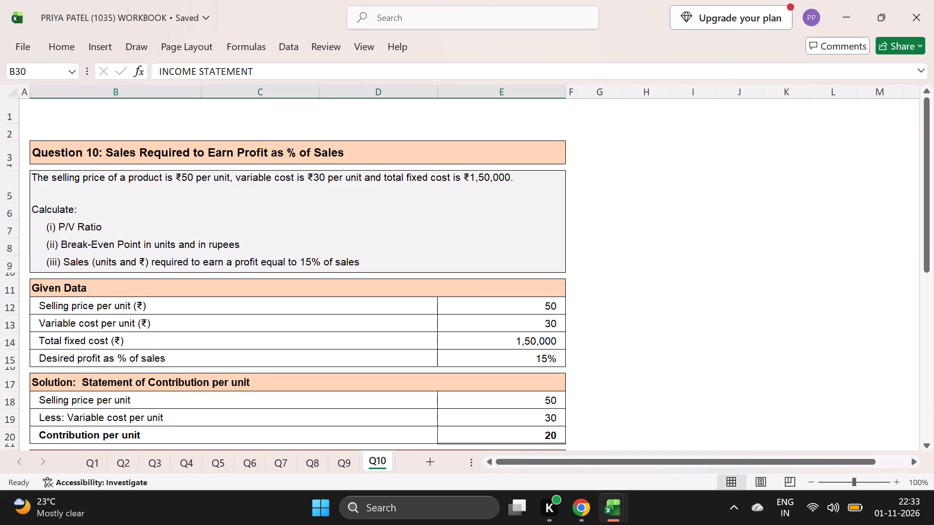
scroll(216, 319, "down", 3)
scroll(216, 319, "up", 3)
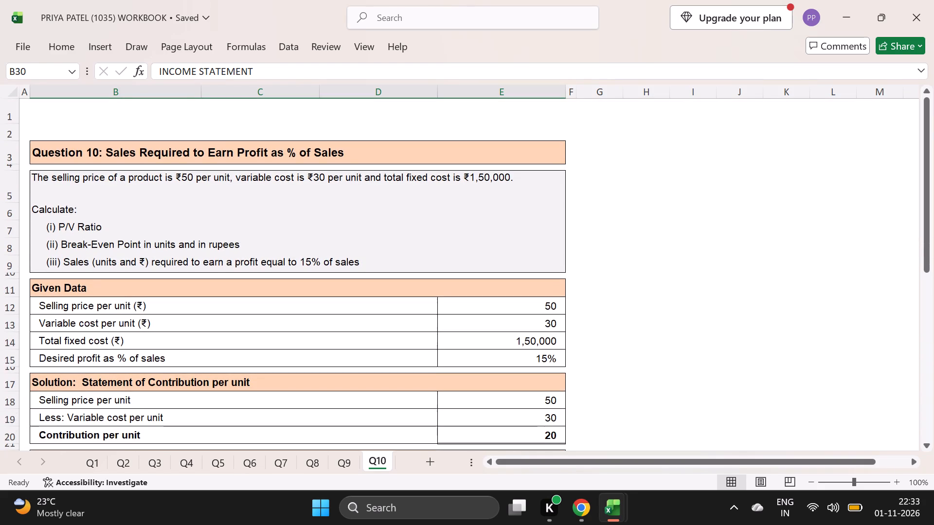
On sheet Q9, delete the "COST-VOLUME-PROFIT (CVP) ANALYSIS" title and the course subtitle in rows 1 and 2.
left_click(345, 464)
left_click(379, 464)
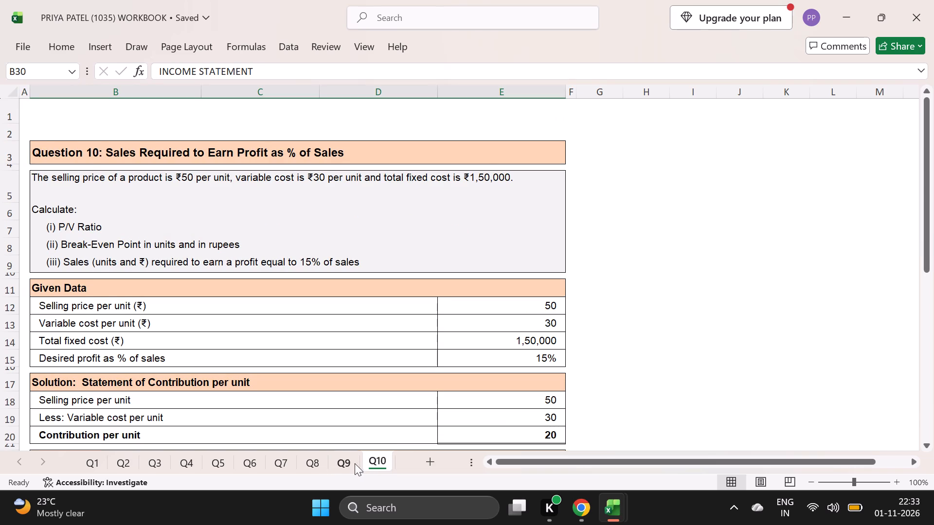
left_click(336, 463)
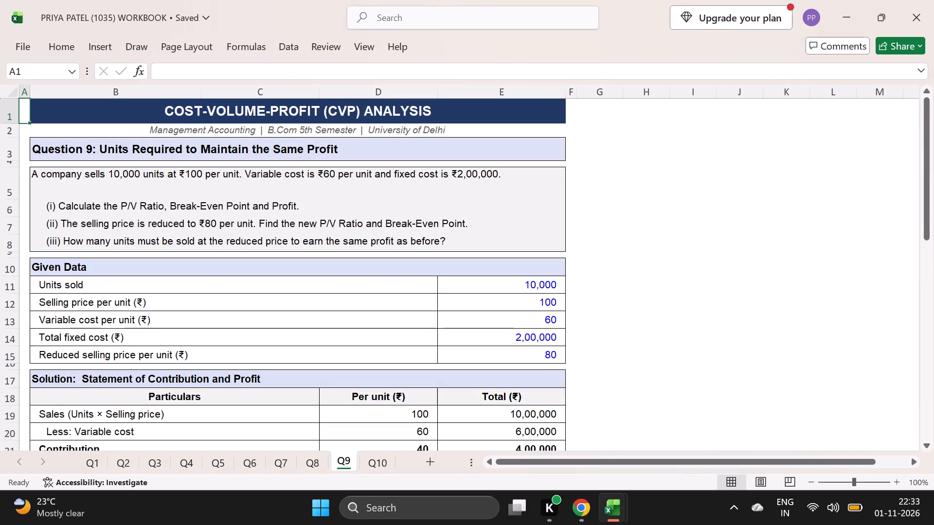
left_click_drag(70, 116, 115, 128)
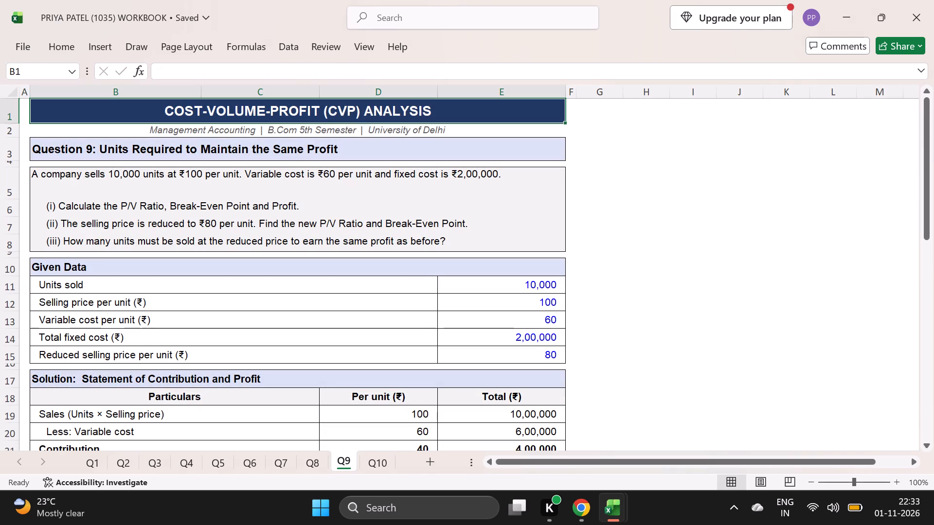
left_click_drag(115, 128, 122, 130)
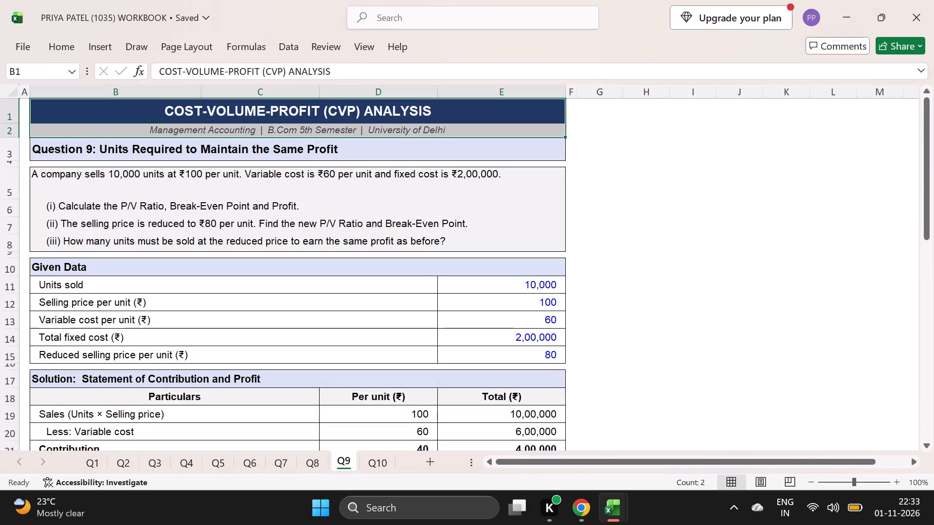
key("ctrl+Delete")
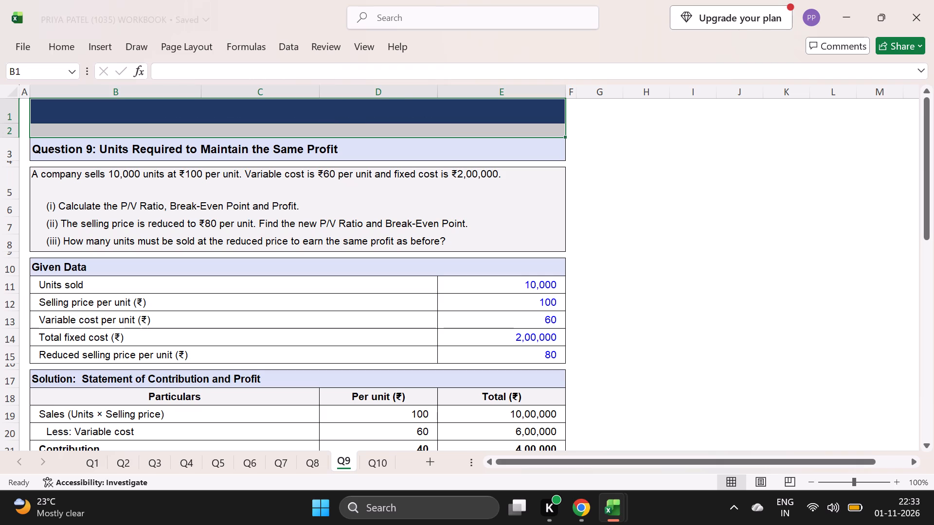
Set the fill of the emptied title rows 1 and 2 on Q9 to white.
left_click(73, 44)
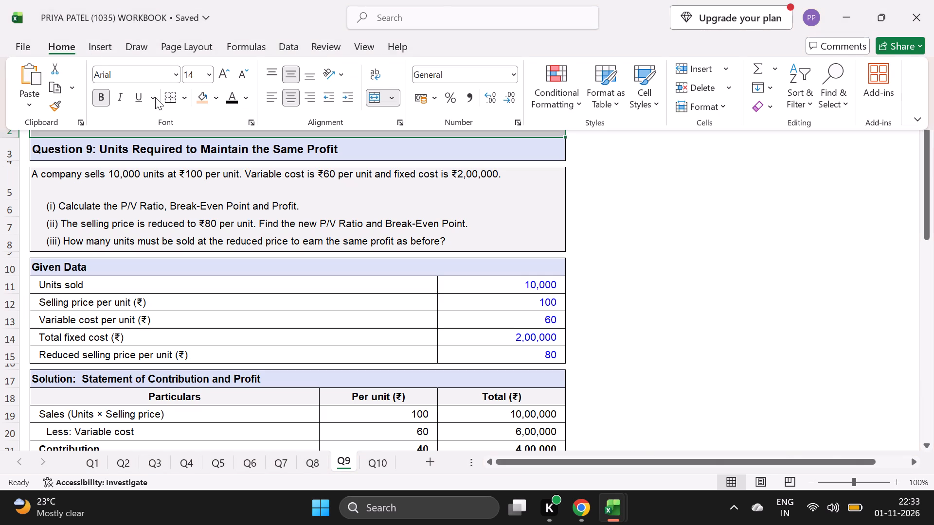
left_click(215, 96)
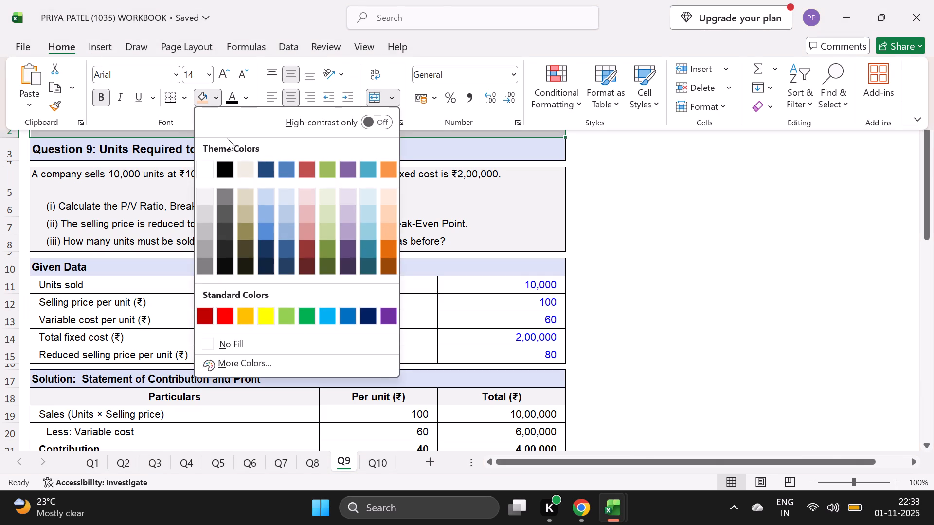
left_click(205, 175)
left_click(647, 237)
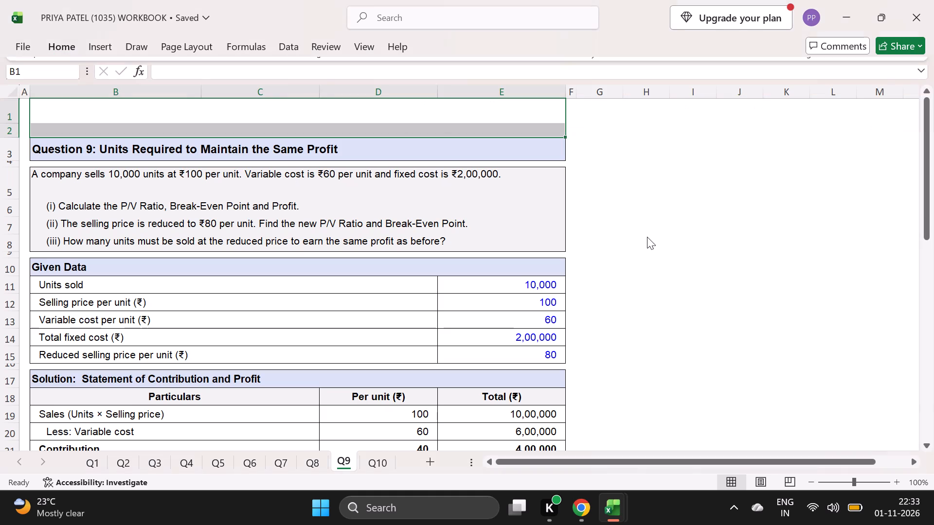
left_click(647, 237)
Fill the "Question 9: Units Required to Maintain the Same Profit" heading in row 3 with light orange.
left_click(471, 152)
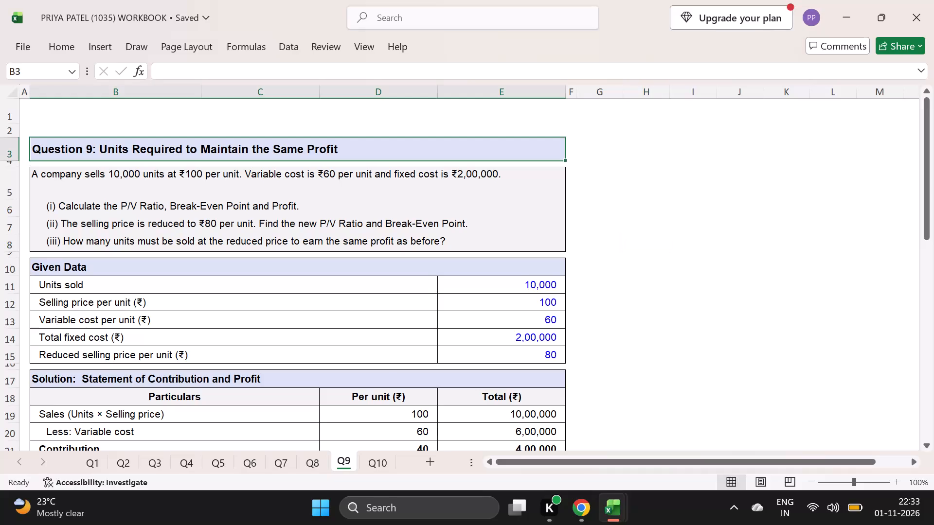
left_click(72, 47)
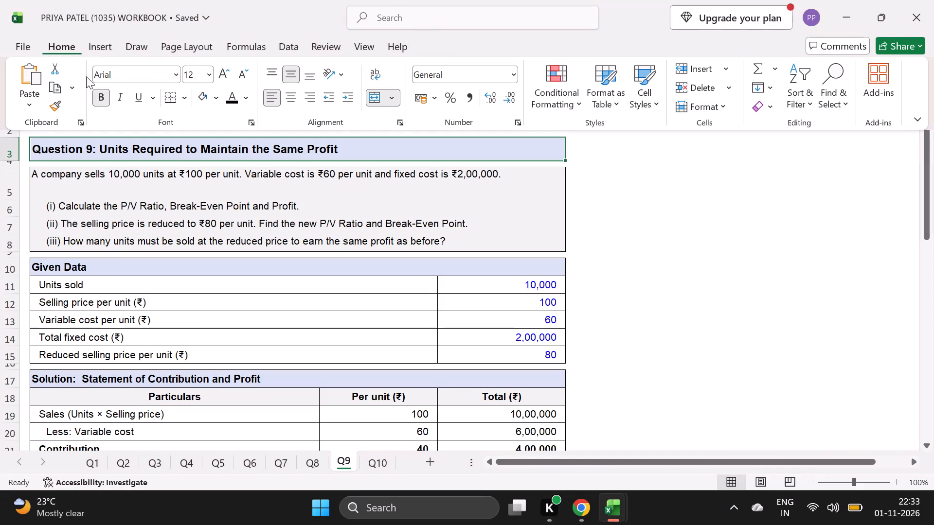
left_click(220, 97)
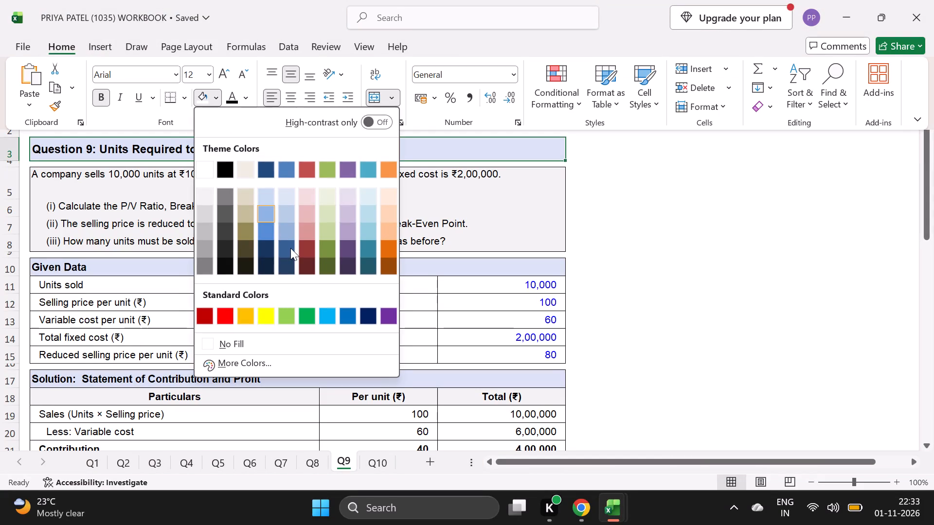
left_click(389, 210)
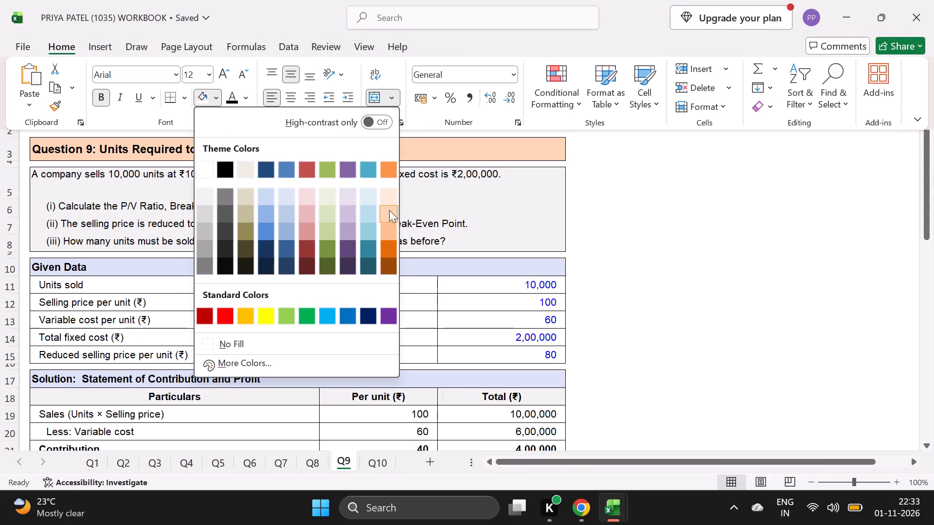
Fill the "Given Data" heading in row 10 of sheet Q9 with light orange.
left_click_drag(288, 258, 287, 264)
left_click(287, 264)
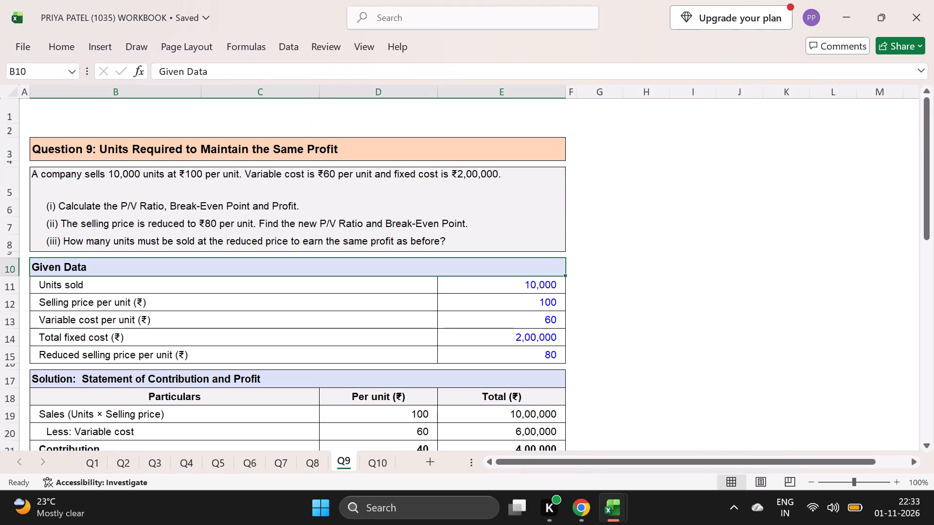
left_click(261, 268)
left_click(61, 46)
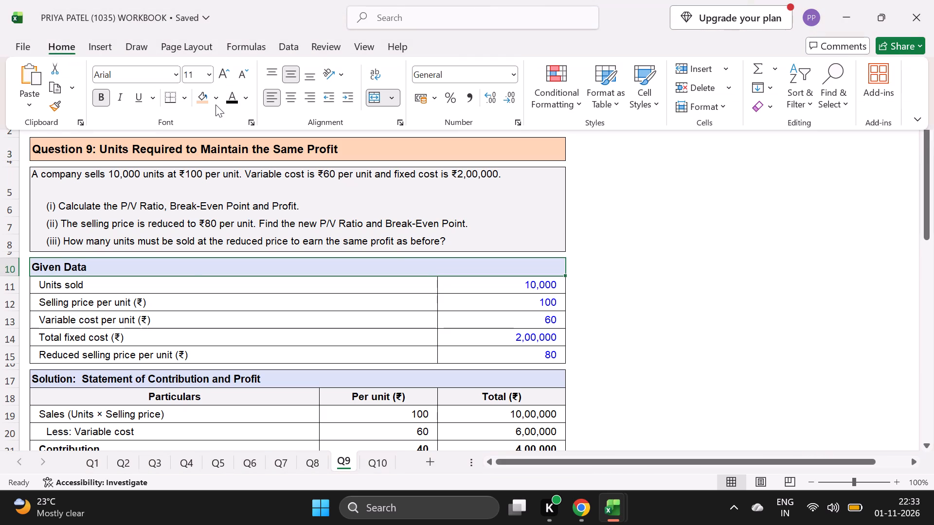
left_click(216, 104)
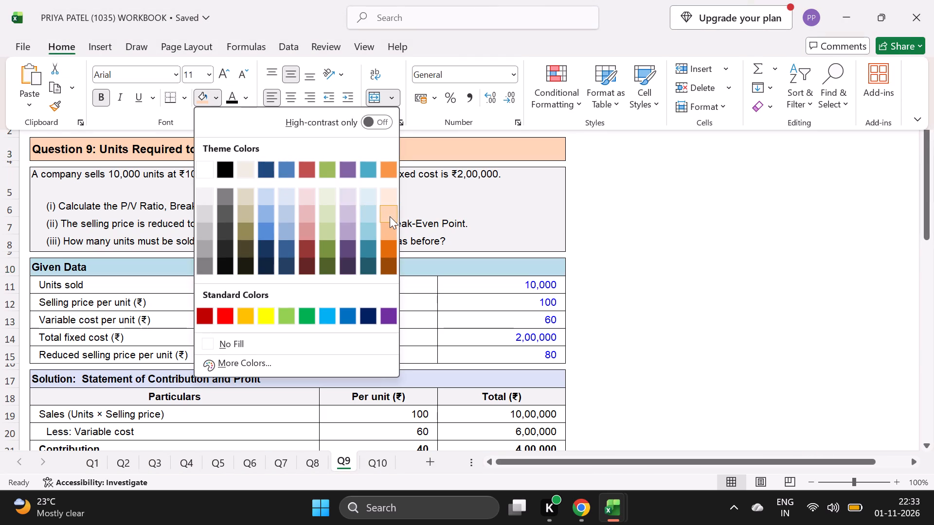
left_click(390, 216)
Fill the "Solution: Statement of Contribution and Profit" heading in row 17 with the same light orange.
scroll(233, 375, "down", 1)
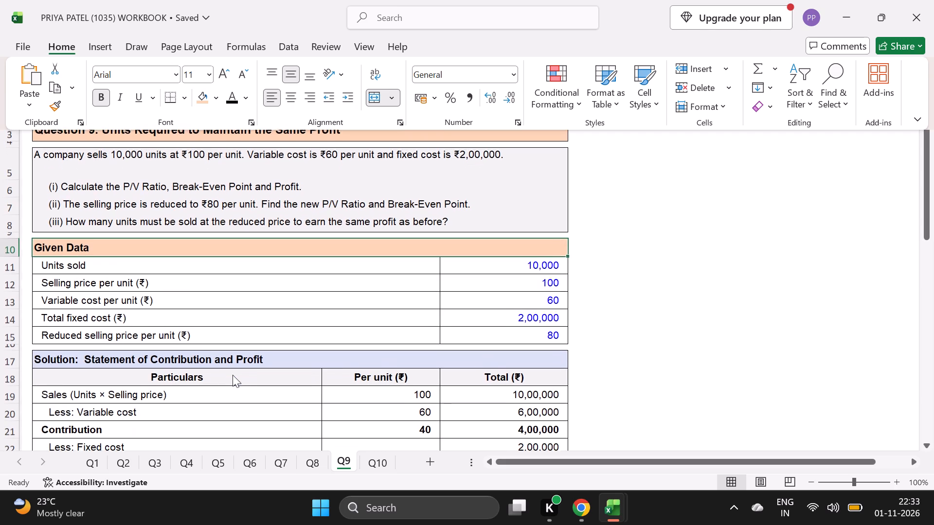
scroll(233, 375, "down", 1)
left_click(286, 356)
left_click(286, 356)
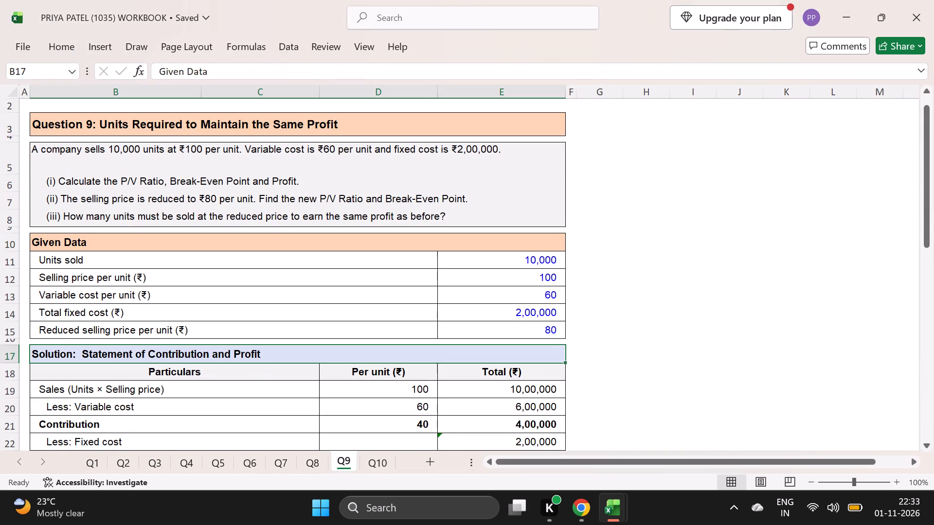
left_click(100, 45)
left_click(53, 48)
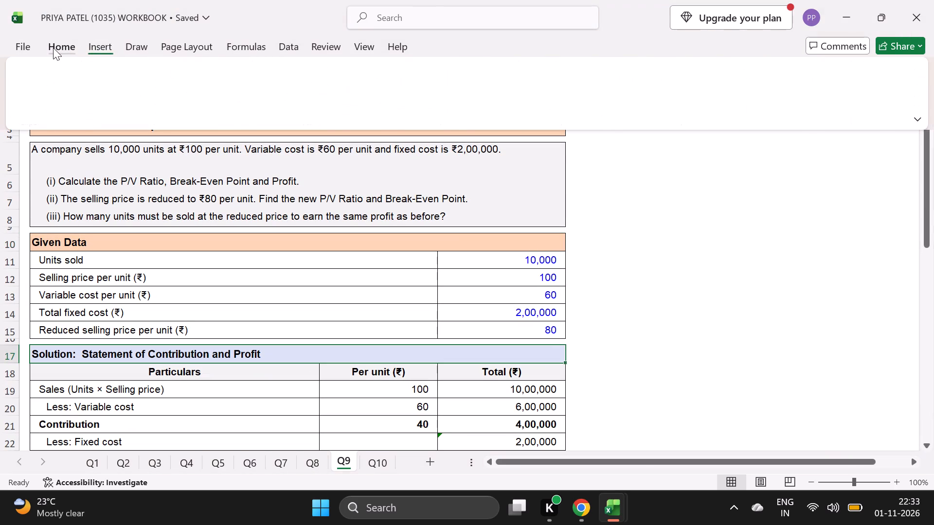
left_click(204, 101)
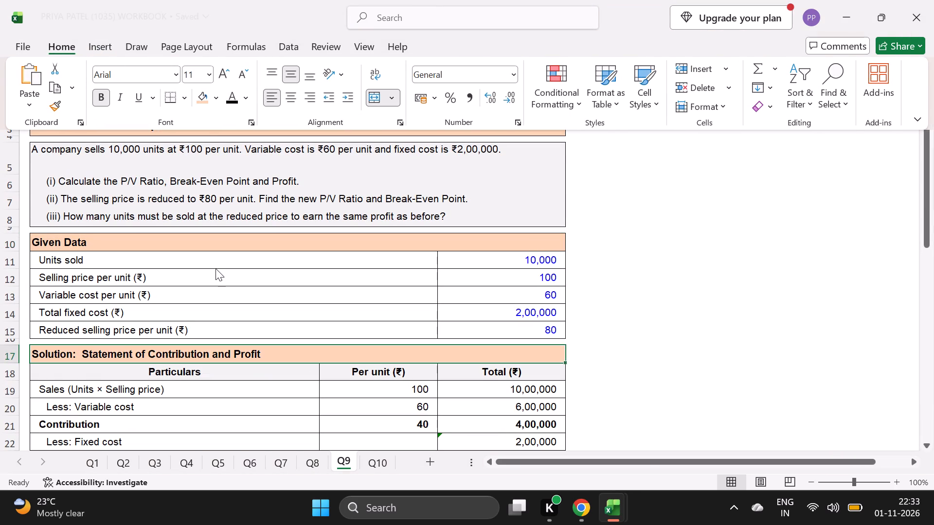
Fill the "(i) Answers" heading in row 25 with the same light orange.
scroll(216, 268, "down", 2)
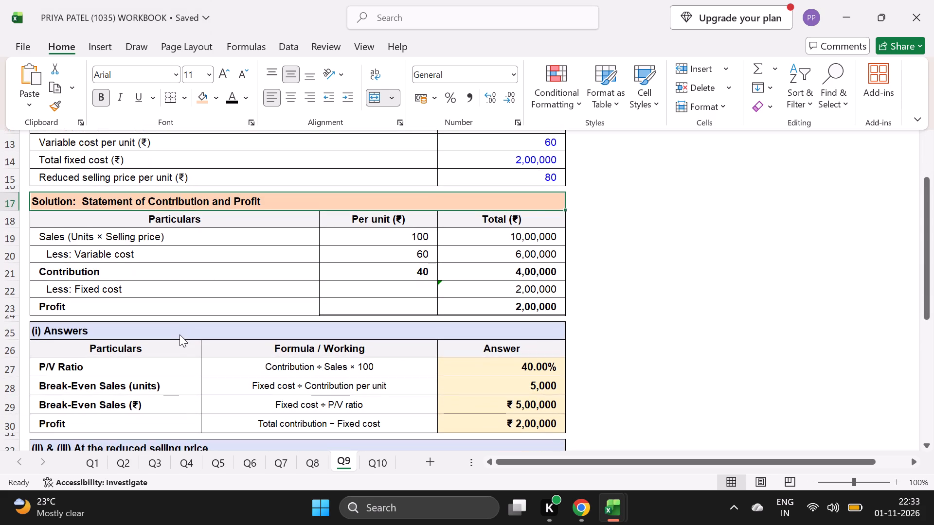
left_click(180, 334)
left_click(180, 334)
left_click(67, 52)
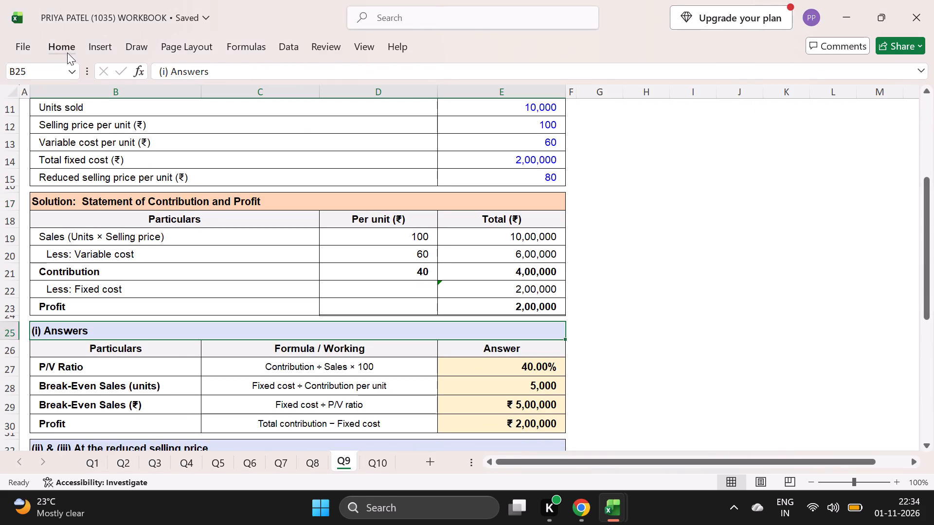
left_click(199, 98)
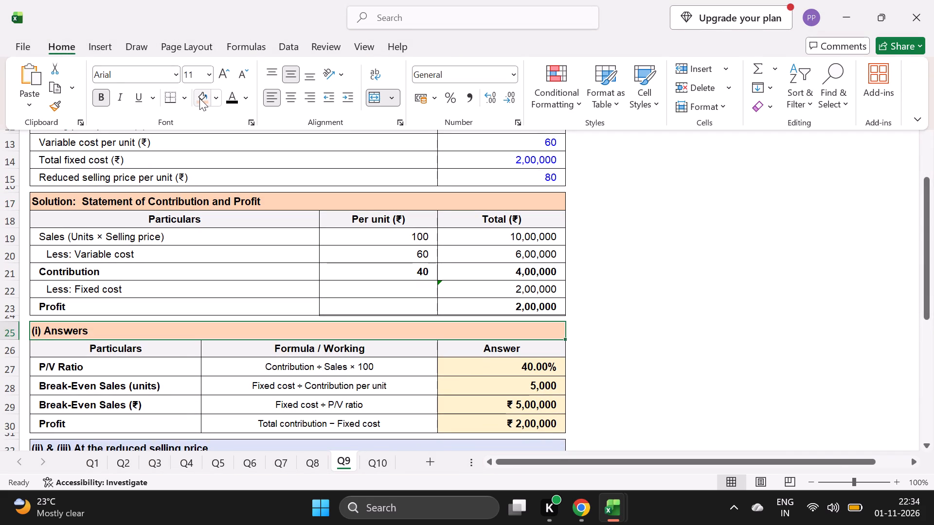
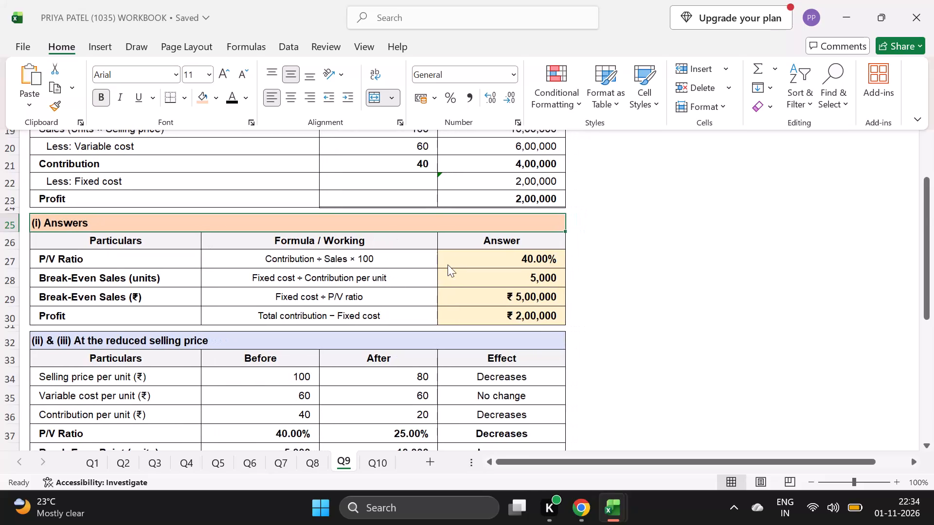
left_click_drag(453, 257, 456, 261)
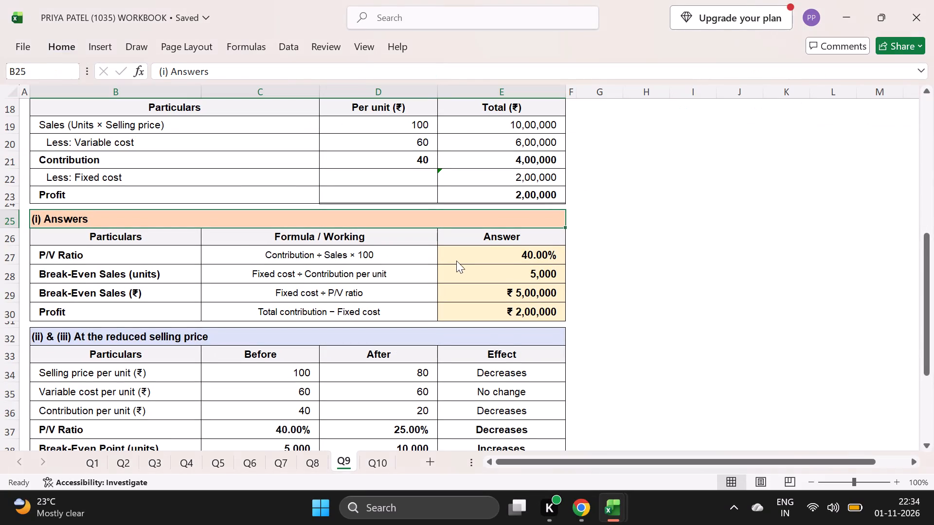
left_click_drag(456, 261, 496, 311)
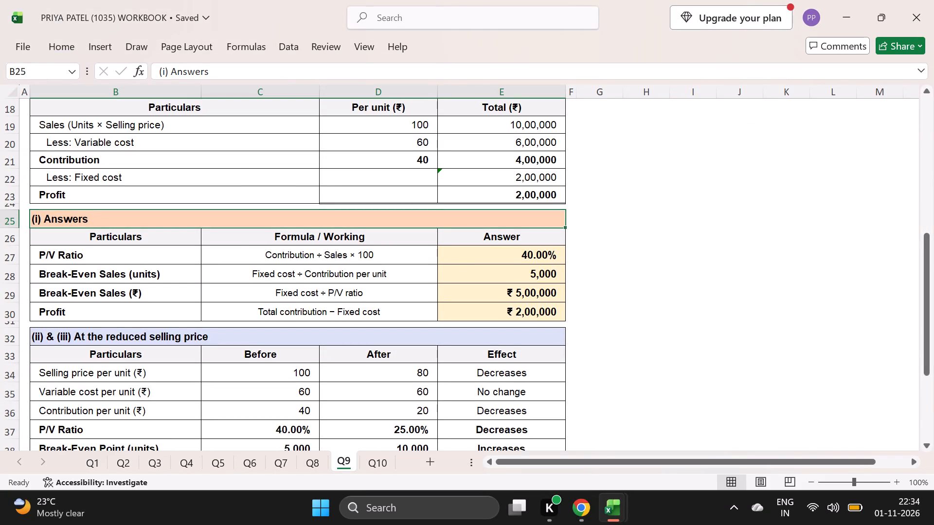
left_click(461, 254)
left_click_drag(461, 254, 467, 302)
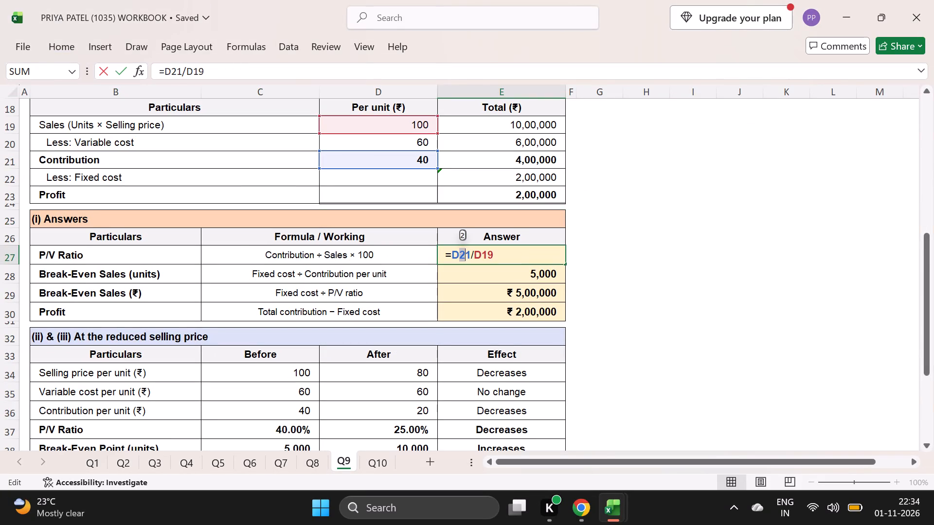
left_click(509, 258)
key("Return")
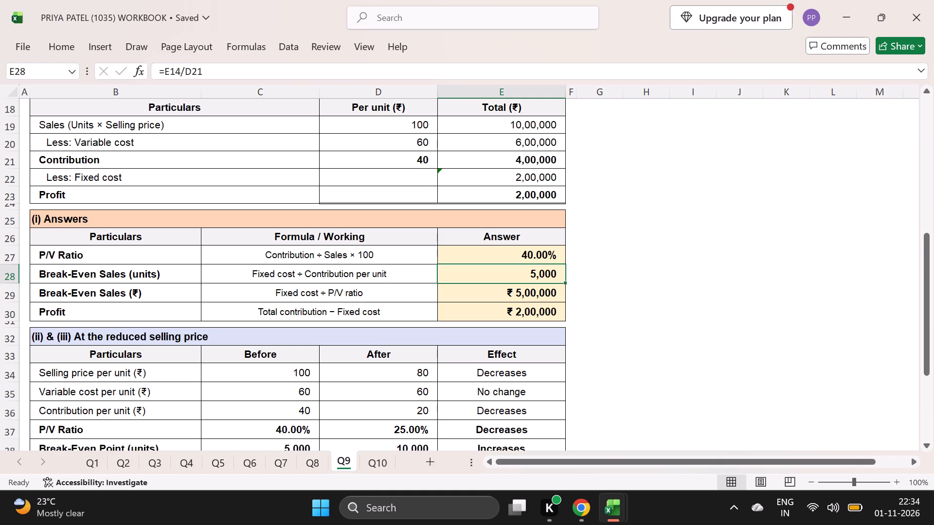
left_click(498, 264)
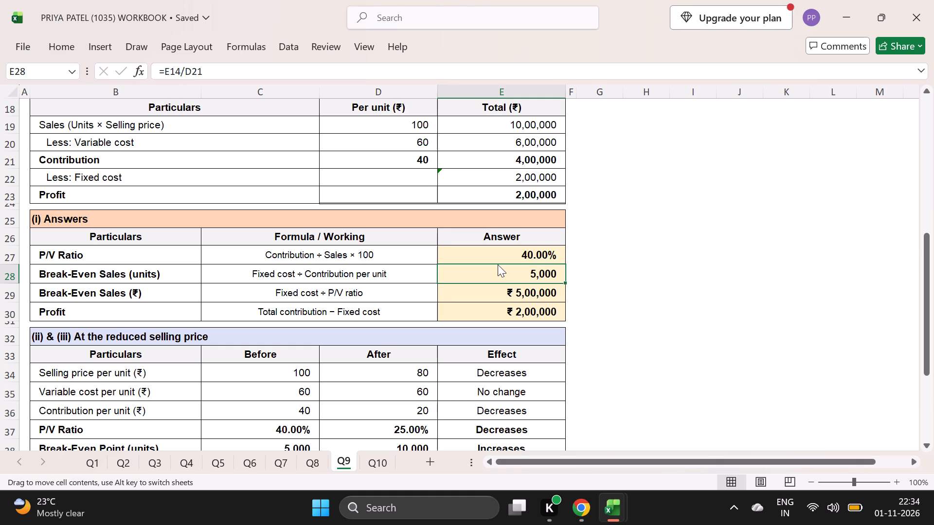
Examine the P/V Ratio answer's formula in cell E27 and the contribution statement cells it refers to.
left_click(499, 260)
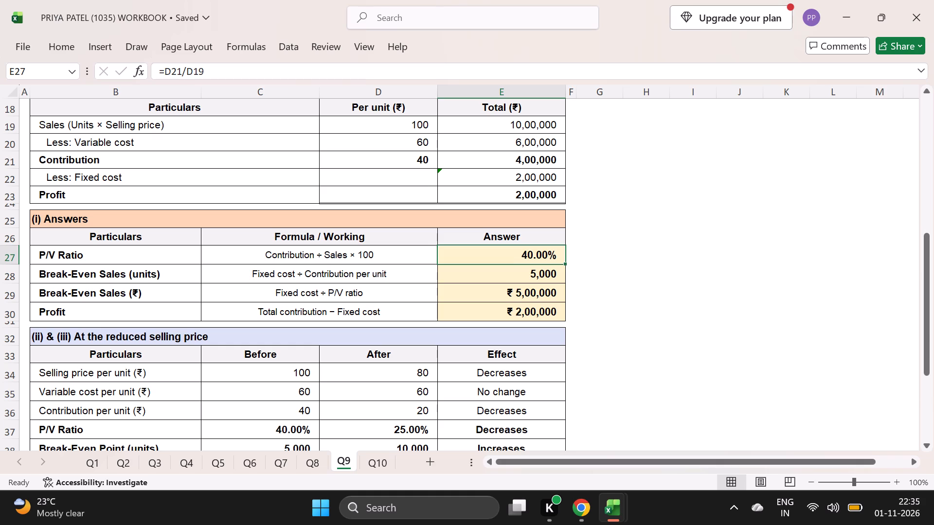
scroll(489, 239, "up", 2)
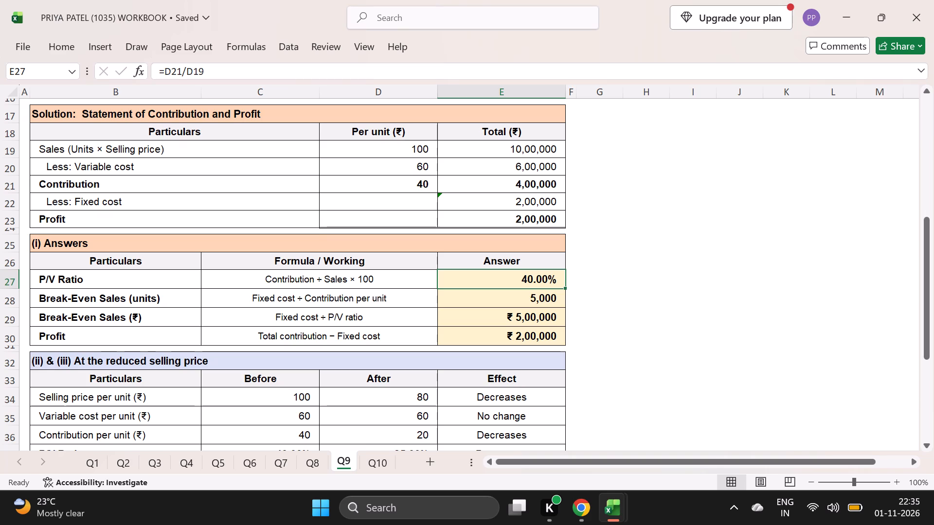
scroll(467, 285, "up", 1)
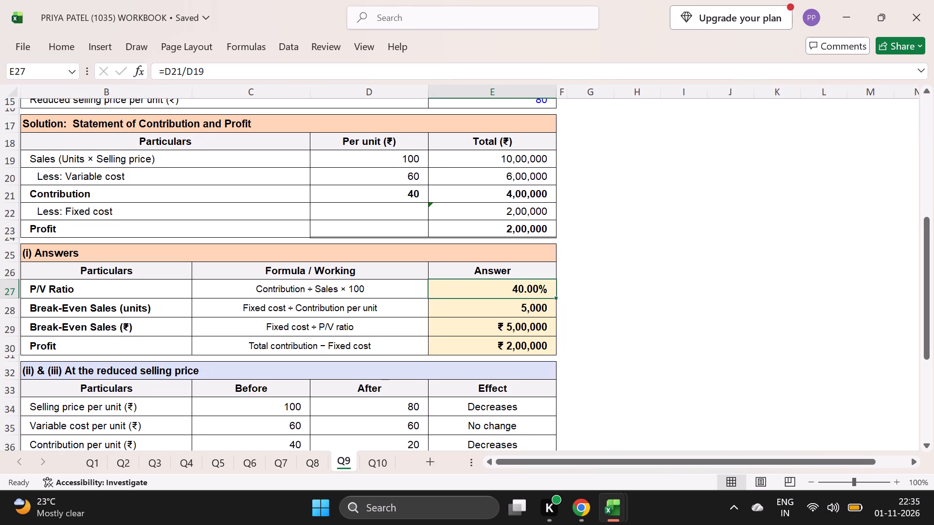
scroll(467, 285, "up", 1)
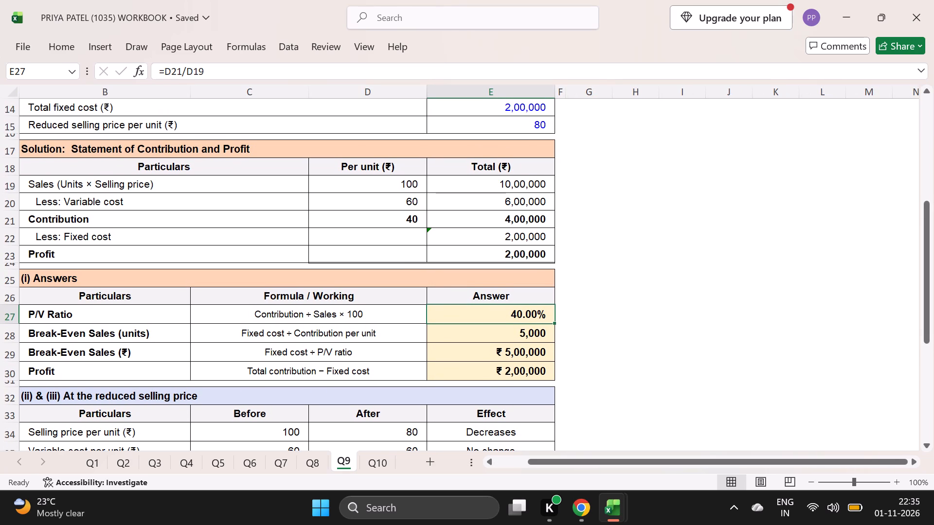
left_click(487, 320)
left_click(224, 74)
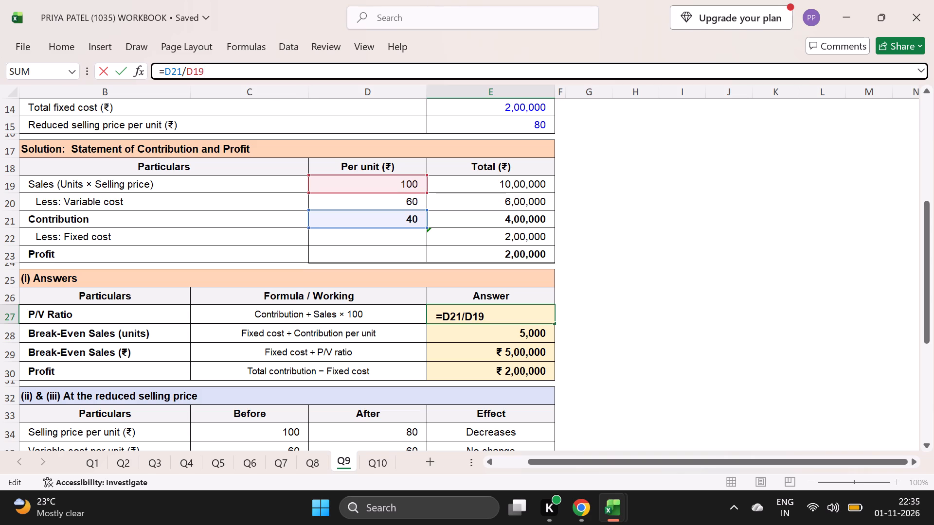
key("Return")
left_click(689, 323)
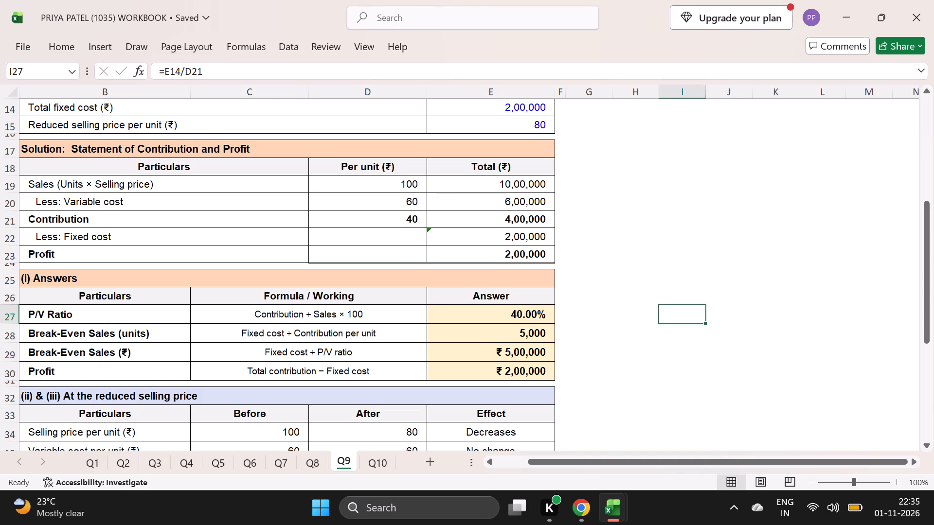
Format the P/V Ratio answer in cell E27 as a percentage with no decimal places.
left_click(485, 317)
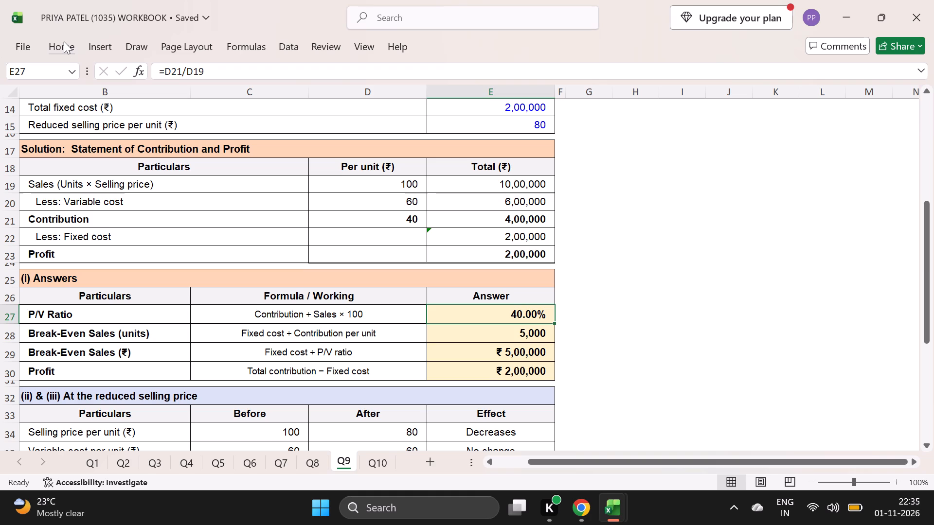
double_click(64, 41)
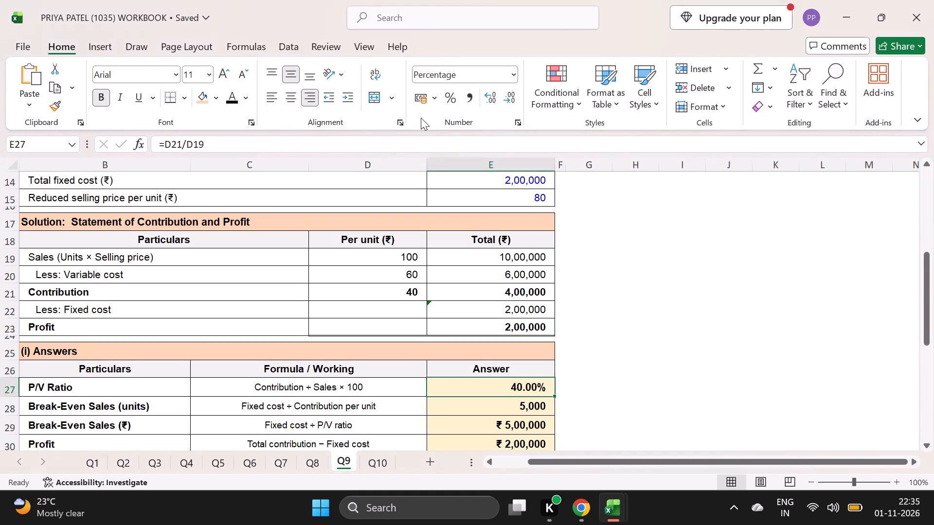
left_click(486, 98)
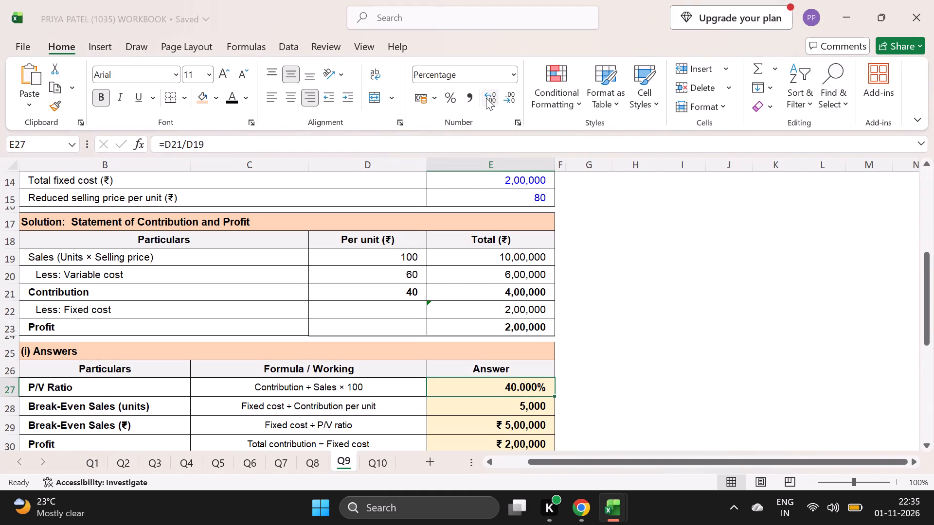
left_click(512, 101)
left_click(512, 101)
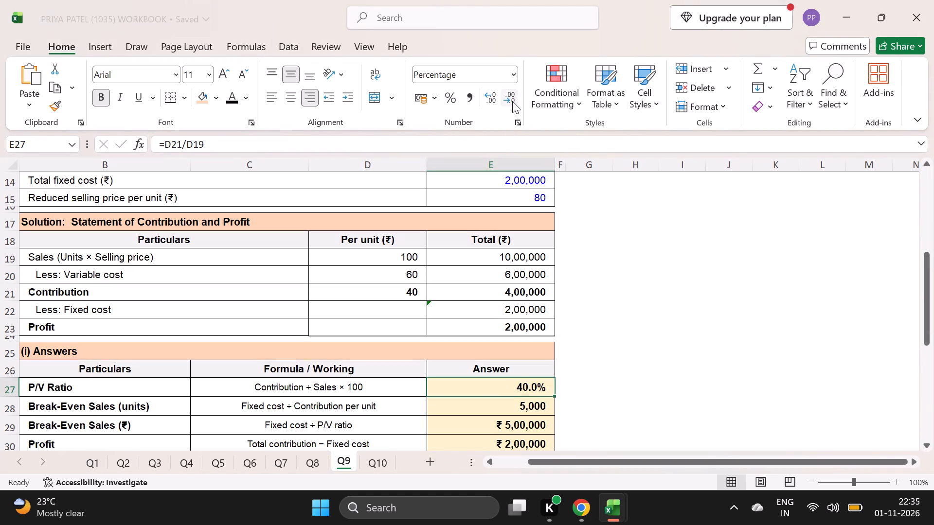
left_click(512, 101)
left_click(624, 323)
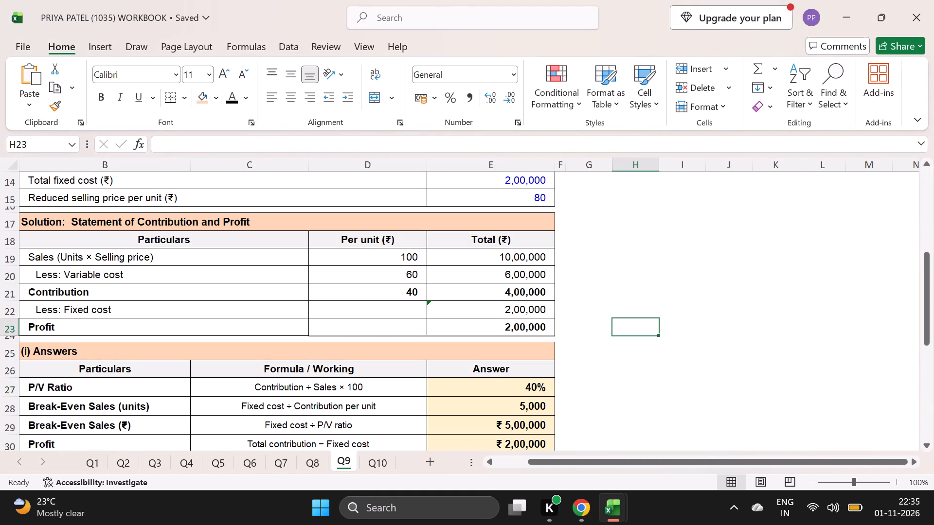
left_click(674, 407)
Fill the four Answer cells E27 to E30 of the (i) Answers table with white.
scroll(674, 407, "down", 1)
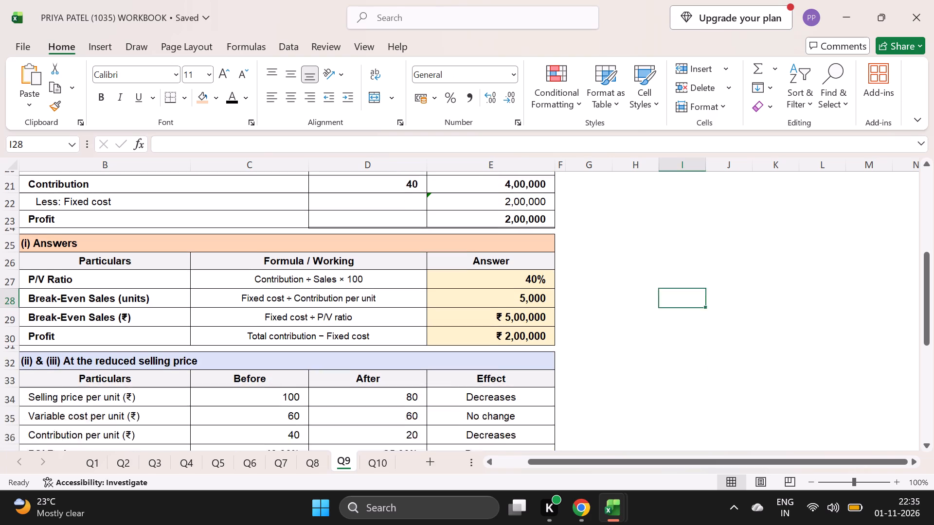
scroll(674, 407, "down", 1)
left_click(467, 258)
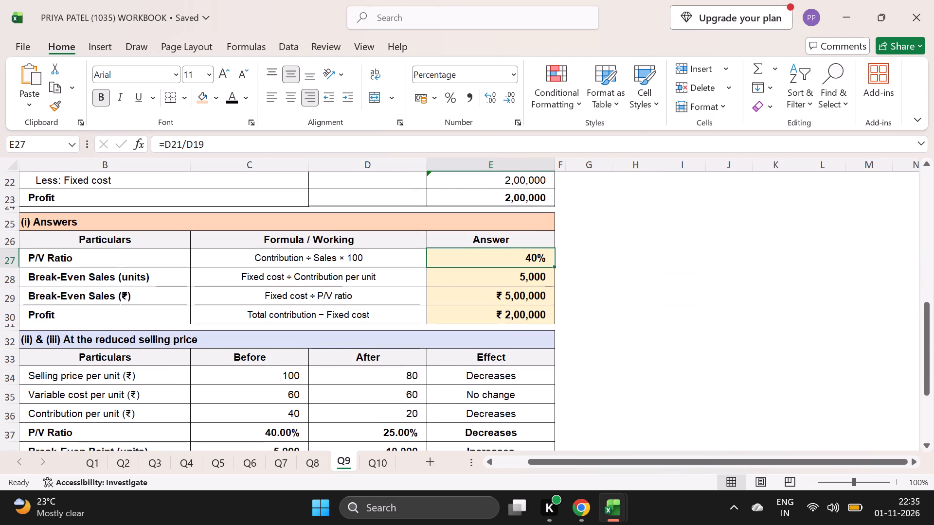
left_click_drag(467, 258, 488, 320)
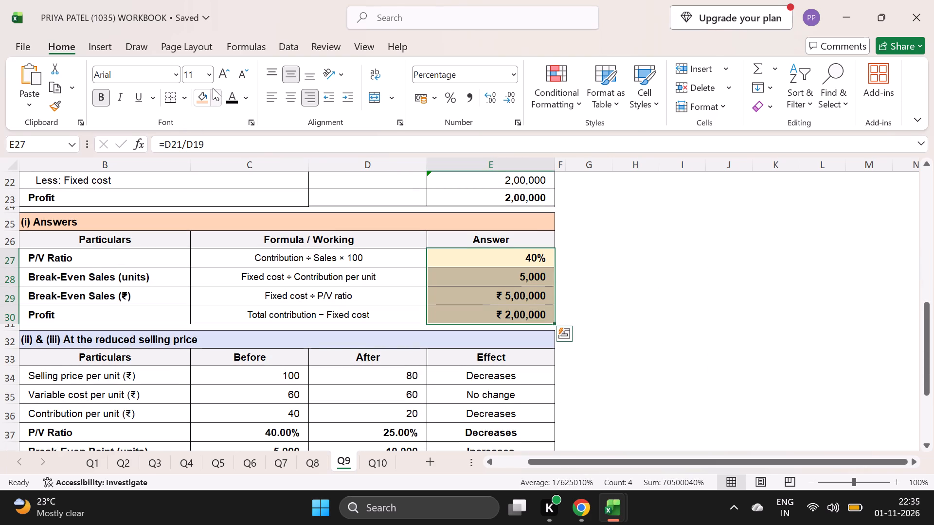
left_click(213, 97)
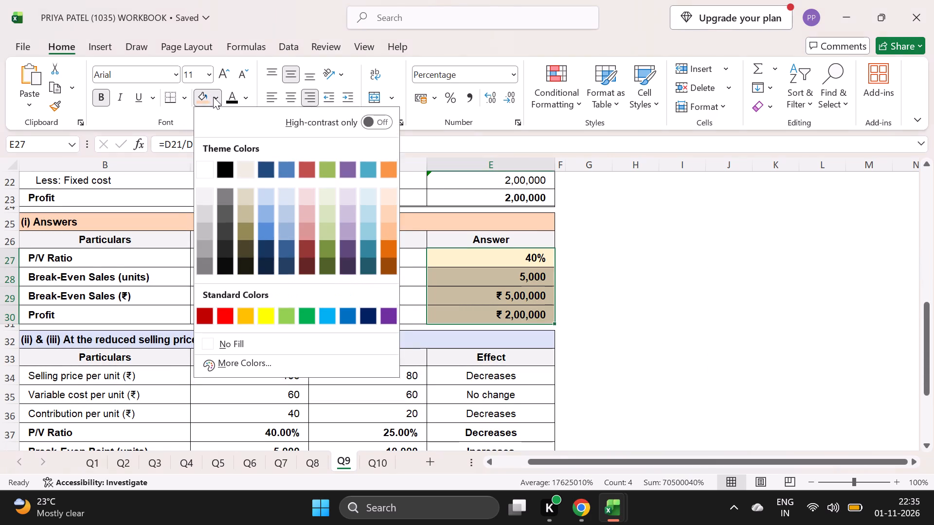
left_click(206, 168)
left_click(667, 338)
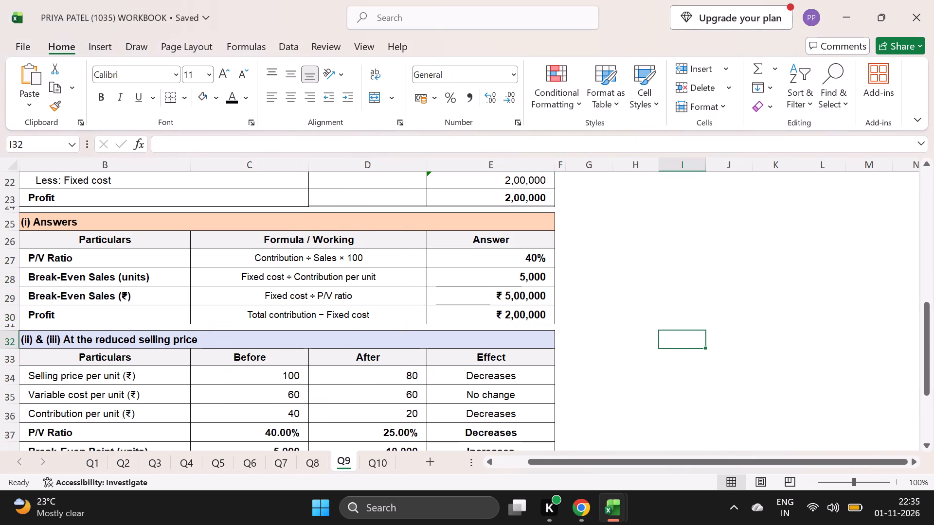
Fill the "(ii) & (iii) At the reduced selling price" heading in row 32 with the same light orange.
left_click(496, 341)
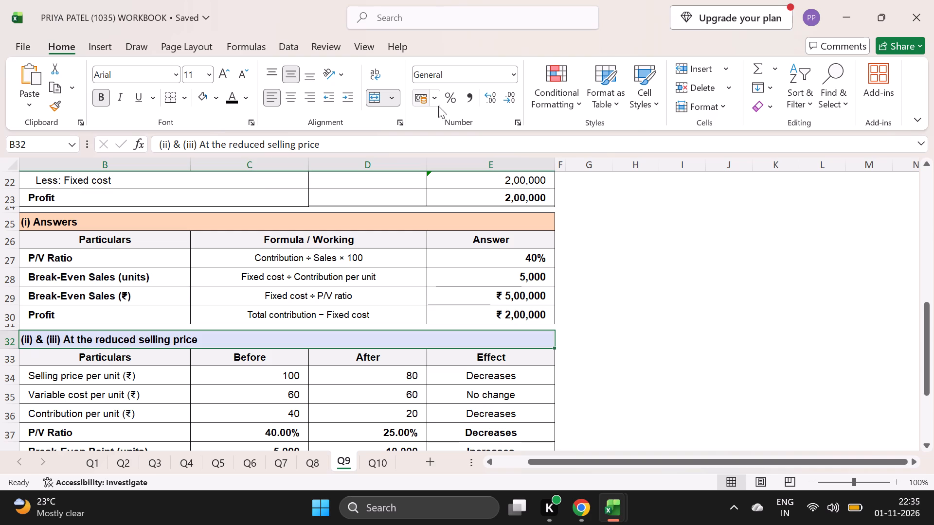
left_click(216, 97)
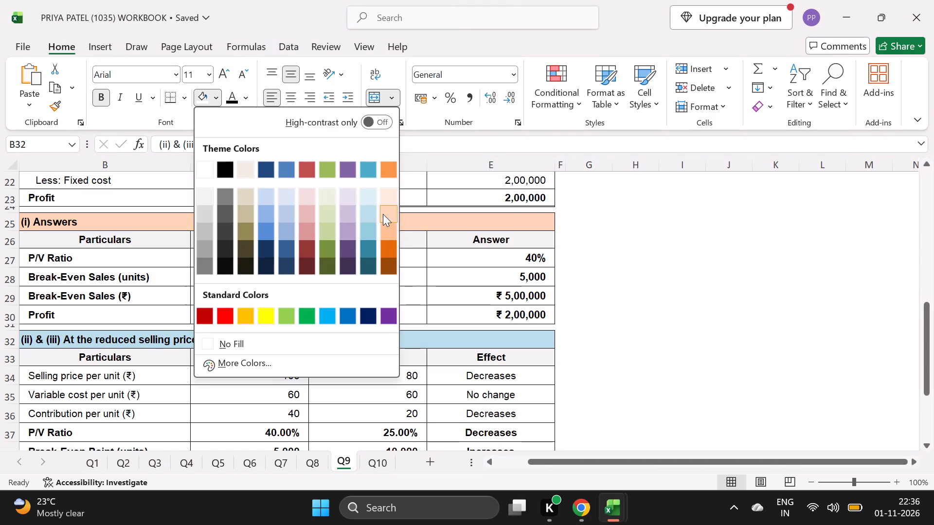
left_click(388, 215)
left_click(616, 325)
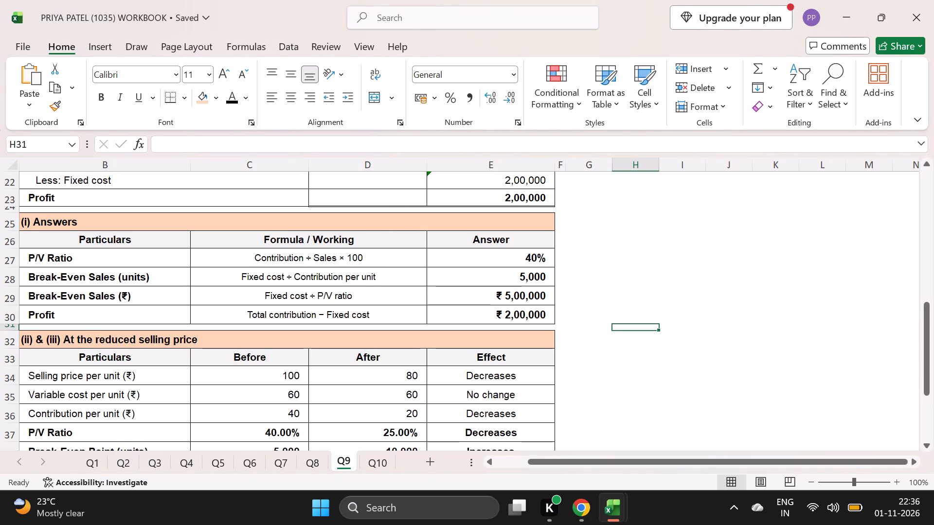
left_click(616, 325)
Delete the whole "Note: Blue figures are given data" text from row 43 below the table.
scroll(616, 325, "down", 2)
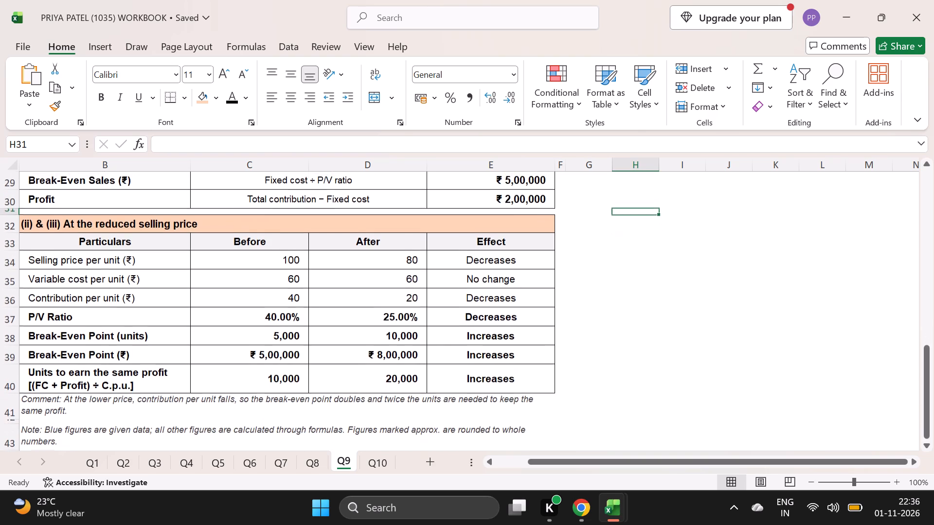
scroll(358, 392, "down", 1)
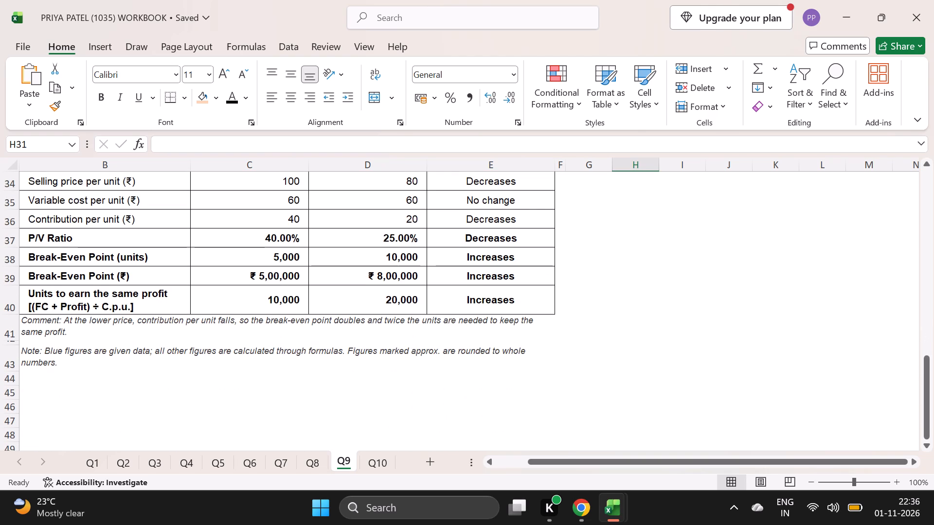
left_click(68, 351)
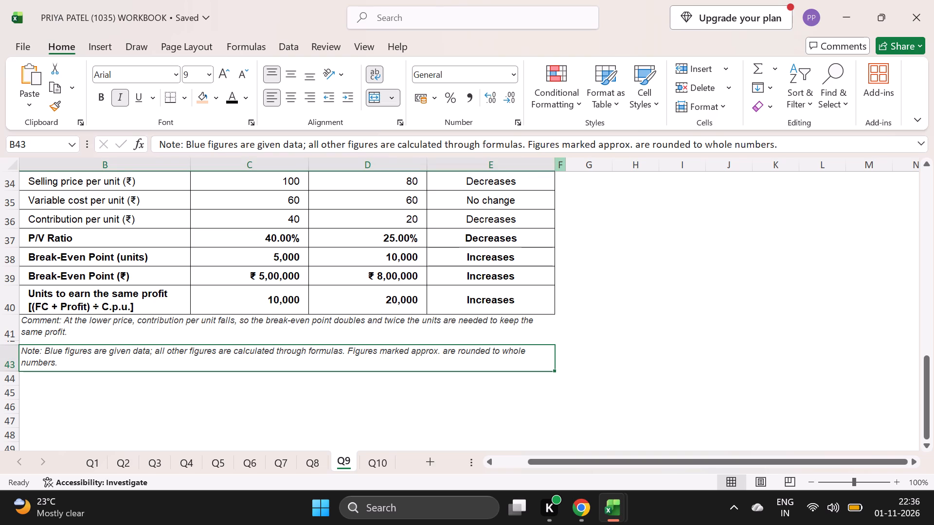
left_click(780, 145)
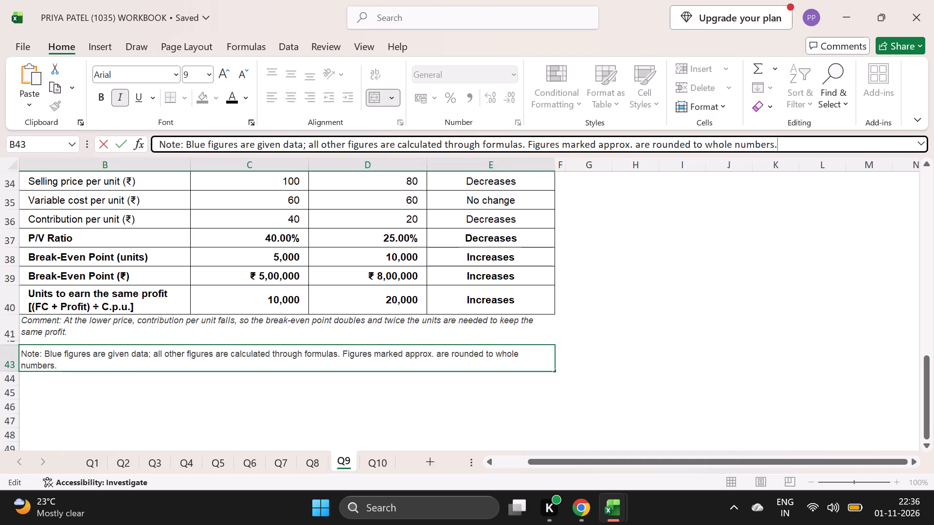
key("BackSpace")
key("BackSpace")
key("BackSpace")
key("BackSpace")
key("BackSpace")
key("BackSpace")
key("BackSpace")
key("BackSpace")
key("BackSpace")
key("BackSpace")
key("BackSpace")
key("BackSpace")
key("BackSpace")
key("BackSpace")
key("BackSpace")
key("BackSpace")
key("BackSpace")
key("BackSpace")
key("BackSpace")
key("BackSpace")
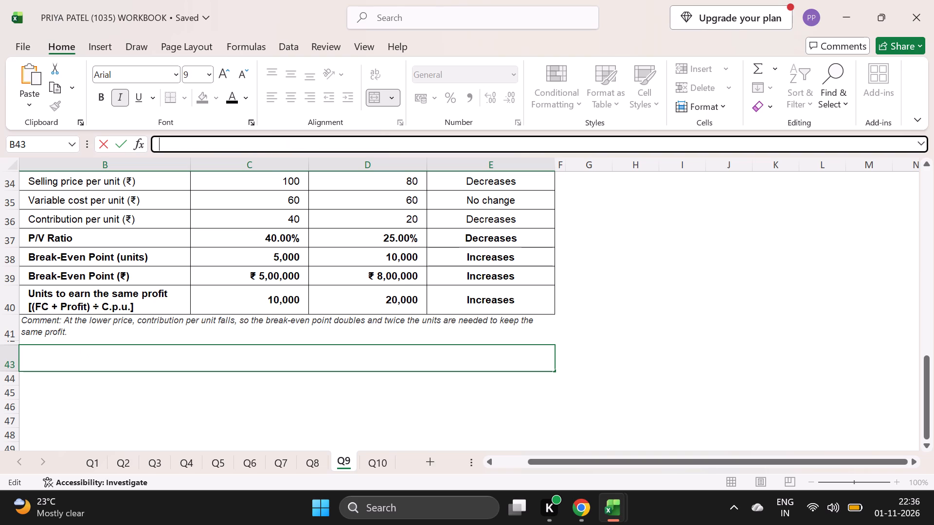
Delete the whole "Comment: At the lower price…" text from row 41 below the comparison table.
left_click(322, 325)
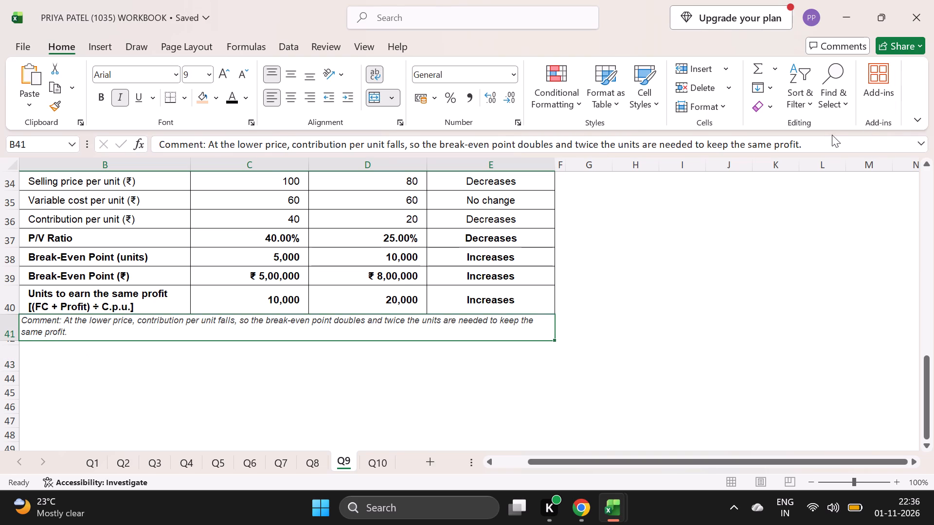
left_click(832, 135)
left_click_drag(158, 144, 808, 168)
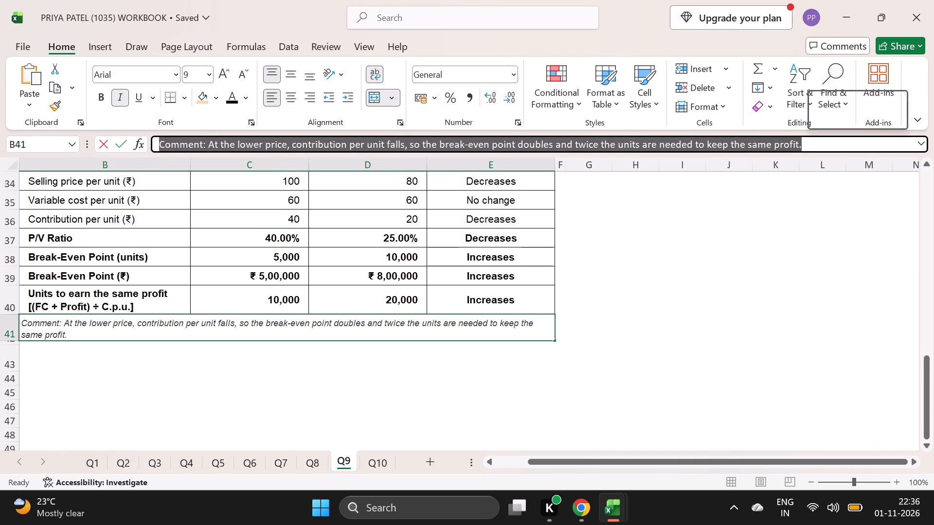
key("ctrl+c")
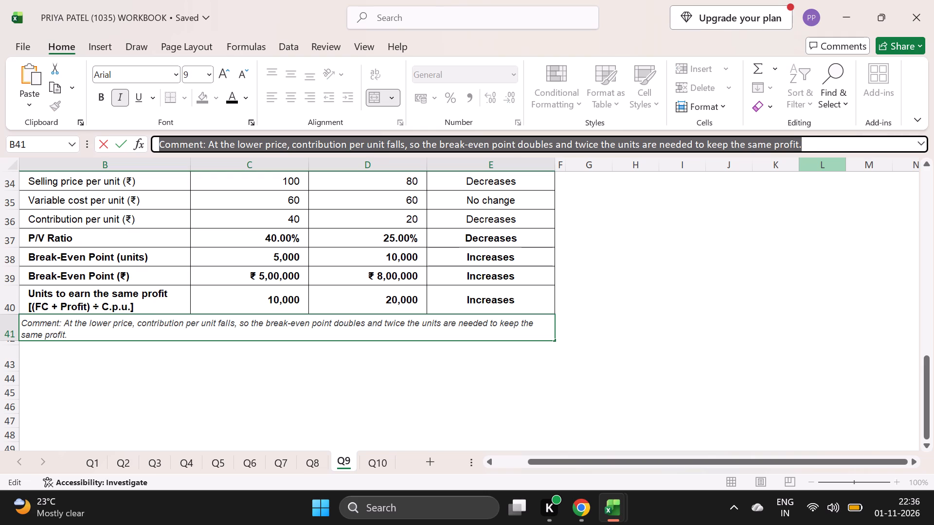
key("ctrl+c")
key("ctrl+v")
scroll(808, 168, "up", 4)
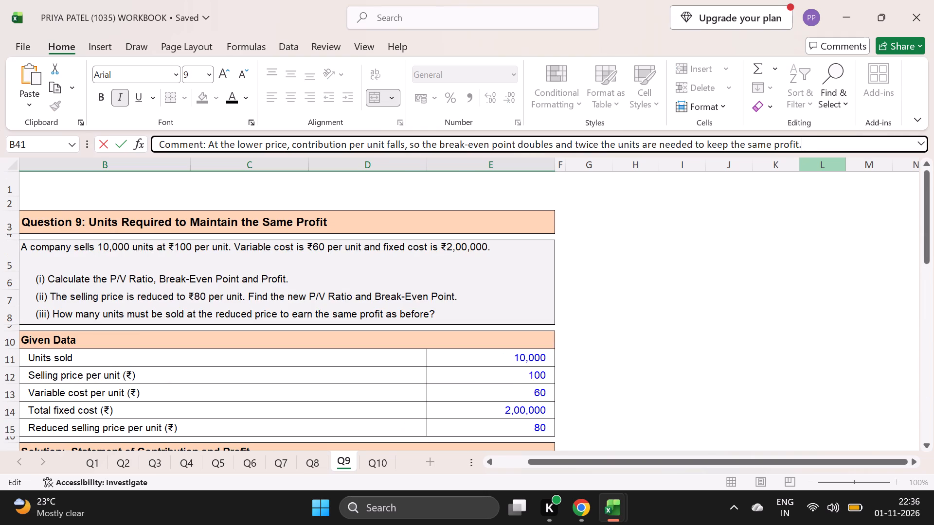
scroll(808, 168, "up", 1)
scroll(808, 168, "down", 1)
left_click(838, 143)
key("BackSpace")
key("BackSpace")
key("BackSpace")
key("BackSpace")
key("BackSpace")
key("BackSpace")
key("BackSpace")
key("BackSpace")
key("BackSpace")
key("BackSpace")
key("BackSpace")
key("BackSpace")
key("BackSpace")
key("BackSpace")
key("BackSpace")
key("BackSpace")
key("BackSpace")
key("BackSpace")
key("BackSpace")
key("BackSpace")
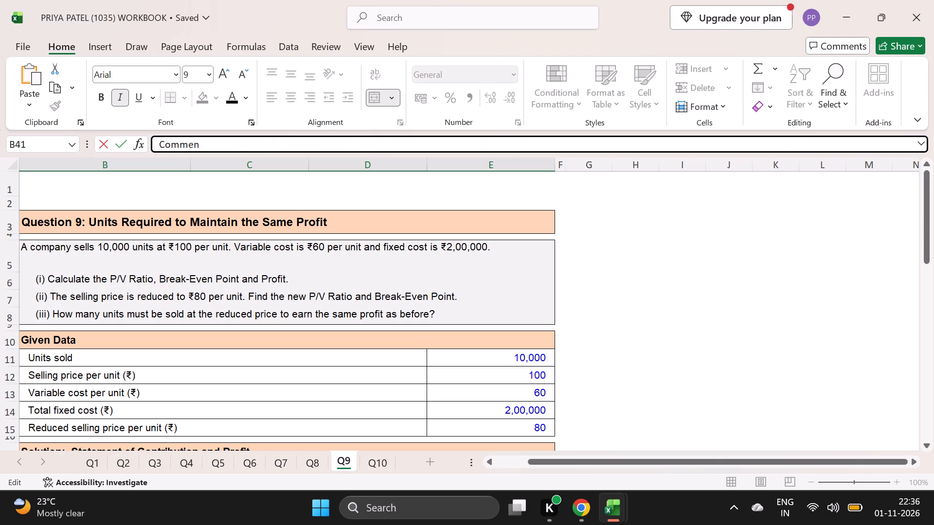
scroll(838, 143, "down", 3)
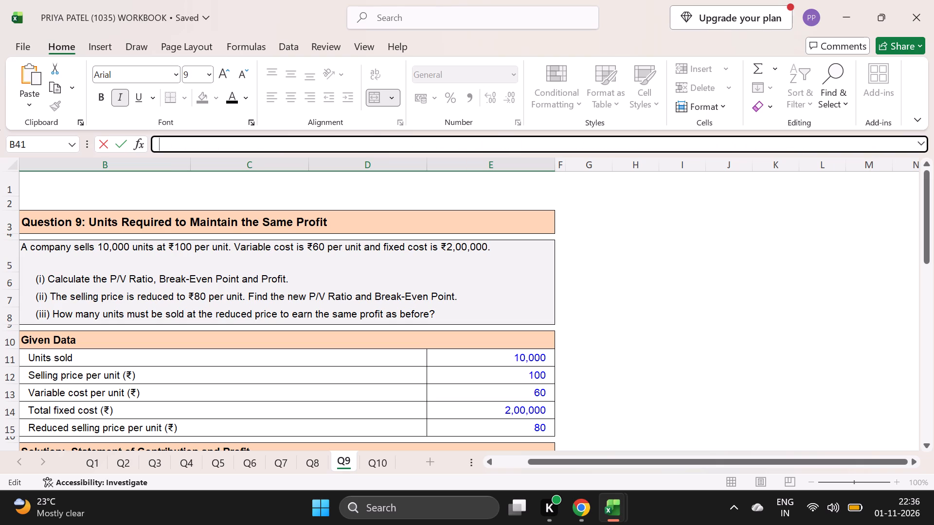
left_click(784, 287)
Look over the Q9 sheet from the question heading through the given data, solution and (i) Answers tables.
scroll(784, 287, "down", 2)
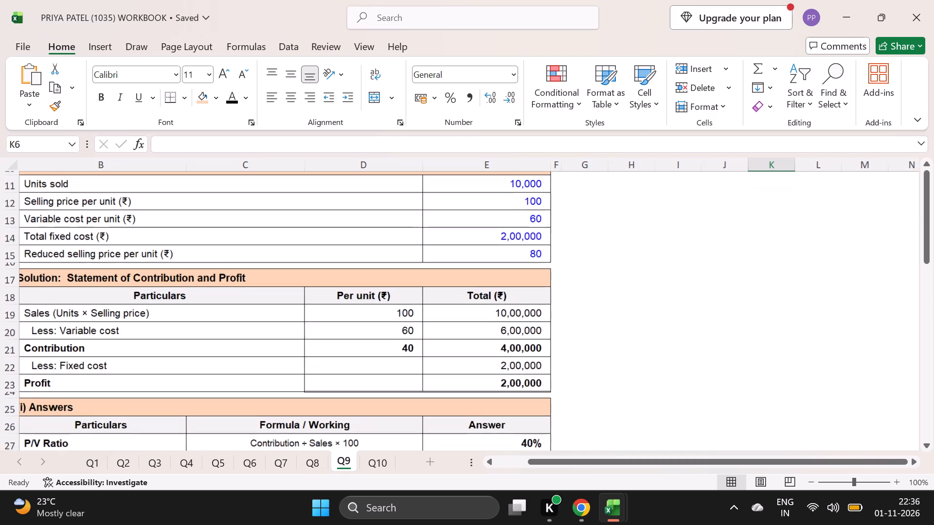
scroll(784, 287, "down", 3)
scroll(784, 287, "up", 2)
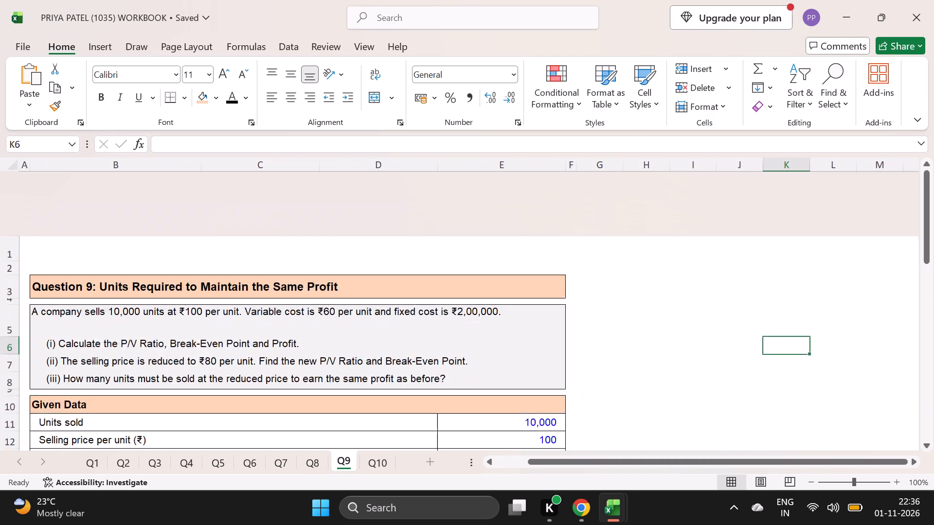
scroll(784, 287, "up", 1)
scroll(784, 287, "down", 1)
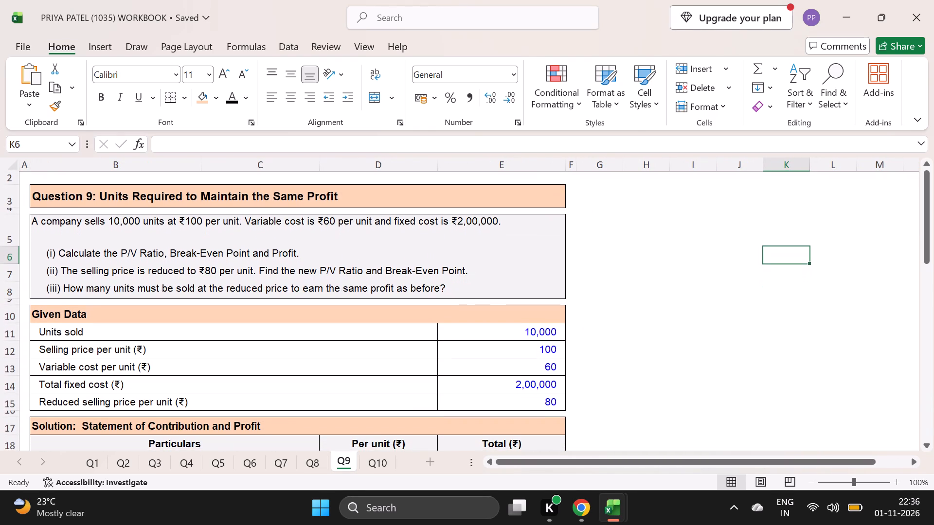
scroll(784, 287, "down", 2)
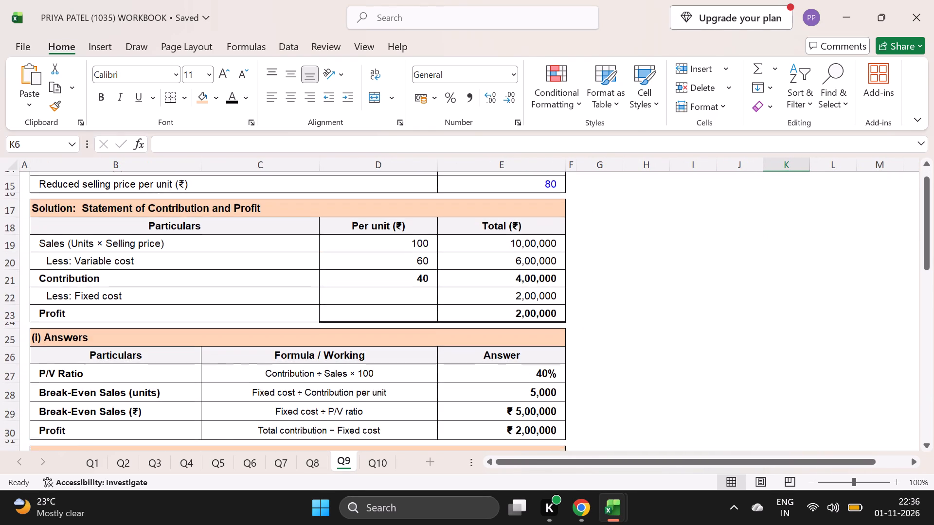
On sheet Q8, delete the "COST-VOLUME-PROFIT (CVP) ANALYSIS" title and the course subtitle from rows 1 and 2.
left_click(312, 460)
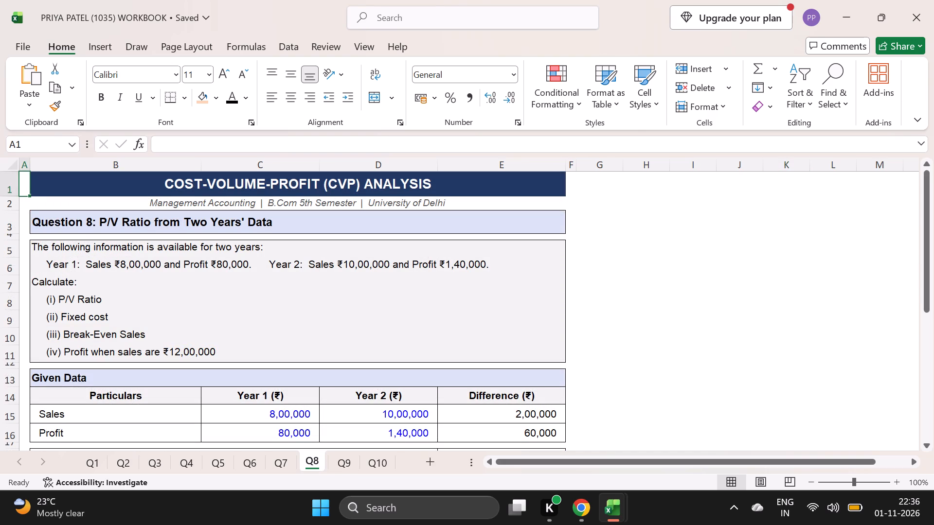
left_click_drag(110, 182, 126, 200)
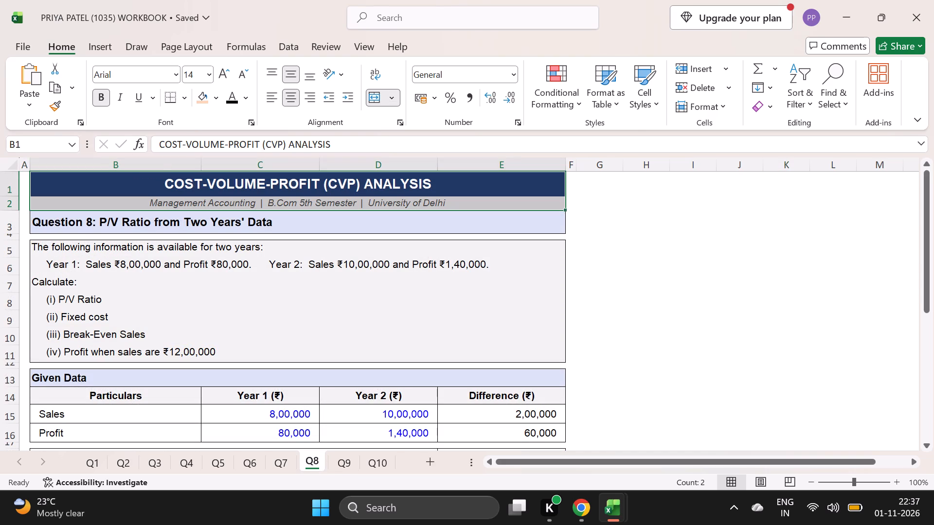
key("ctrl+Delete")
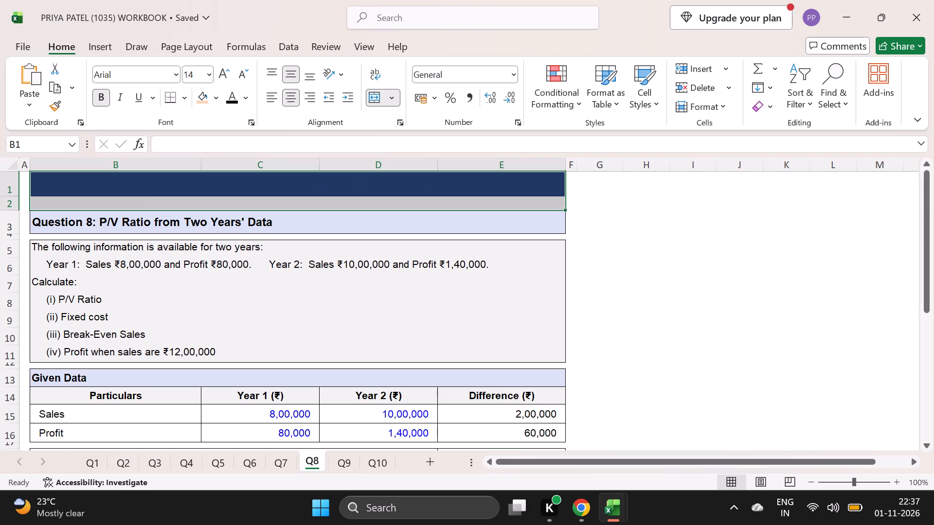
Fill the emptied title and subtitle rows 1 and 2 with white.
left_click_drag(201, 182, 201, 200)
left_click_drag(201, 200, 201, 206)
left_click(216, 97)
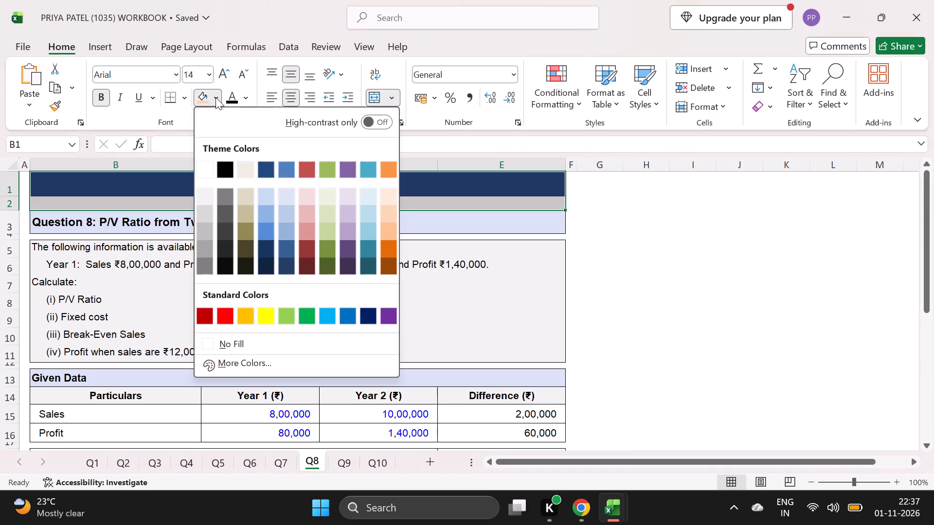
left_click(206, 166)
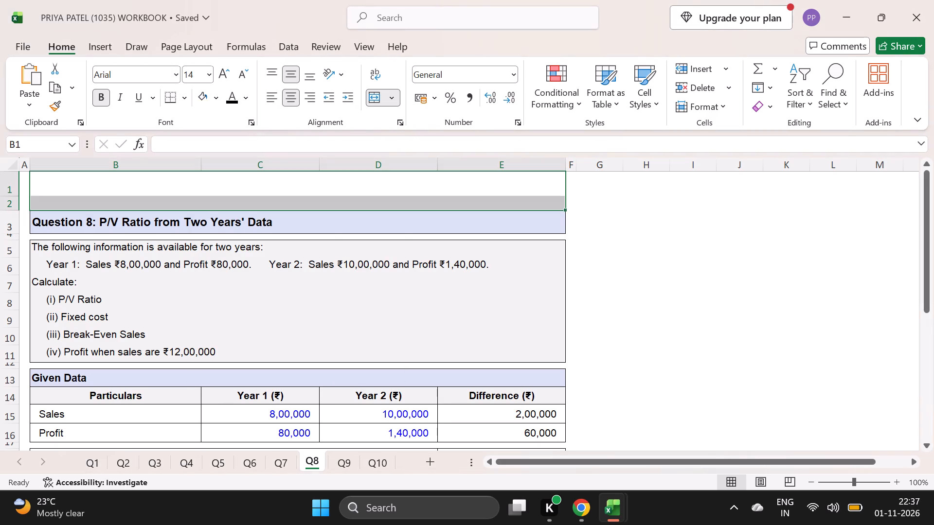
Fill the Year 1 and Year 2 sales and profit cells C15 to D16 of the Given Data table with white.
scroll(297, 224, "down", 2)
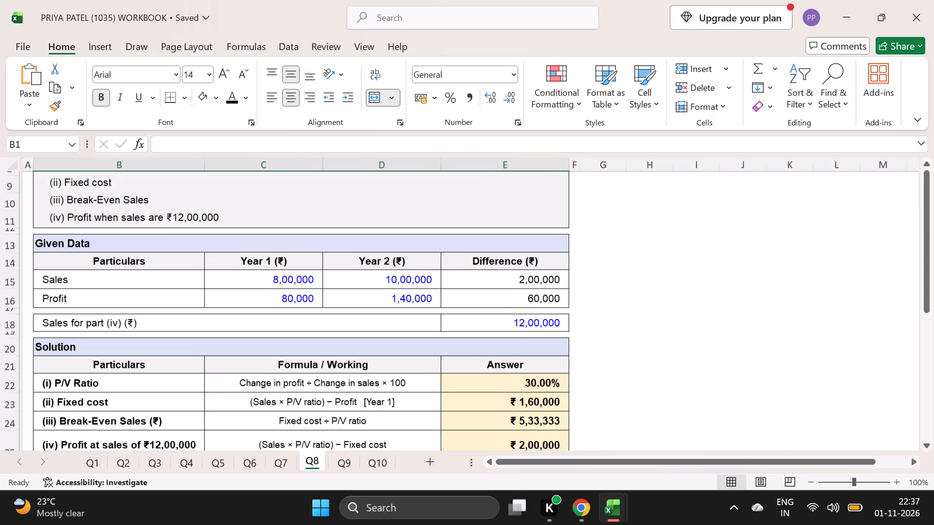
scroll(297, 224, "down", 1)
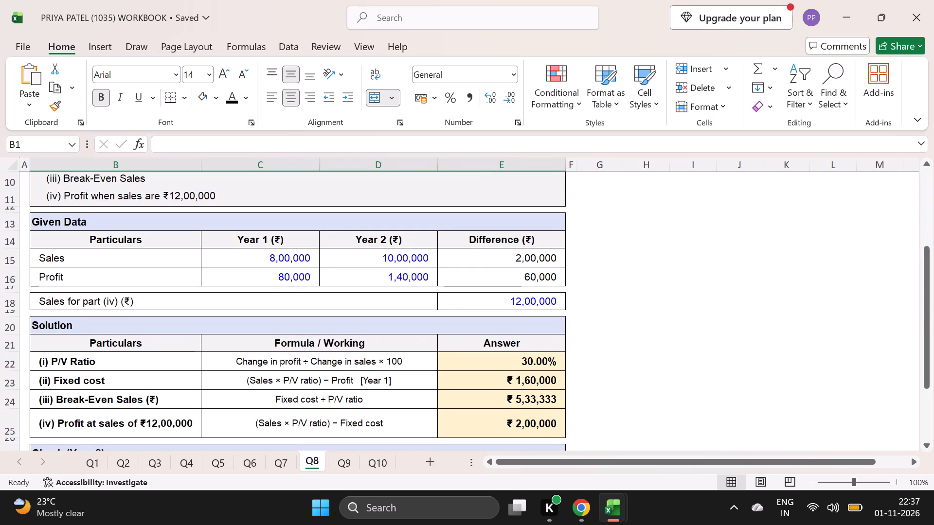
left_click_drag(229, 259, 324, 290)
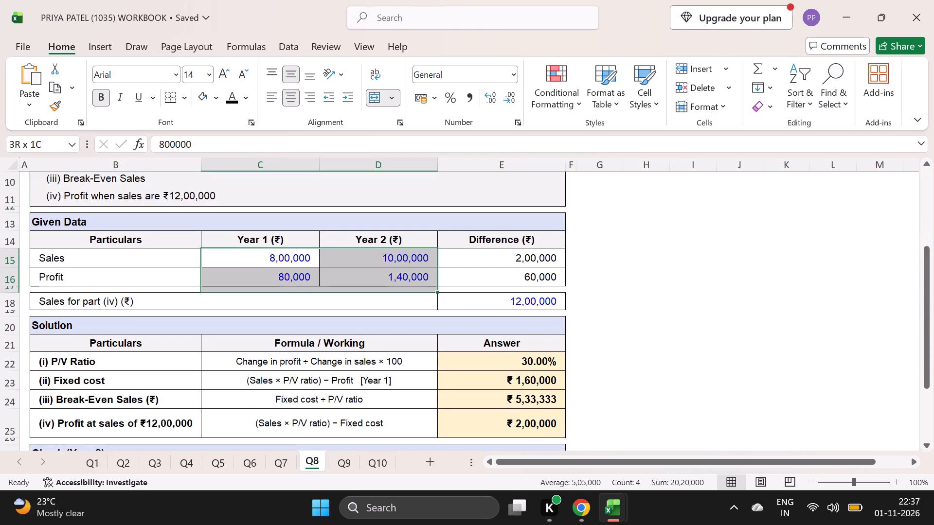
left_click_drag(324, 290, 393, 278)
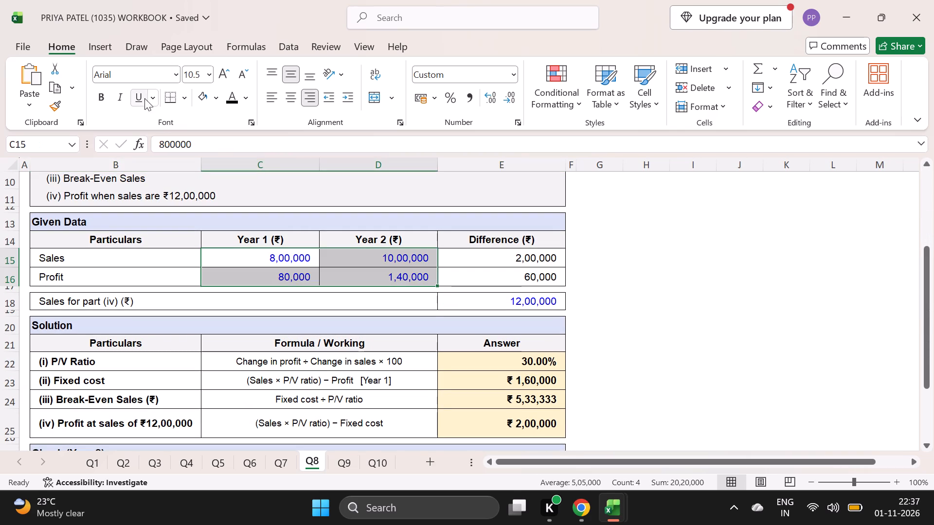
left_click(216, 100)
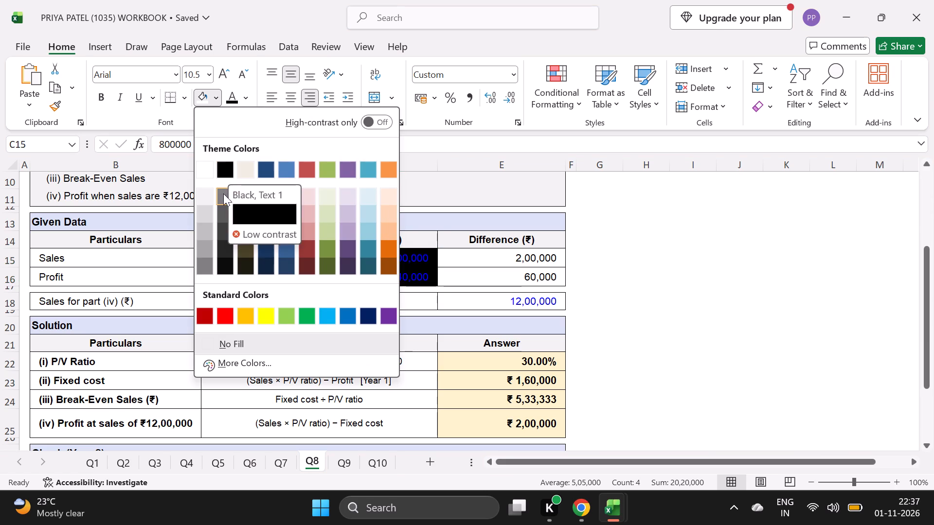
left_click(206, 165)
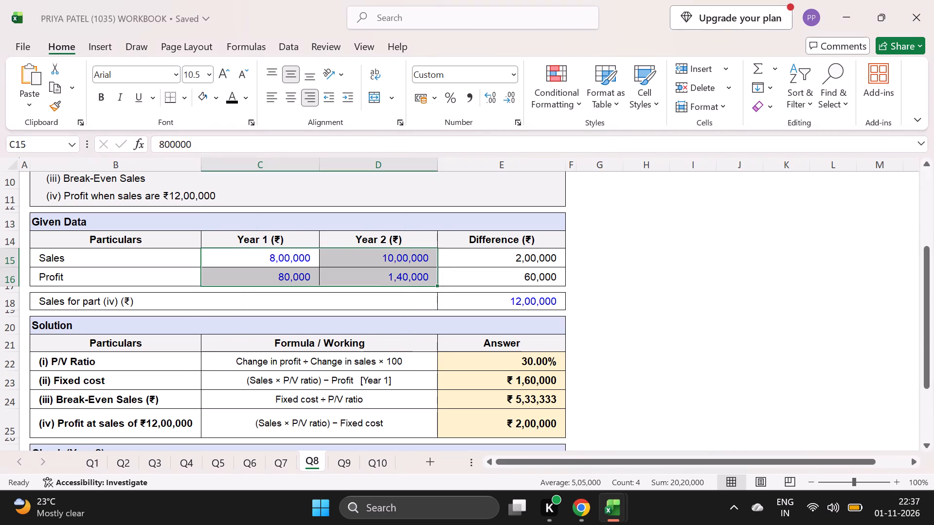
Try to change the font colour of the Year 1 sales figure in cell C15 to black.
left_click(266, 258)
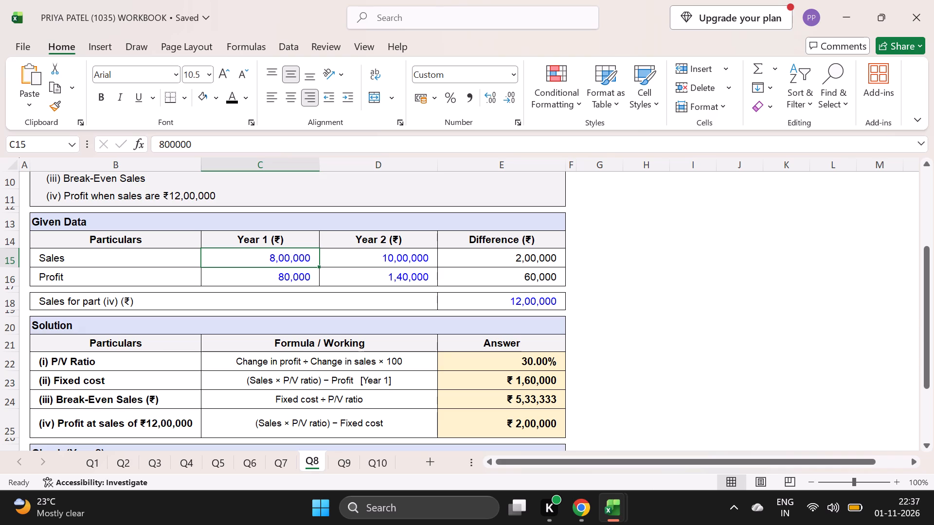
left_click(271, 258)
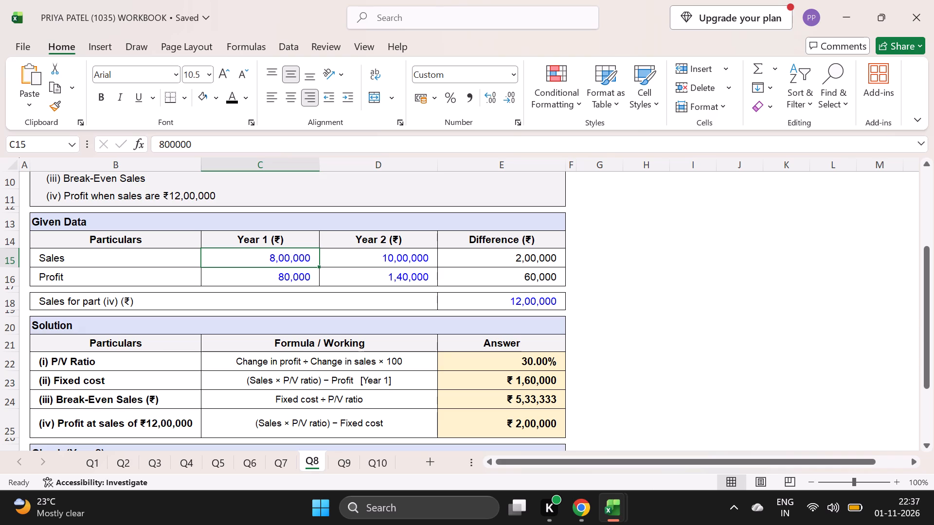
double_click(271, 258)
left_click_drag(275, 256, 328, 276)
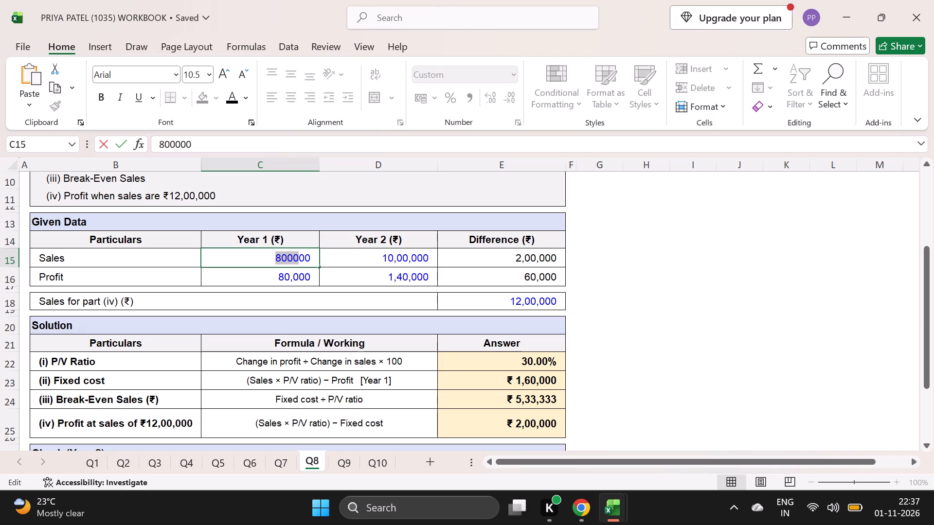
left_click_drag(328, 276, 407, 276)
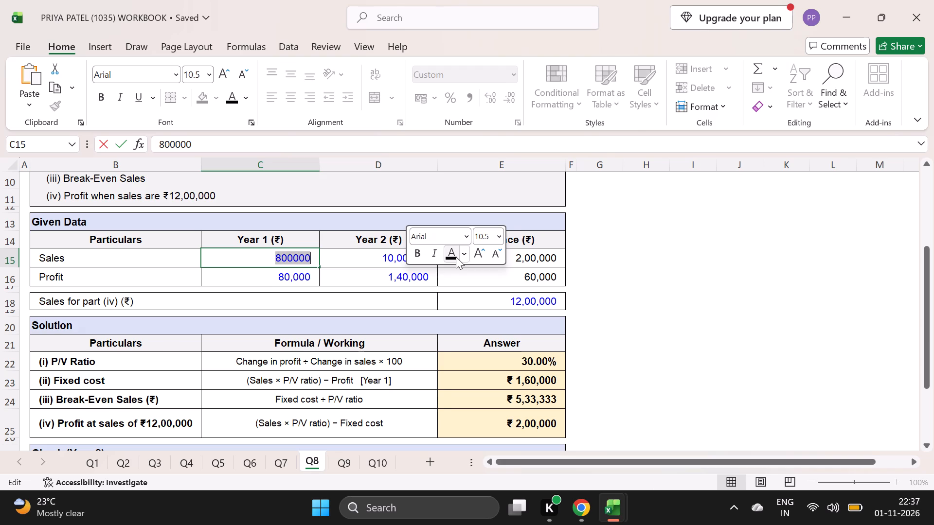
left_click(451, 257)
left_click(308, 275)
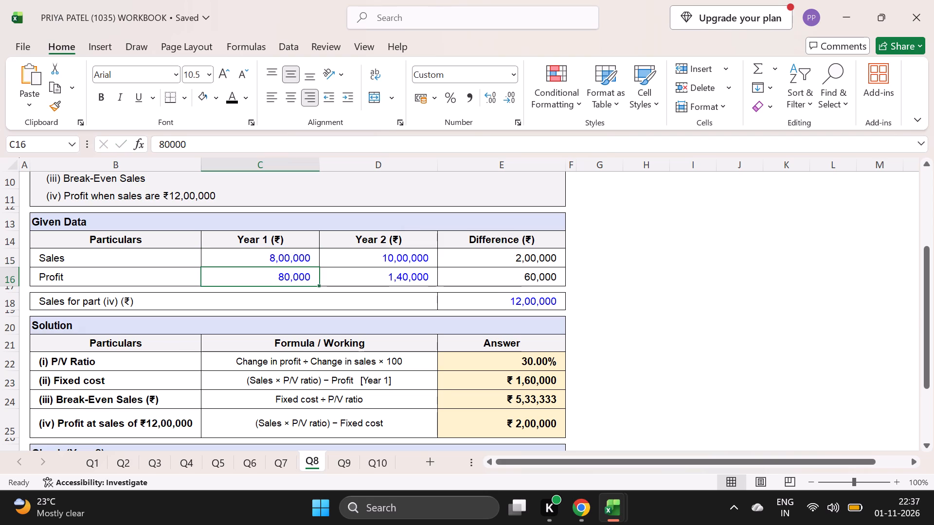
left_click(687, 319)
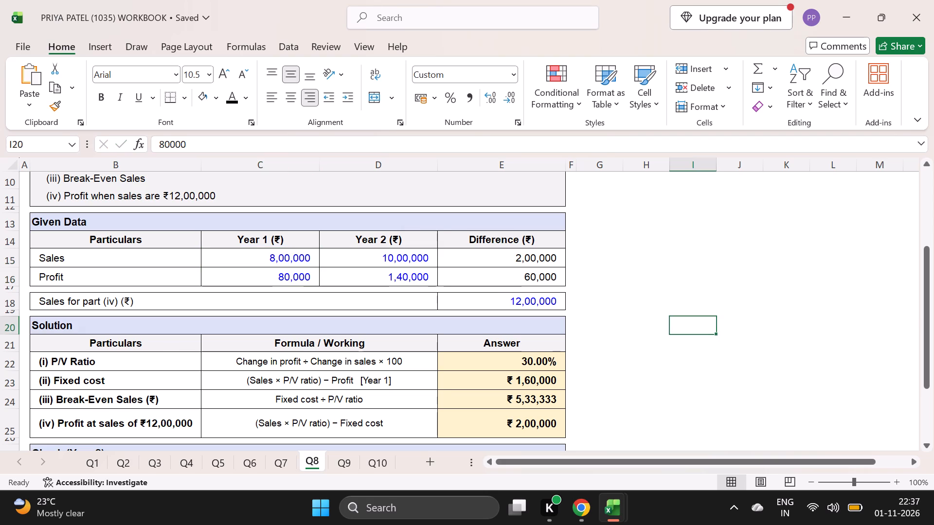
Fill the Answer cells E22 to E25 of the Solution table with white.
scroll(473, 370, "down", 1)
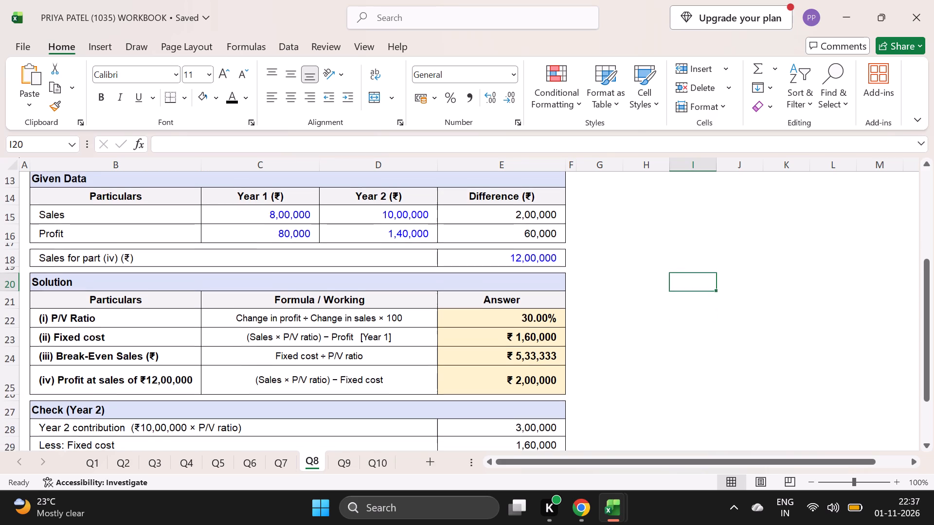
left_click_drag(473, 316, 495, 376)
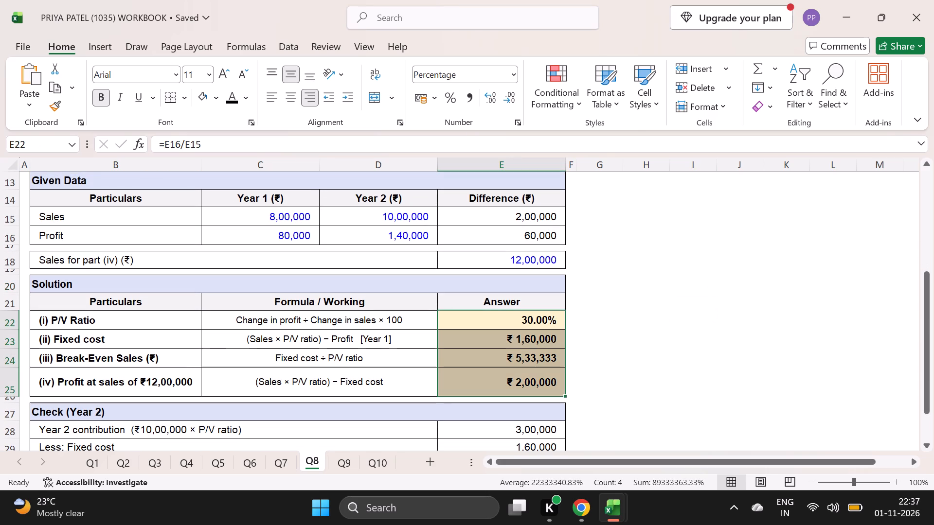
left_click(217, 99)
left_click(195, 172)
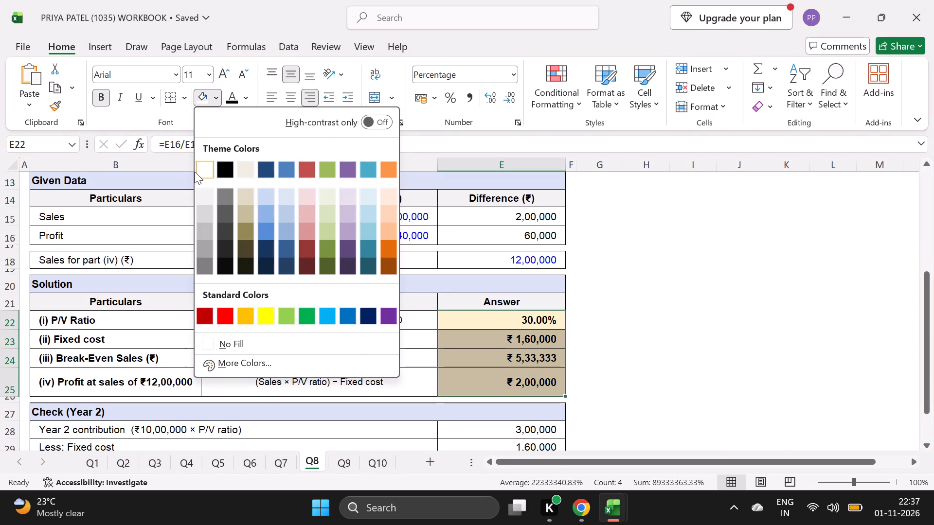
left_click(199, 172)
left_click(594, 246)
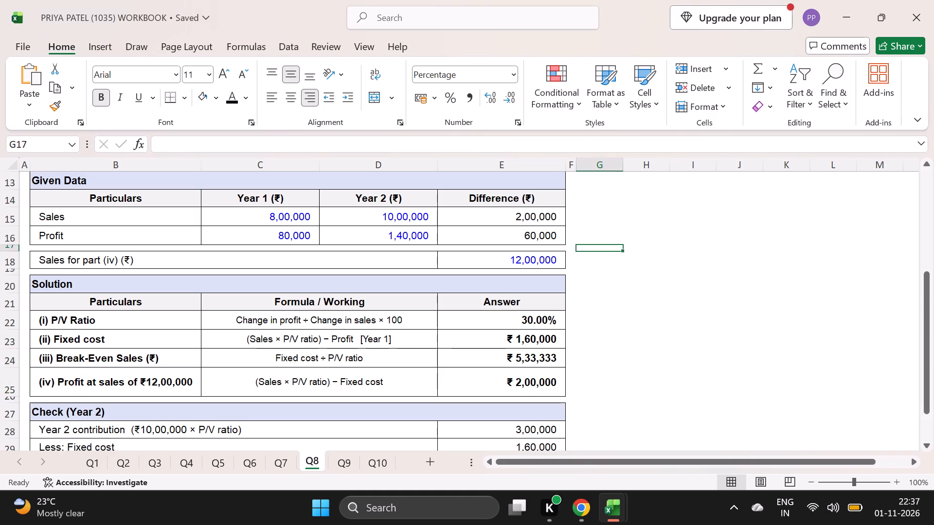
left_click(650, 320)
Delete the note about blue figures and rounding in row 32, below the Check (Year 2) table.
scroll(650, 320, "down", 1)
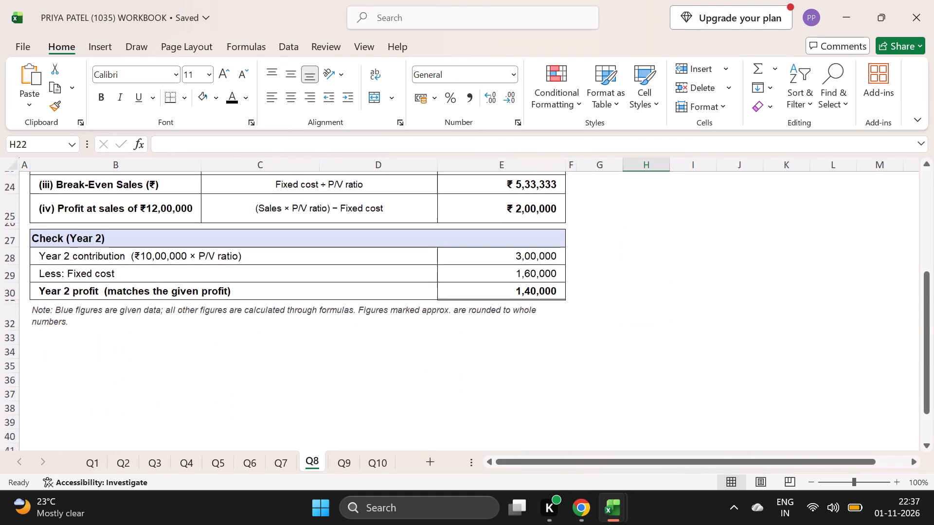
left_click(48, 305)
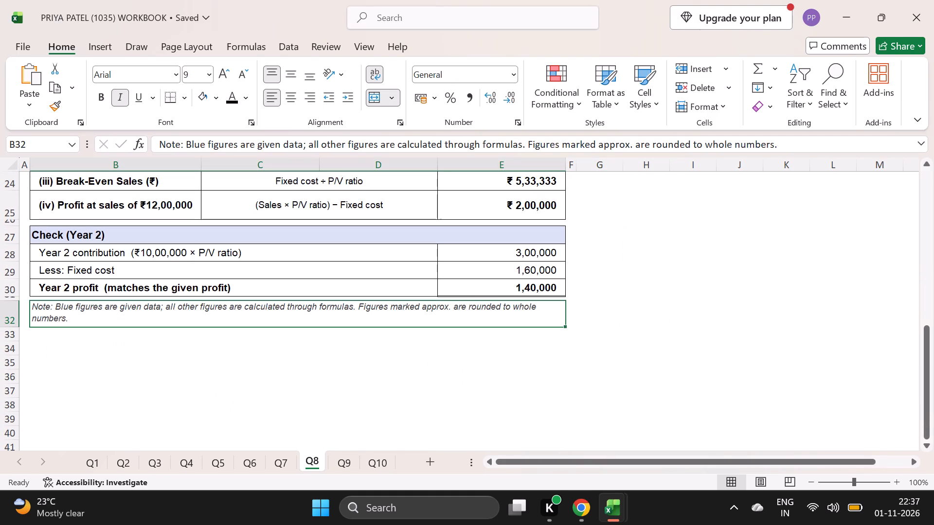
left_click(787, 144)
key("BackSpace")
key("BackSpace")
key("BackSpace")
key("BackSpace")
key("BackSpace")
key("BackSpace")
key("BackSpace")
key("BackSpace")
key("BackSpace")
key("BackSpace")
key("BackSpace")
key("BackSpace")
key("BackSpace")
key("BackSpace")
key("BackSpace")
key("BackSpace")
key("BackSpace")
key("BackSpace")
key("BackSpace")
key("BackSpace")
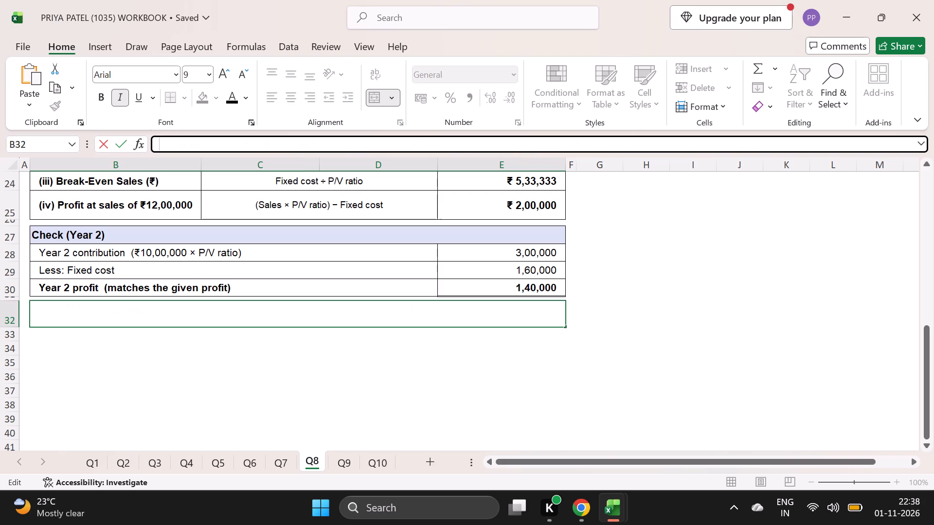
left_click(616, 356)
Look over sheet Q8 from the question heading down to the Check (Year 2) table.
scroll(616, 356, "up", 2)
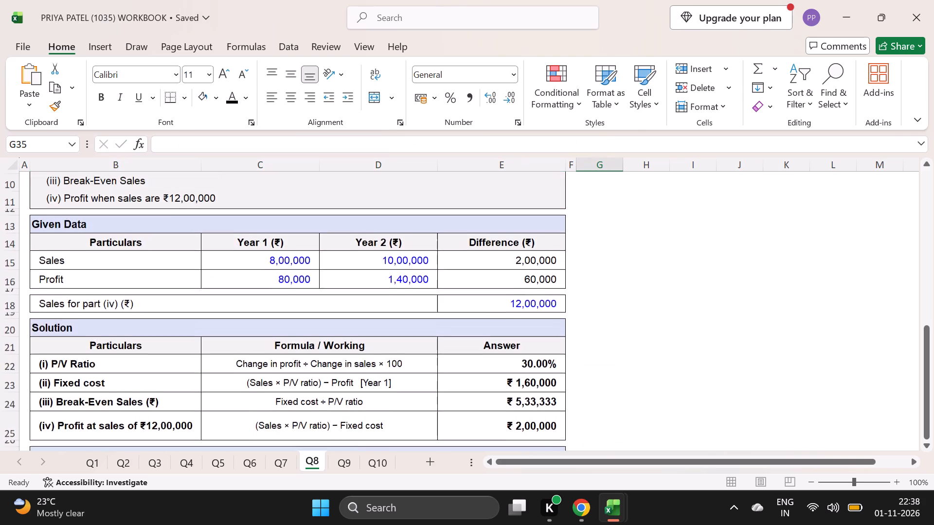
scroll(616, 356, "up", 2)
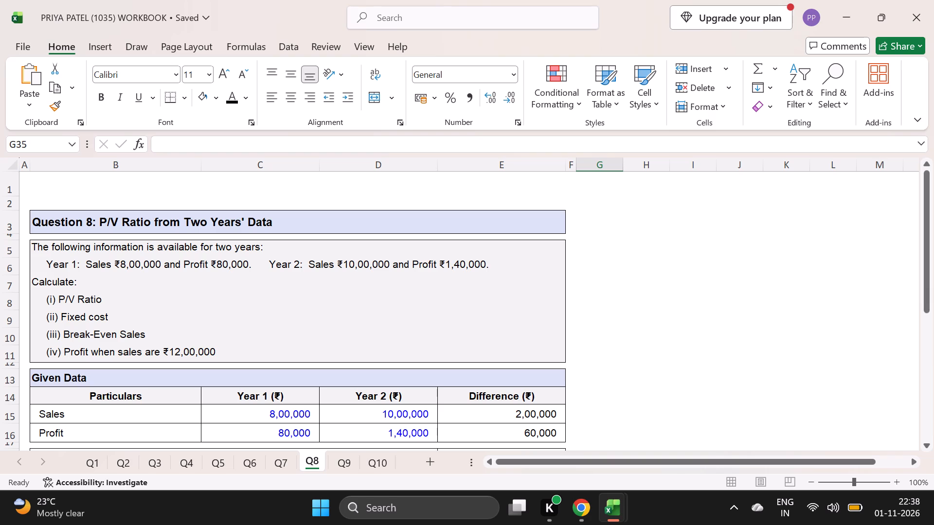
scroll(313, 218, "down", 1)
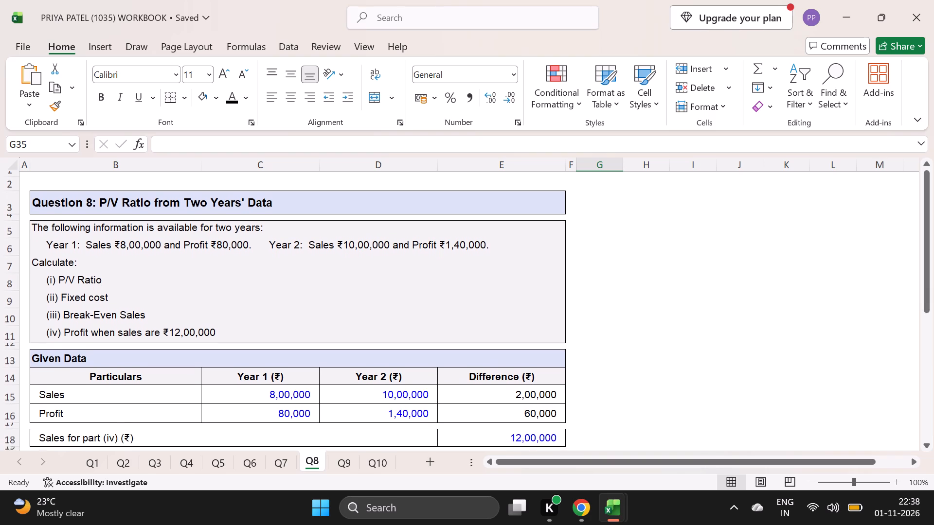
scroll(313, 218, "down", 2)
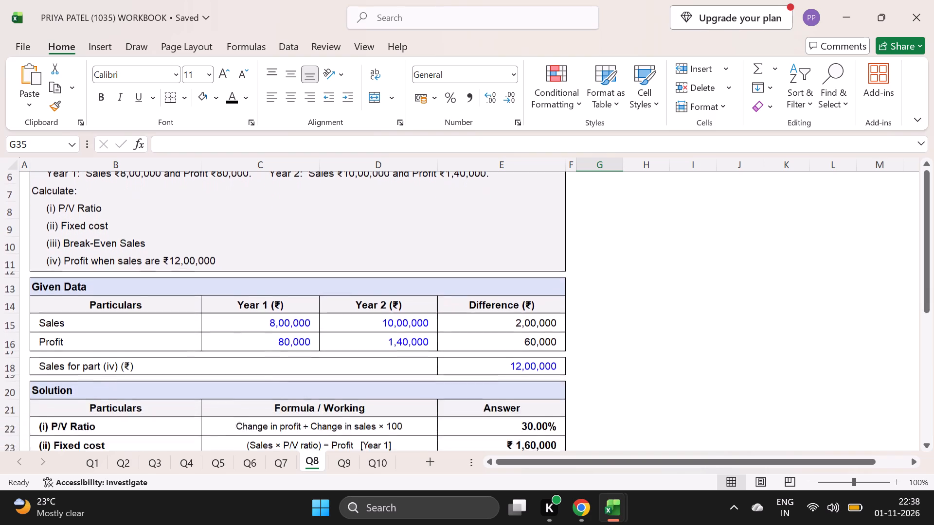
scroll(313, 218, "down", 3)
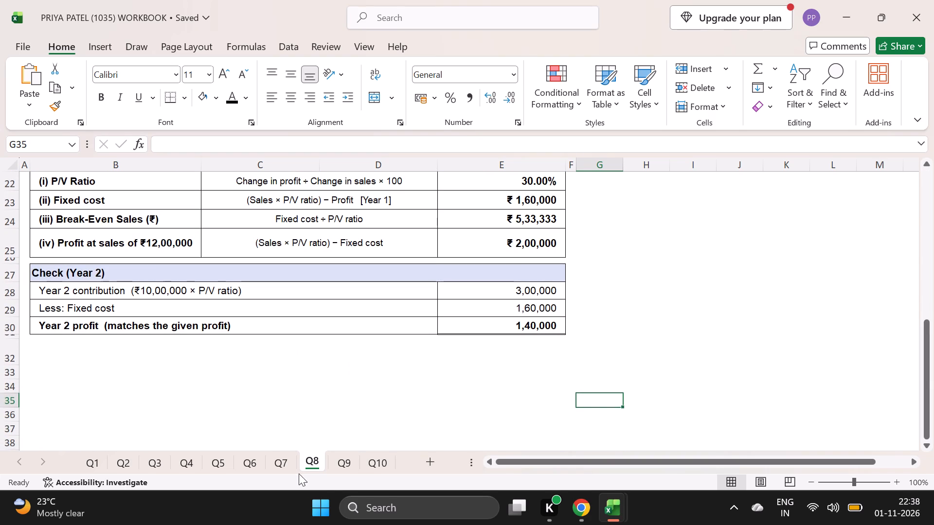
Fill the Question 8, Given Data, Solution and Check (Year 2) heading rows with light orange.
scroll(310, 350, "up", 4)
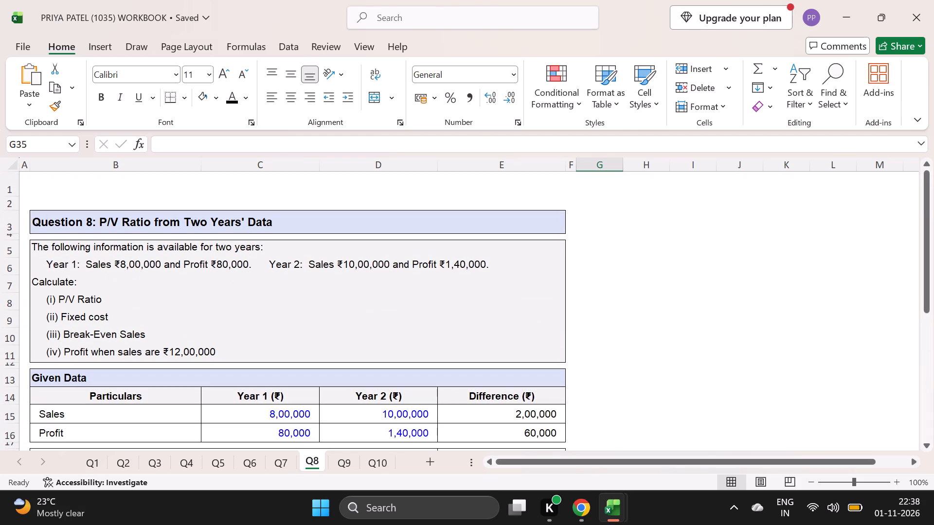
left_click(333, 226)
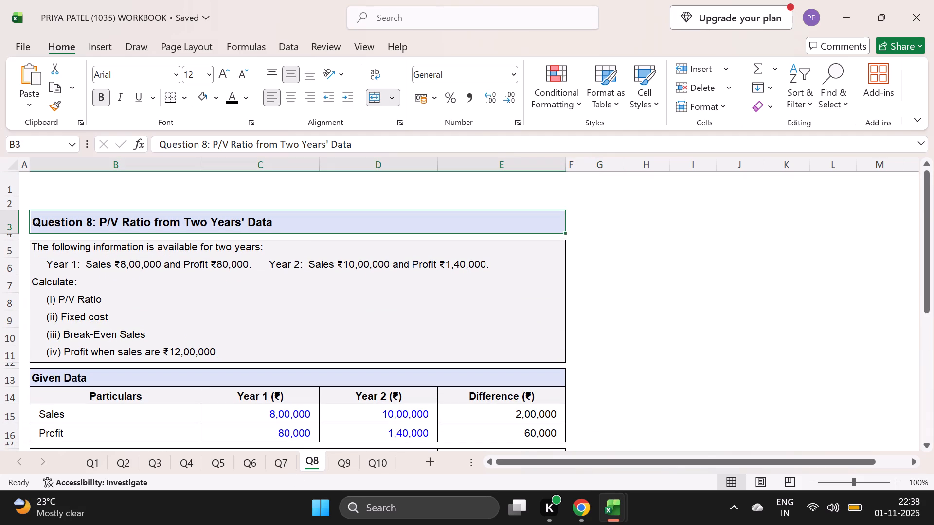
left_click(215, 99)
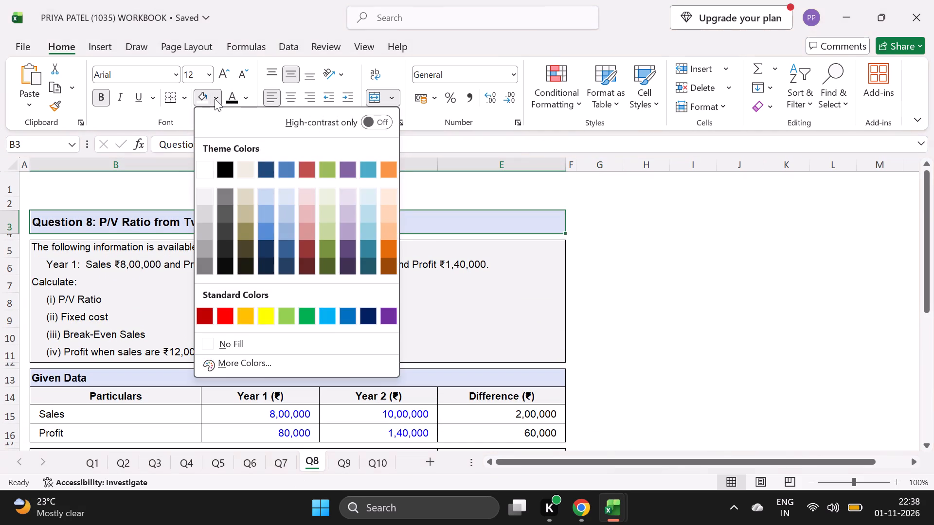
left_click(386, 218)
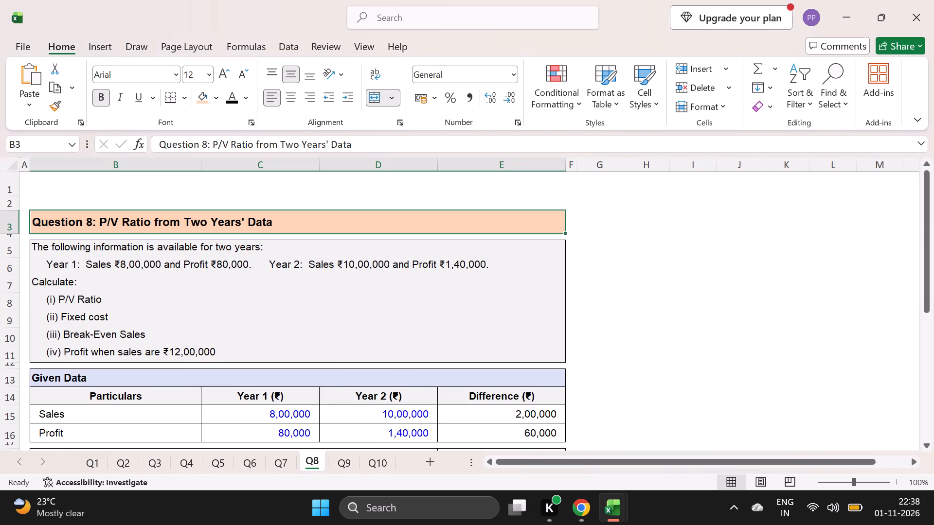
scroll(343, 283, "down", 1)
left_click(332, 336)
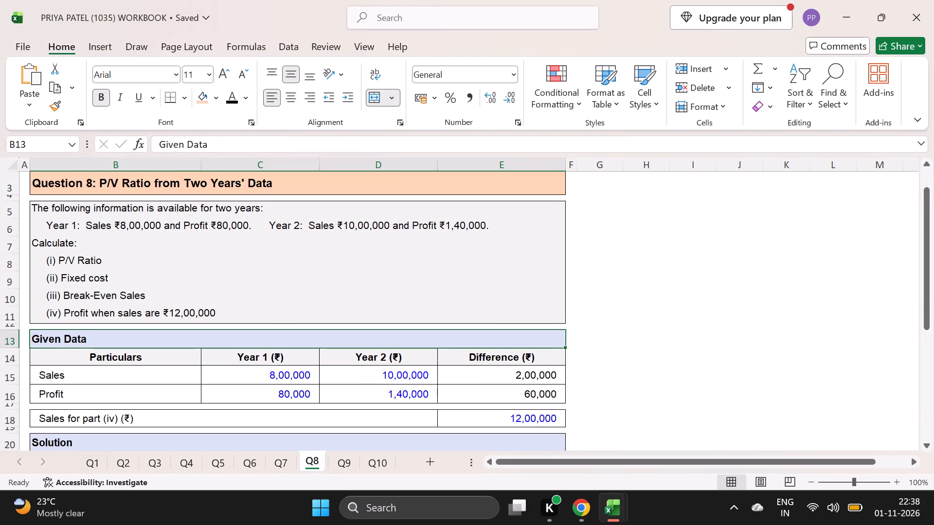
left_click(205, 103)
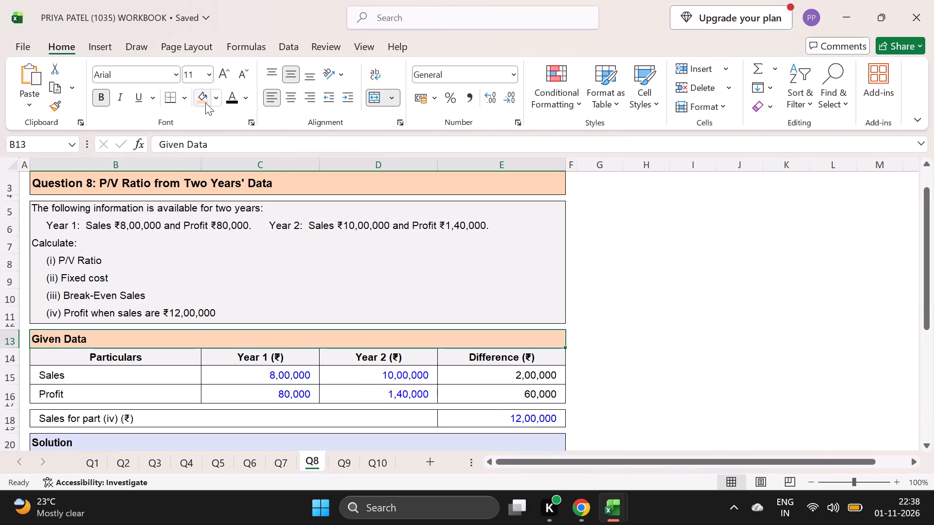
scroll(238, 370, "down", 1)
left_click(235, 375)
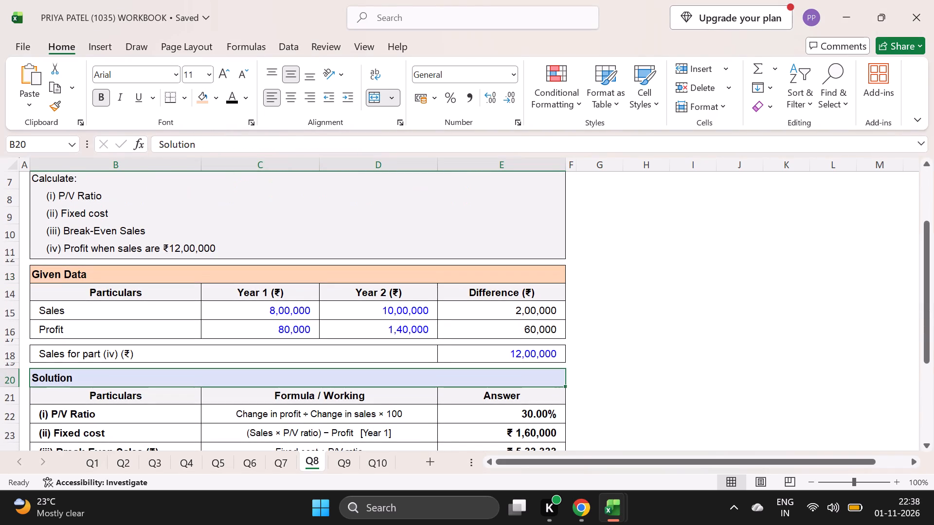
left_click(235, 375)
left_click(232, 379)
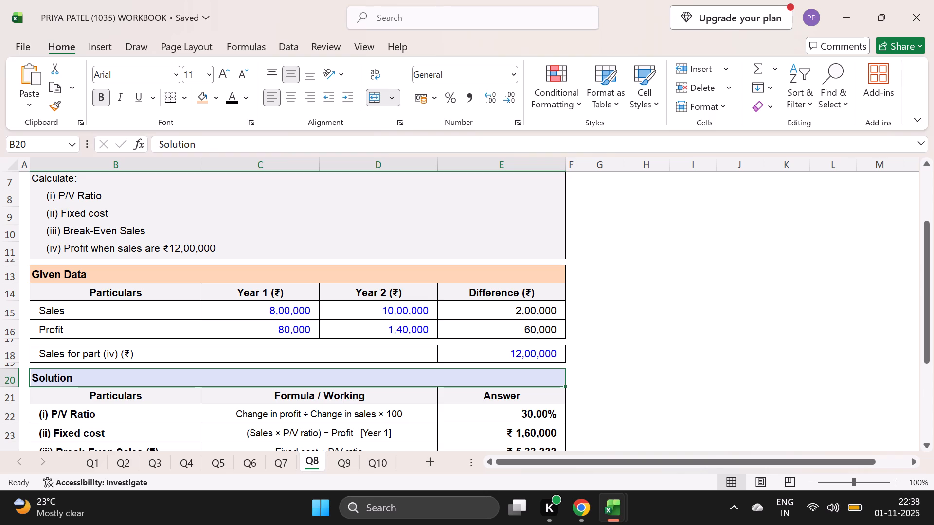
left_click(199, 96)
scroll(196, 192, "down", 1)
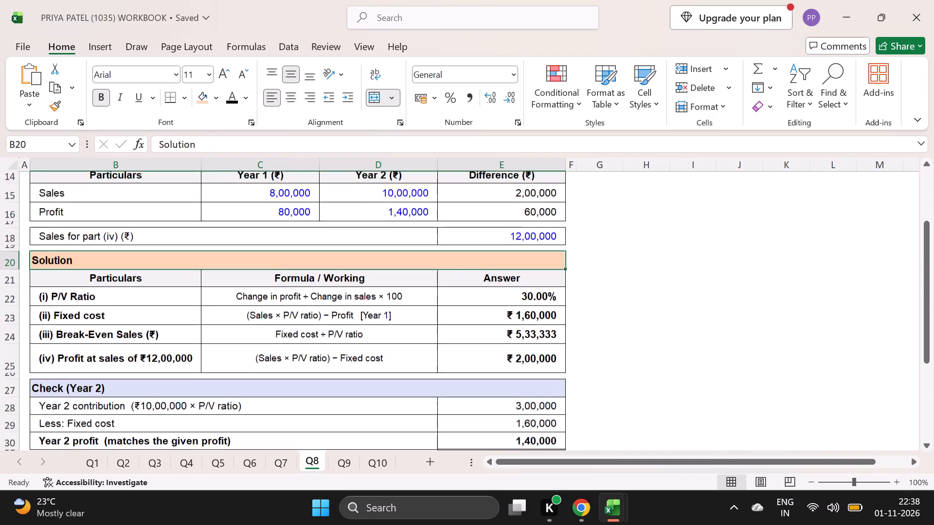
left_click(165, 361)
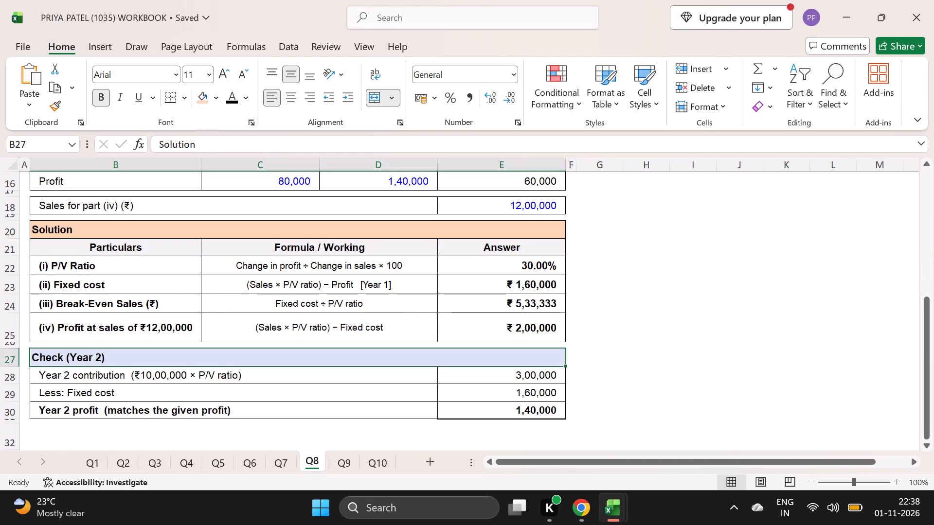
left_click(211, 95)
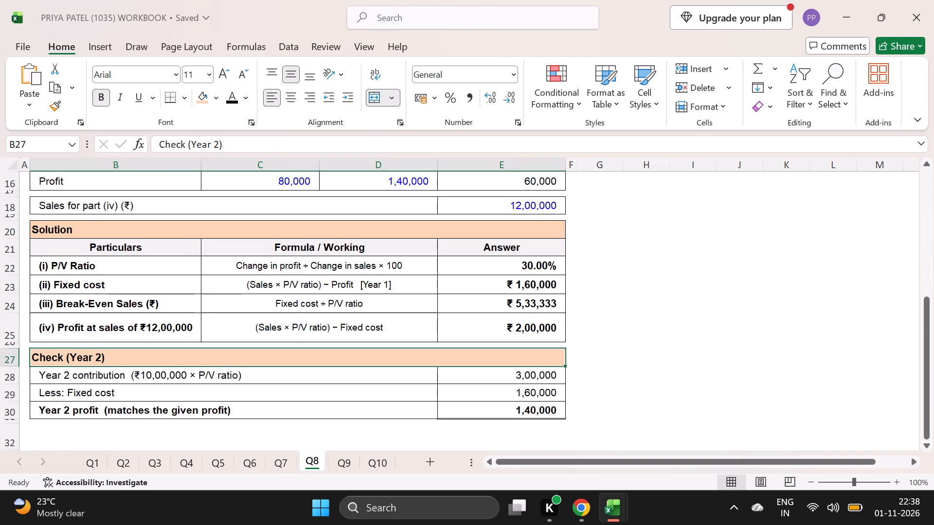
Change the font colour of the Year 1 and Year 2 sales and profit figures in C15 to D16 to black.
scroll(235, 393, "down", 1)
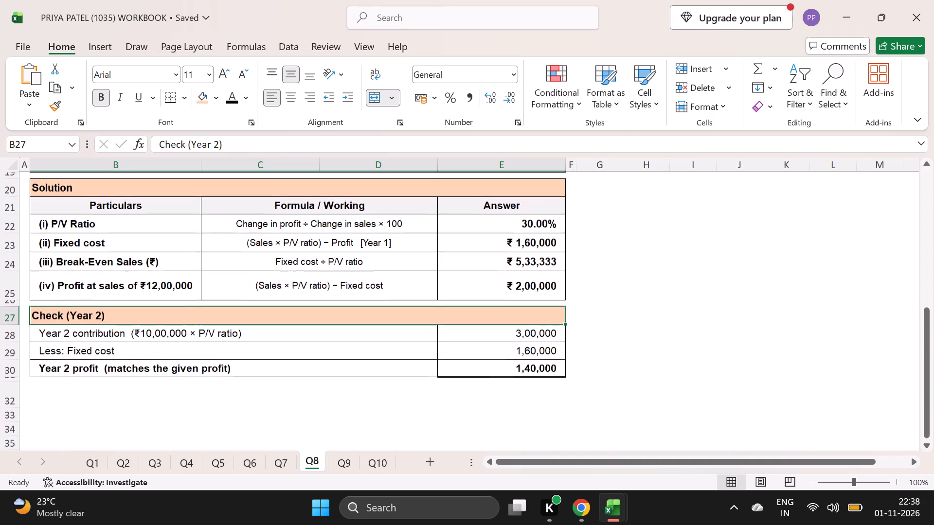
scroll(235, 393, "down", 1)
scroll(235, 393, "up", 4)
scroll(235, 393, "down", 1)
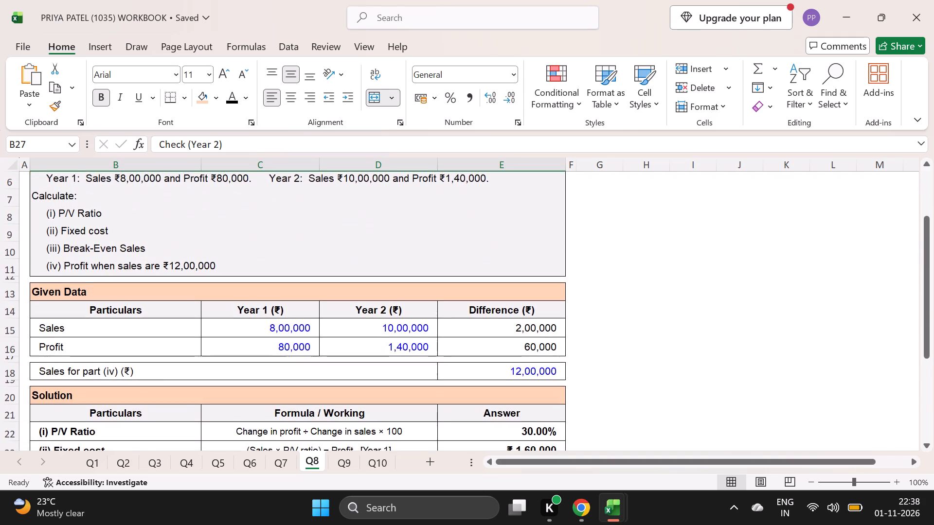
scroll(235, 393, "down", 1)
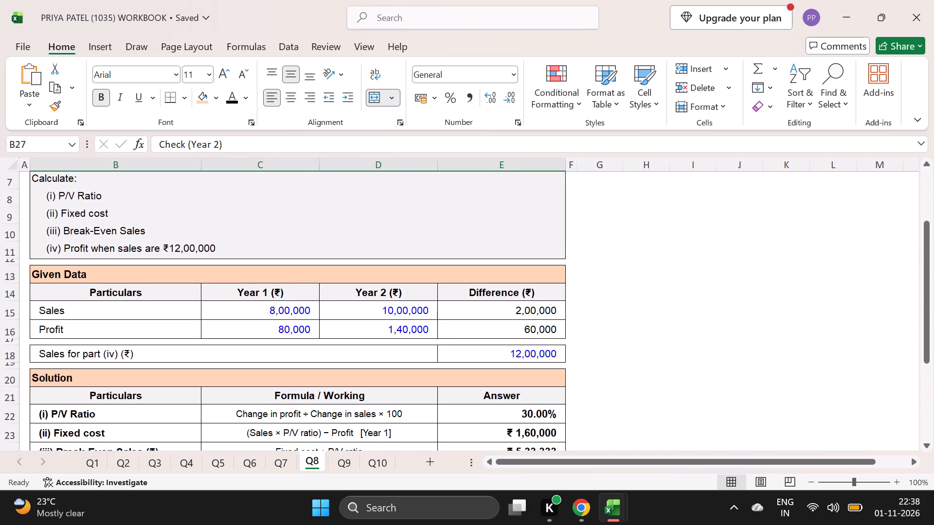
left_click(247, 317)
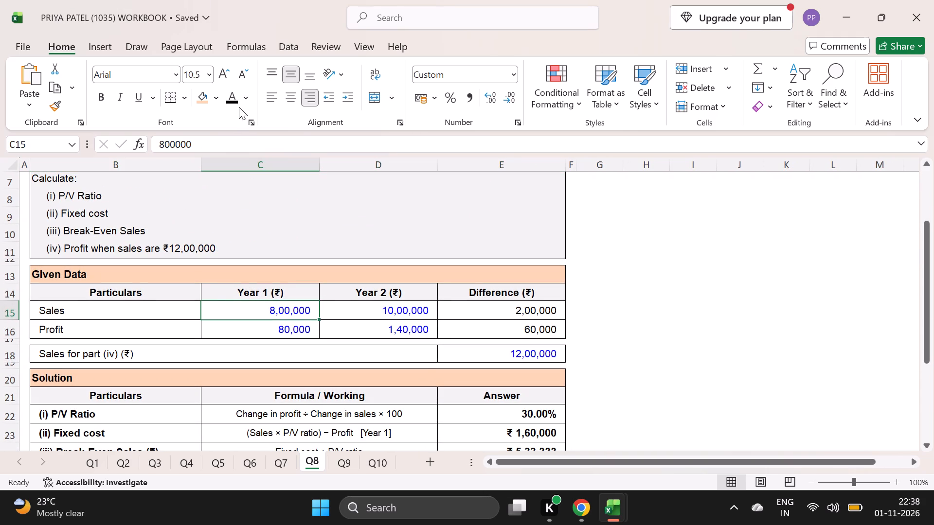
left_click(246, 98)
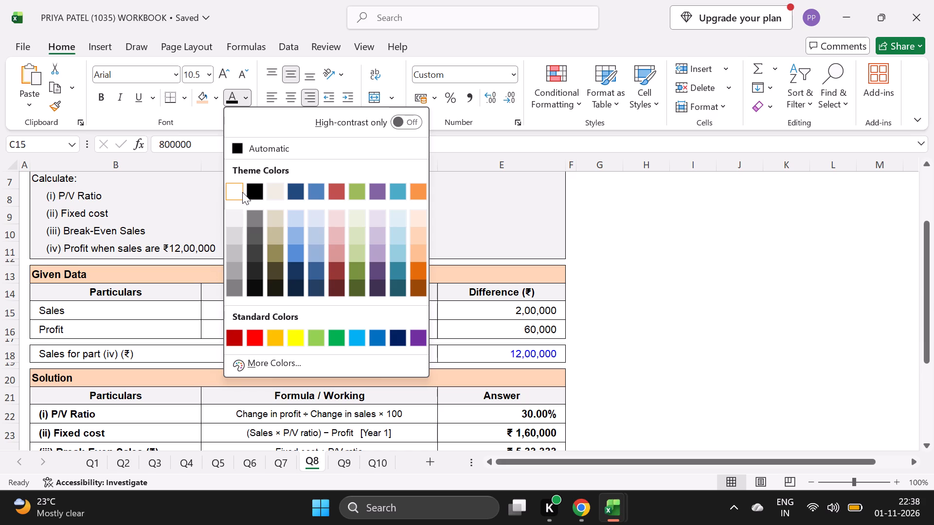
left_click(256, 194)
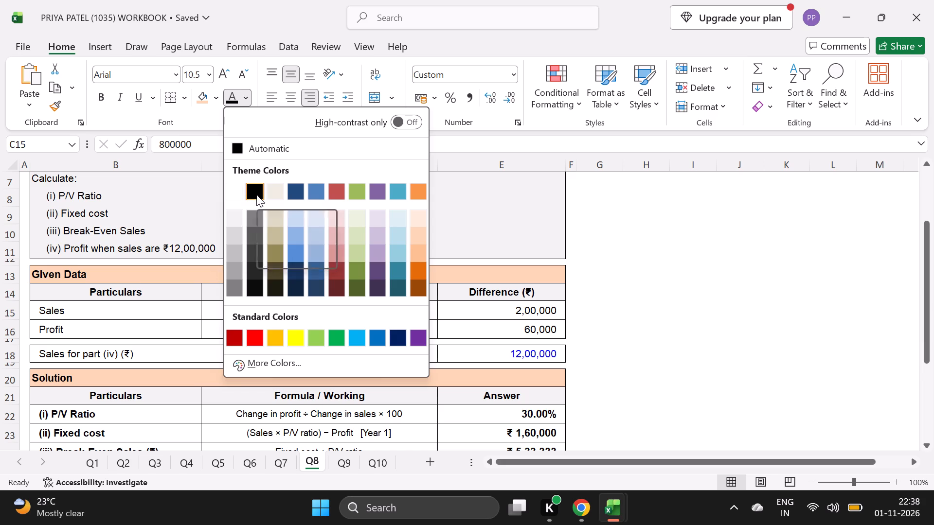
left_click(291, 329)
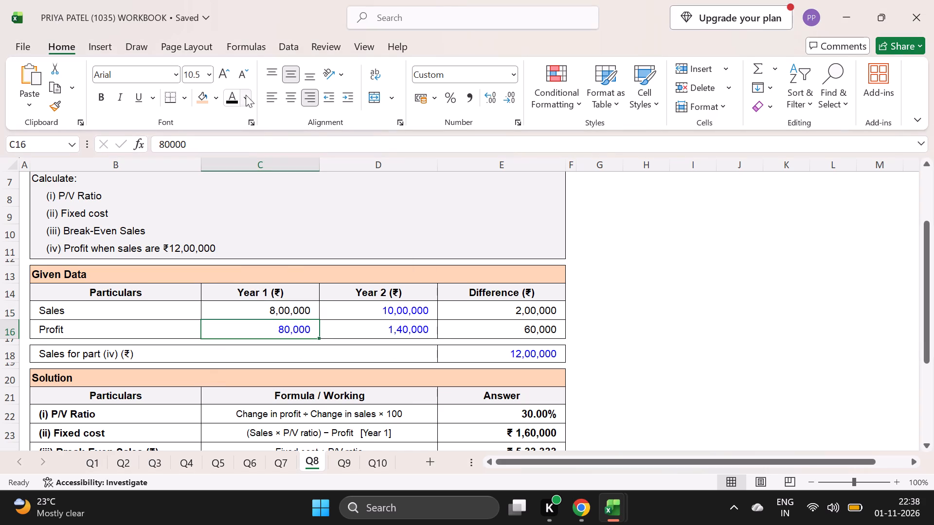
left_click(230, 95)
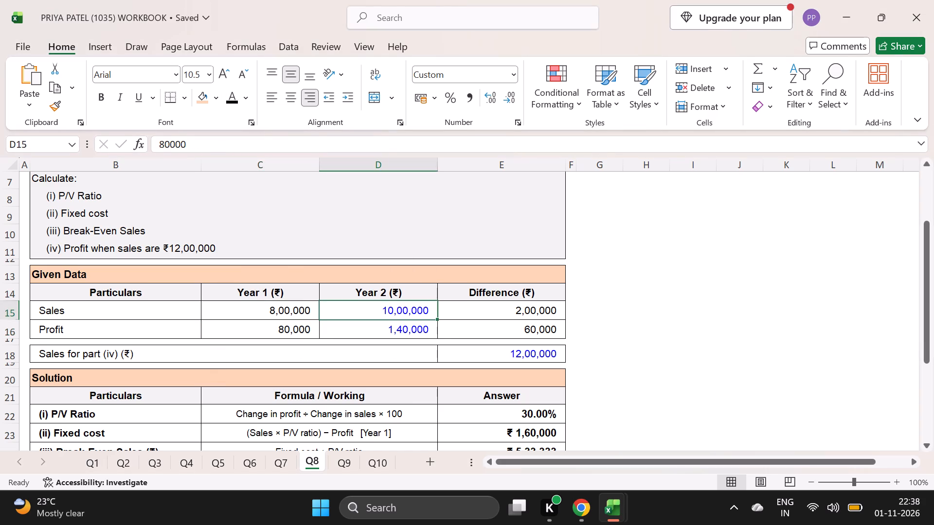
left_click(363, 318)
left_click(229, 98)
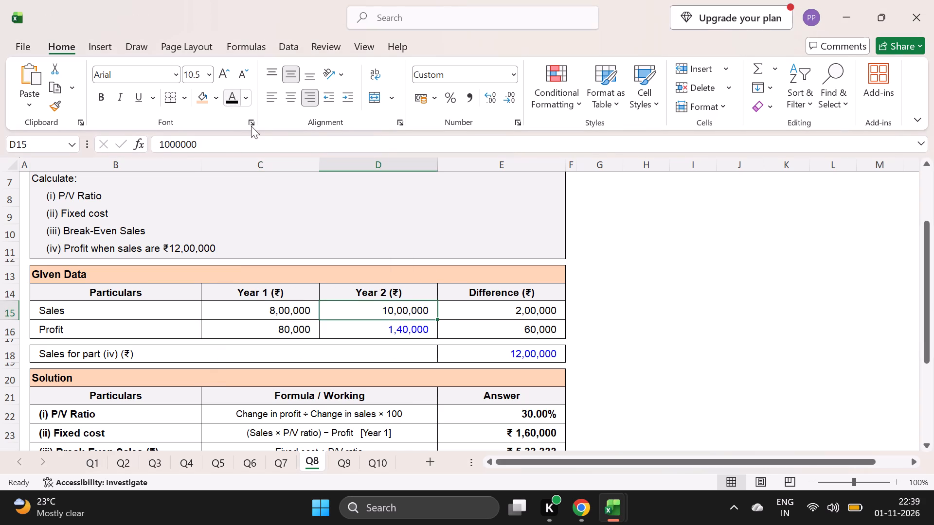
left_click(363, 328)
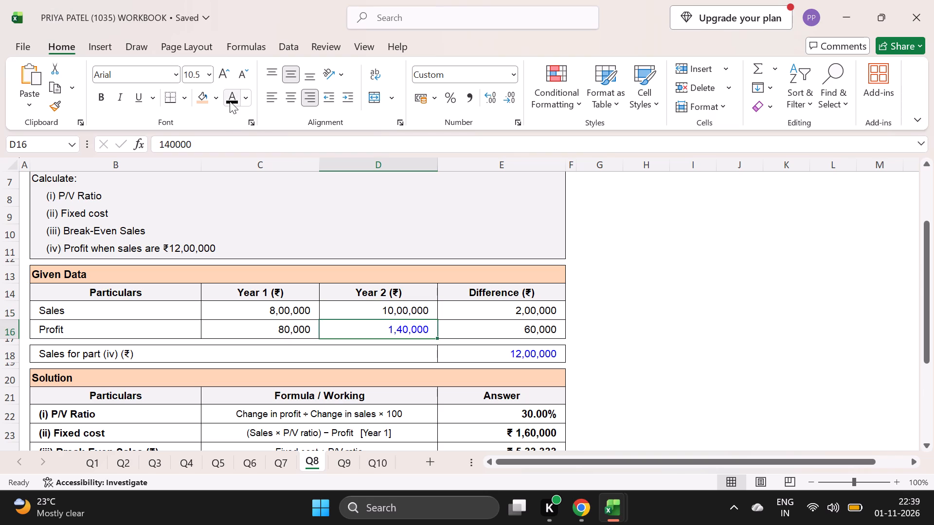
left_click(229, 98)
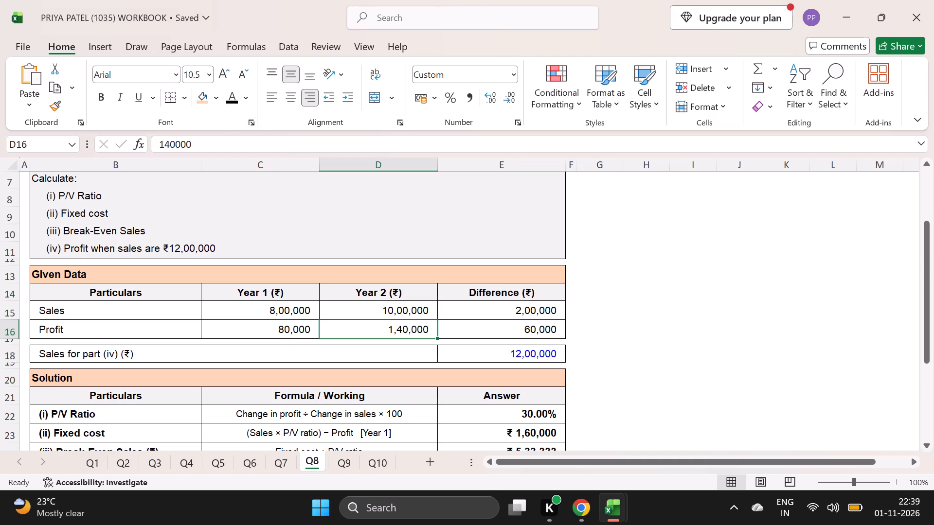
Change the font colour of the Sales for part (iv) figure in E18 to black.
left_click(509, 353)
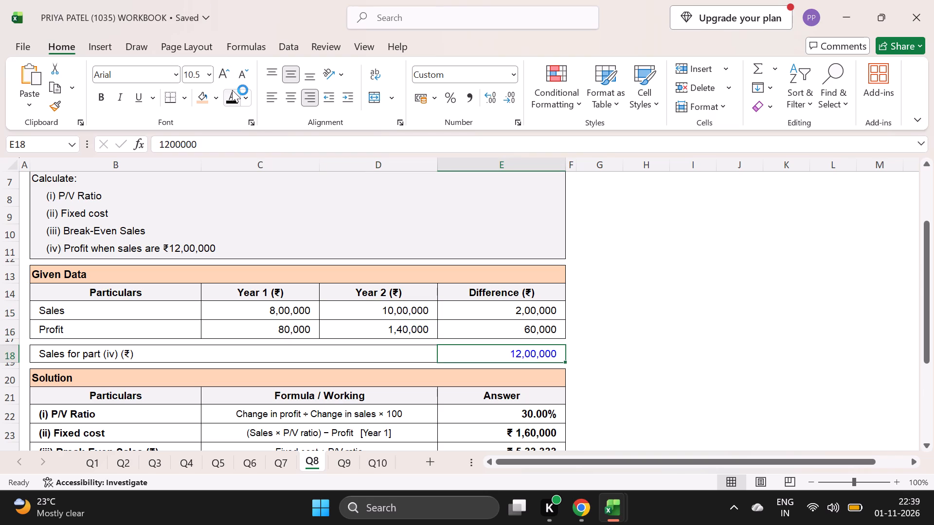
left_click(232, 90)
left_click(724, 342)
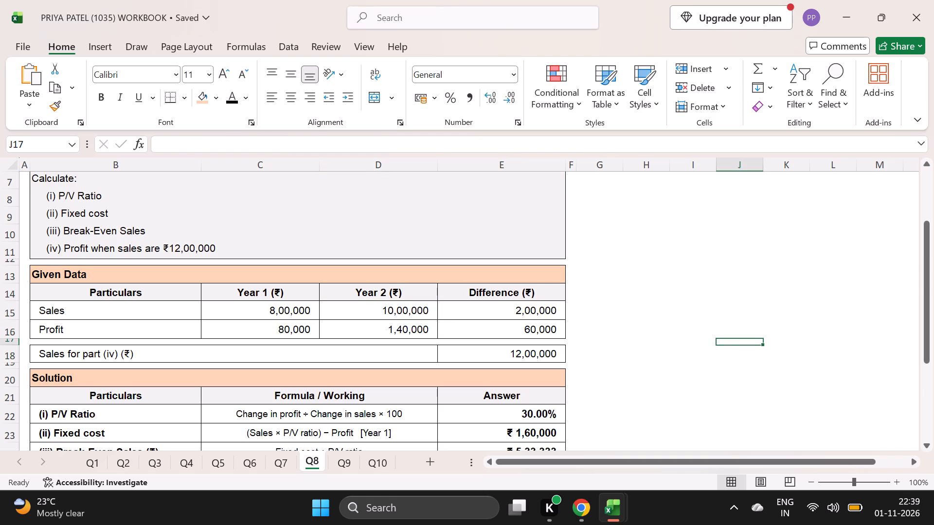
Look over sheet Q8 from the question heading to the Check (Year 2) table for remaining formatting to fix.
scroll(724, 342, "down", 3)
scroll(724, 342, "up", 2)
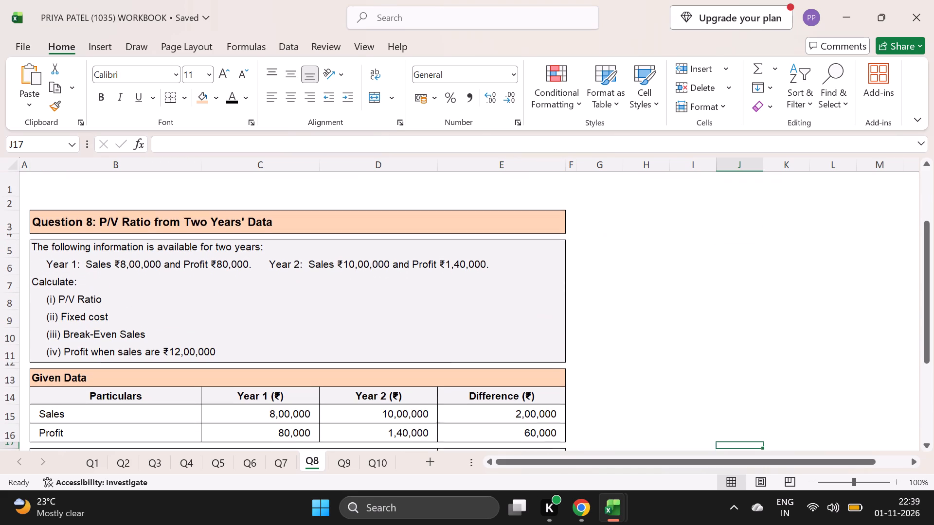
scroll(724, 342, "down", 1)
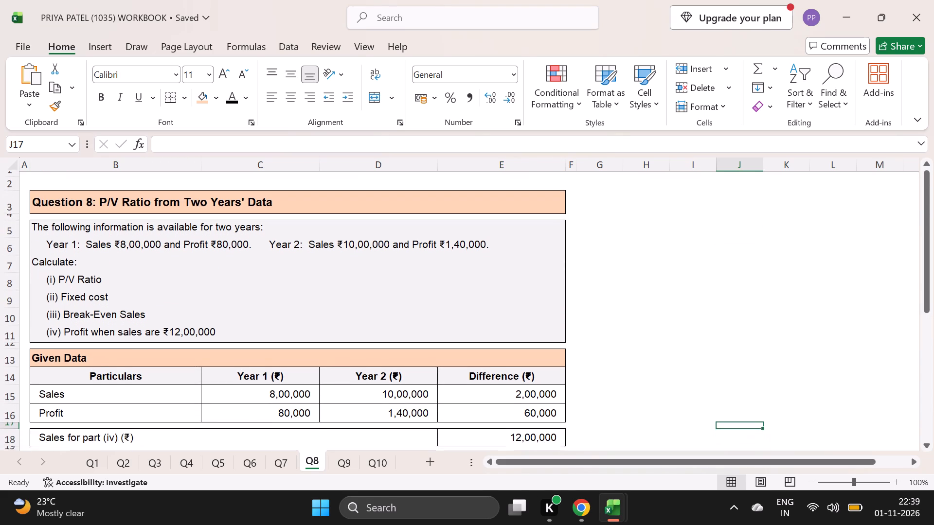
scroll(724, 342, "down", 2)
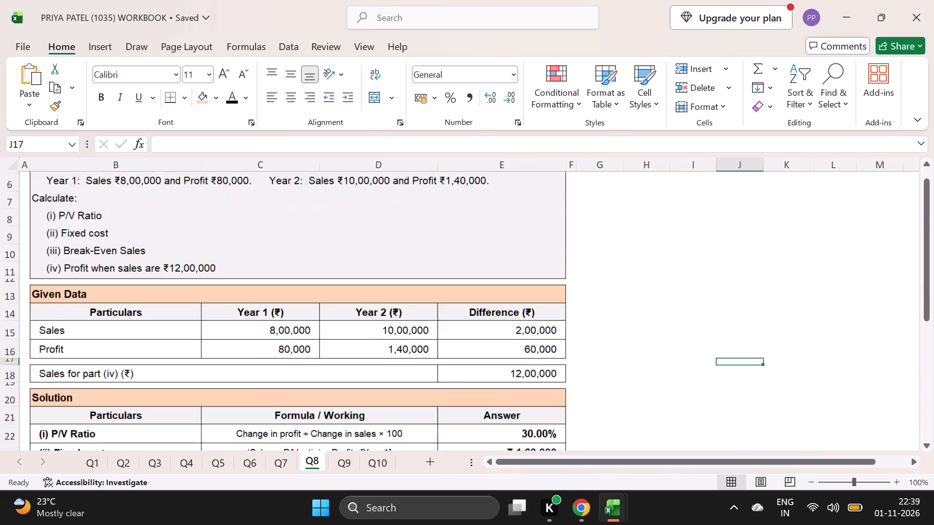
scroll(724, 342, "down", 2)
scroll(724, 342, "up", 1)
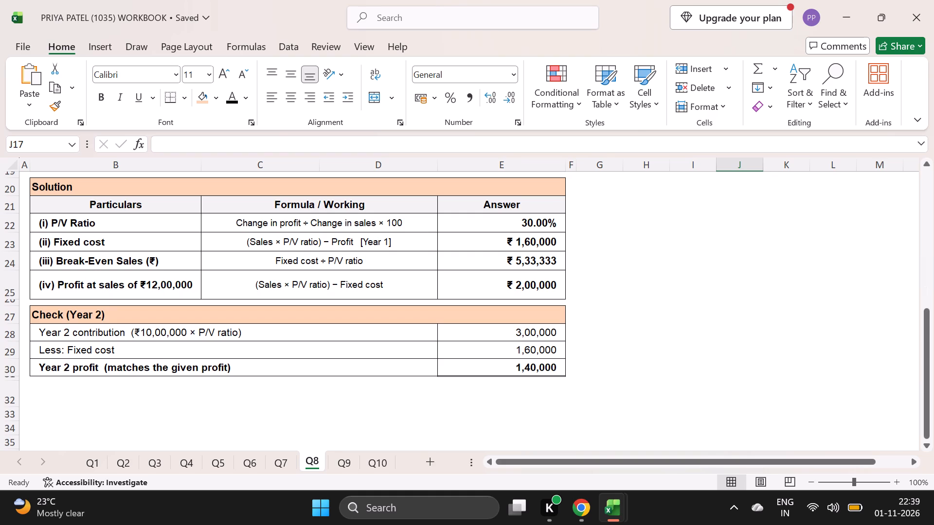
left_click(483, 262)
left_click(622, 307)
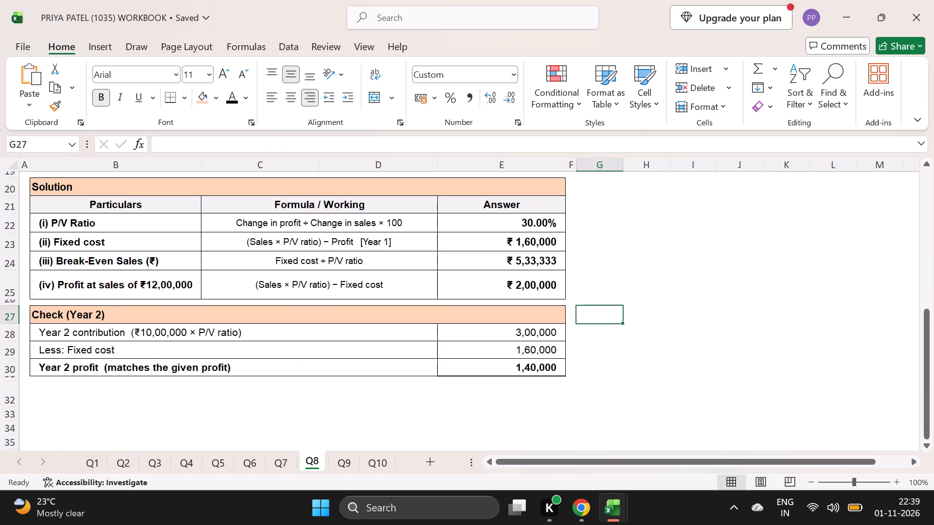
scroll(565, 330, "up", 3)
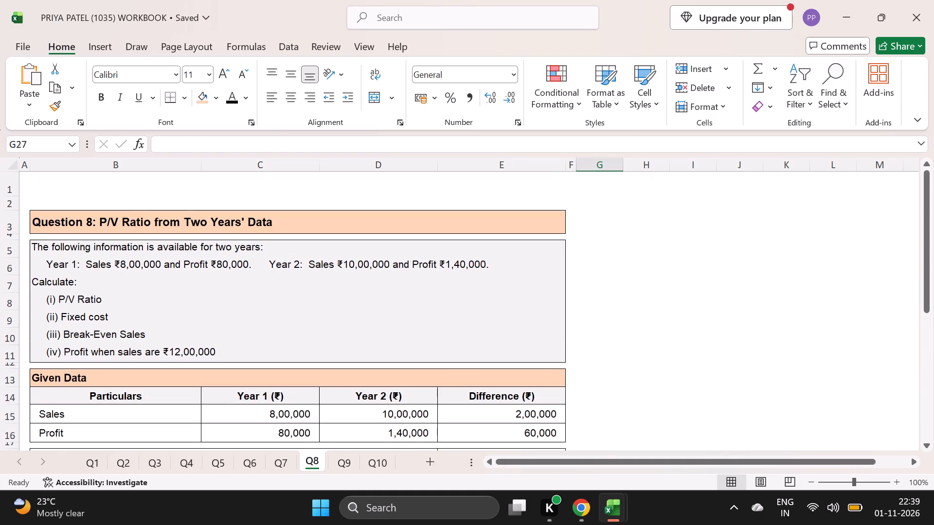
On sheet Q7, delete the title and subtitle text in rows 1 and 2 and fill those rows white.
left_click(278, 463)
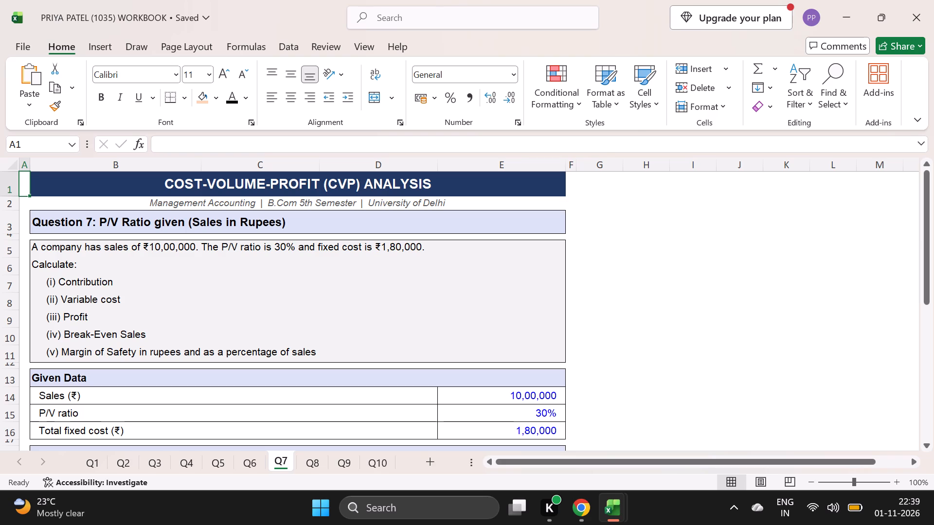
left_click_drag(144, 181, 151, 204)
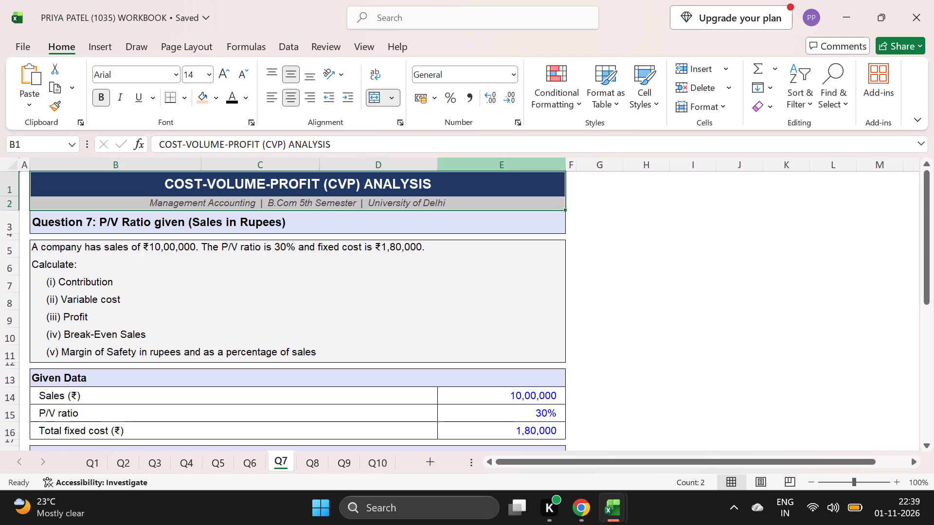
key("ctrl+Delete")
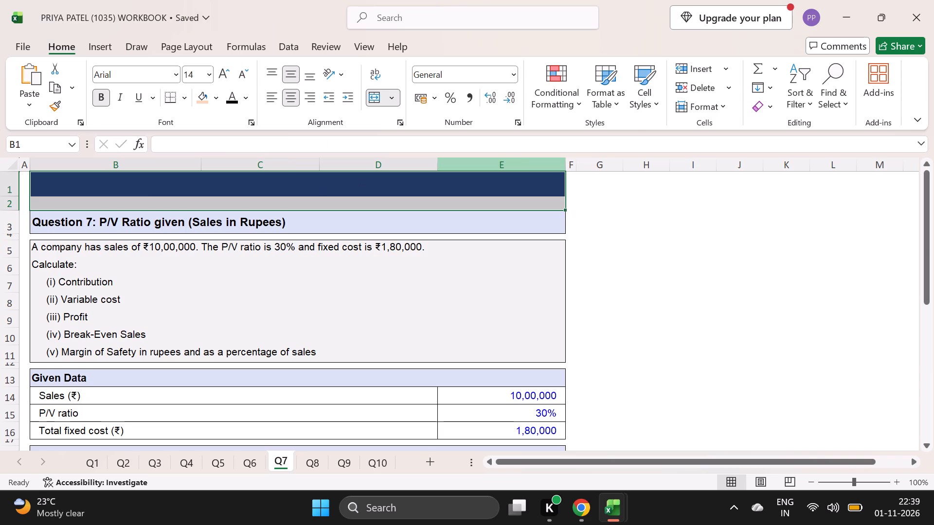
left_click(212, 99)
left_click(207, 171)
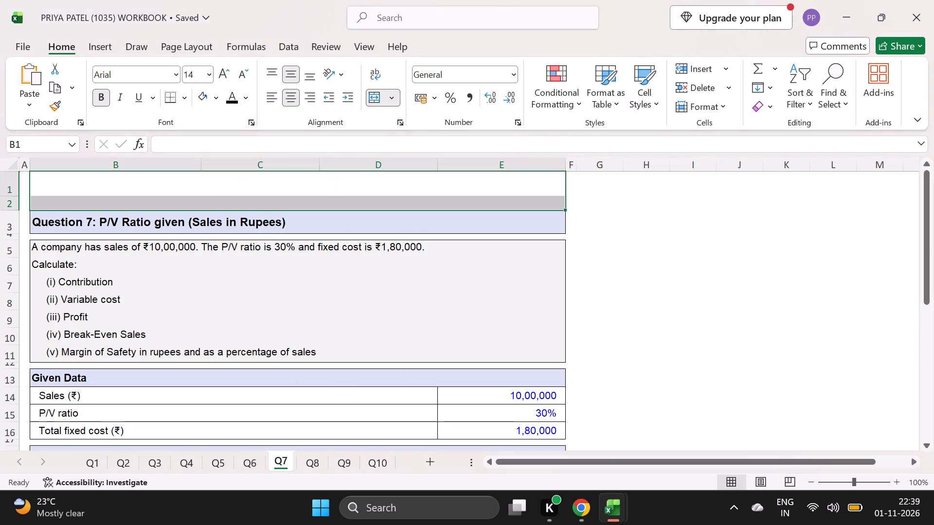
Fill the Question 7, Given Data, Solution and Answers heading rows with light orange.
left_click(306, 220)
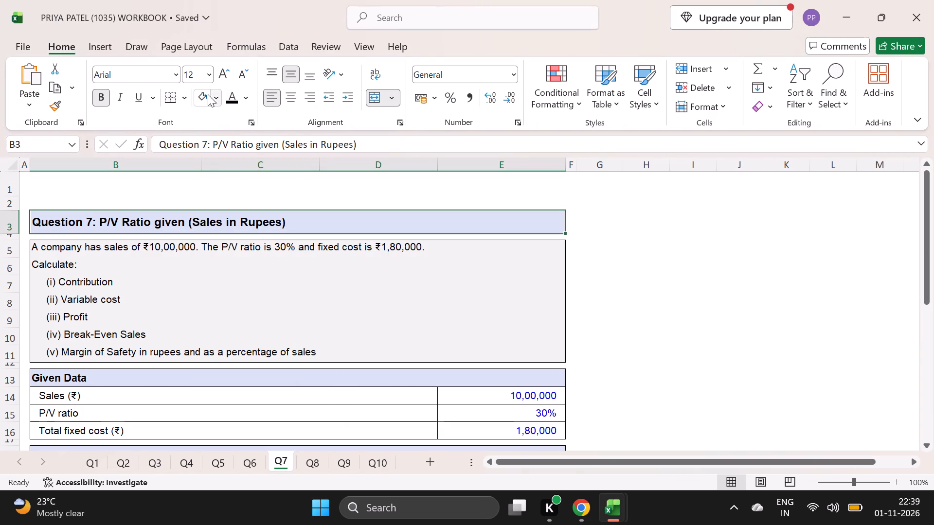
left_click(216, 97)
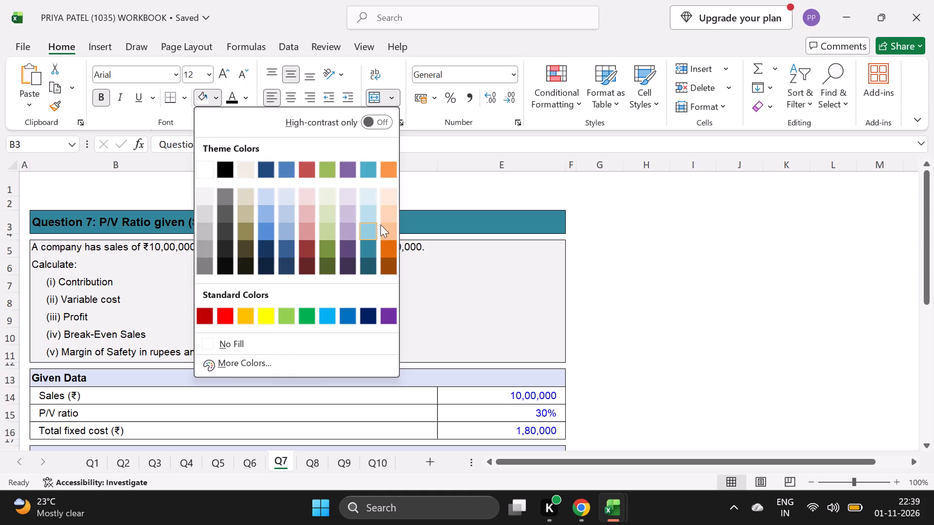
left_click(388, 210)
scroll(283, 313, "down", 1)
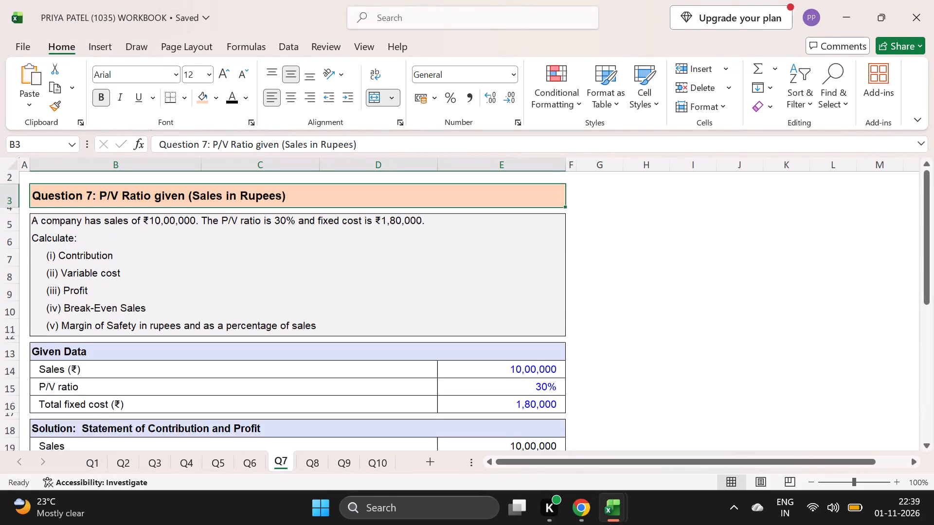
scroll(283, 313, "down", 1)
left_click(236, 342)
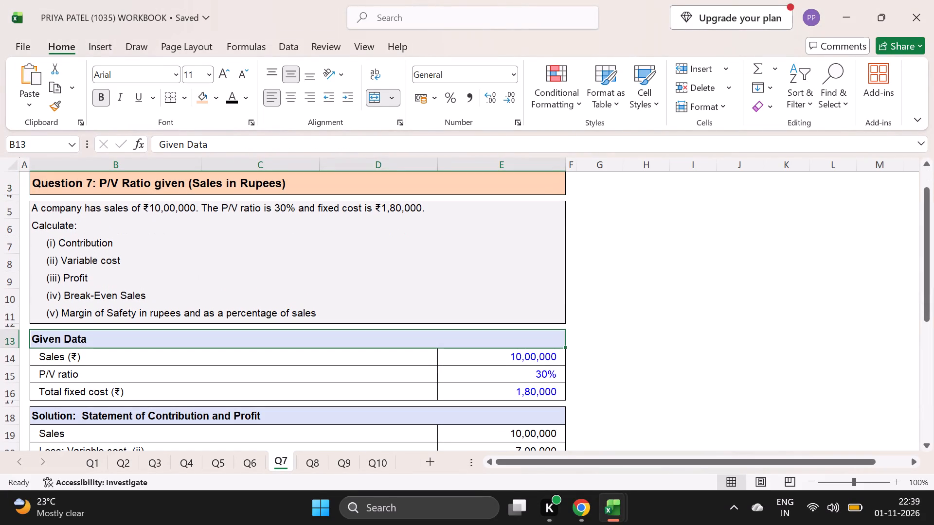
left_click(198, 103)
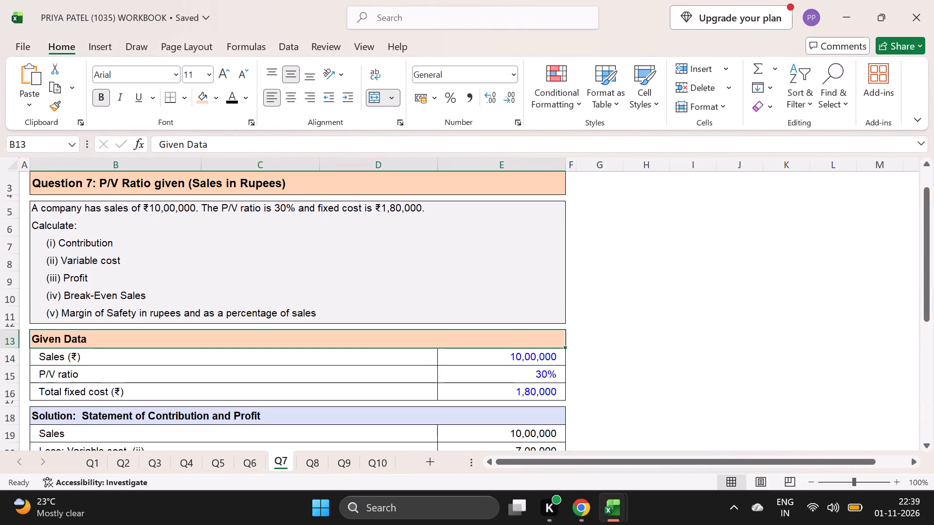
left_click(307, 417)
left_click(198, 98)
scroll(198, 98, "down", 1)
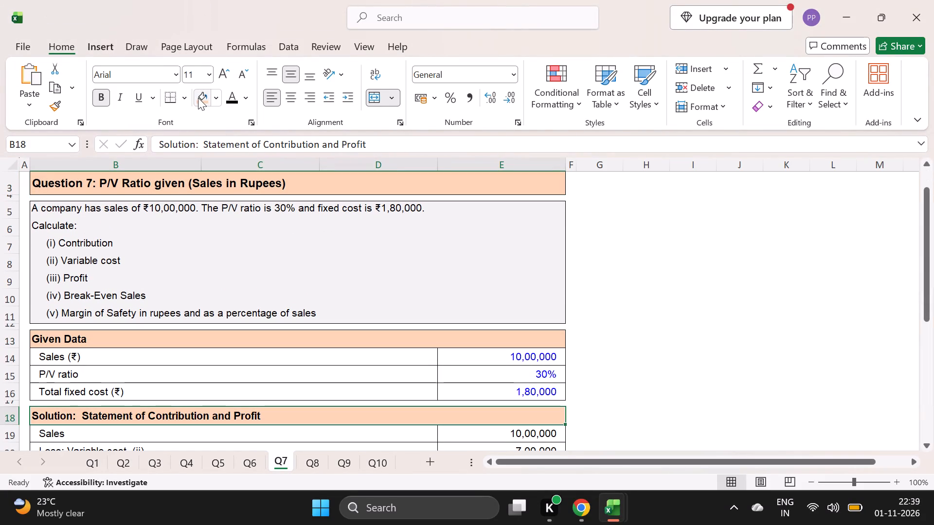
scroll(198, 98, "down", 1)
scroll(241, 288, "down", 2)
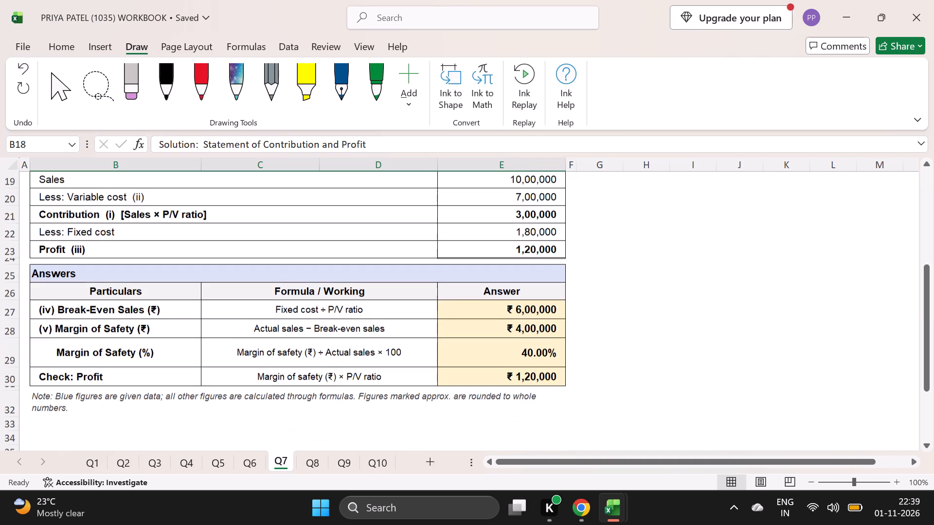
left_click(247, 281)
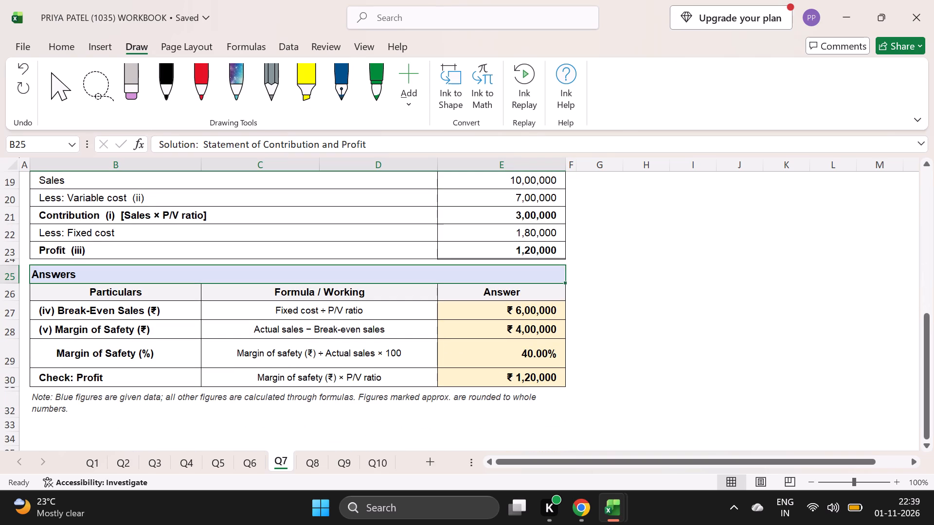
left_click(93, 52)
left_click(70, 49)
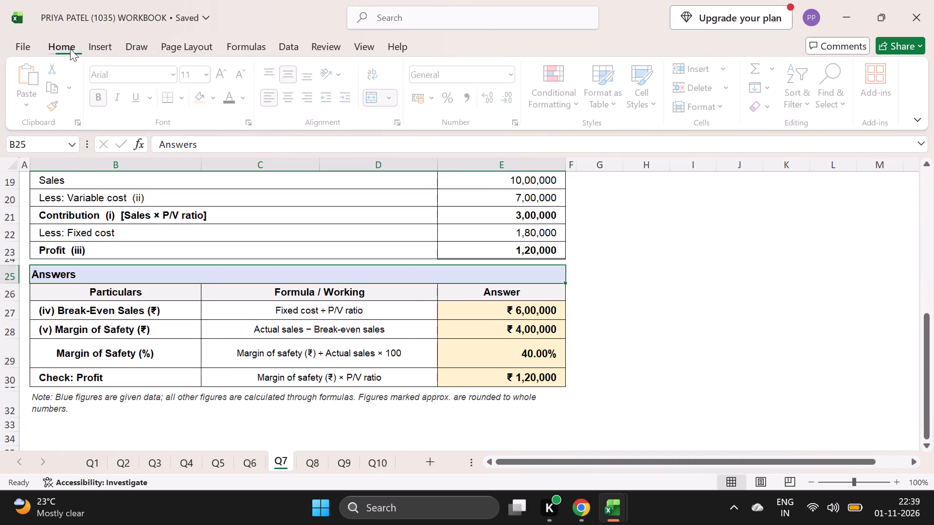
left_click(202, 101)
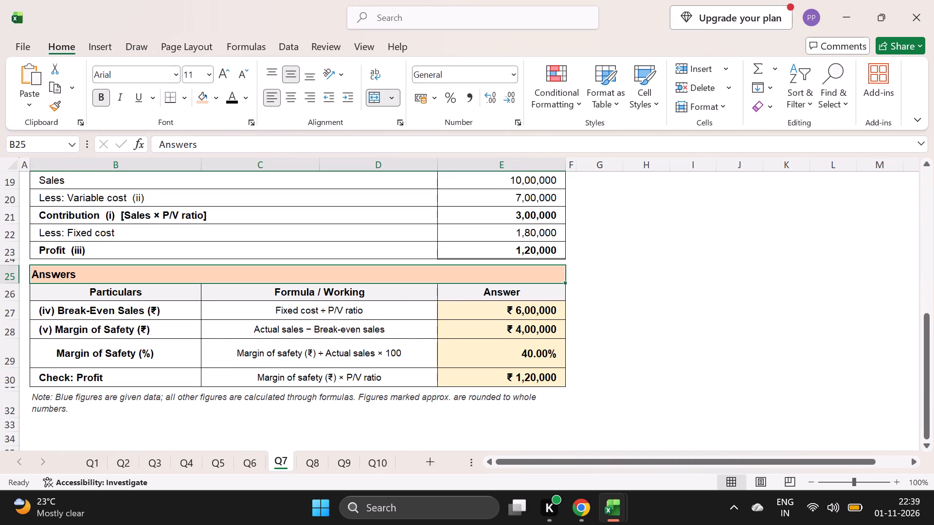
Fill the Answer column cells E27 to E30 in the Answers table with white.
scroll(428, 245, "up", 1)
left_click_drag(491, 315, 493, 378)
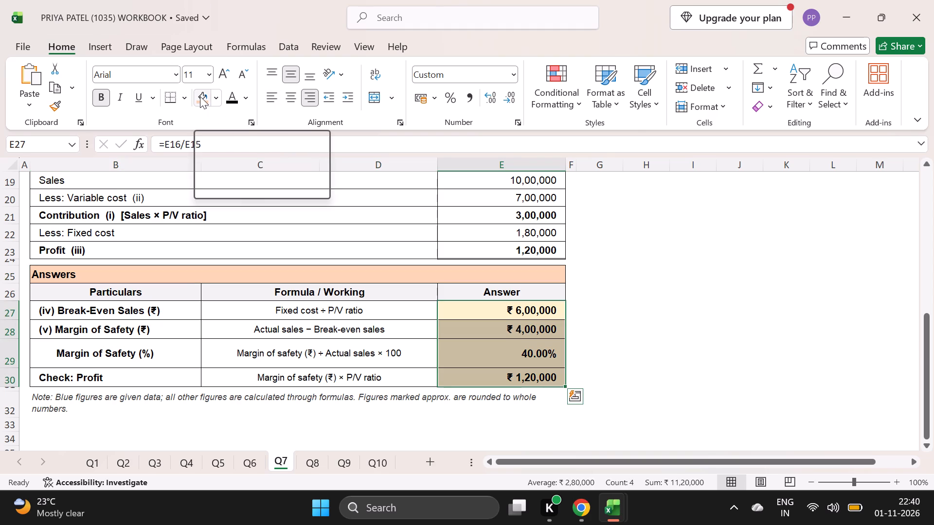
left_click(219, 98)
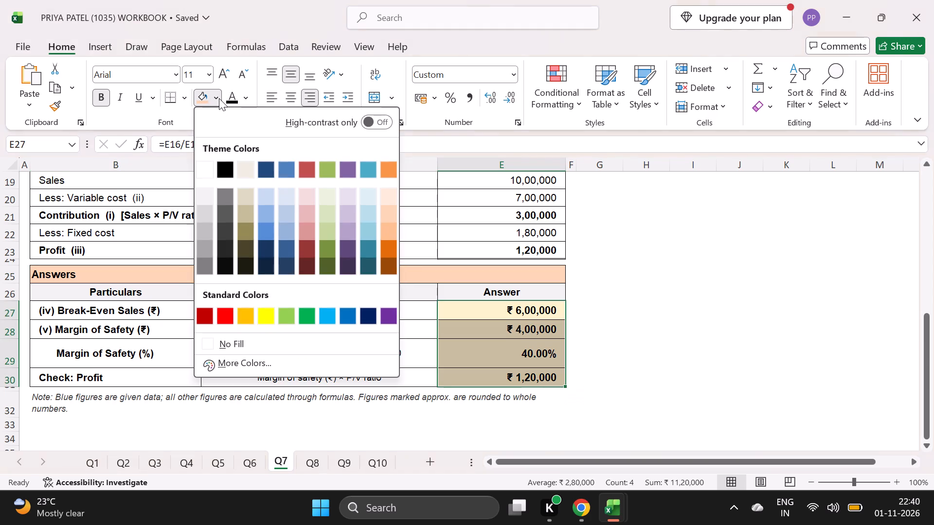
left_click(202, 165)
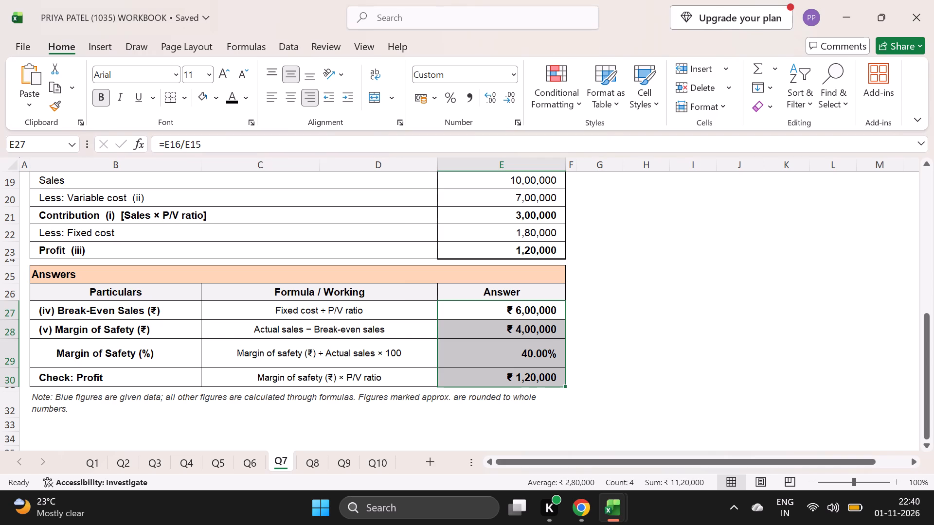
Shorten the Formula / Working column header in the Answers table to Formula.
left_click(384, 293)
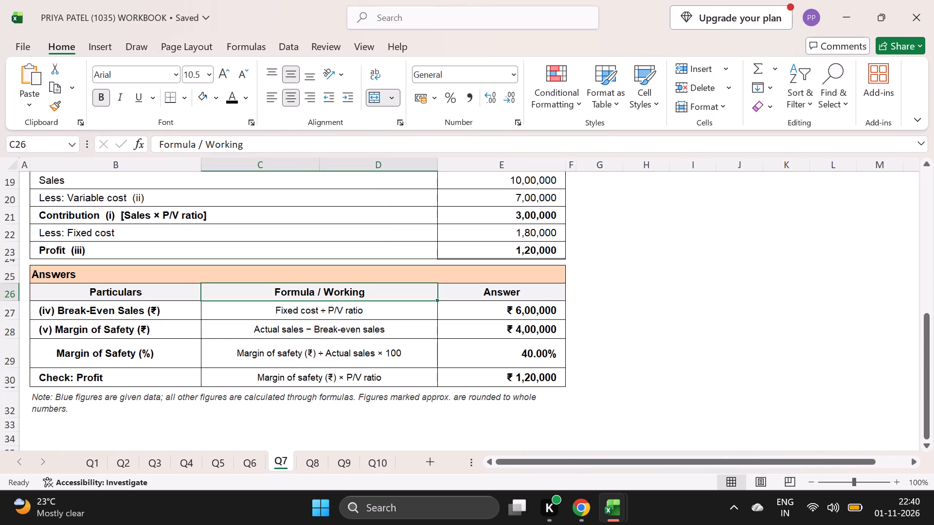
left_click(264, 144)
key("BackSpace")
key("BackSpace")
key("BackSpace")
key("BackSpace")
key("BackSpace")
key("BackSpace")
key("BackSpace")
key("BackSpace")
key("BackSpace")
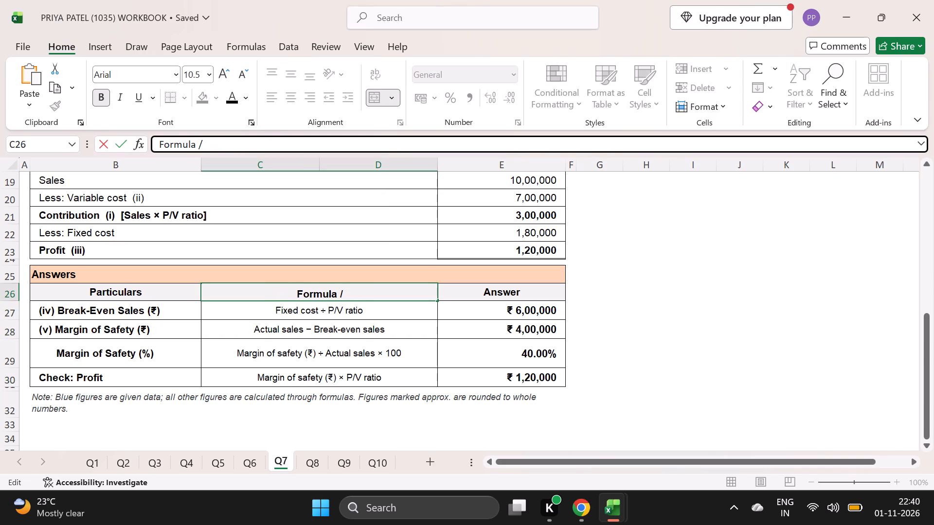
Delete the note about blue figures and rounding in row 32, below the Answers table.
left_click(61, 396)
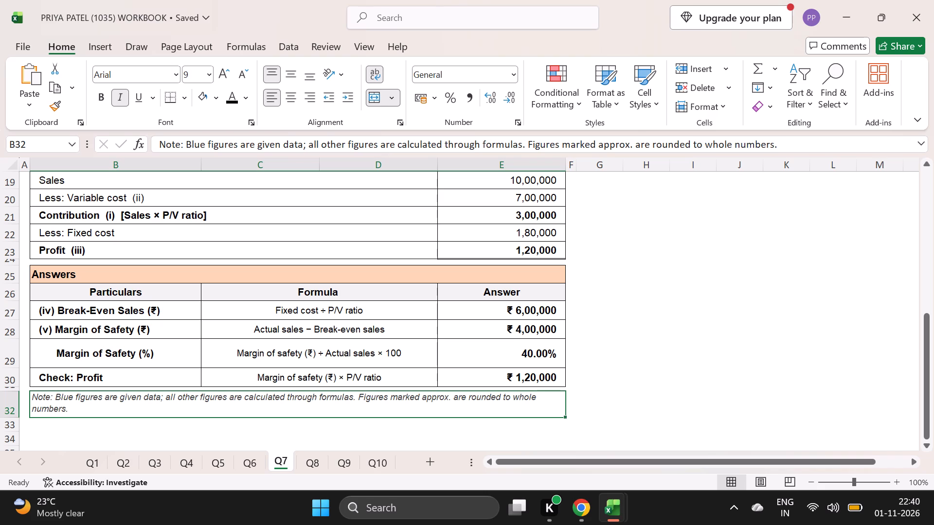
left_click(795, 143)
key("BackSpace")
key("BackSpace")
key("BackSpace")
key("BackSpace")
key("BackSpace")
key("BackSpace")
key("BackSpace")
key("BackSpace")
key("BackSpace")
key("BackSpace")
key("BackSpace")
key("BackSpace")
key("BackSpace")
key("BackSpace")
key("BackSpace")
key("BackSpace")
key("BackSpace")
key("BackSpace")
key("BackSpace")
key("BackSpace")
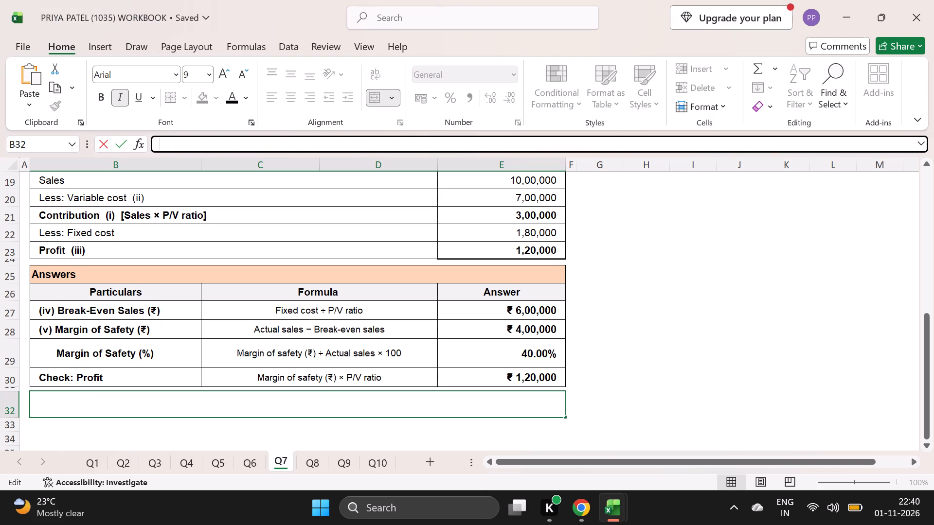
left_click(718, 266)
Change the font colour of the Given Data figures in cells E14 to E16 on sheet Q7 to black.
scroll(718, 266, "up", 1)
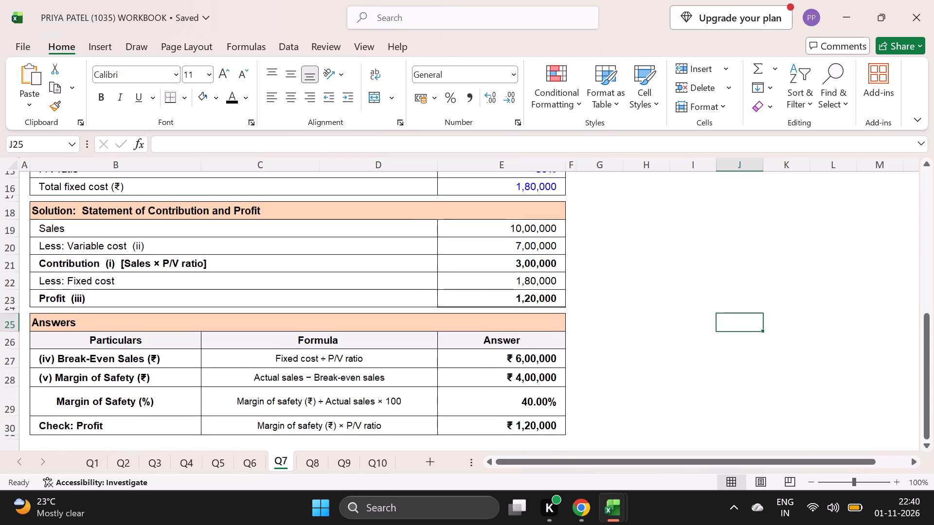
scroll(718, 266, "up", 2)
scroll(718, 266, "down", 1)
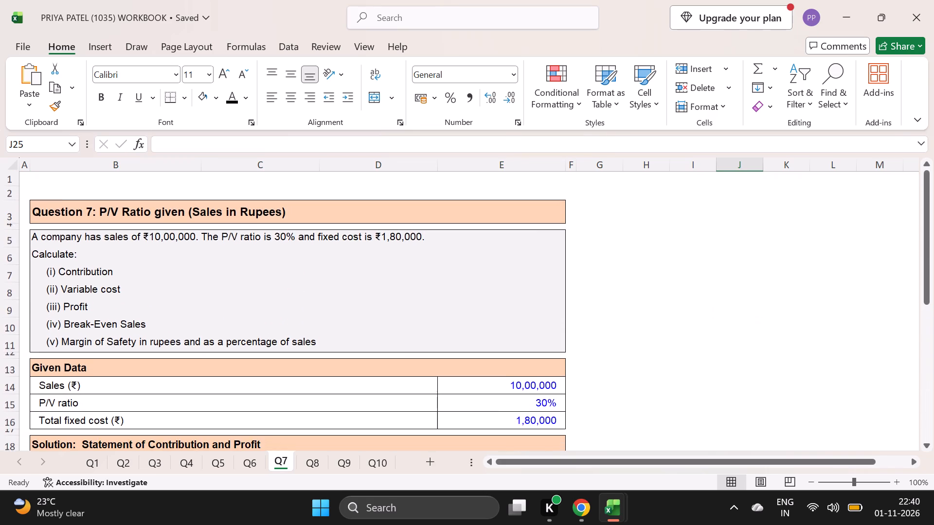
scroll(718, 266, "down", 1)
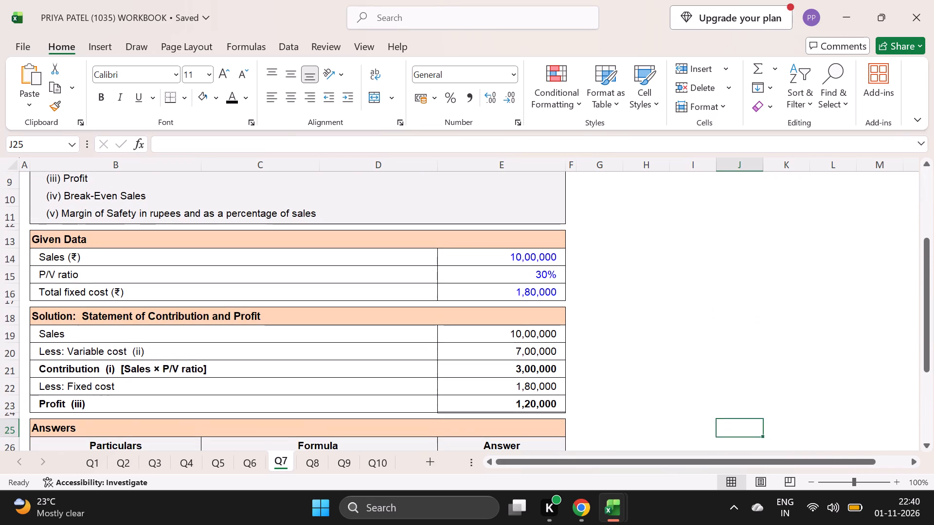
left_click(527, 254)
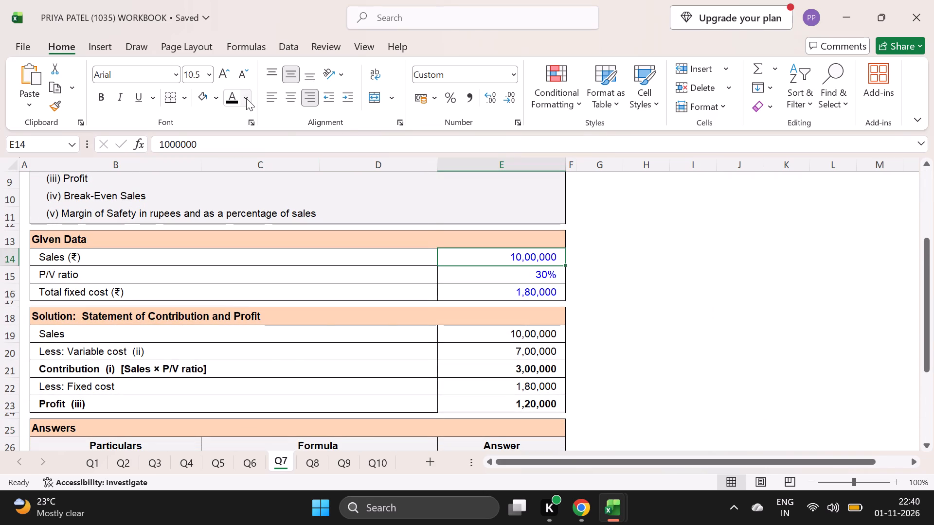
left_click(246, 98)
left_click(257, 190)
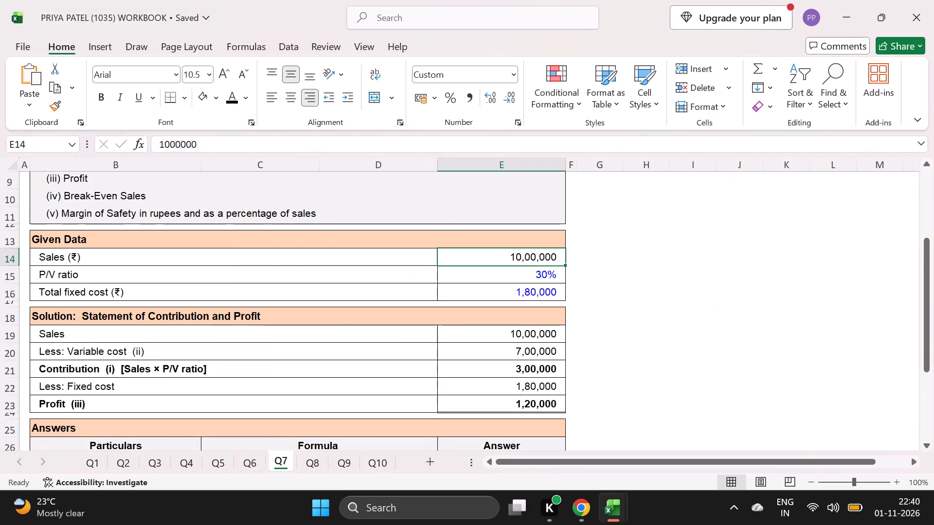
left_click(478, 277)
left_click(230, 99)
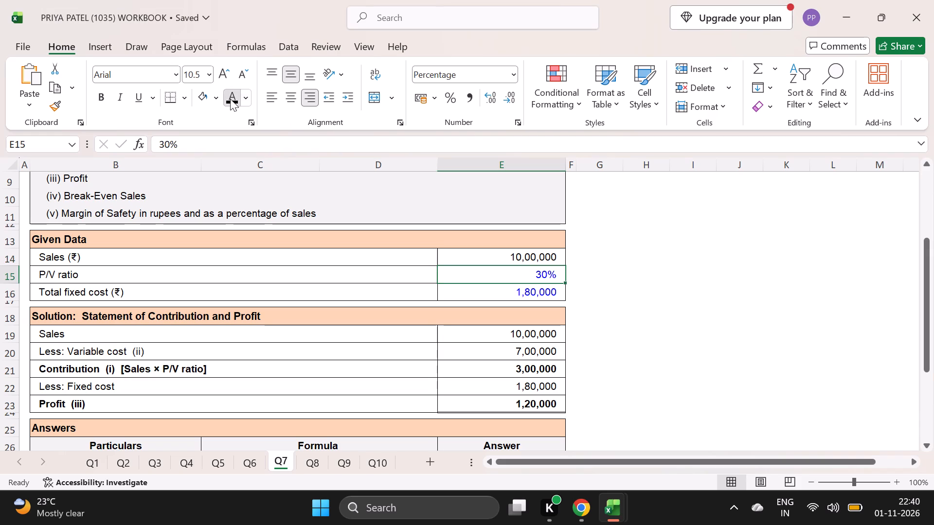
left_click(450, 294)
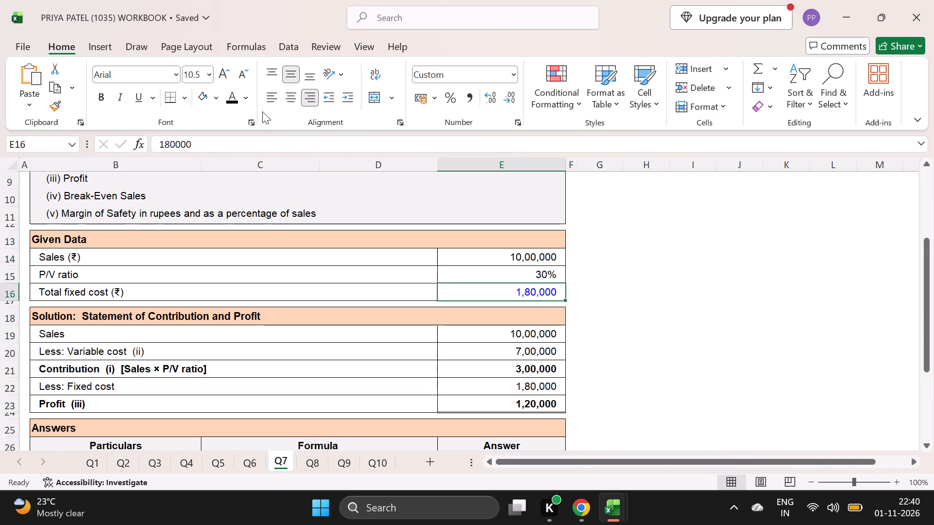
left_click(233, 97)
left_click(715, 317)
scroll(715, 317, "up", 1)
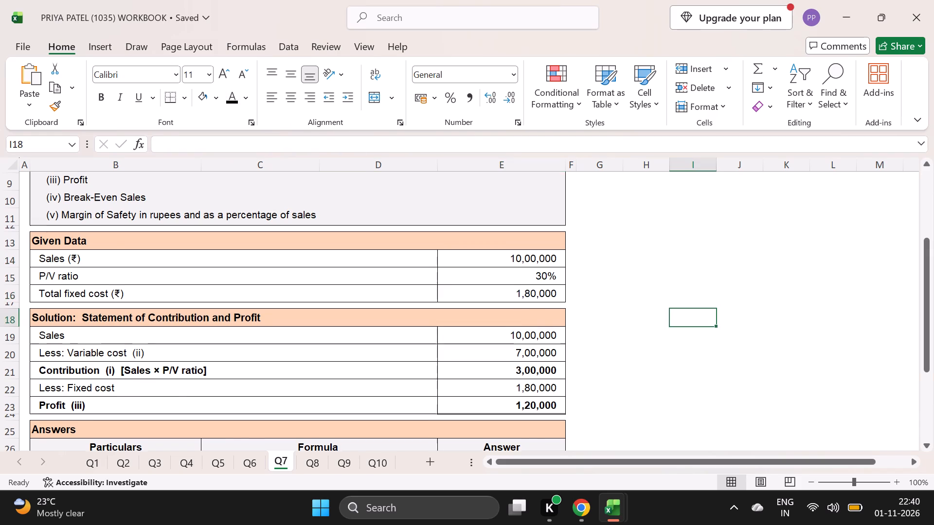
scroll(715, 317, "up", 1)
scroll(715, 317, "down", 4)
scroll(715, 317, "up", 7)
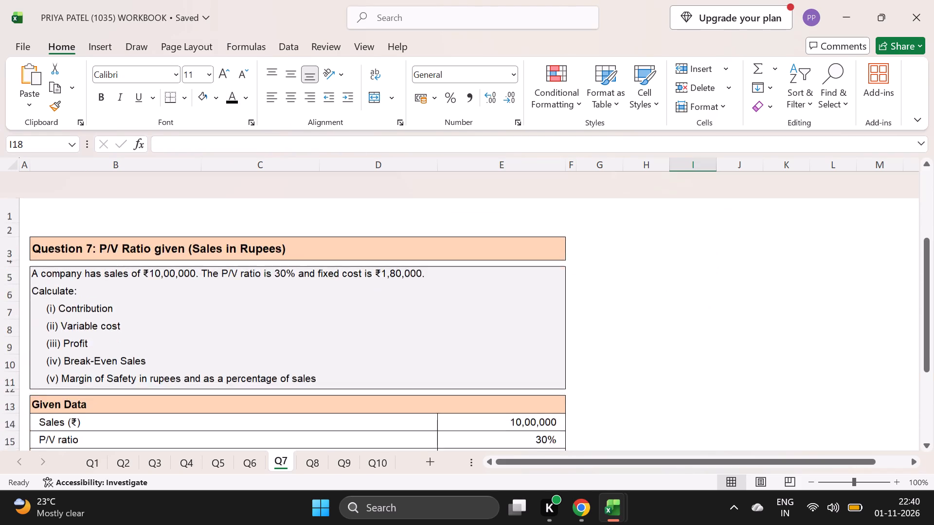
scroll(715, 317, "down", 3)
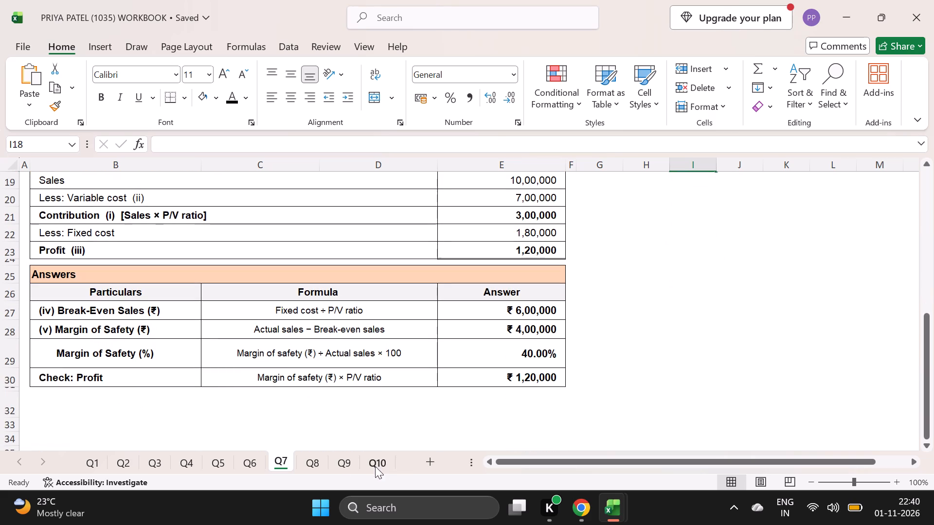
On sheet Q6, delete the title and subtitle text in rows 1 and 2 and fill those rows with white.
left_click(251, 461)
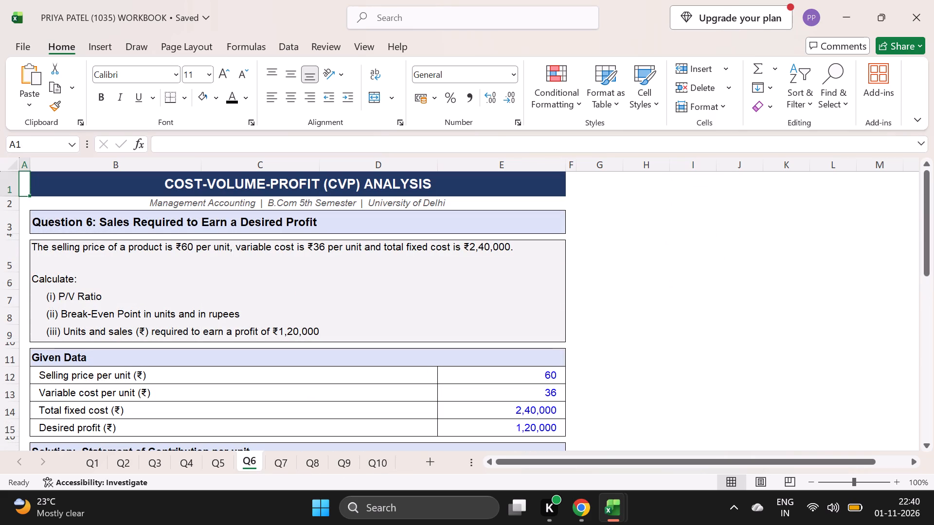
left_click_drag(152, 188, 159, 201)
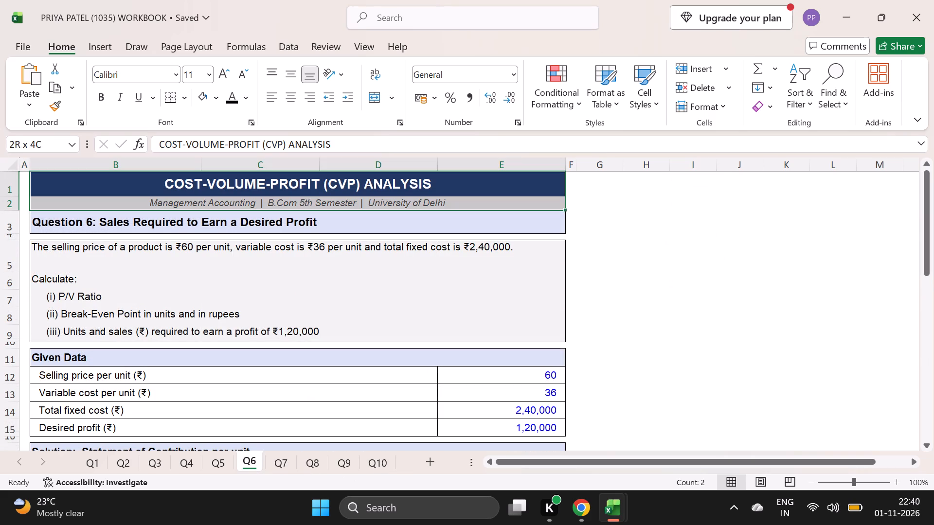
left_click_drag(159, 201, 159, 203)
key("ctrl+Delete")
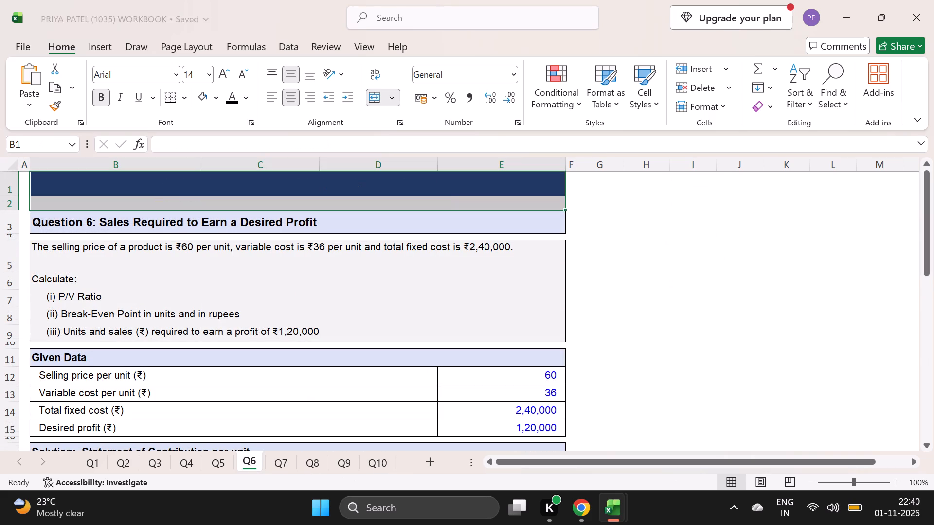
left_click(217, 97)
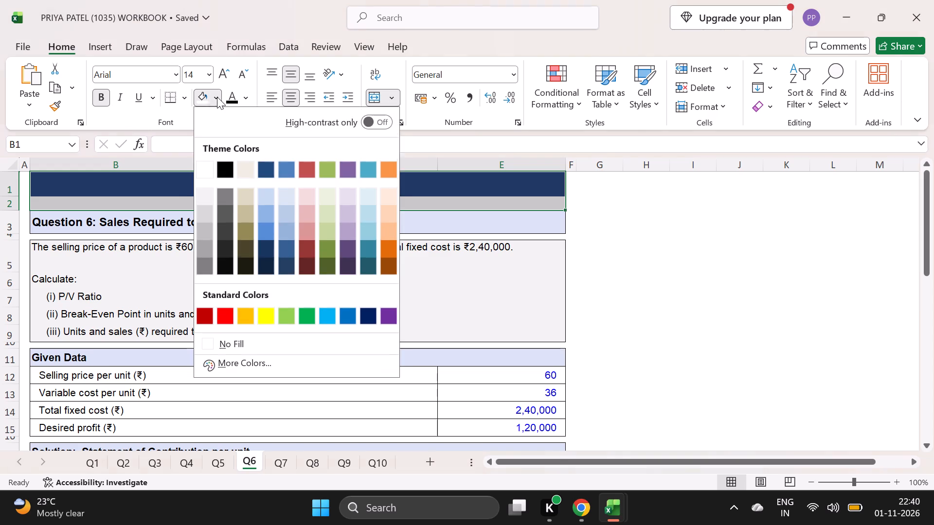
left_click(204, 163)
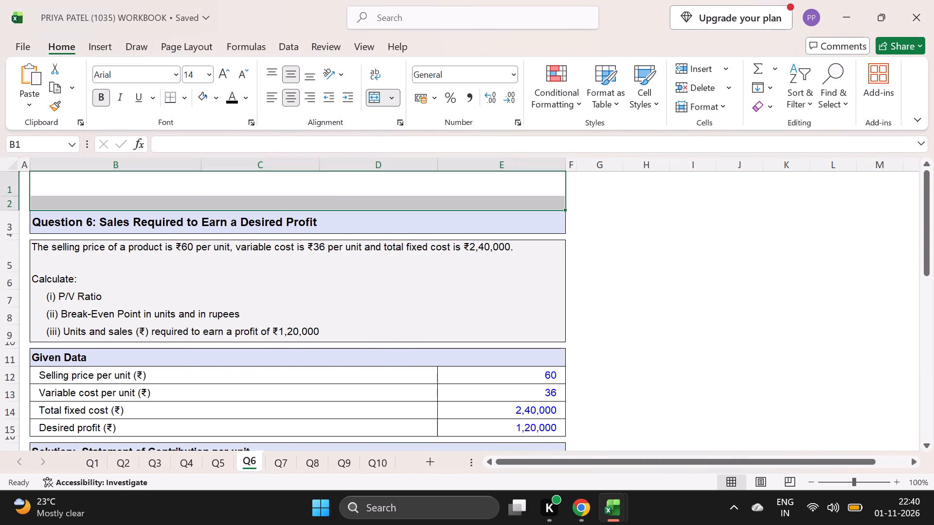
Fill the Question 6, Given Data, Solution and Answers heading rows with light orange.
left_click(338, 229)
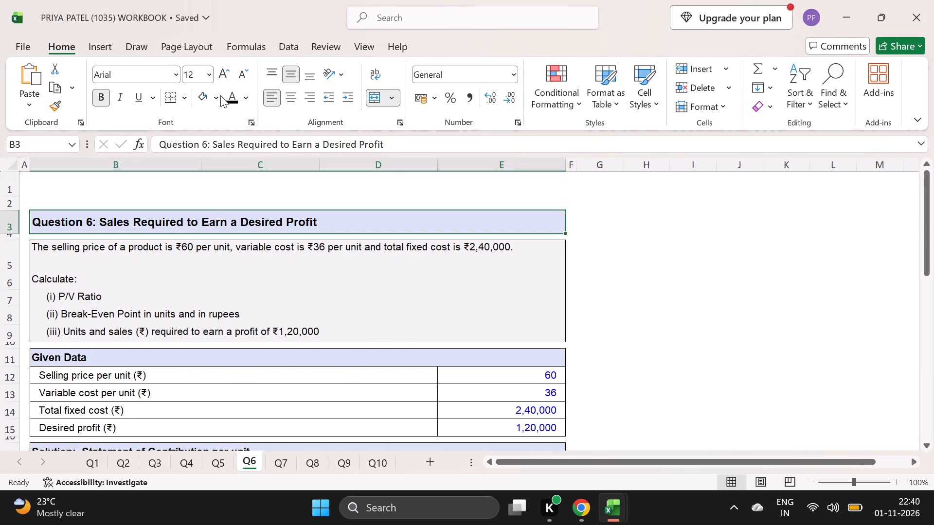
left_click(221, 98)
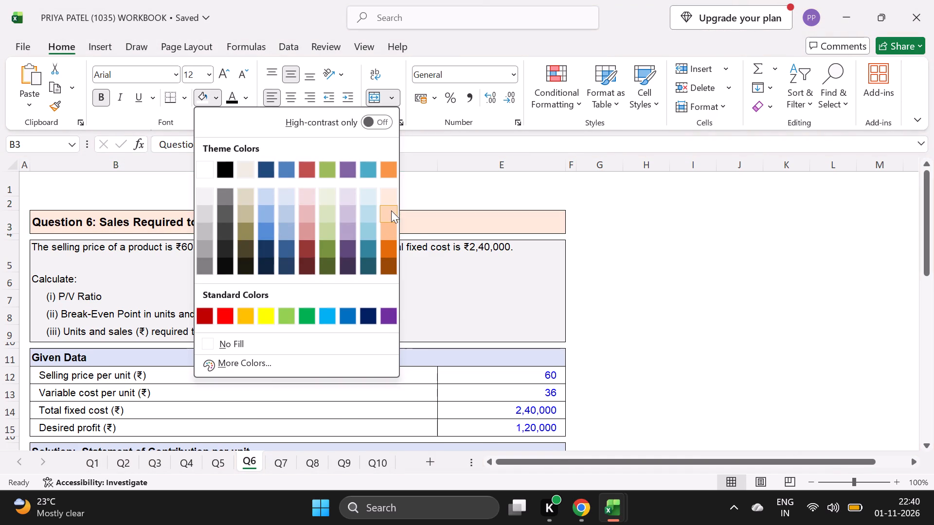
left_click(391, 210)
scroll(338, 317, "down", 1)
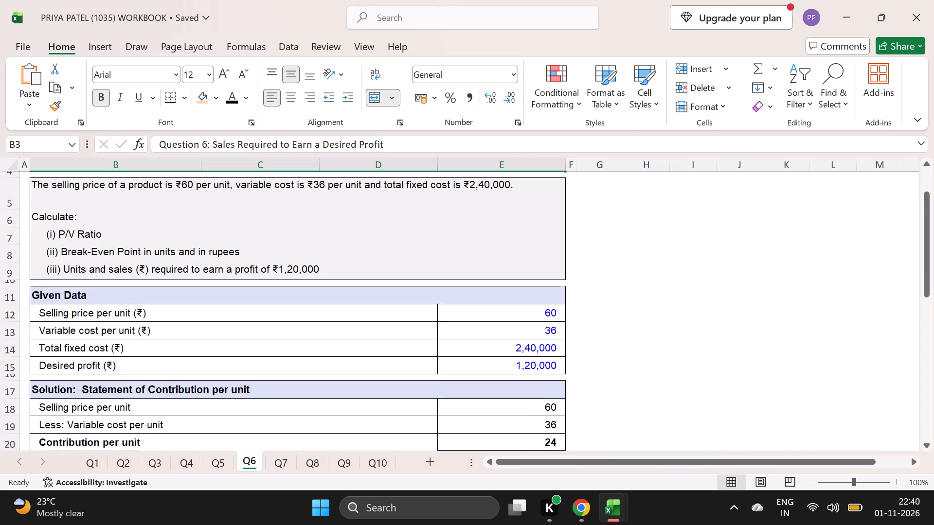
left_click(348, 292)
left_click(200, 95)
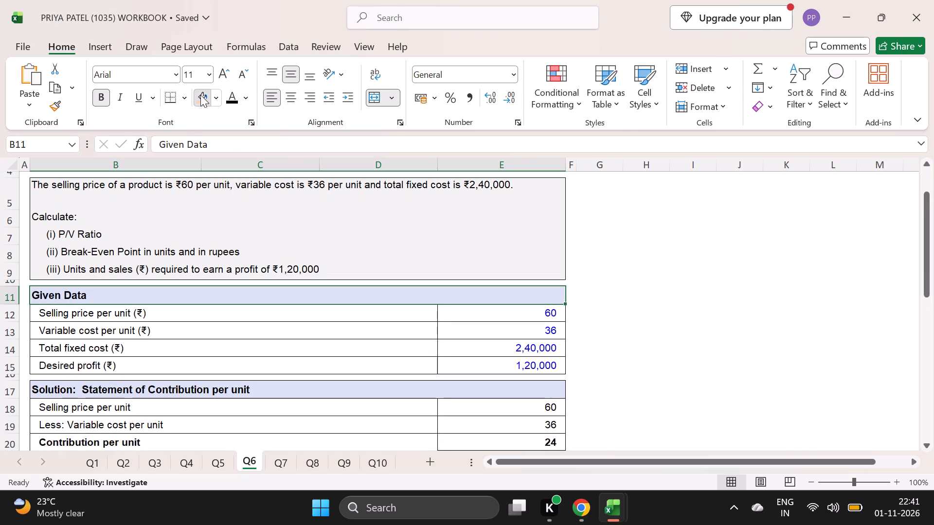
left_click(325, 391)
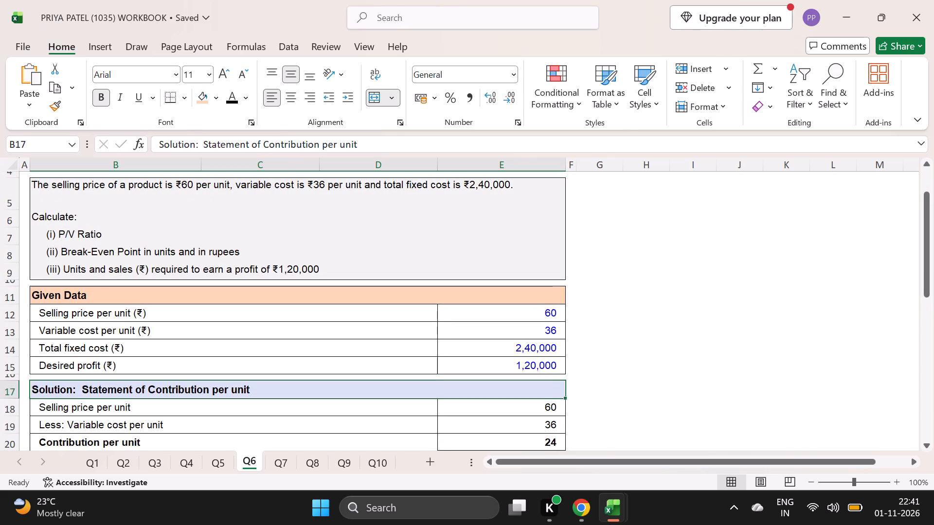
left_click(200, 94)
scroll(268, 319, "down", 1)
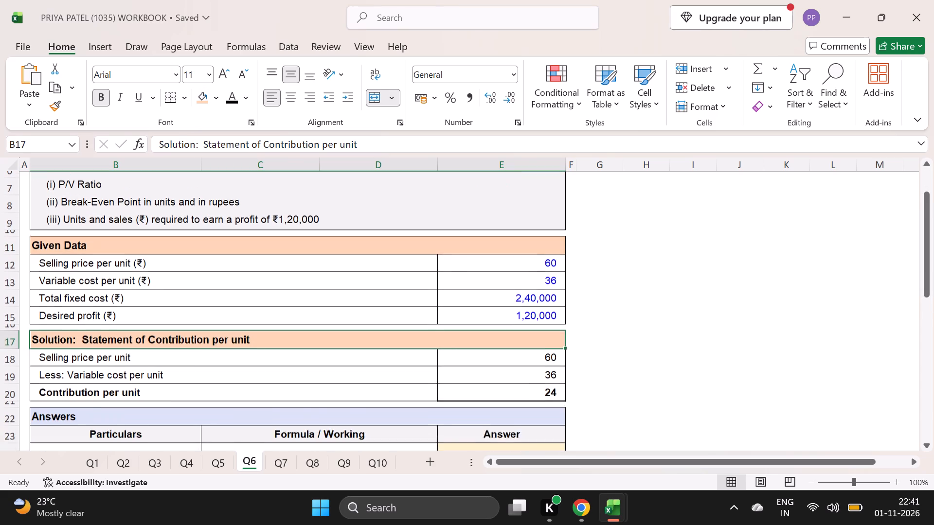
scroll(268, 319, "down", 2)
scroll(268, 319, "up", 1)
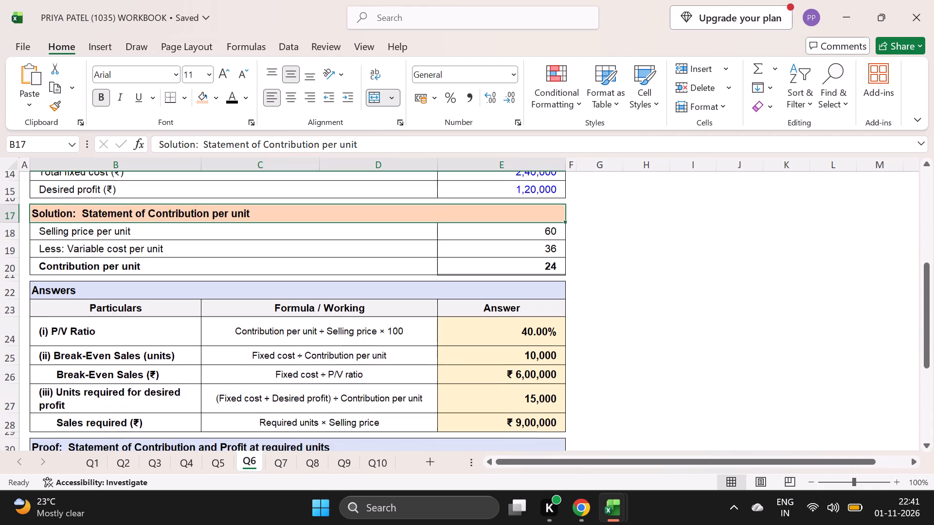
left_click(259, 284)
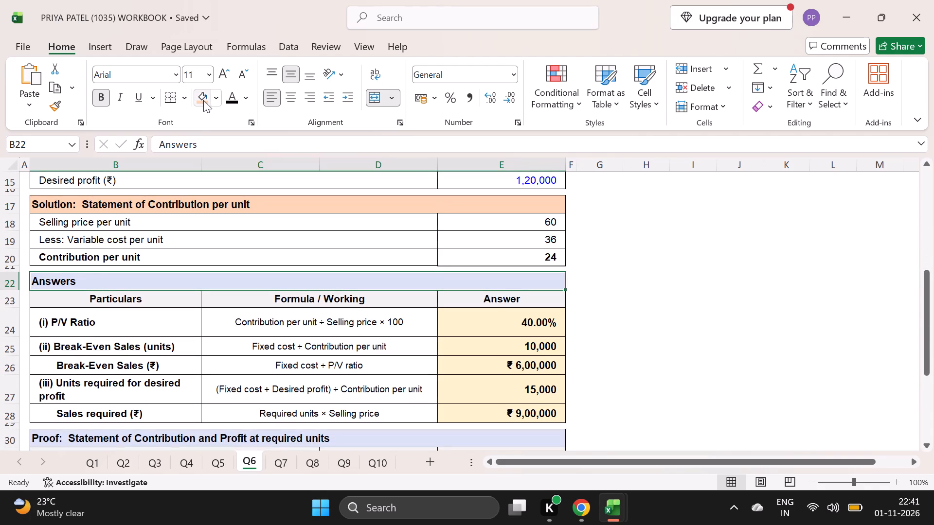
left_click(200, 97)
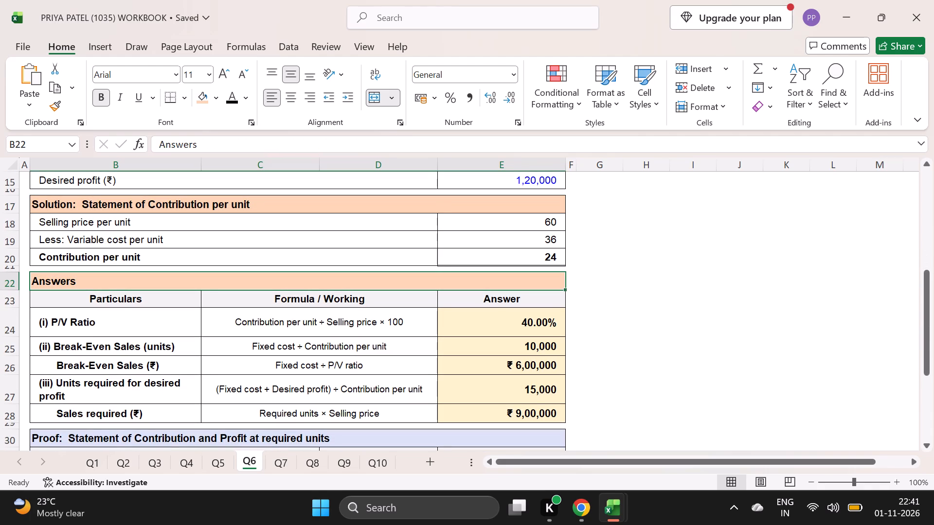
Fill the Answer column cells E24 to E28 in the Answers table with white.
left_click_drag(475, 329, 487, 409)
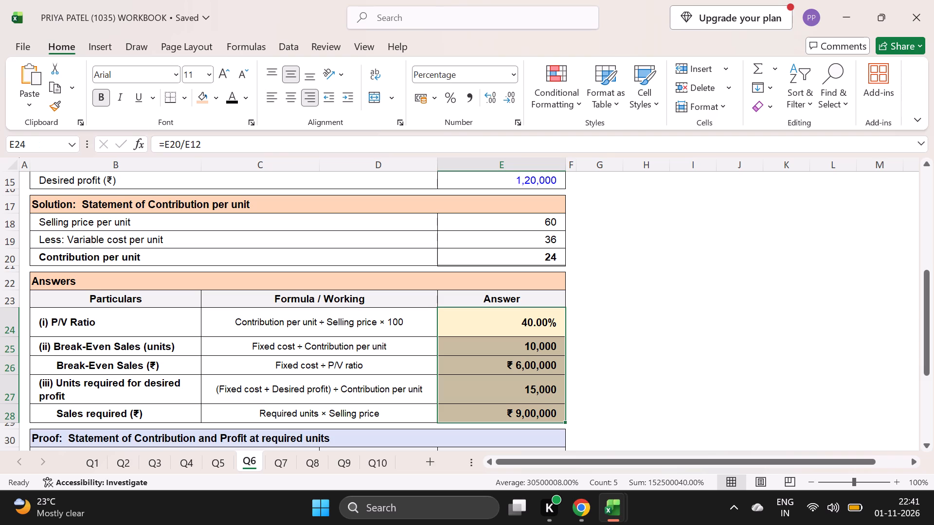
left_click(217, 105)
left_click(207, 165)
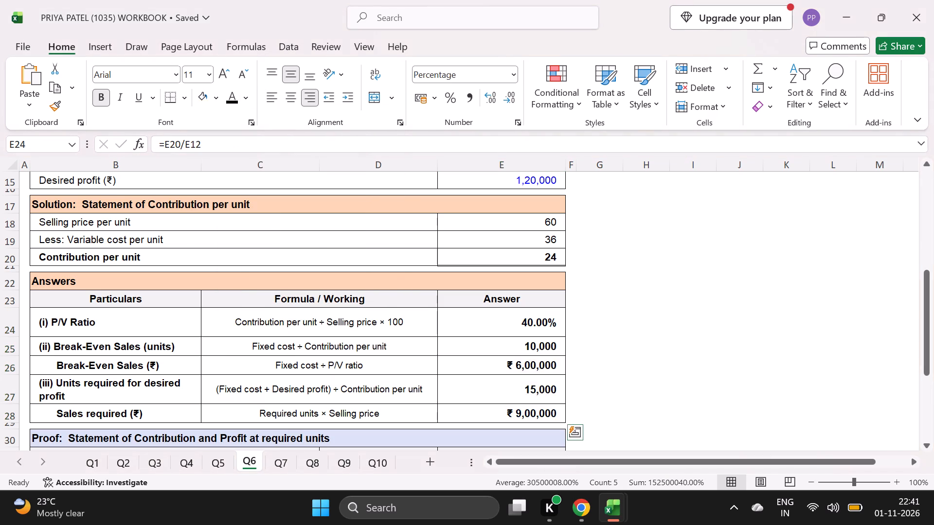
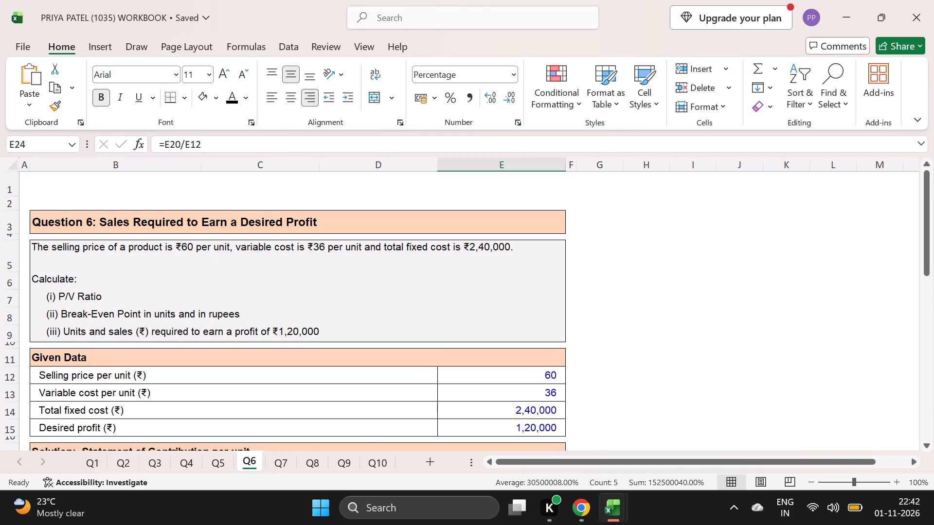
On sheet Q6, change the font colour of the four Given Data values in E12:E15 to black.
left_click(225, 471)
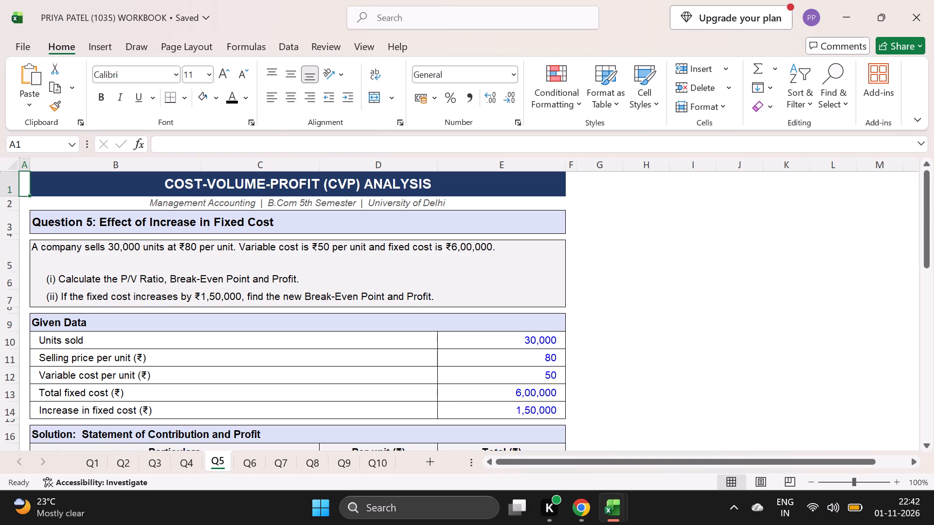
left_click(249, 478)
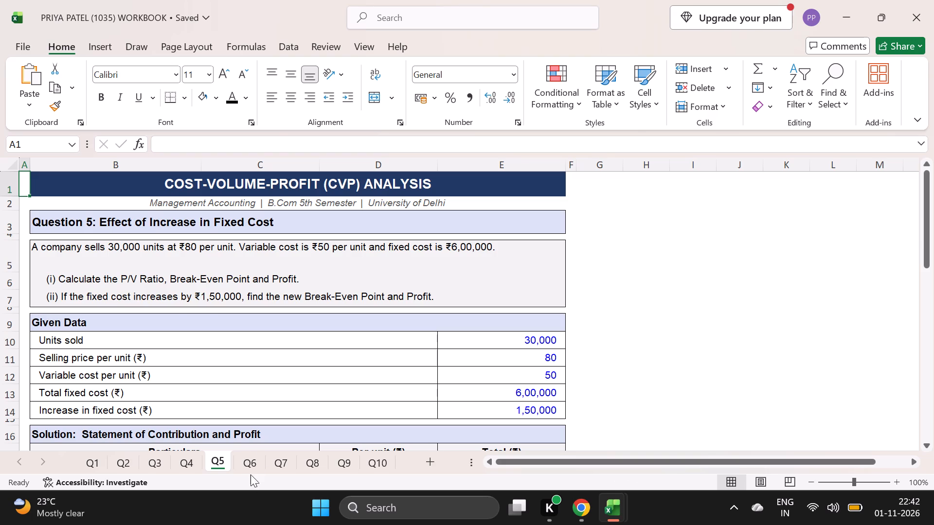
left_click(256, 464)
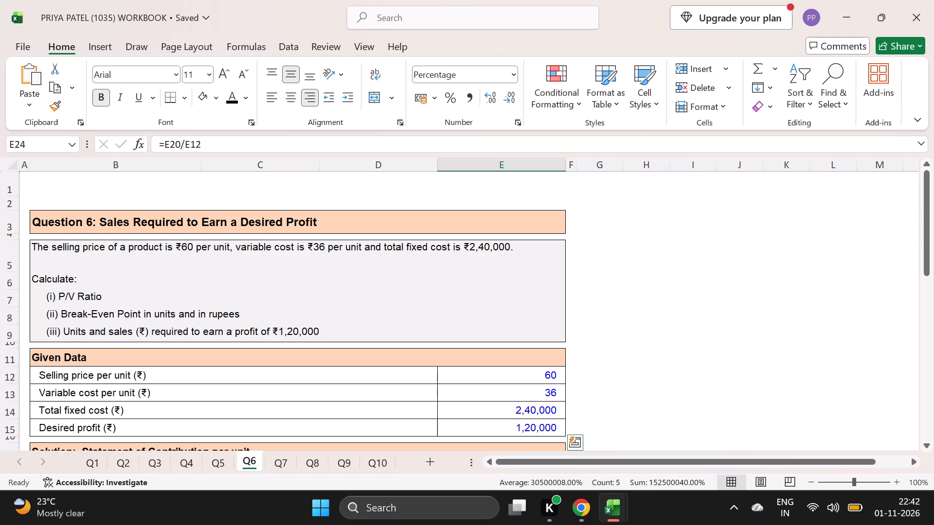
left_click_drag(486, 379, 486, 433)
left_click(244, 101)
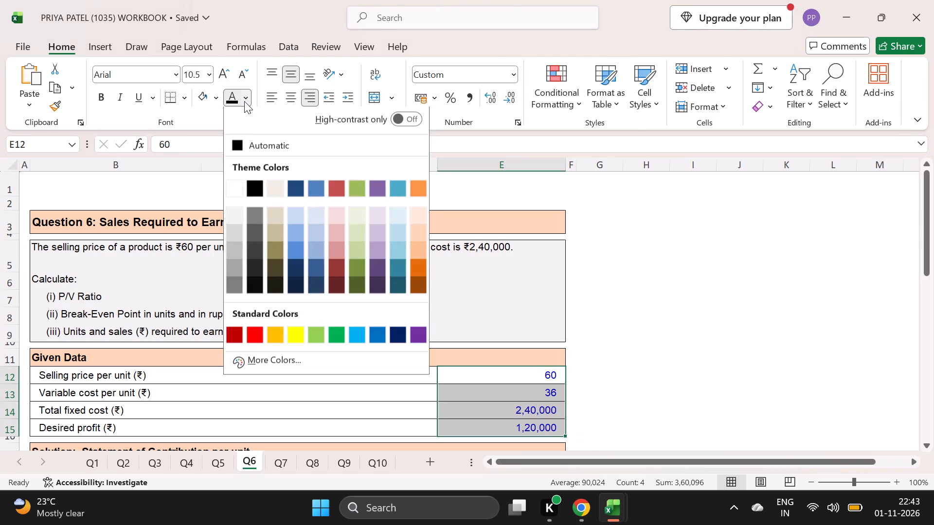
left_click(251, 191)
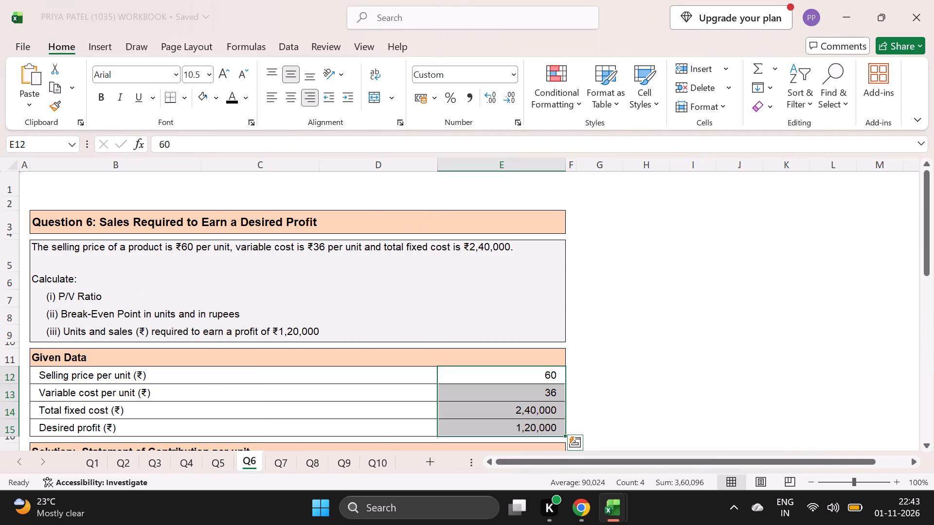
left_click(657, 305)
Fill the Q6 heading "Proof: Statement of Contribution and Profit at required units" with the light orange used for the other headings.
scroll(593, 339, "down", 1)
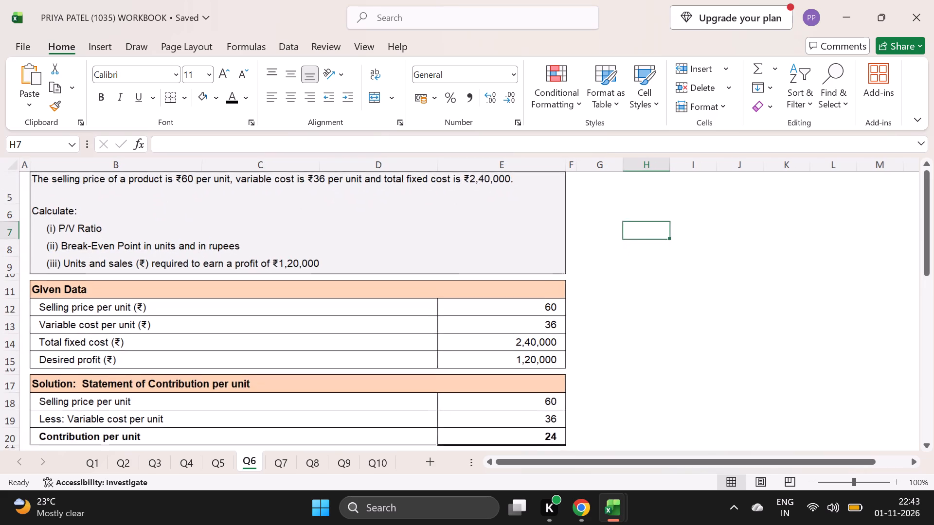
scroll(593, 339, "down", 2)
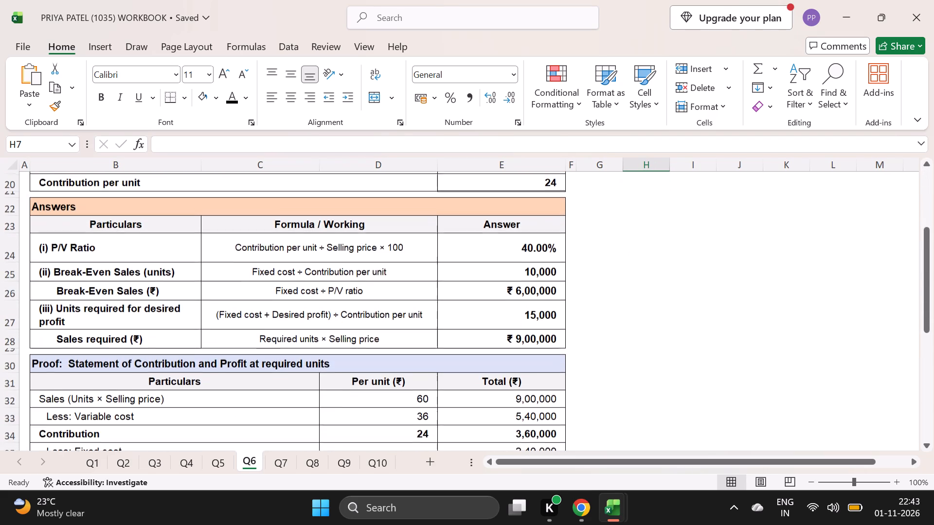
scroll(593, 339, "down", 1)
left_click(513, 323)
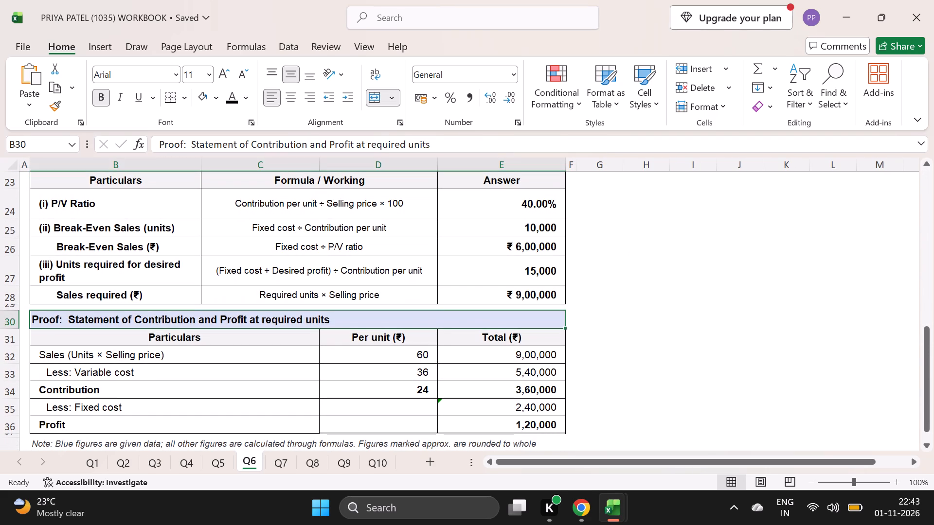
left_click(218, 100)
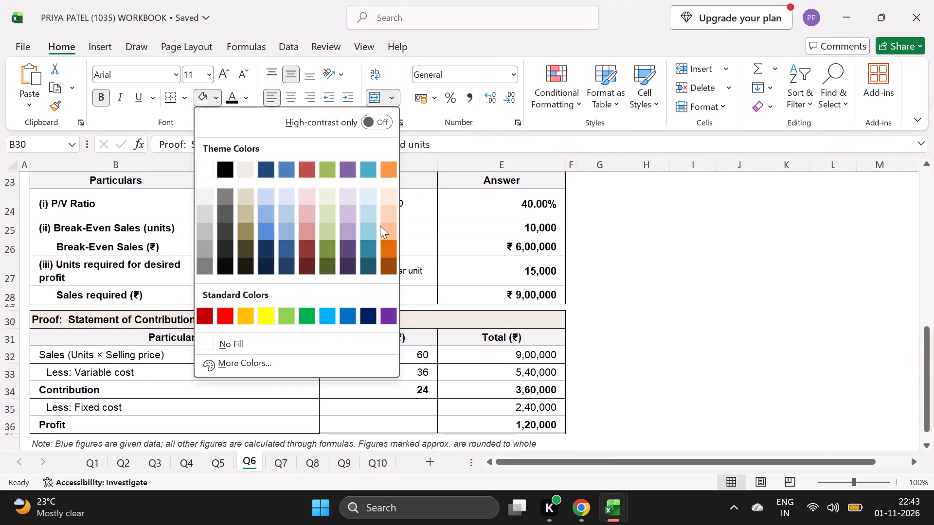
left_click(393, 216)
left_click(684, 329)
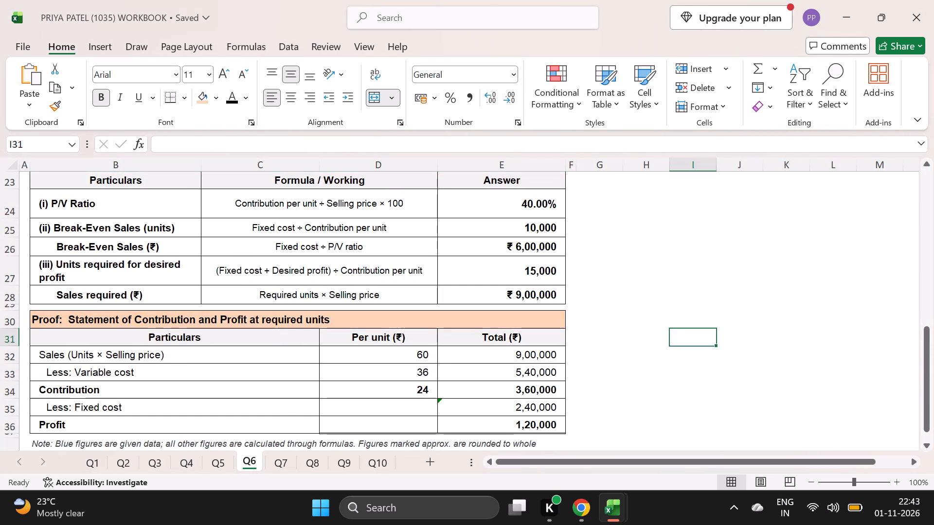
Delete the note about blue figures in row 38 below the Q6 proof table.
scroll(684, 329, "down", 2)
left_click(56, 221)
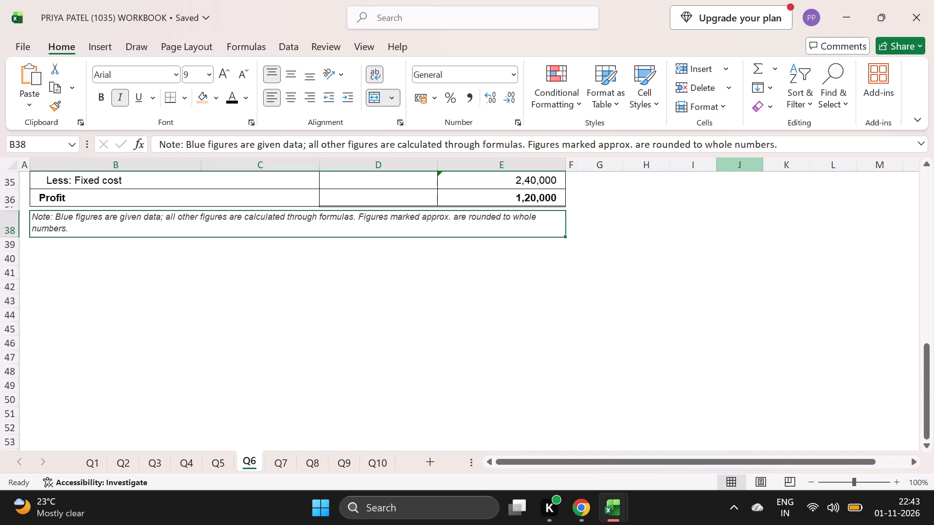
key("BackSpace")
key("BackSpace")
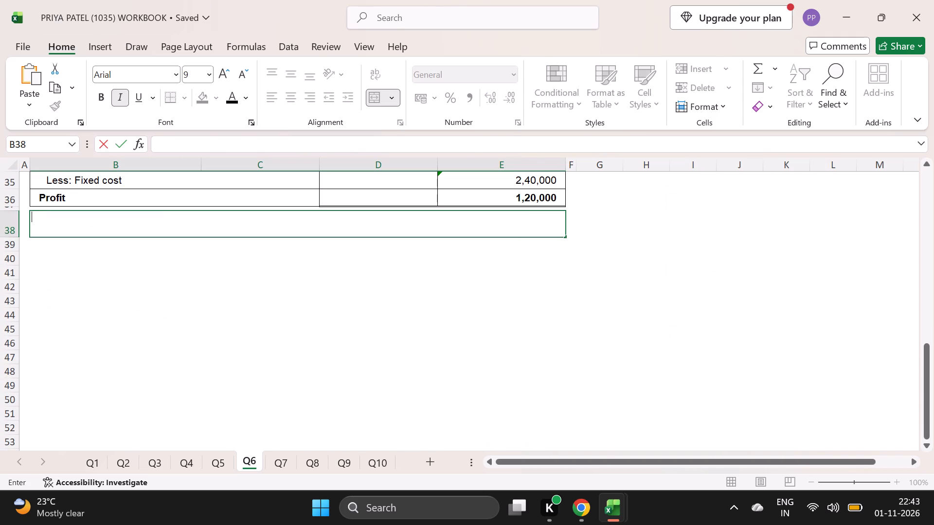
left_click(775, 297)
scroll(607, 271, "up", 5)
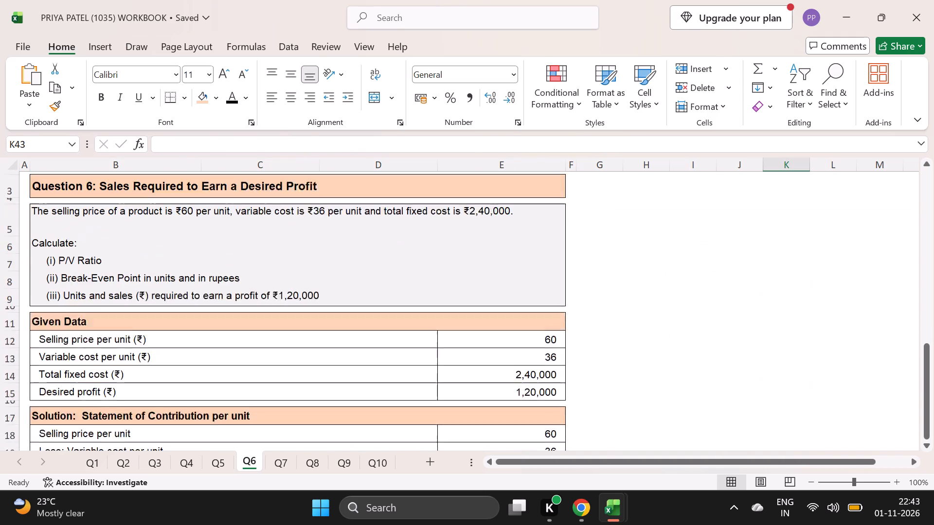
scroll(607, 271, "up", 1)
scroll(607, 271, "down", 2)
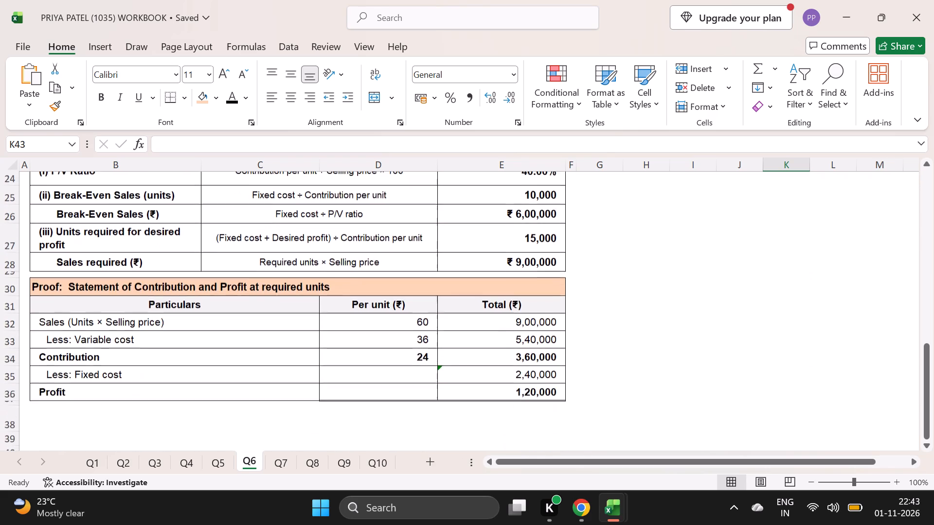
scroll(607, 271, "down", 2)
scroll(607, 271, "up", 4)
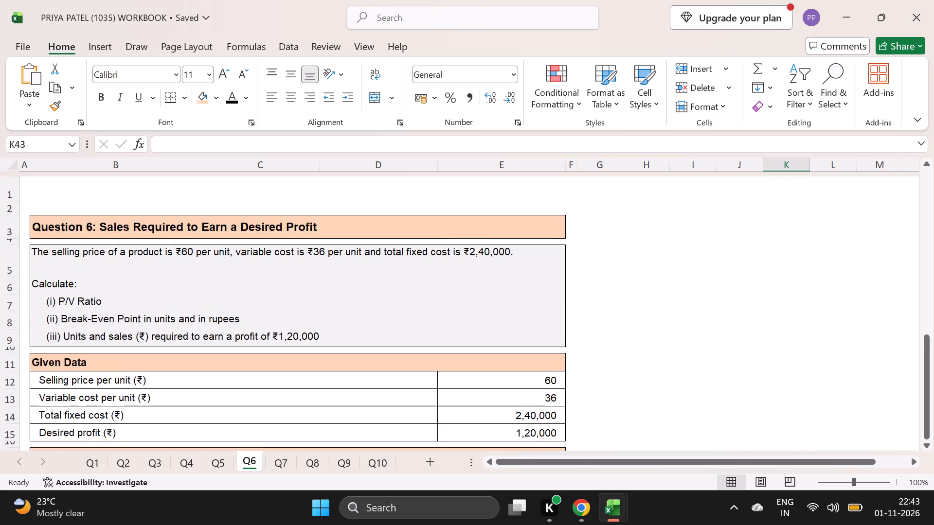
On sheet Q5, clear the main title and course subtitle in rows 1 and 2 and give those cells a white fill.
left_click(221, 462)
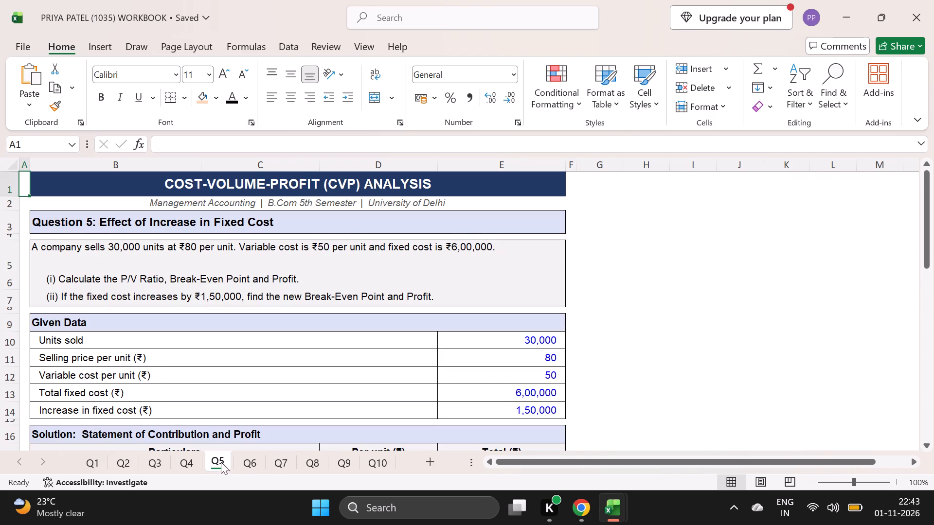
left_click_drag(156, 188, 171, 200)
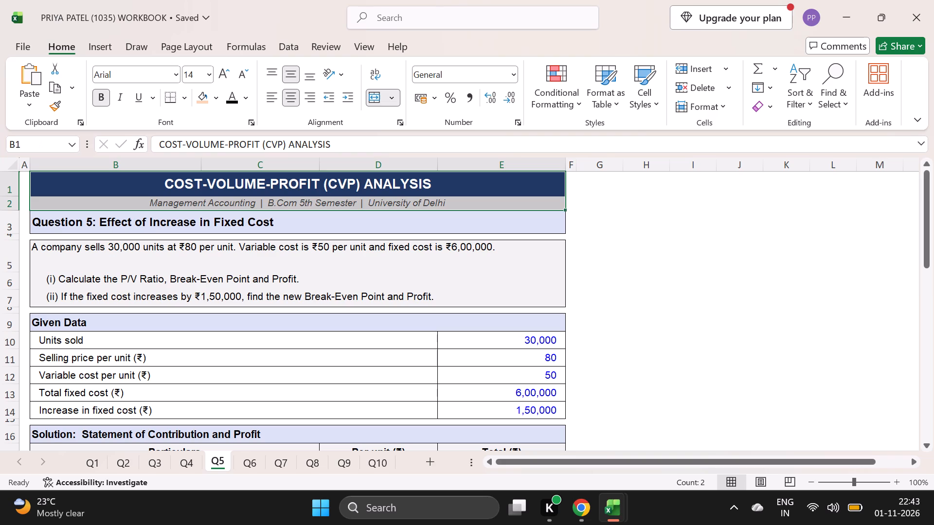
key("ctrl+Delete")
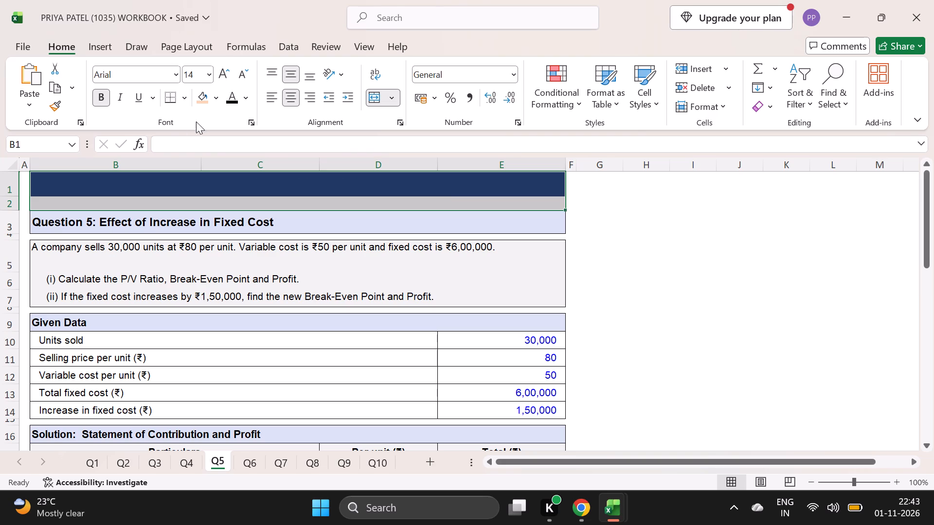
left_click(218, 99)
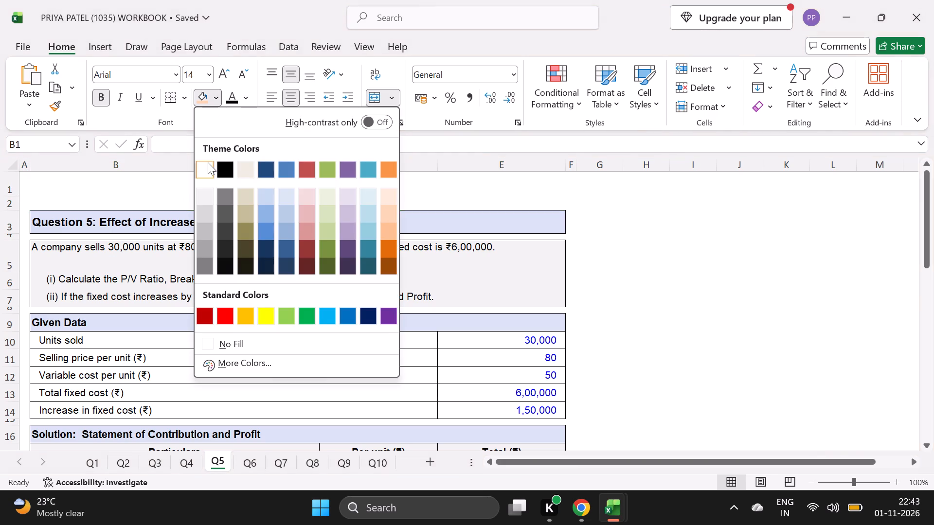
left_click(208, 162)
Fill the Question 5 heading in row 3 and the Given Data heading in row 9 with light orange.
left_click(275, 223)
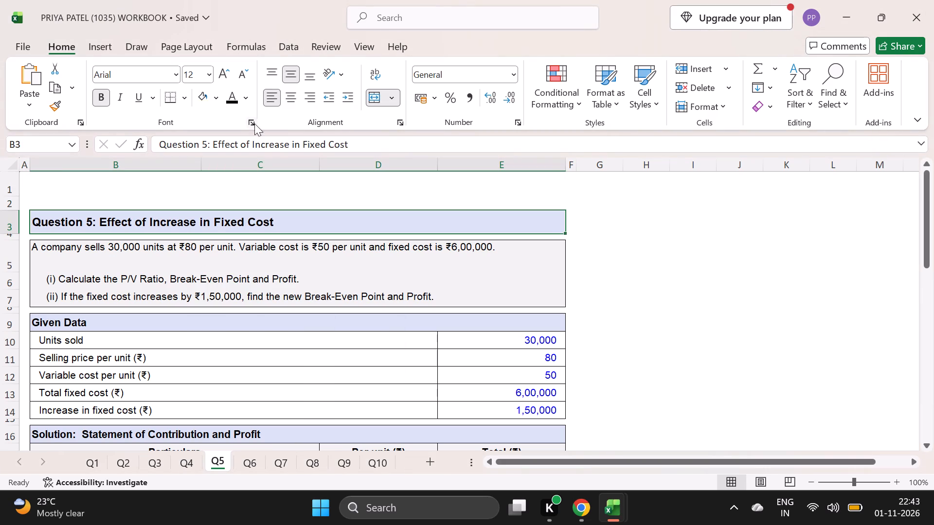
left_click(243, 99)
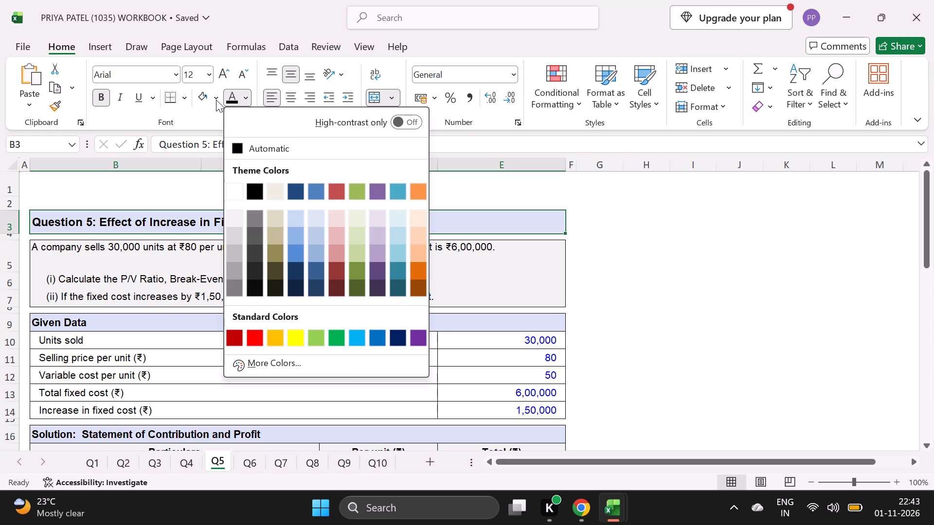
left_click(216, 100)
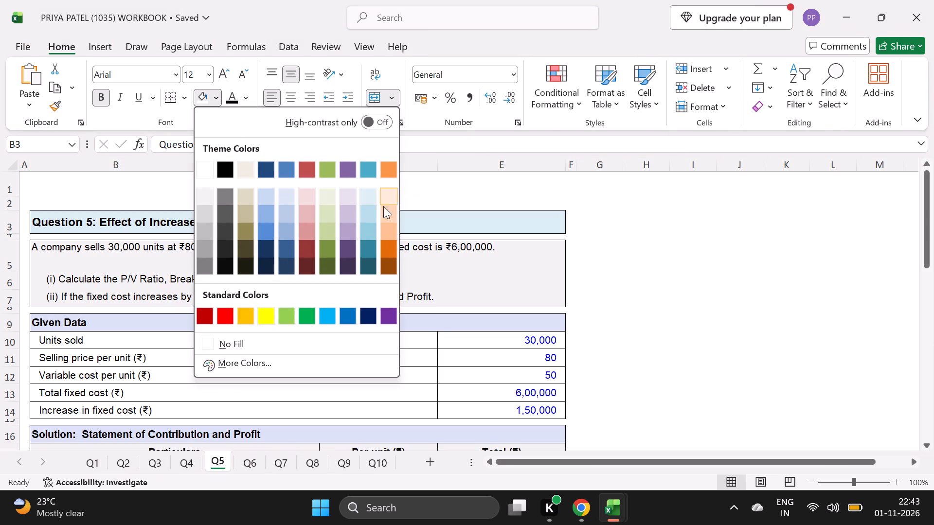
left_click(389, 209)
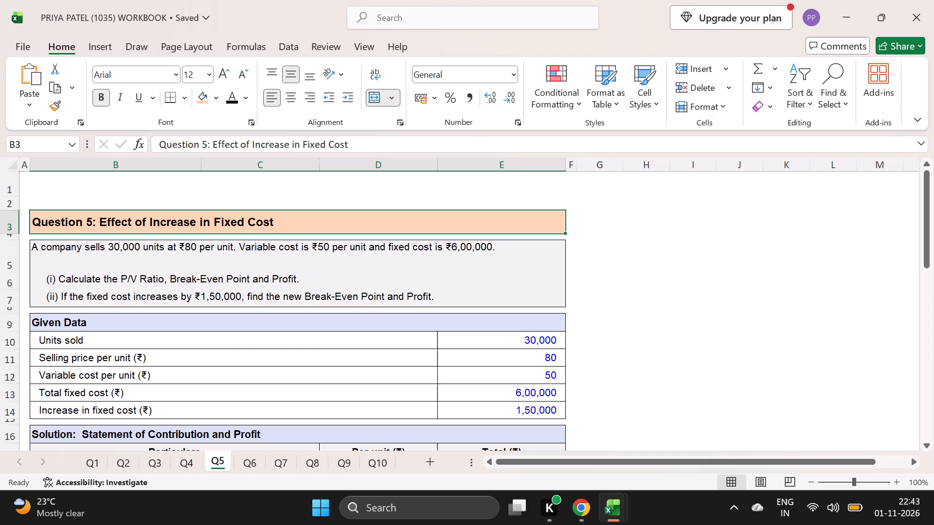
left_click(348, 329)
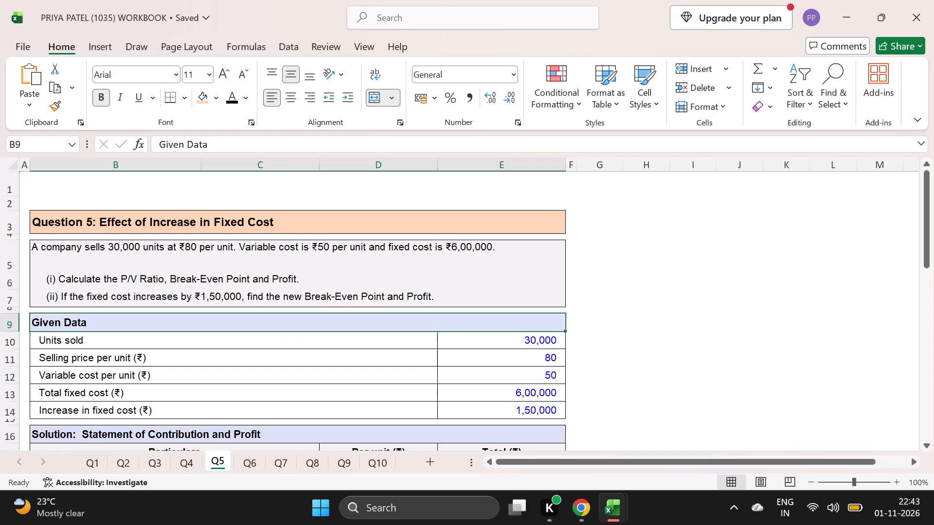
left_click(207, 100)
Change the font colour of the five Given Data values in E10:E14 on Q5 to black.
left_click(493, 341)
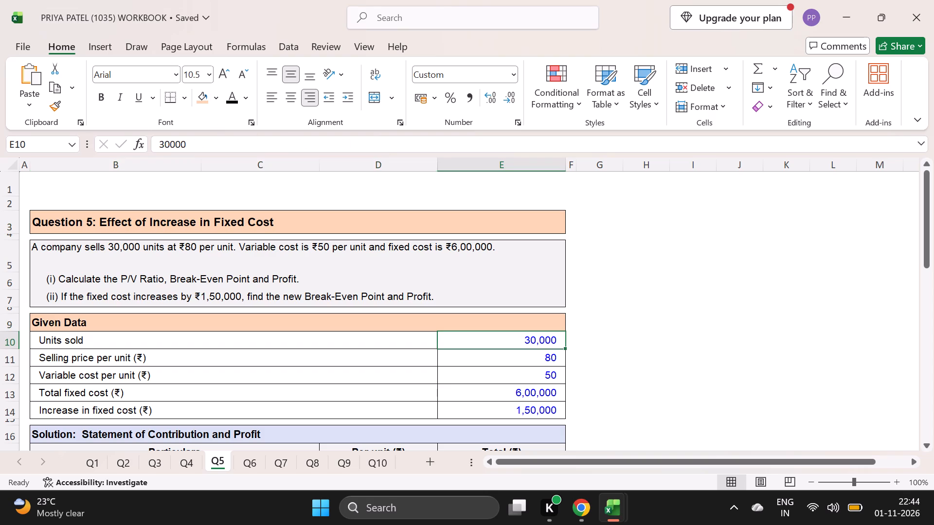
left_click_drag(493, 341, 500, 408)
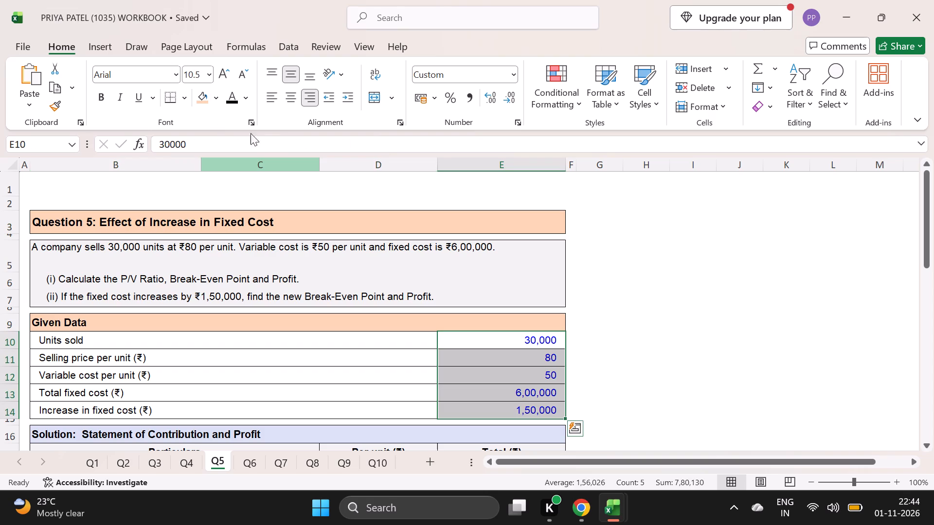
left_click(246, 103)
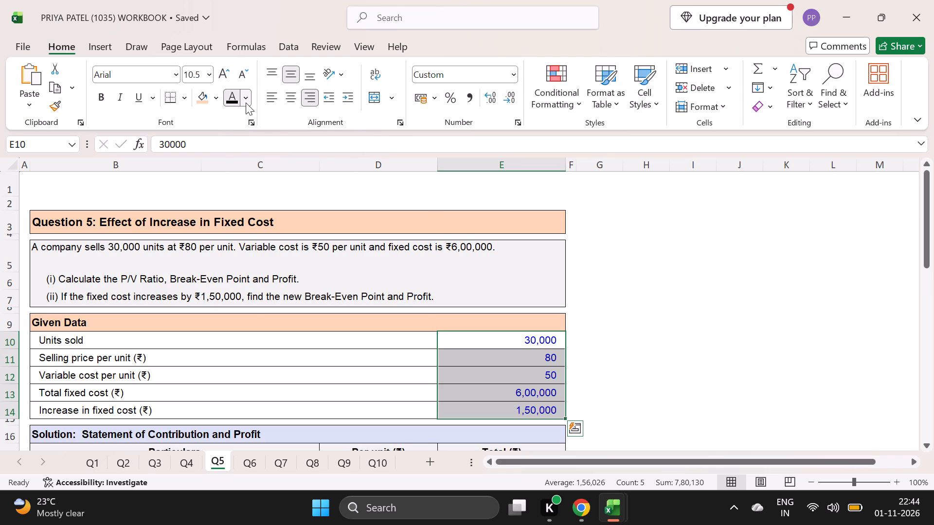
left_click(255, 195)
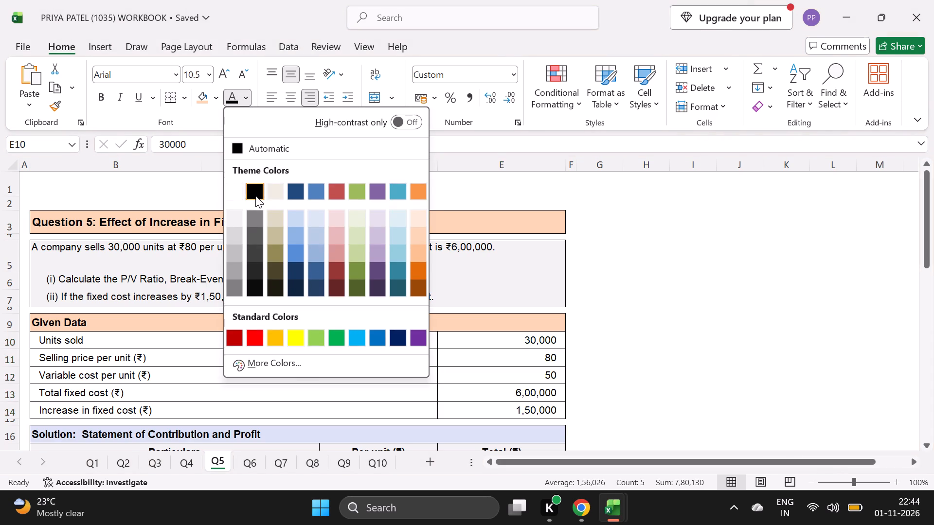
Fill the "Solution: Statement of Contribution and Profit" and "(i) Answers" headings on Q5 with the same light orange.
scroll(304, 302, "down", 1)
left_click(313, 302)
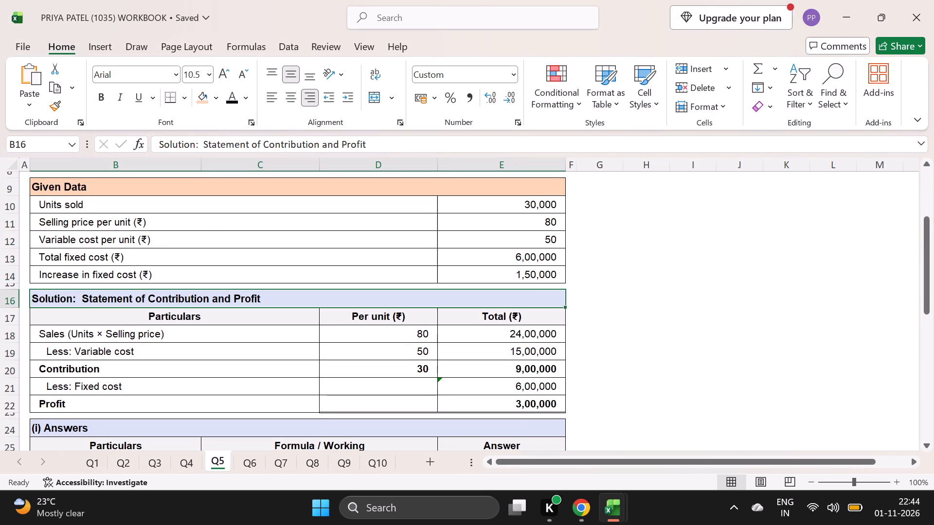
left_click(216, 100)
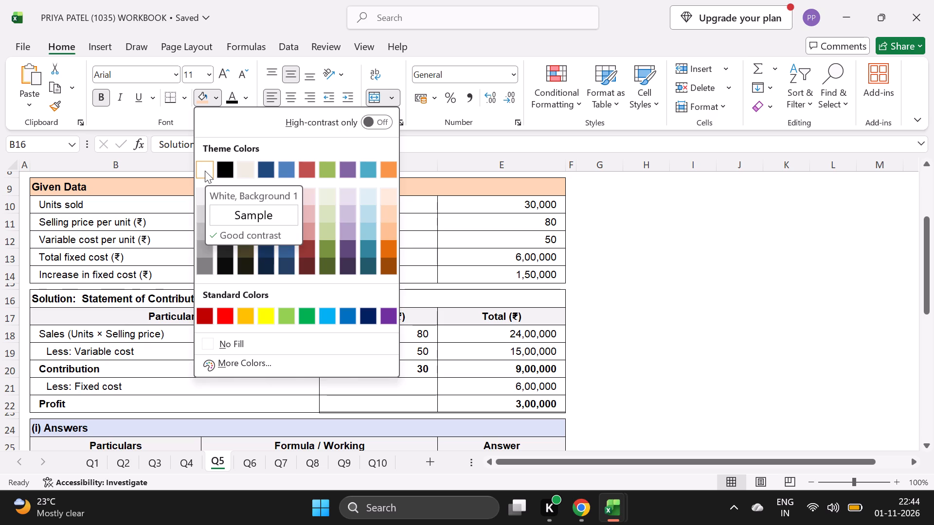
left_click(384, 213)
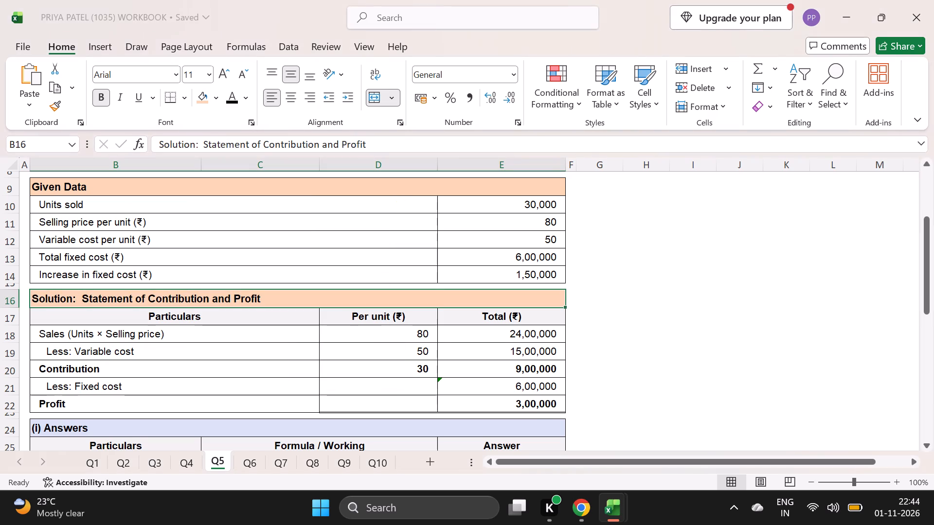
scroll(382, 336, "down", 1)
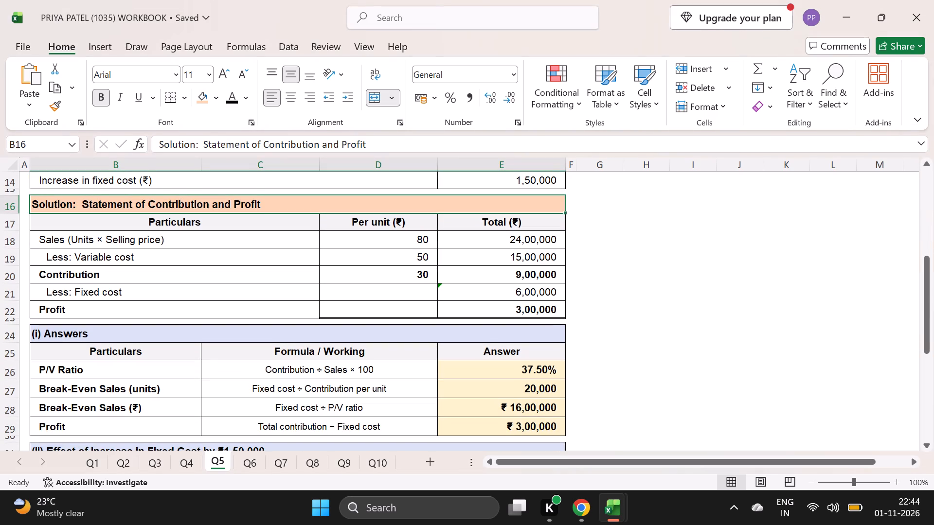
left_click(424, 338)
left_click(216, 94)
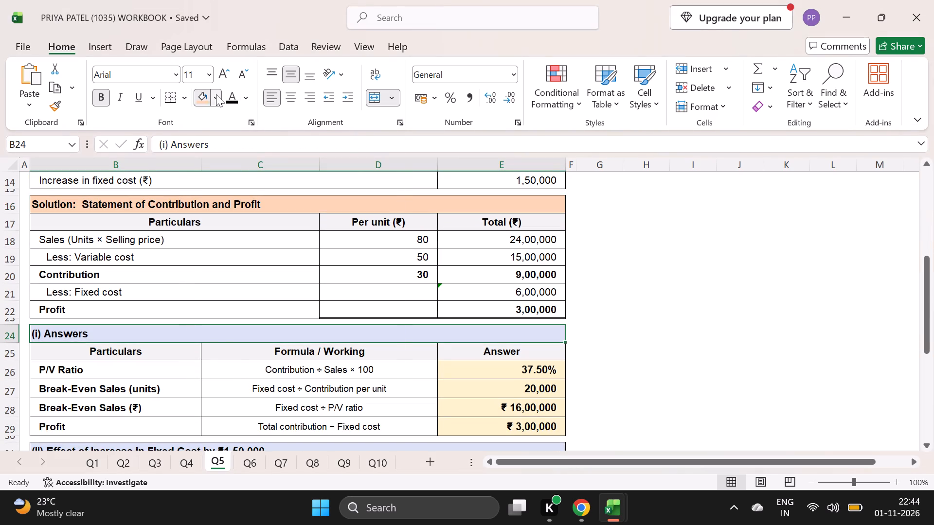
left_click(395, 214)
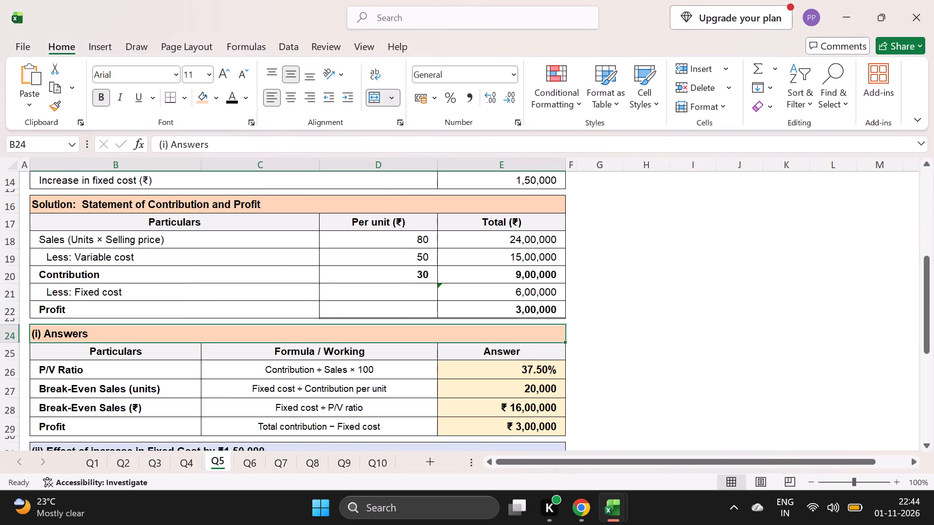
Give the four answer cells E26:E29 in the (i) Answers table on Q5 a white fill.
scroll(387, 297, "down", 1)
left_click(481, 332)
left_click_drag(481, 332, 478, 383)
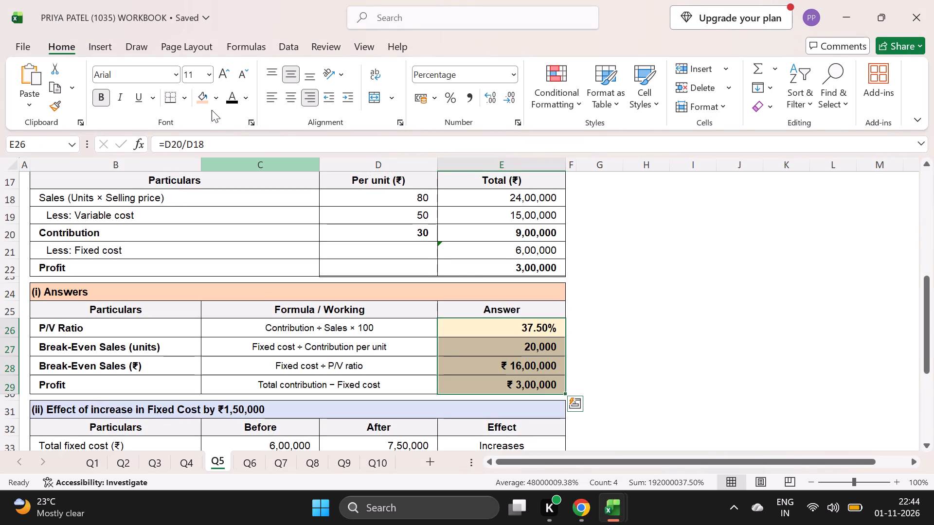
left_click(212, 104)
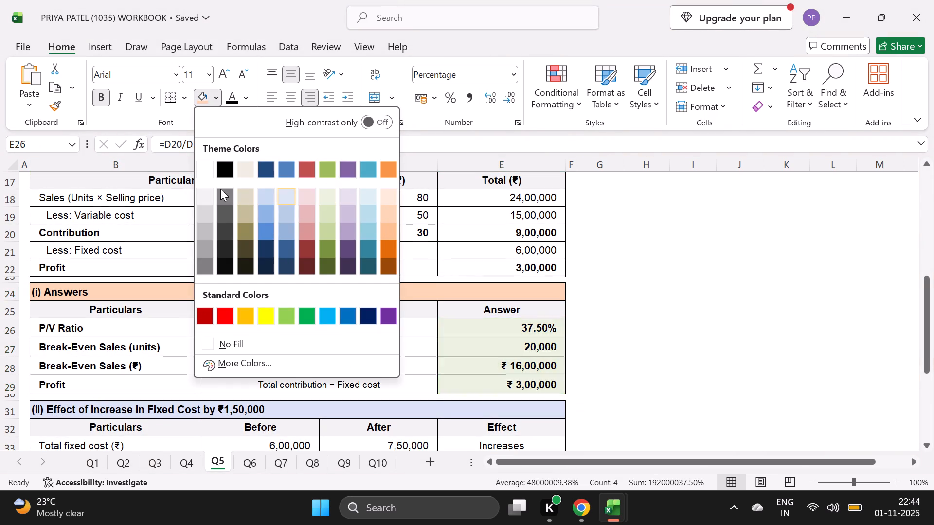
left_click(198, 166)
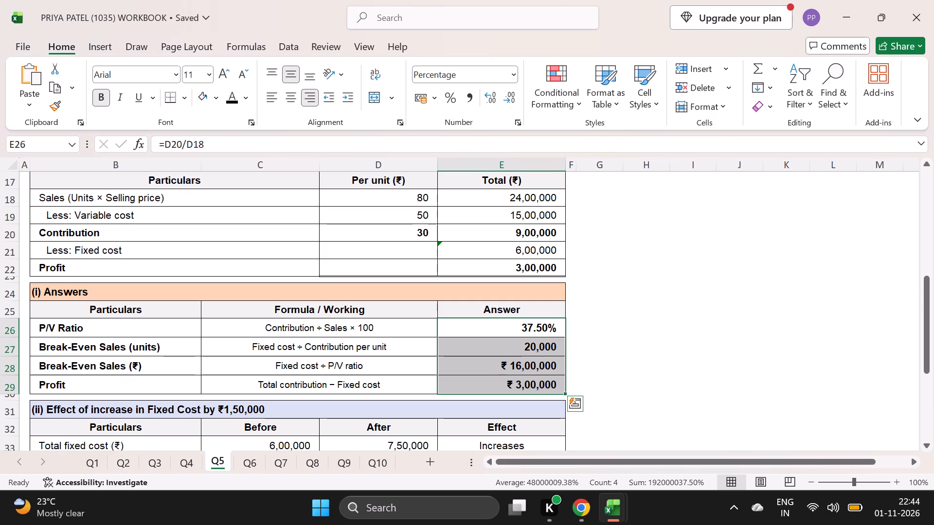
Shorten the "Formula / Working" column header in the (i) Answers table on Q5 to "Formula".
left_click(365, 316)
left_click(250, 142)
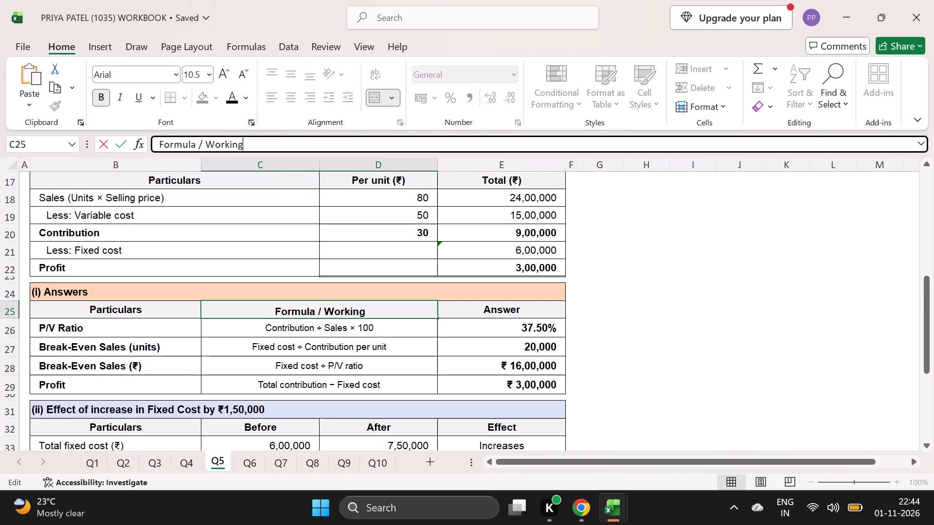
key("BackSpace")
key("BackSpace")
key("BackSpace")
key("BackSpace")
key("BackSpace")
key("BackSpace")
key("BackSpace")
key("BackSpace")
key("BackSpace")
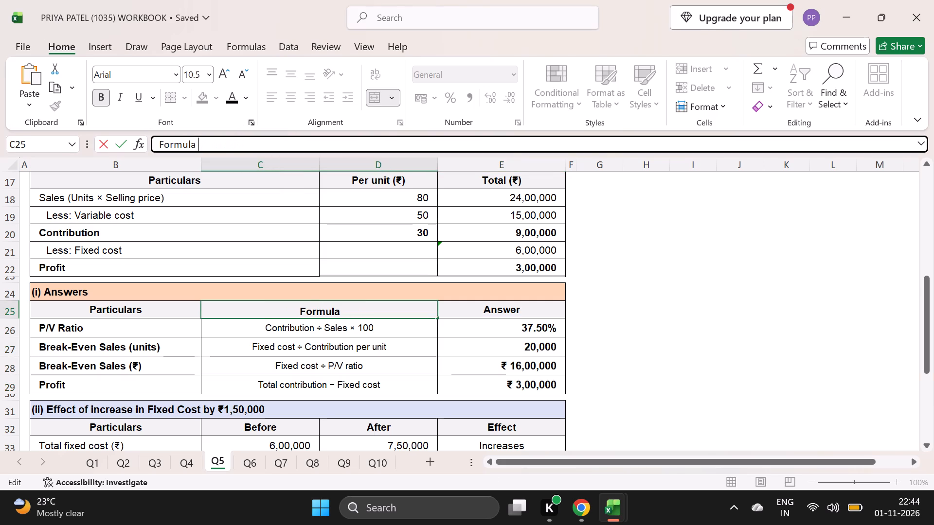
Clear the fixed cost comment in row 39 and the blue-figures note in row 41 on Q5.
scroll(267, 299, "down", 2)
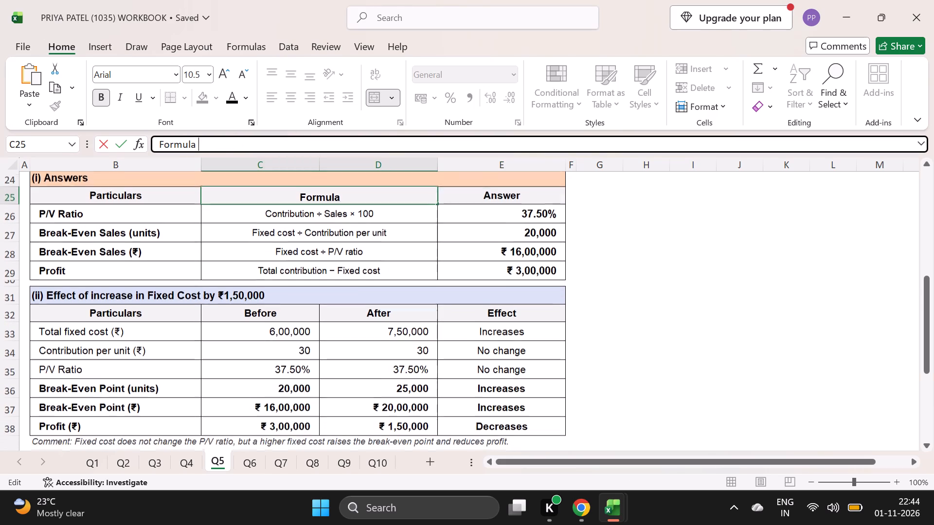
scroll(267, 299, "down", 1)
scroll(251, 346, "down", 1)
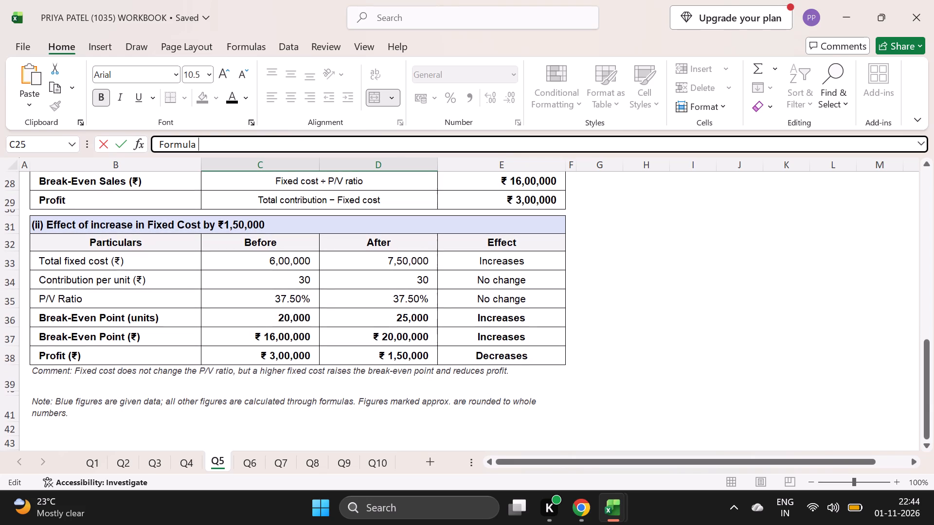
left_click(94, 371)
key("BackSpace")
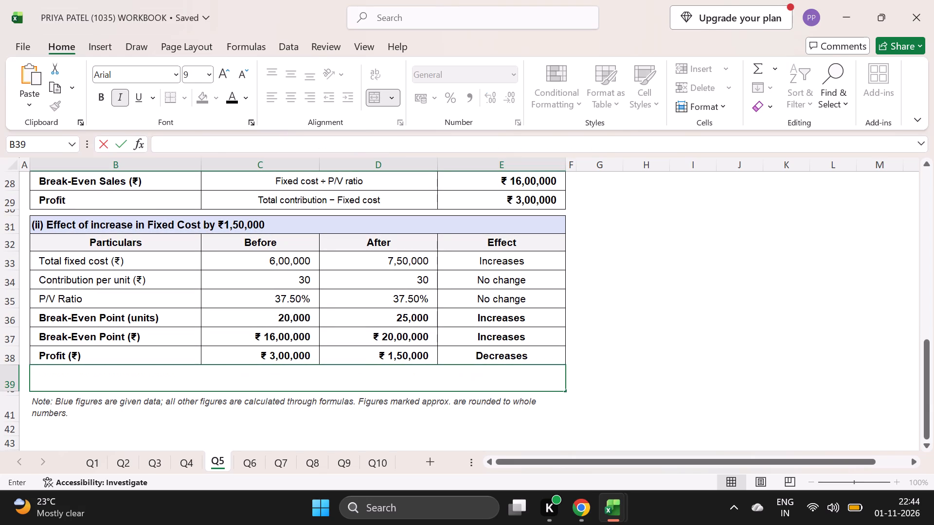
left_click(37, 407)
key("BackSpace")
Fill the "(ii) Effect of increase in Fixed Cost by ₹1,50,000" heading on Q5 with light orange.
scroll(37, 407, "up", 2)
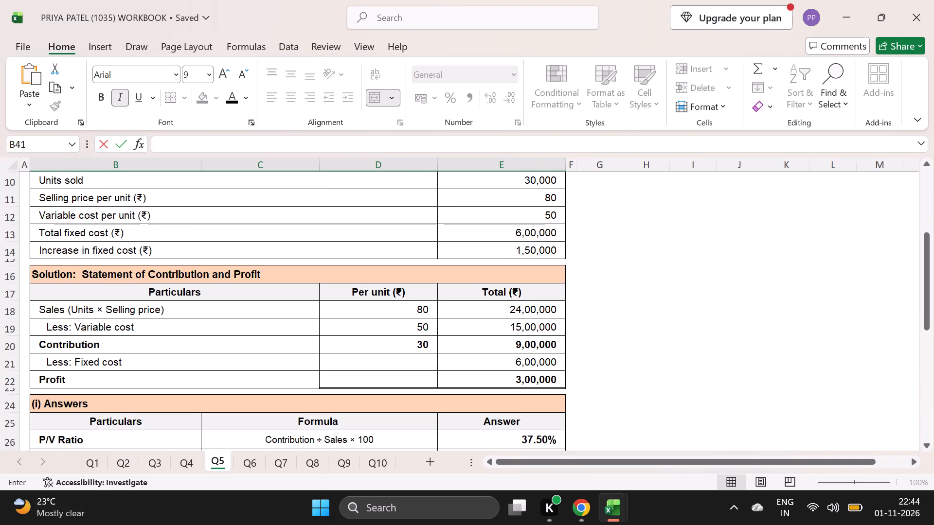
scroll(37, 407, "down", 1)
left_click(304, 320)
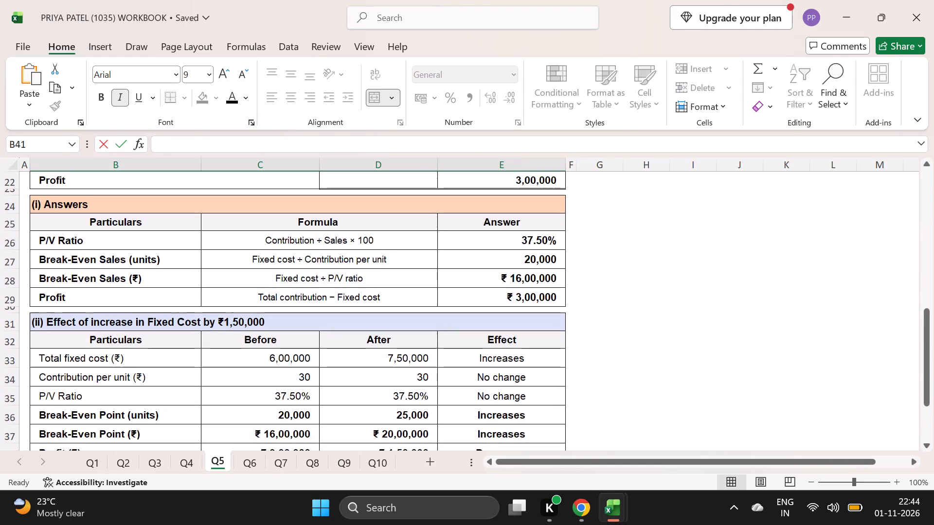
left_click(216, 99)
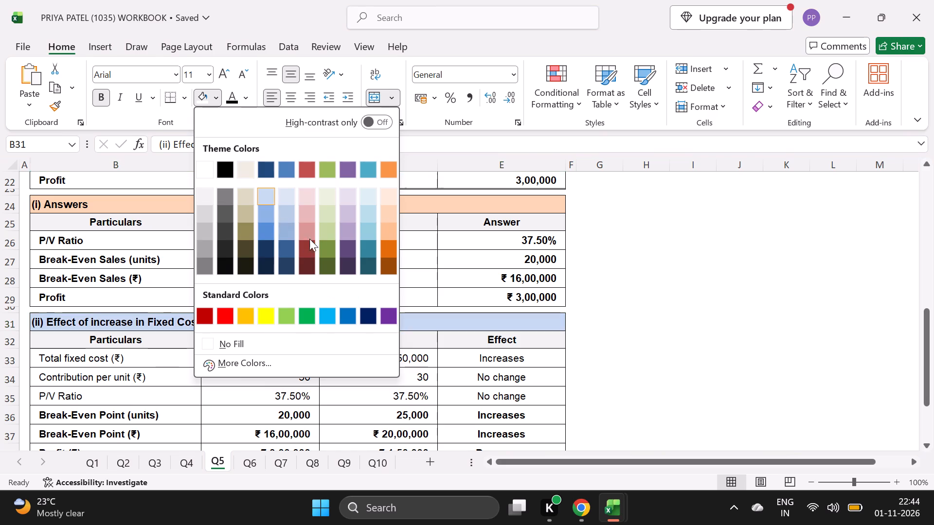
left_click(386, 214)
Look over the whole Q5 sheet to check its headings, given data and answer tables.
scroll(661, 323, "down", 1)
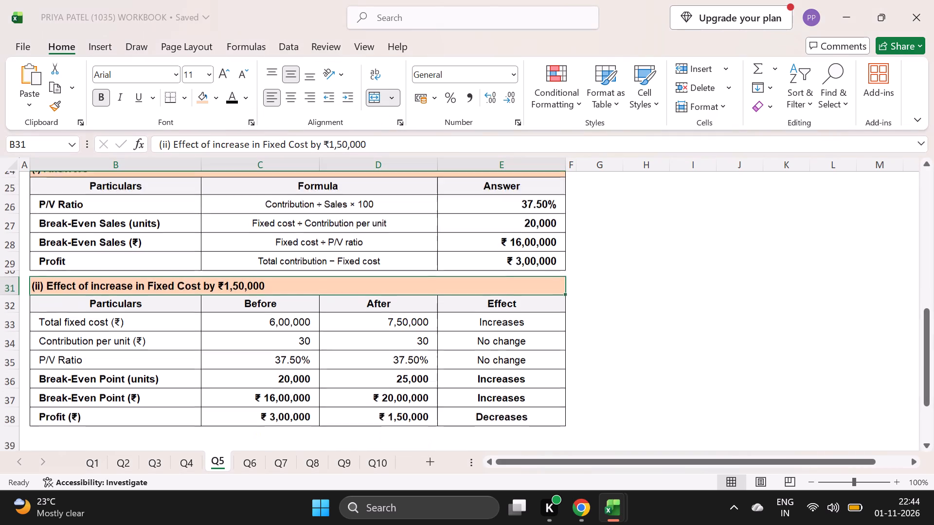
scroll(661, 323, "down", 1)
scroll(604, 325, "up", 4)
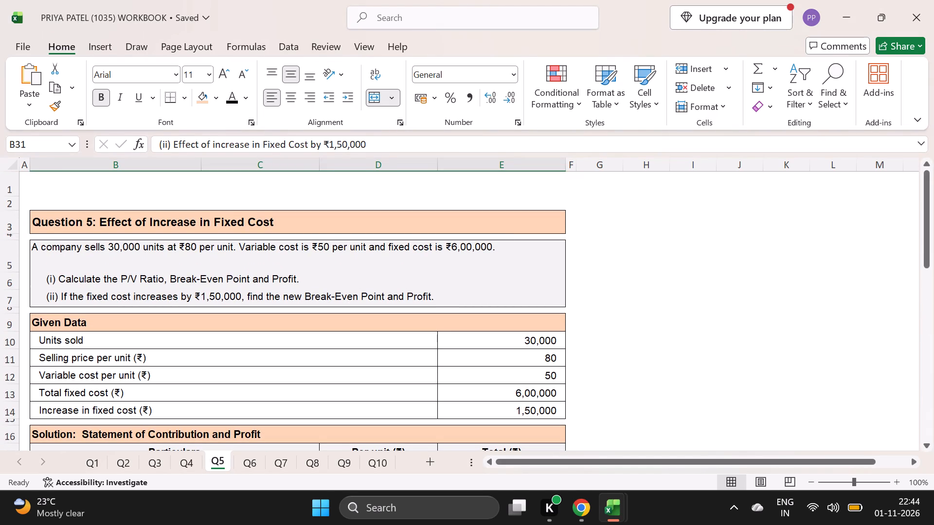
scroll(604, 325, "down", 2)
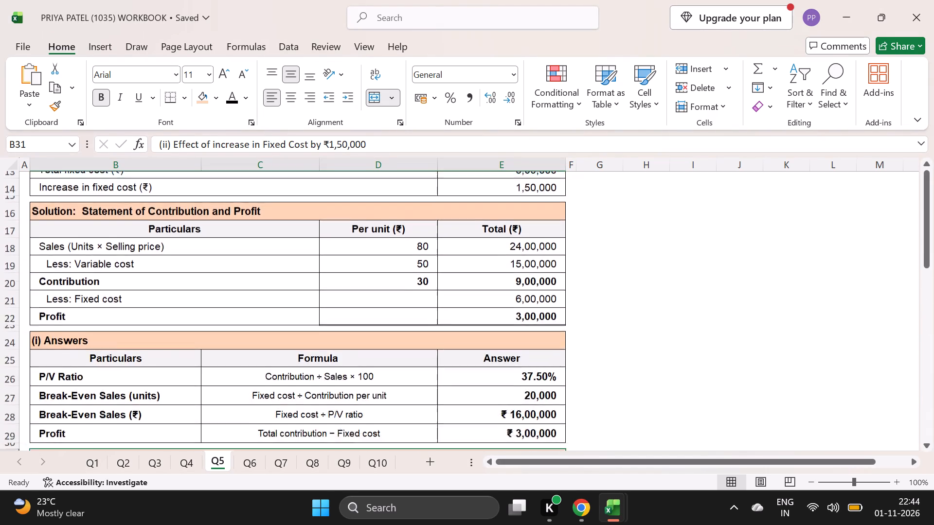
scroll(604, 325, "down", 1)
scroll(604, 325, "up", 4)
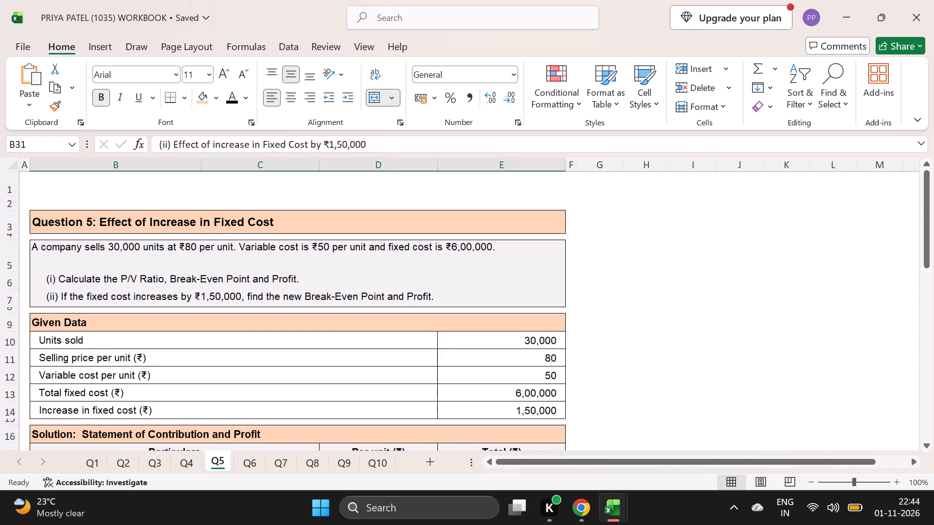
On sheet Q4, give rows 1 and 2 of the title block a white fill and clear the main title and course subtitle.
left_click(195, 459)
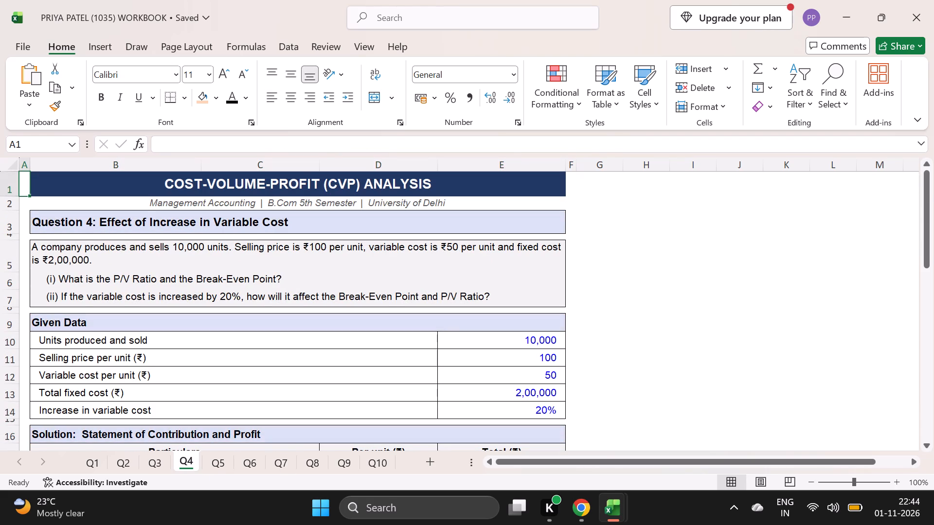
left_click_drag(144, 178, 142, 204)
left_click(217, 103)
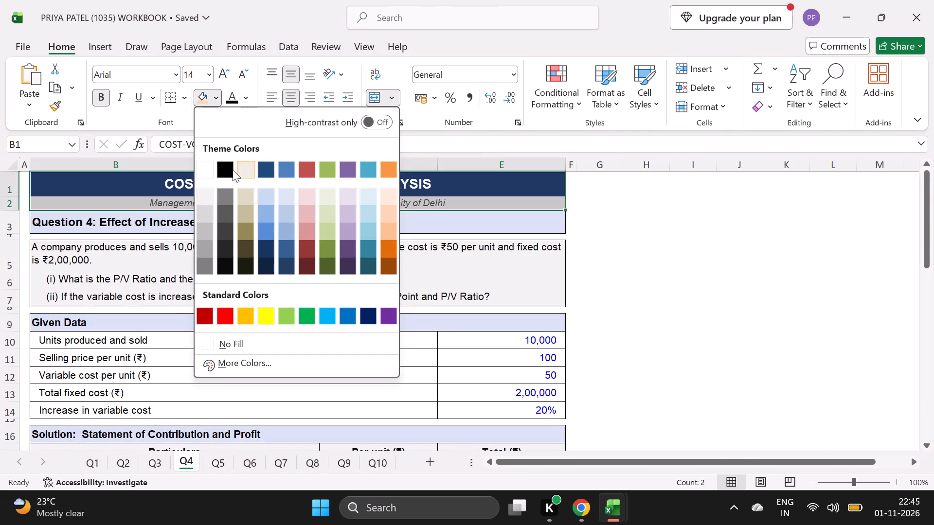
left_click(211, 170)
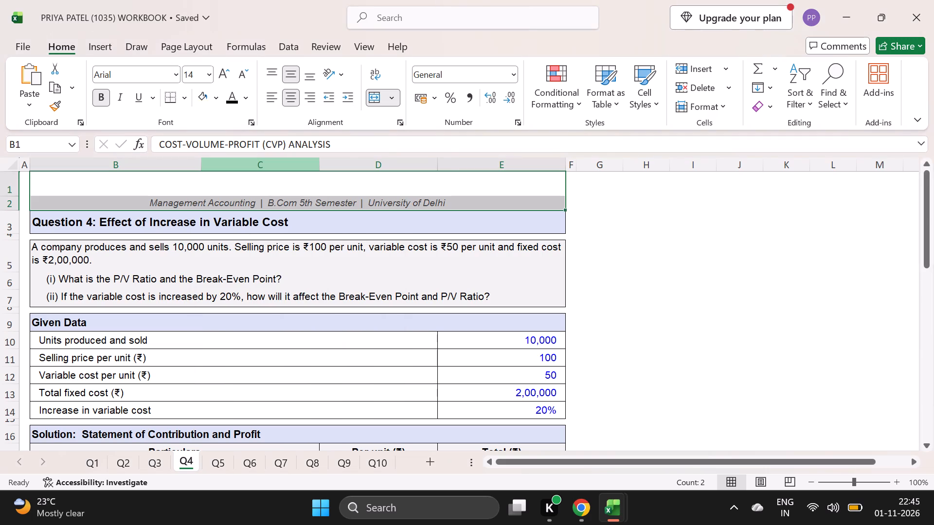
key("ctrl+Delete")
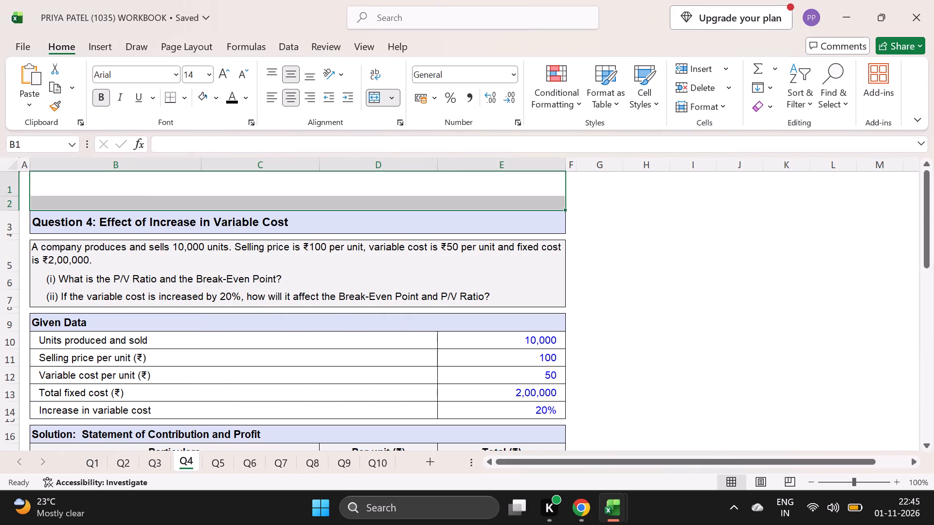
Fill the Question 4 heading in row 3 and the Given Data heading in row 9 with light orange.
left_click(308, 224)
left_click(217, 98)
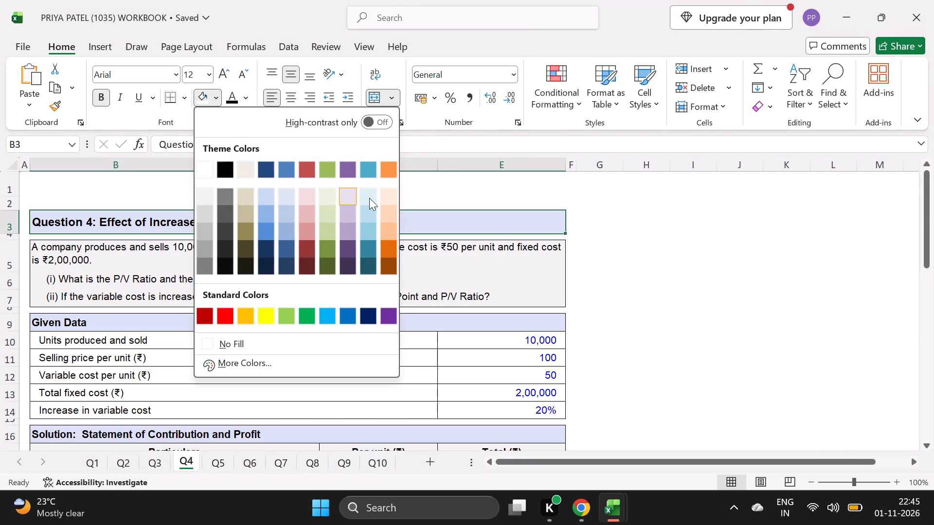
left_click(395, 219)
left_click(377, 321)
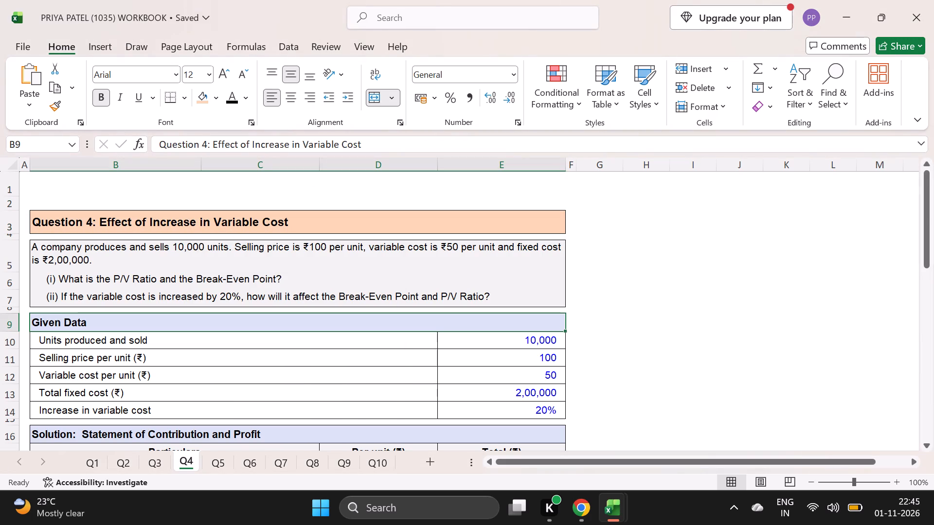
left_click(218, 98)
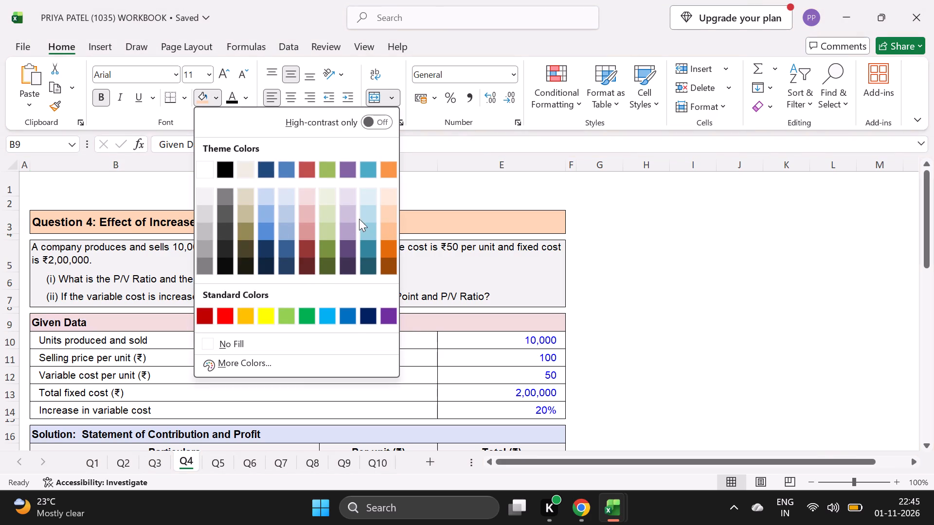
left_click(385, 212)
Give the five Given Data values in E10:E14 on Q4 a white fill and black font colour.
scroll(383, 285, "down", 1)
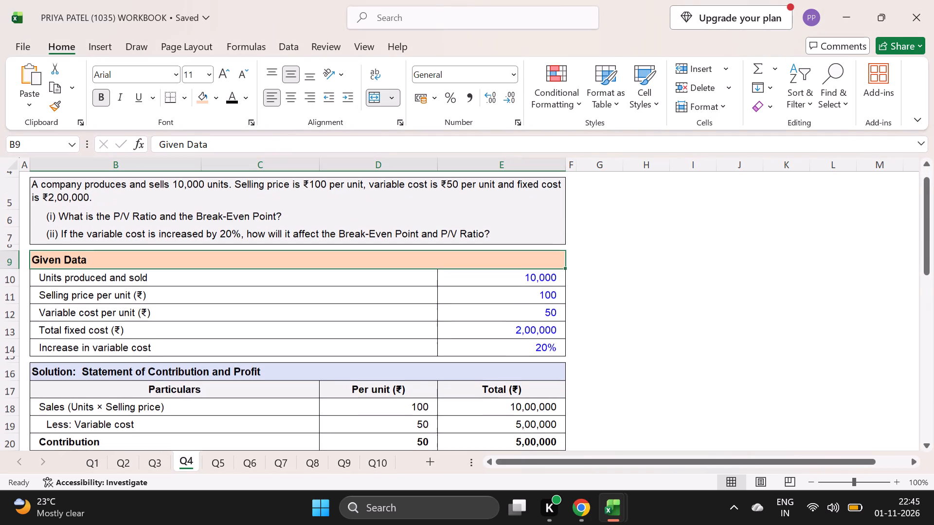
left_click(467, 272)
left_click_drag(471, 280, 460, 345)
left_click(210, 100)
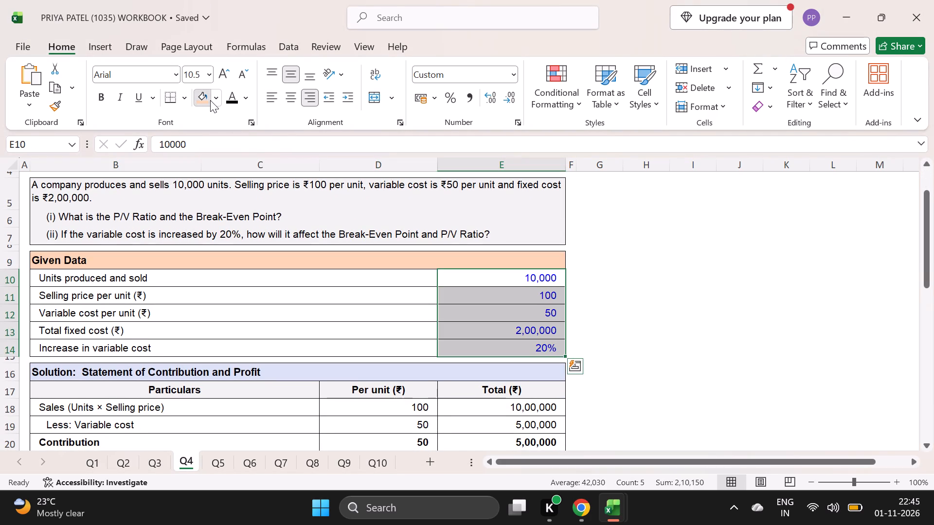
left_click(216, 100)
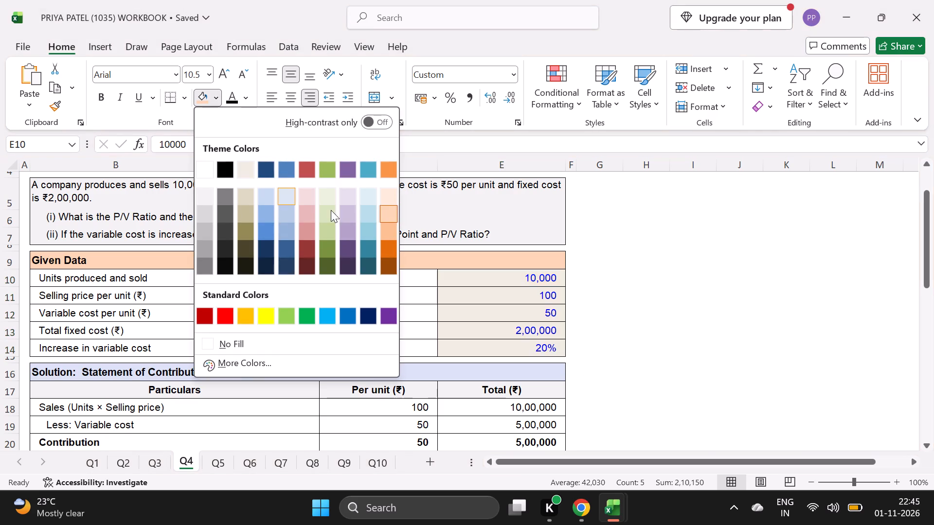
left_click(202, 174)
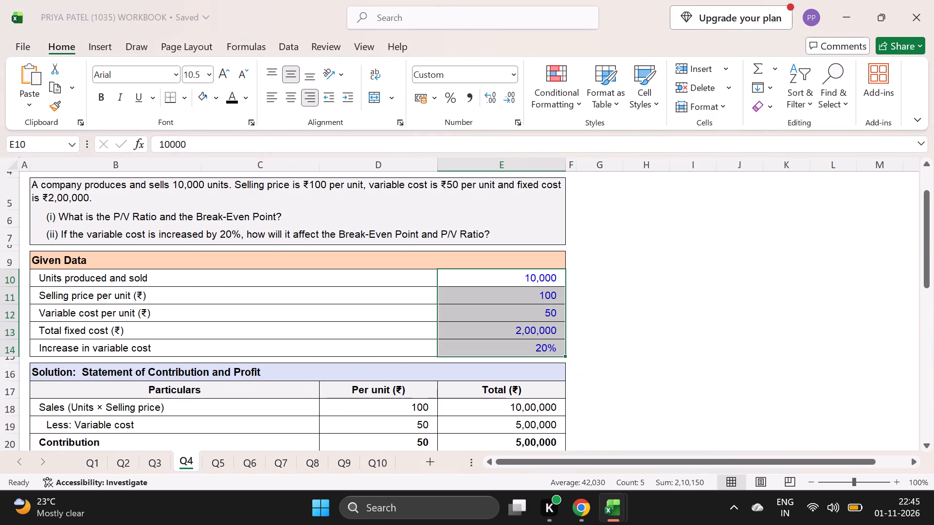
left_click(250, 100)
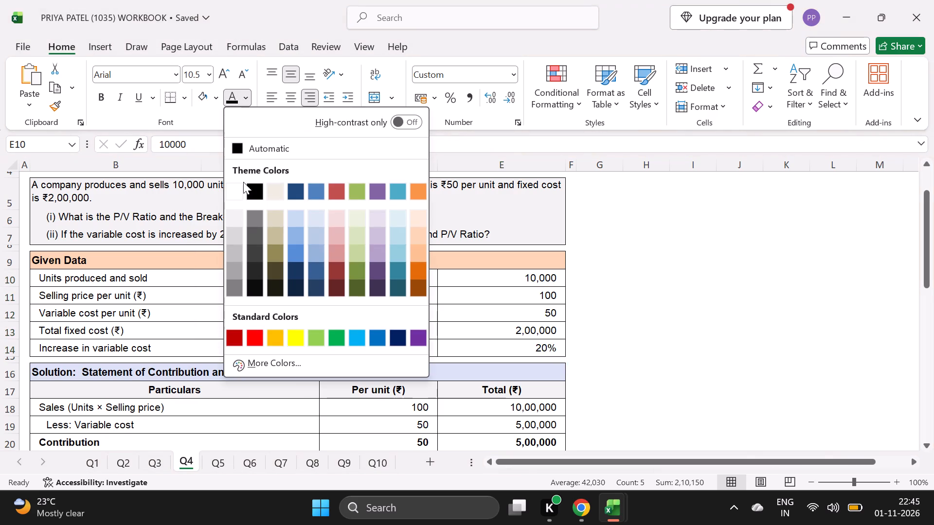
left_click(251, 190)
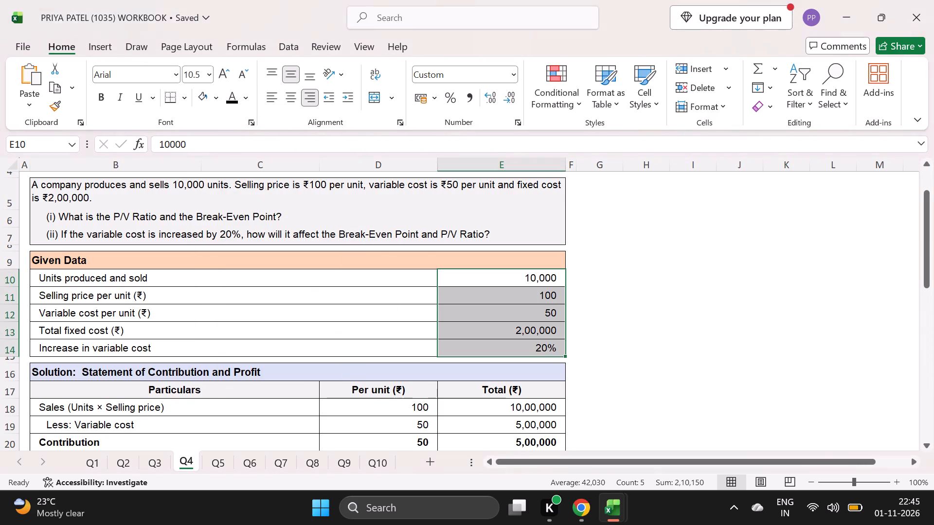
Fill the "Solution: Statement of Contribution and Profit", "(i) Answers" and "(ii) Effect of 20% increase in Variable Cost" headings on Q4 with light orange.
scroll(318, 326, "down", 1)
left_click(318, 335)
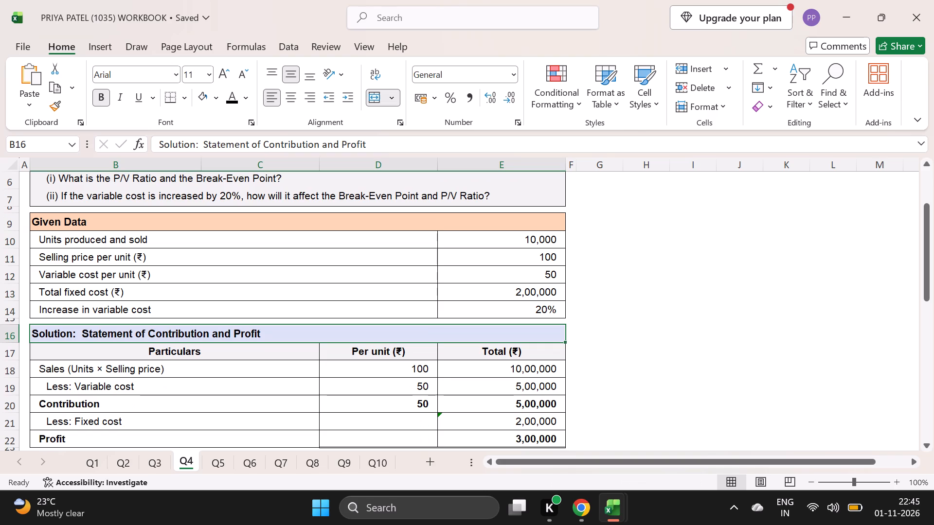
left_click(214, 97)
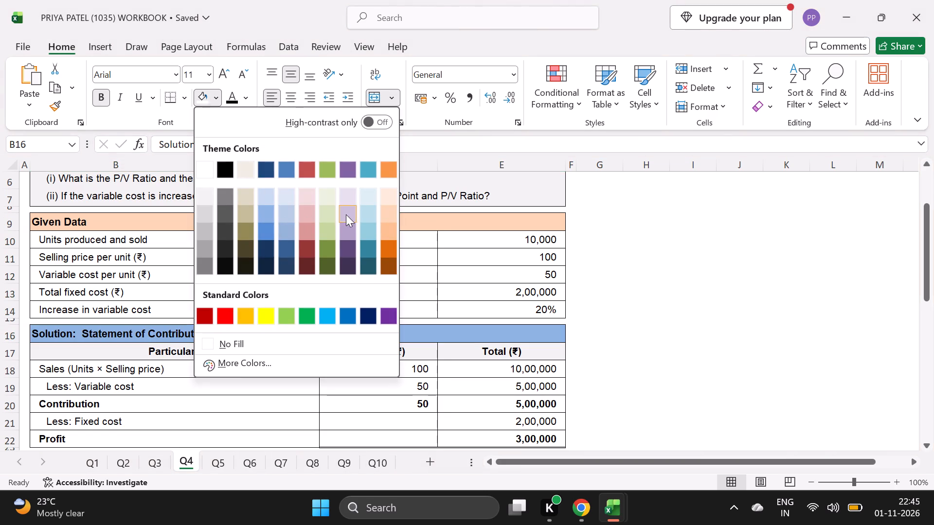
left_click(395, 218)
scroll(363, 303, "down", 1)
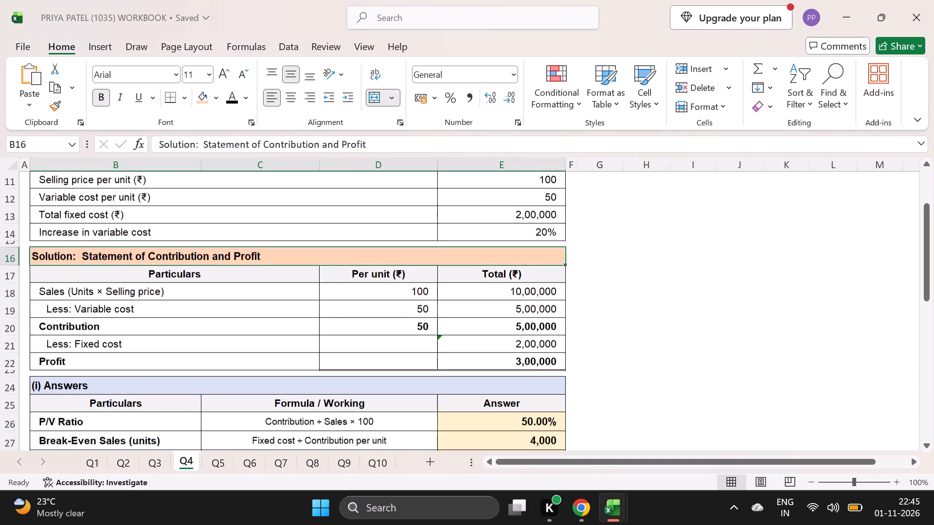
scroll(363, 303, "down", 1)
left_click(351, 321)
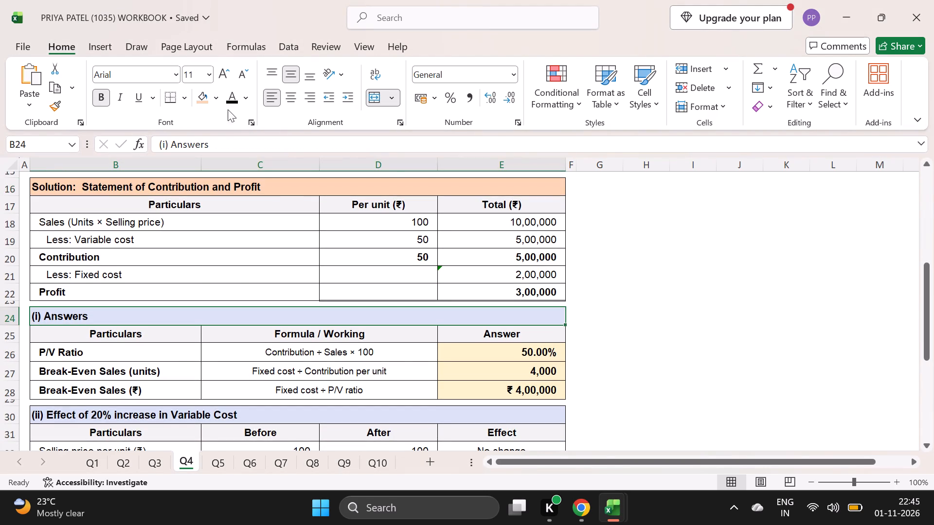
left_click(214, 101)
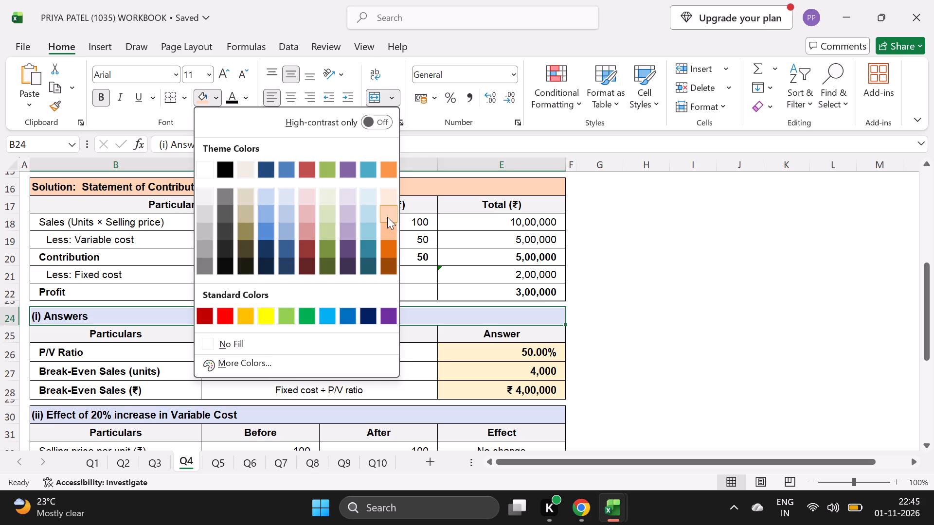
left_click(387, 217)
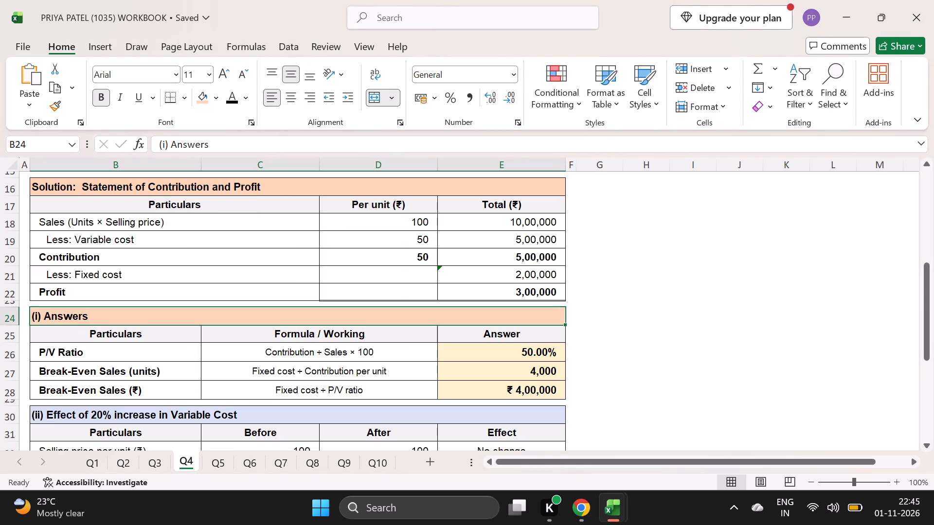
left_click(429, 417)
left_click(202, 96)
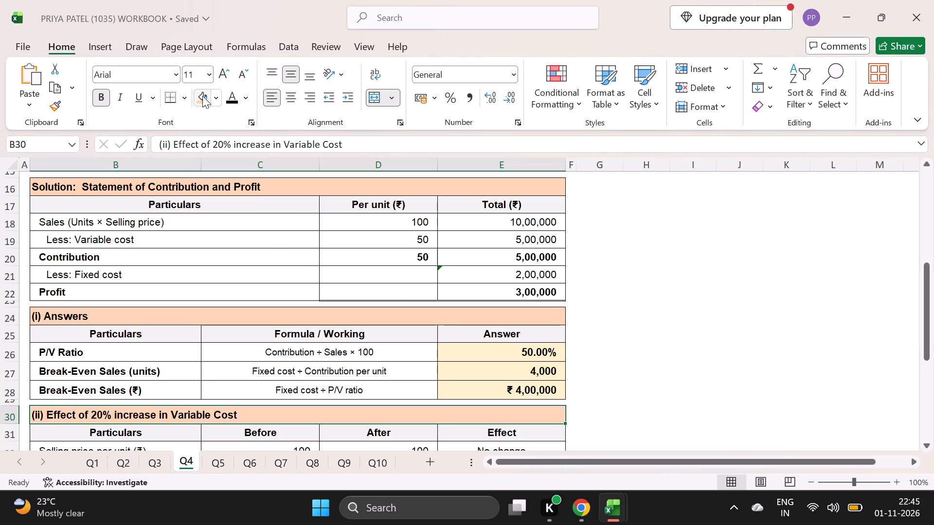
Give the three answer cells E26:E28 in the (i) Answers table on Q4 a white fill.
left_click_drag(465, 359, 463, 386)
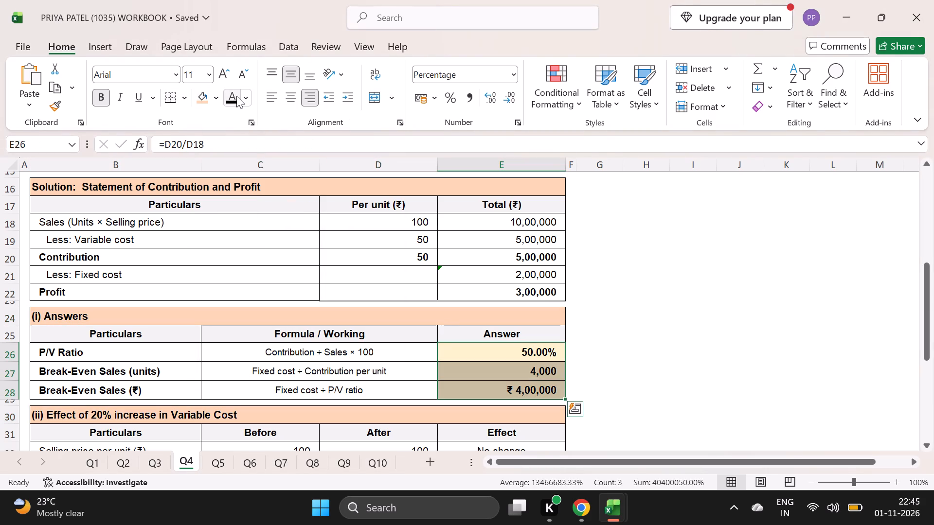
left_click(211, 96)
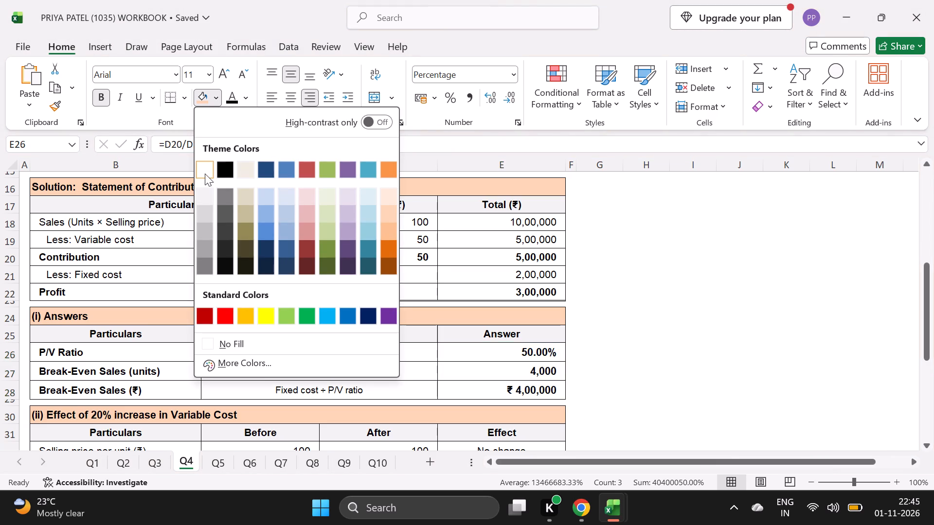
left_click(205, 174)
Shorten the "Formula / Working" column header in the (i) Answers table on Q4 to "Formula".
left_click(370, 341)
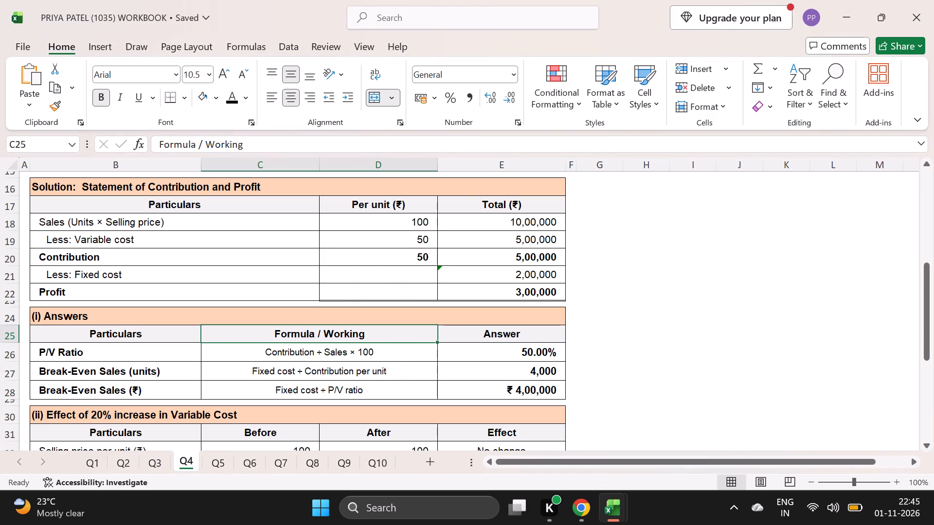
left_click(292, 140)
key("BackSpace")
key("BackSpace")
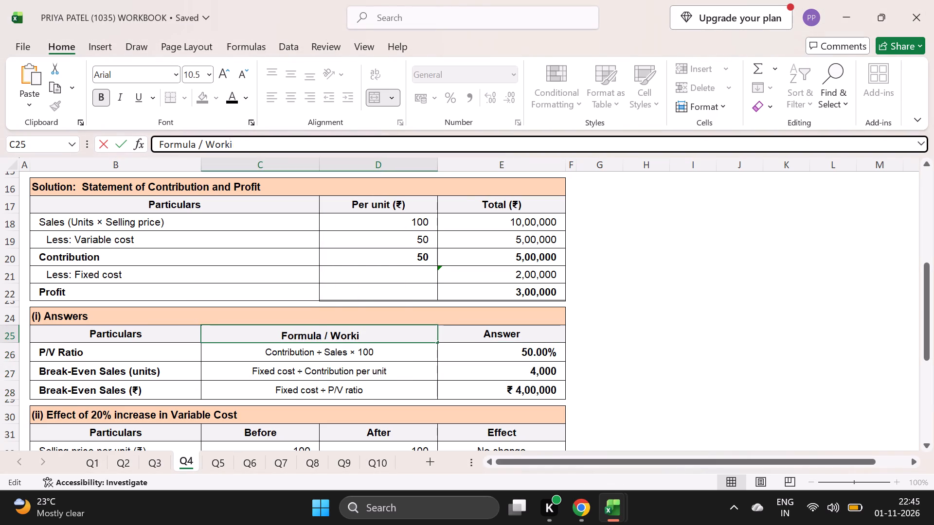
key("BackSpace")
key("BackSpace")
key("BackSpace")
key("BackSpace")
key("BackSpace")
key("BackSpace")
key("BackSpace")
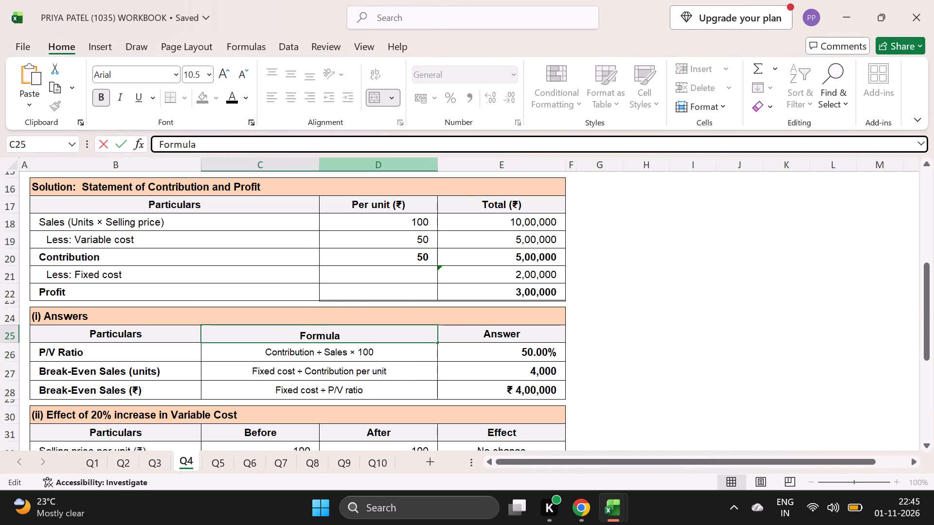
left_click(616, 349)
Clear the italic comment in row 39 and the note in row 41 below the variable cost effect table on Q4.
scroll(580, 347, "down", 1)
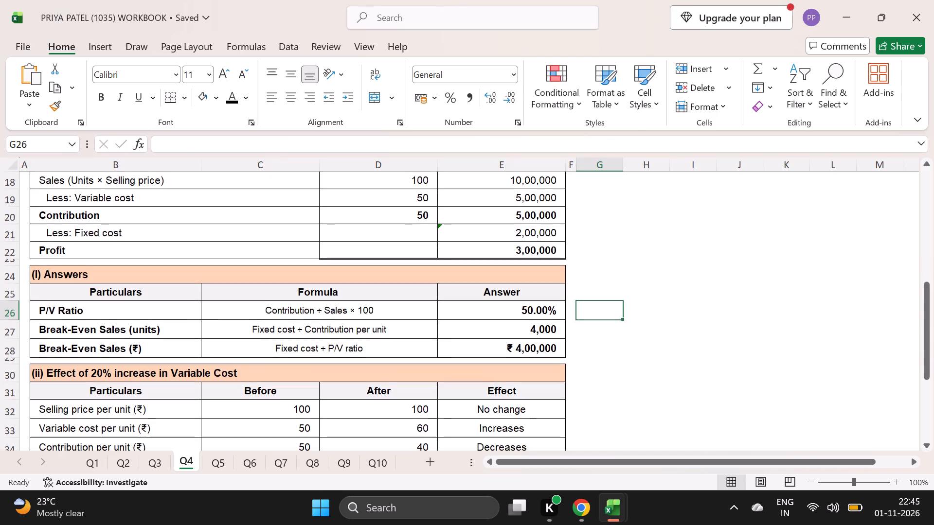
scroll(580, 347, "down", 2)
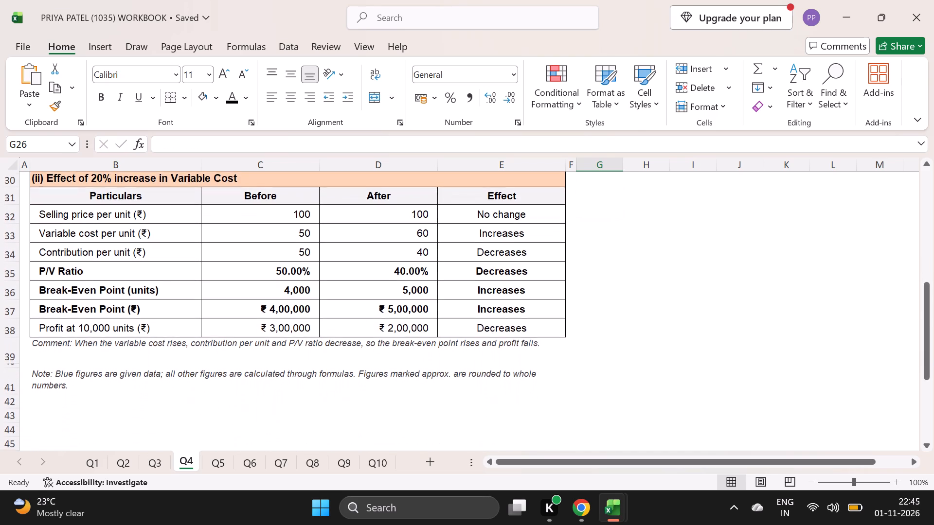
left_click(52, 343)
key("BackSpace")
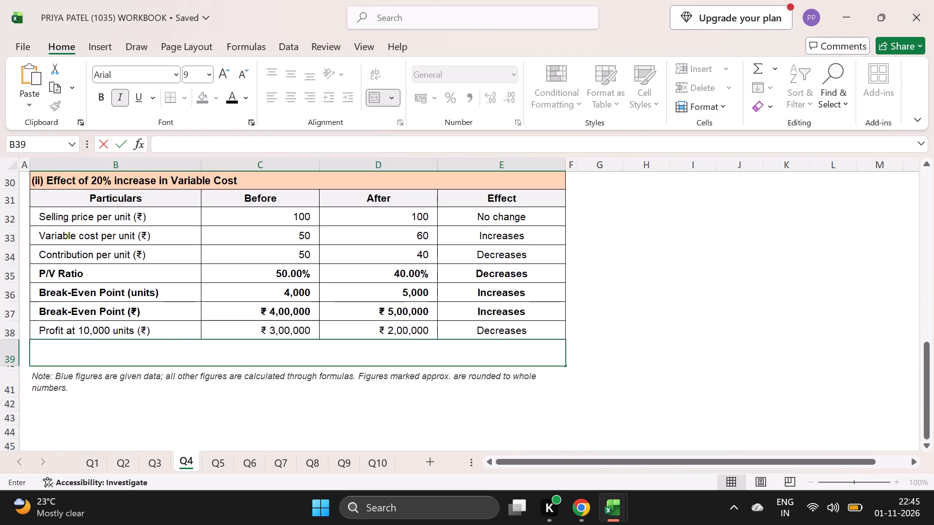
key("Down")
key("Down")
key("BackSpace")
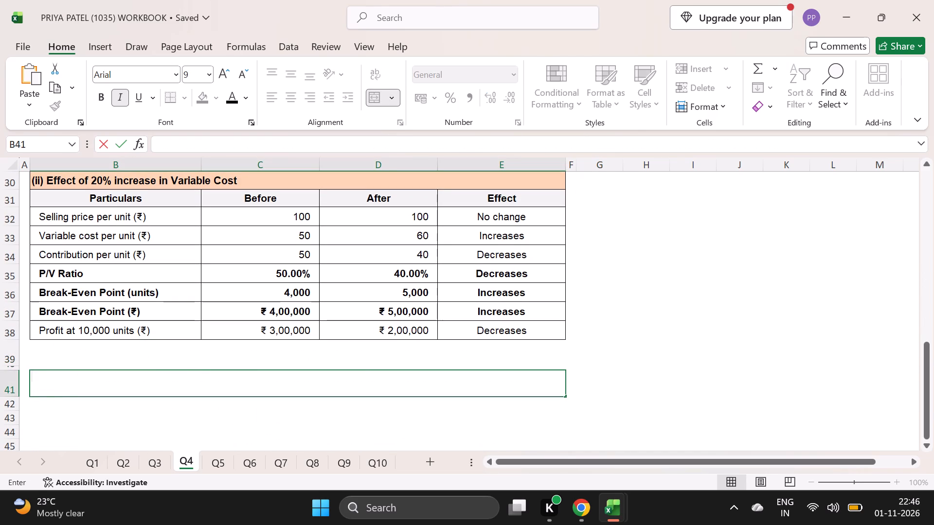
scroll(52, 343, "up", 5)
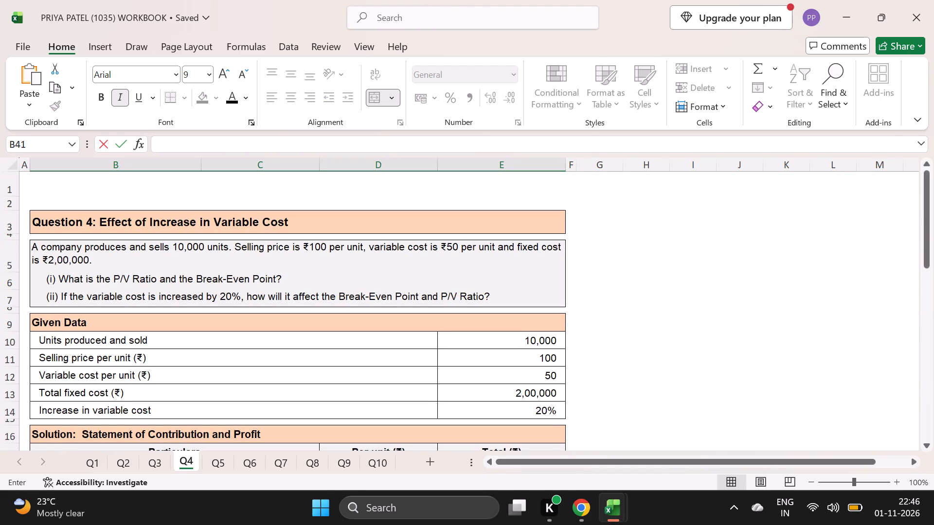
left_click(581, 332)
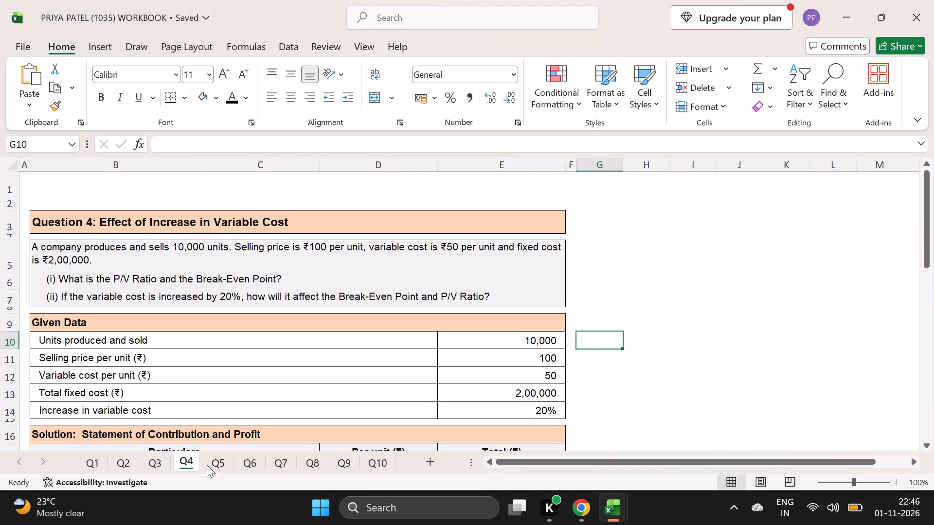
On sheet Q3, clear the main title and course subtitle in rows 1 and 2 and give both rows a white fill.
left_click(161, 457)
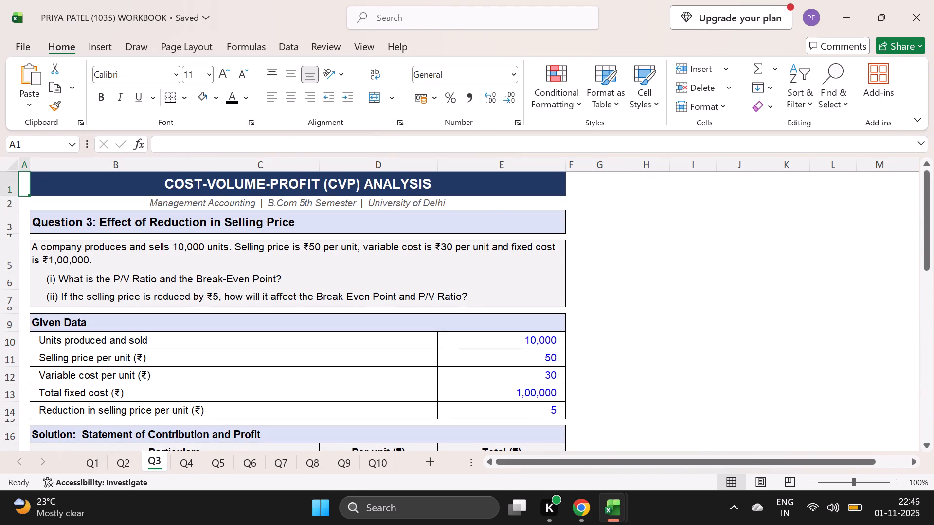
left_click_drag(160, 186, 161, 201)
key("BackSpace")
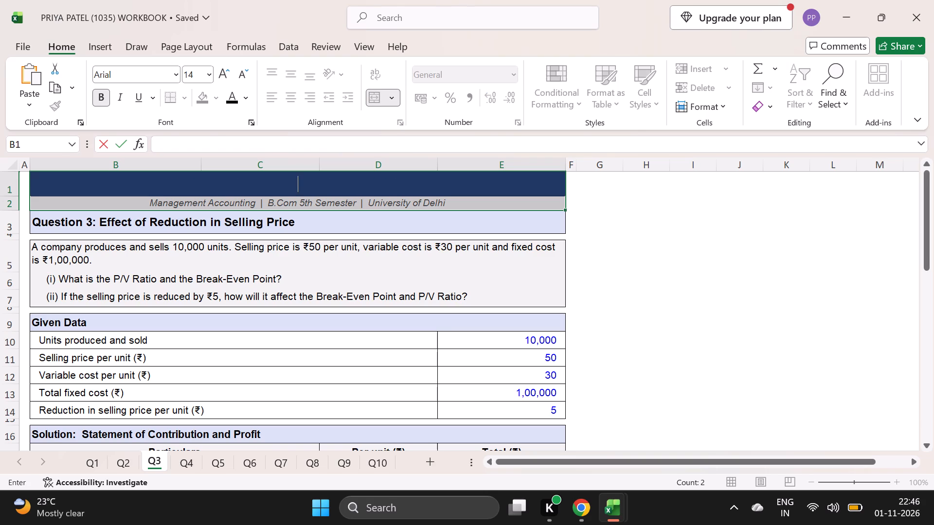
key("ctrl+Delete")
key("ctrl+Delete")
left_click_drag(133, 178, 135, 193)
left_click_drag(135, 193, 136, 193)
left_click(336, 198)
left_click_drag(201, 192, 201, 206)
key("ctrl+Delete")
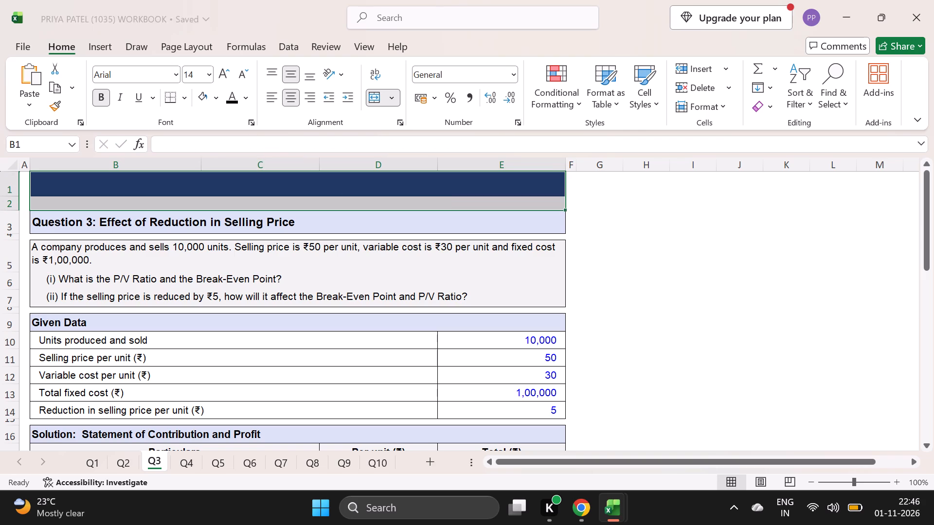
left_click(217, 99)
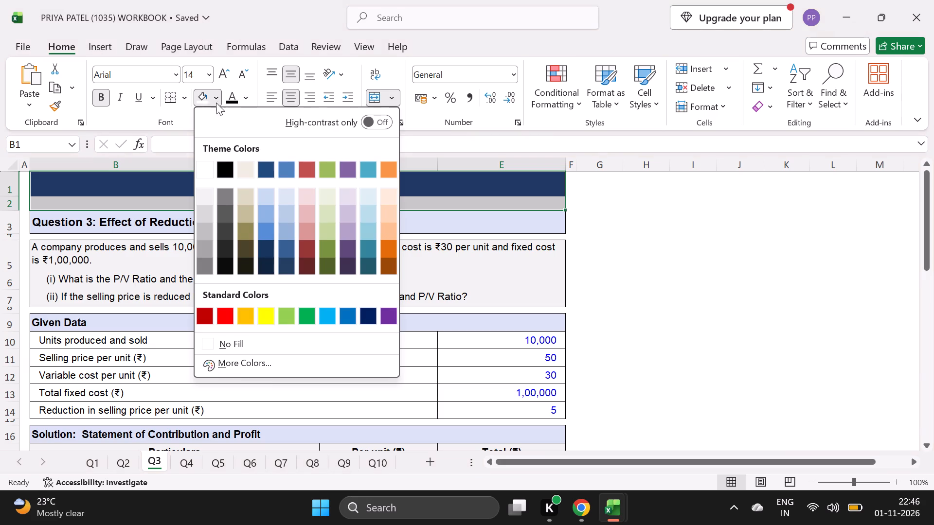
left_click(206, 166)
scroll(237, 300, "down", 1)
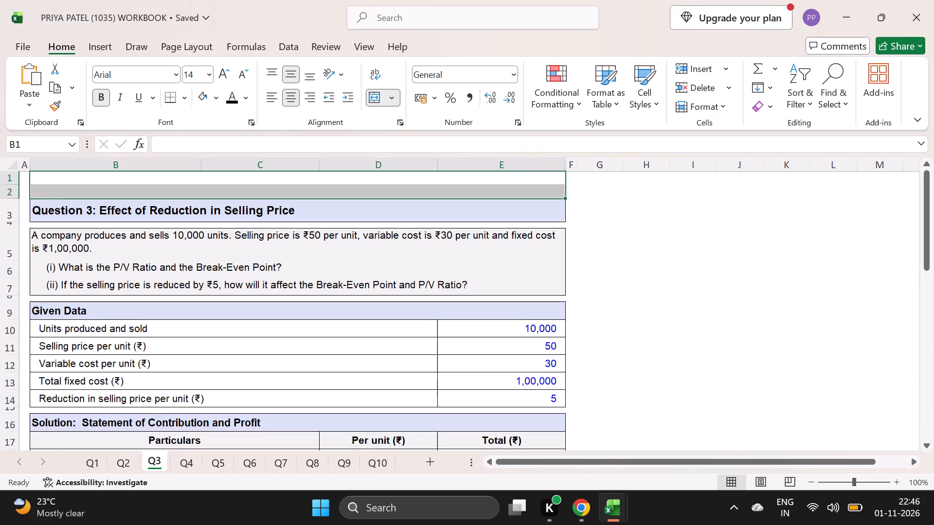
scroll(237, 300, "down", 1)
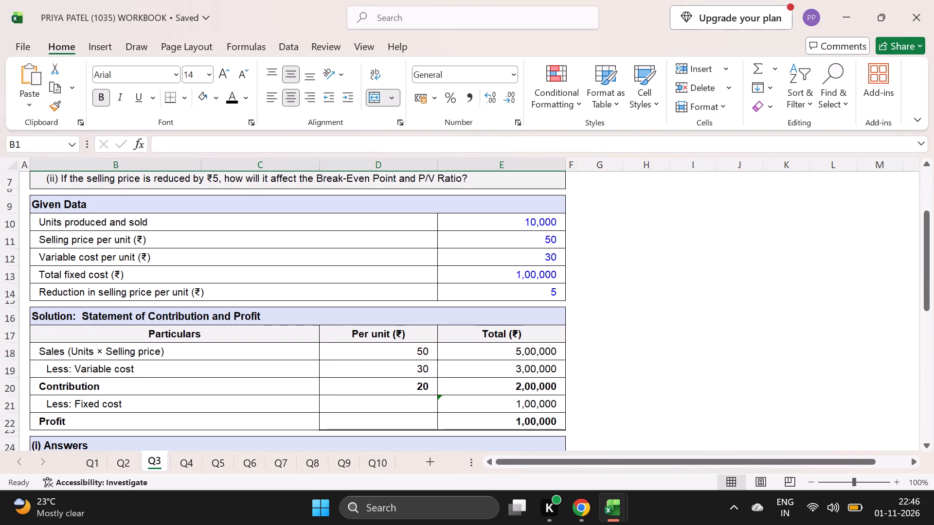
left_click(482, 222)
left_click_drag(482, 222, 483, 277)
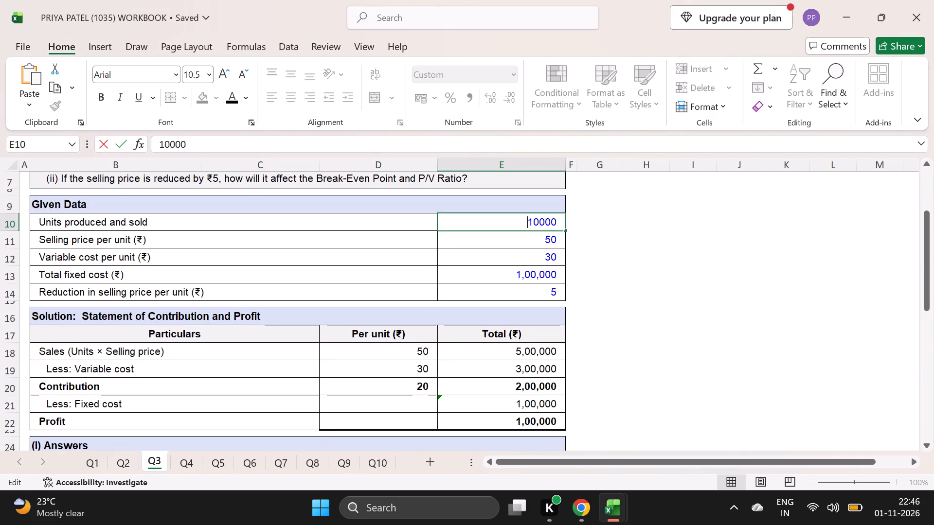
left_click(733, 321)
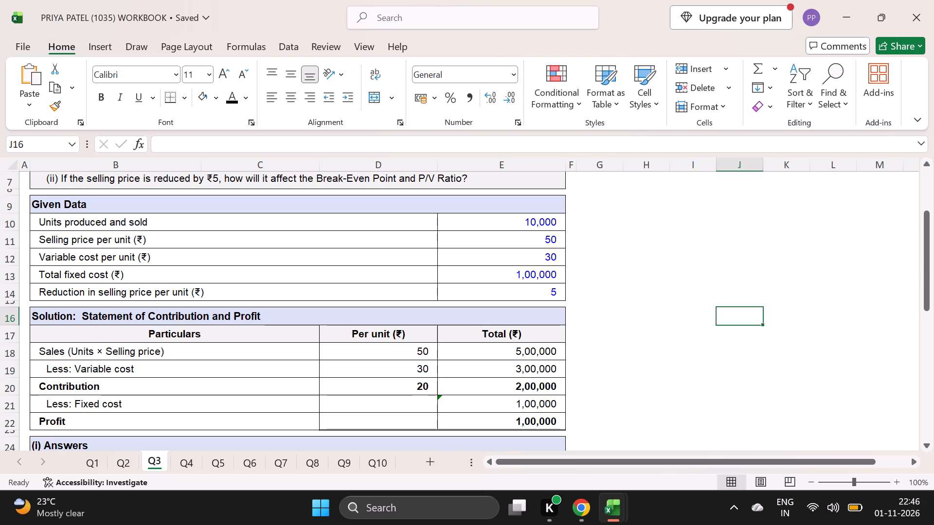
Fill the Question 3 heading in row 3 and the Given Data heading in row 9 with light orange.
scroll(278, 228, "up", 1)
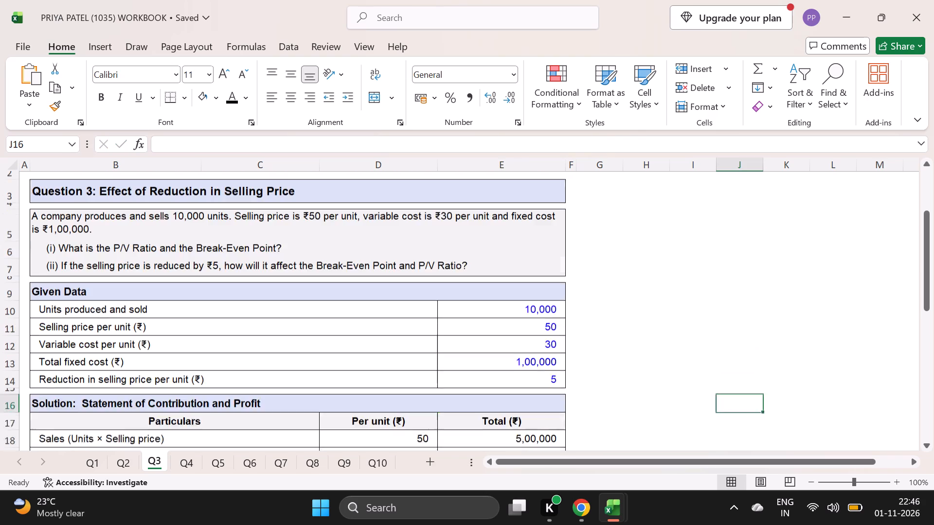
scroll(278, 228, "up", 1)
left_click(310, 222)
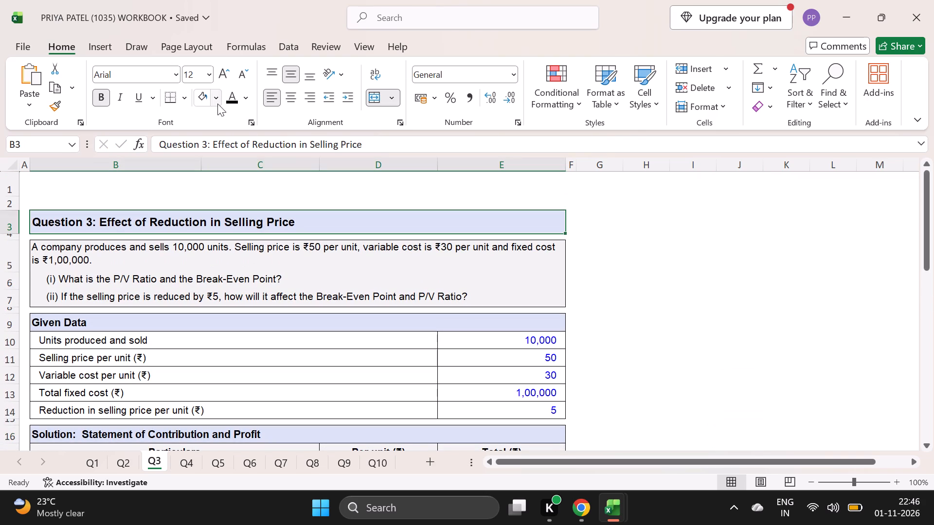
left_click(215, 98)
left_click(385, 217)
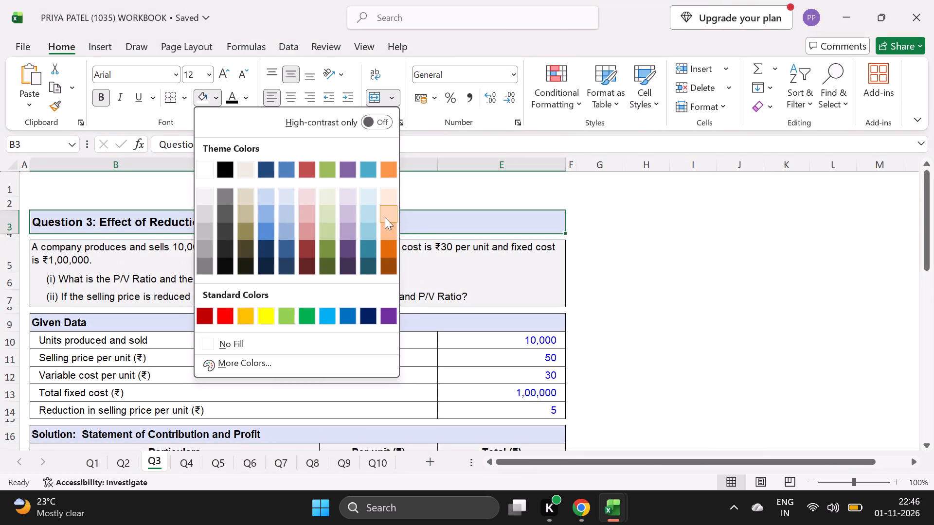
left_click(385, 316)
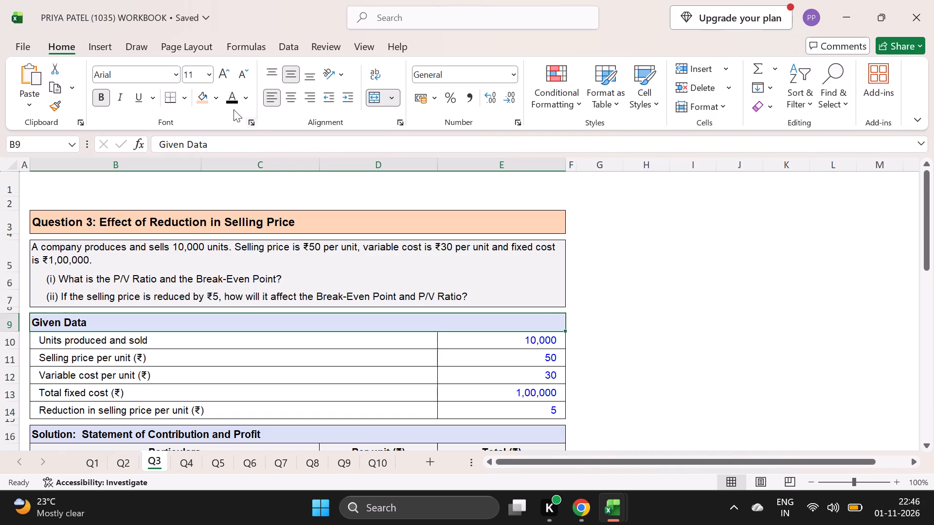
left_click(199, 101)
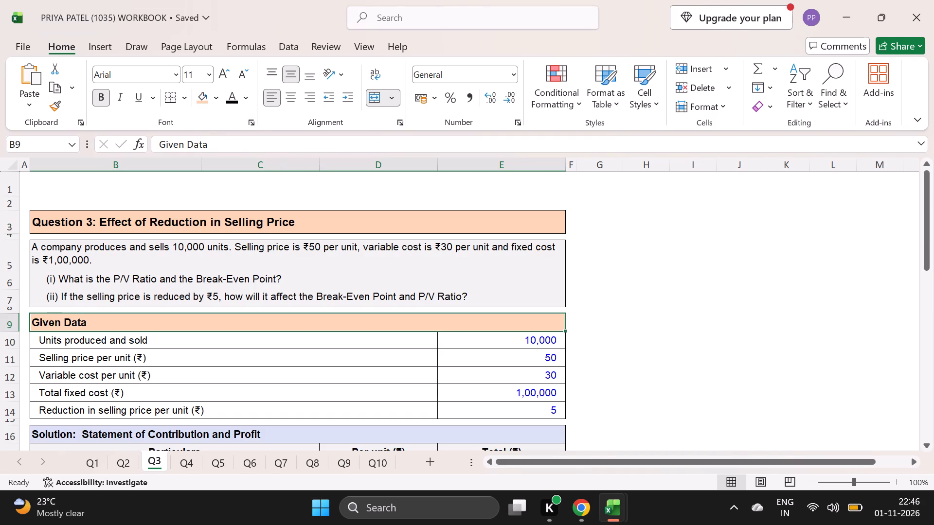
Shorten the "Given Data" heading in row 9 of Q3 to "Given".
left_click(211, 142)
key("BackSpace")
key("BackSpace")
key("BackSpace")
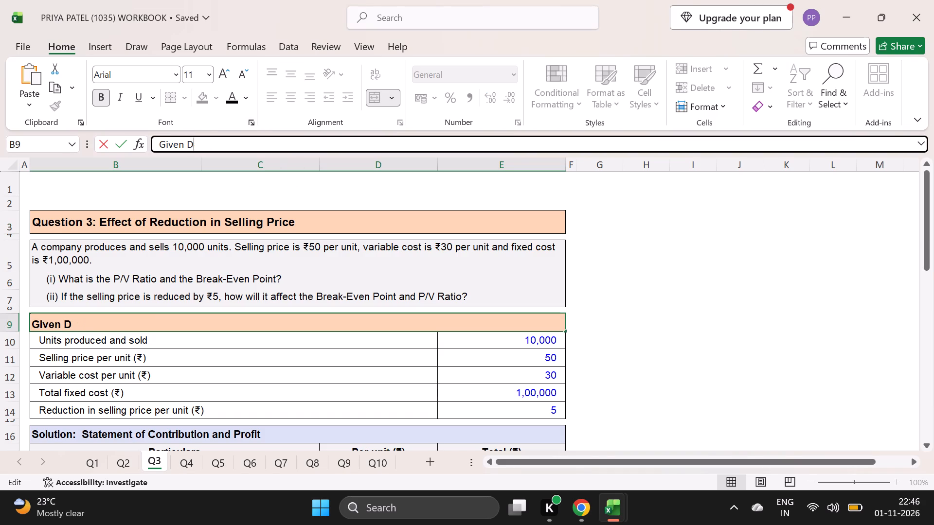
key("BackSpace")
key("BackSpace")
key("Down")
key("Down")
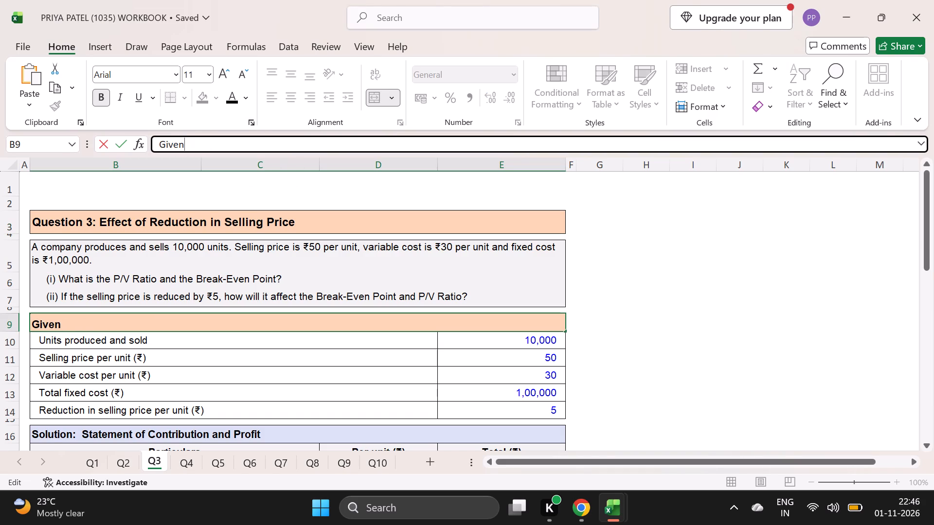
Fill the Solution heading in row 16, the Answers heading in row 24 and the selling price effect heading in row 30 of Q3 with light orange.
scroll(186, 188, "down", 1)
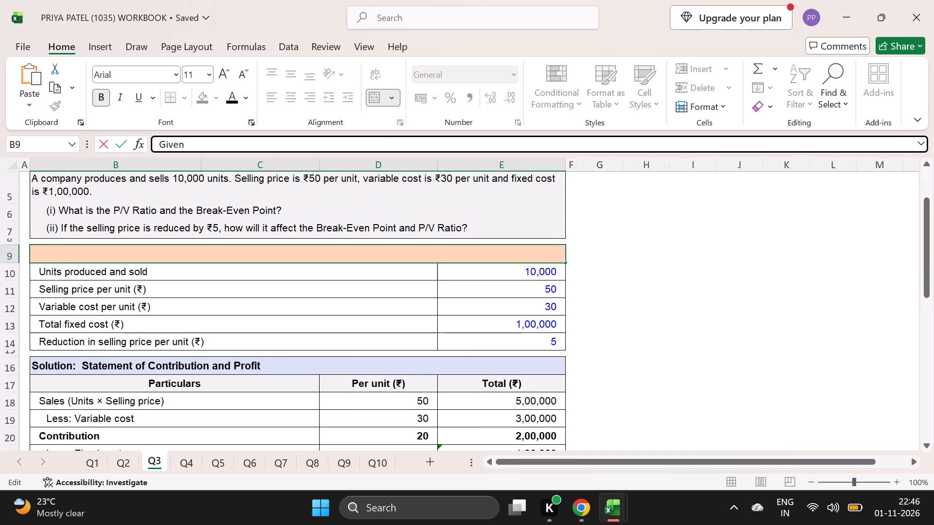
left_click(247, 364)
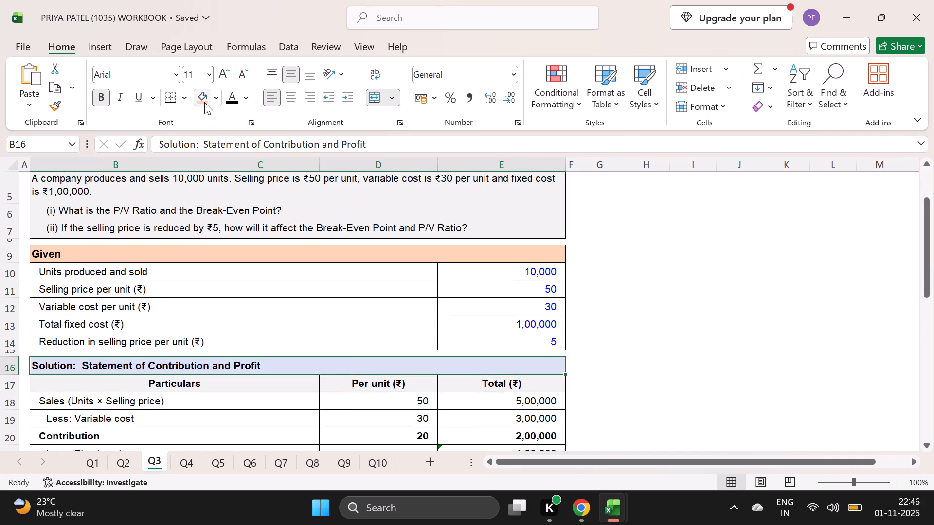
left_click_drag(205, 106, 205, 95)
left_click(205, 95)
scroll(322, 269, "down", 1)
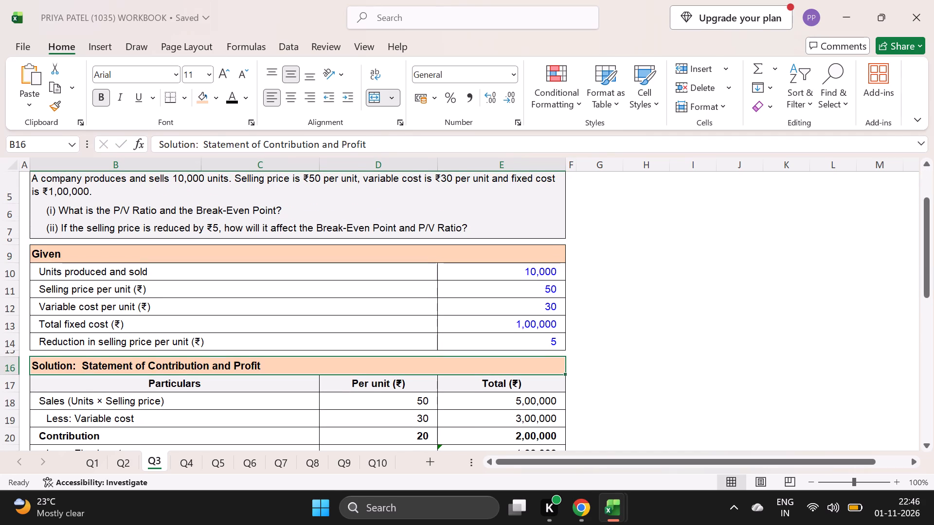
scroll(322, 269, "down", 1)
left_click(216, 358)
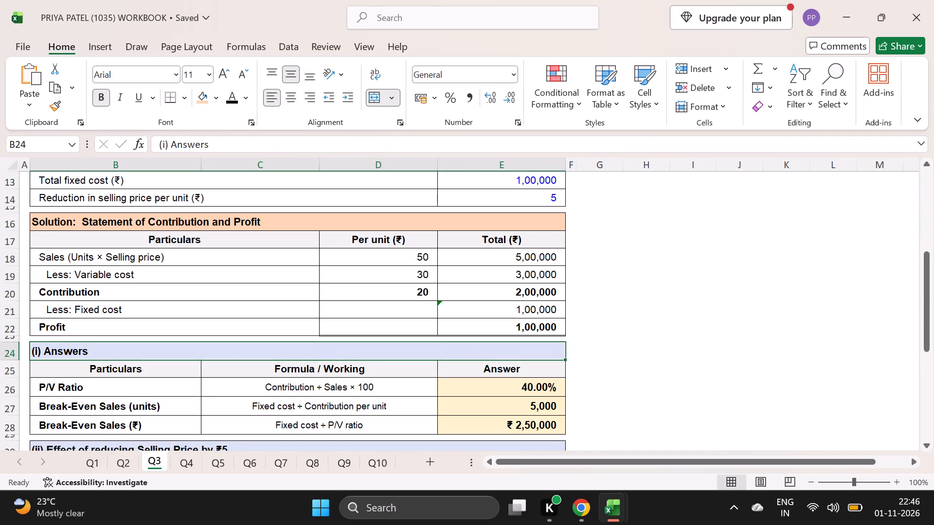
left_click(205, 105)
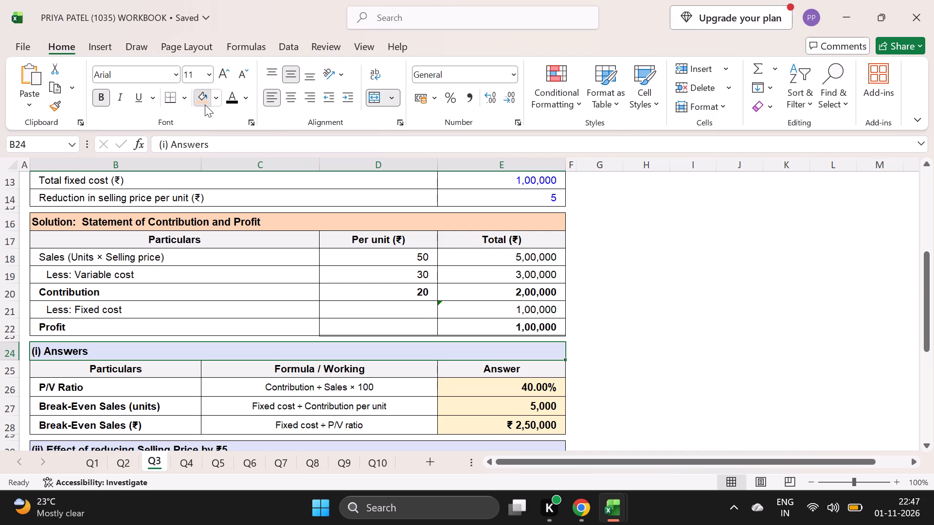
scroll(214, 375, "down", 1)
left_click(210, 412)
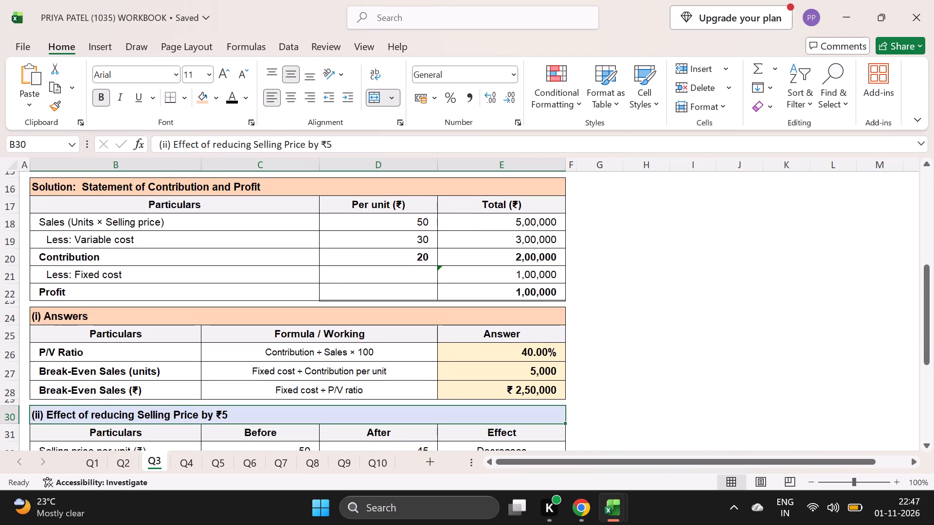
left_click(204, 102)
Clear the italic comment in row 38 and the note in row 40 below the selling price effect table on Q3.
scroll(233, 257, "down", 1)
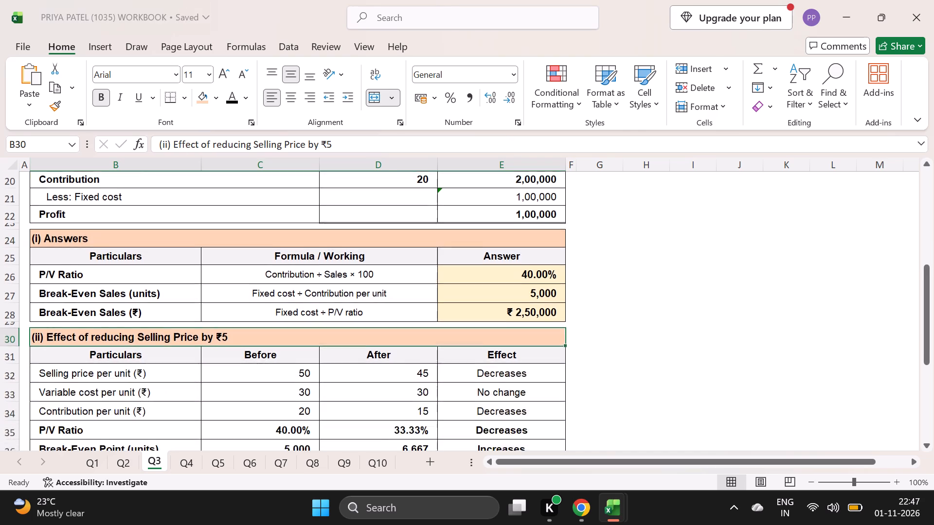
scroll(233, 257, "down", 2)
scroll(70, 185, "up", 1)
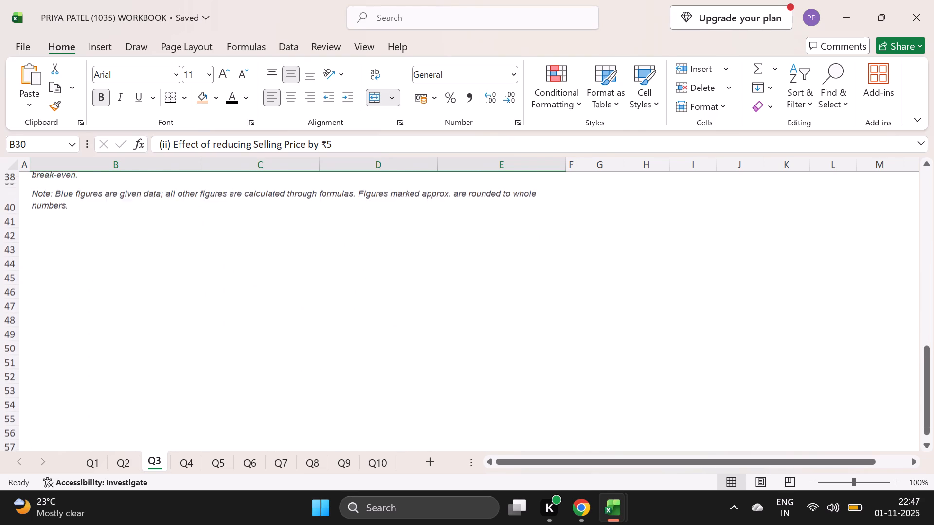
scroll(70, 185, "up", 1)
left_click(58, 196)
key("BackSpace")
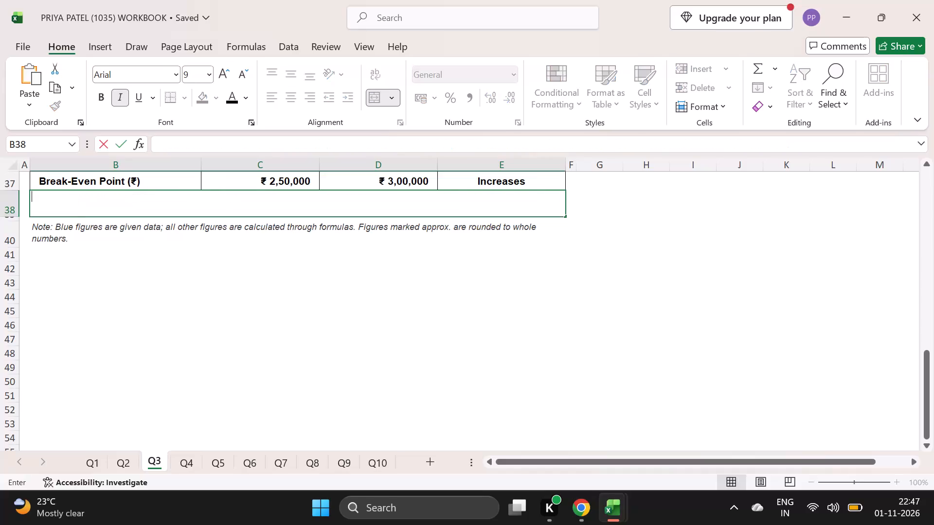
key("Down")
key("Down")
key("BackSpace")
Give the answer cells E26 to E28 in the Answers table of Q3 a white fill.
scroll(58, 196, "up", 1)
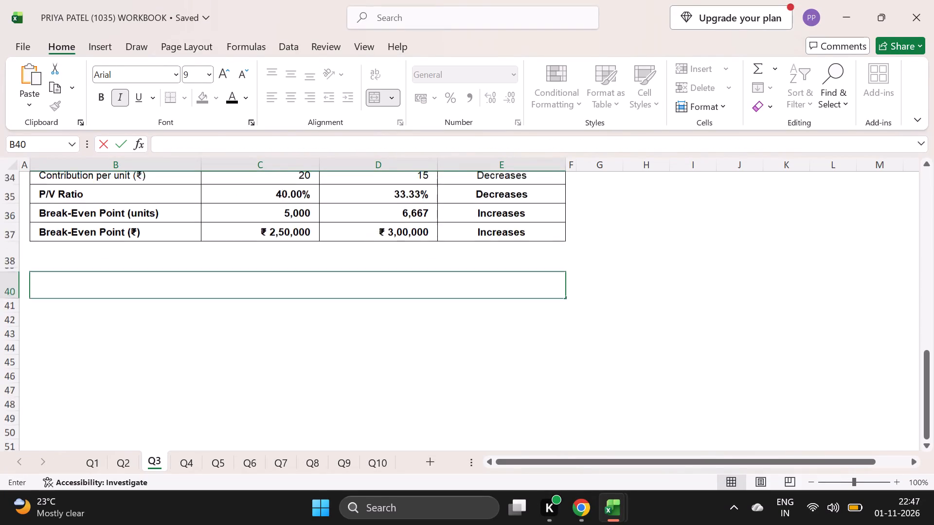
scroll(58, 196, "up", 3)
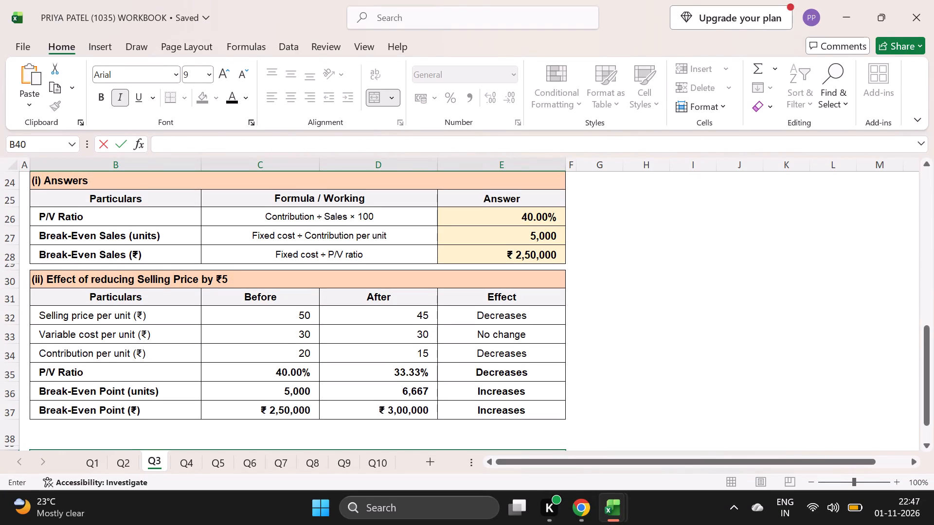
scroll(58, 196, "up", 2)
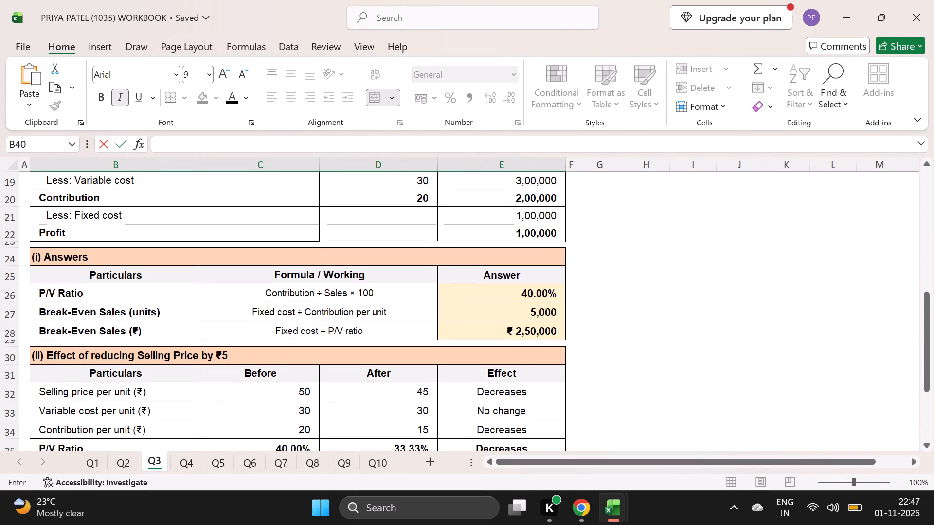
left_click_drag(473, 288, 477, 329)
left_click(215, 99)
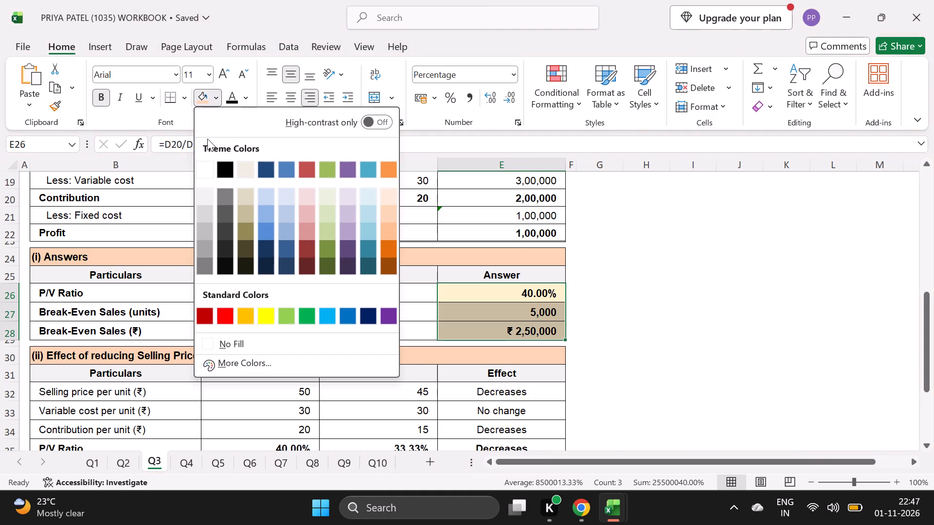
left_click(206, 167)
Change the font colour of the given values in E10 to E14 on Q3 to black.
scroll(296, 297, "up", 2)
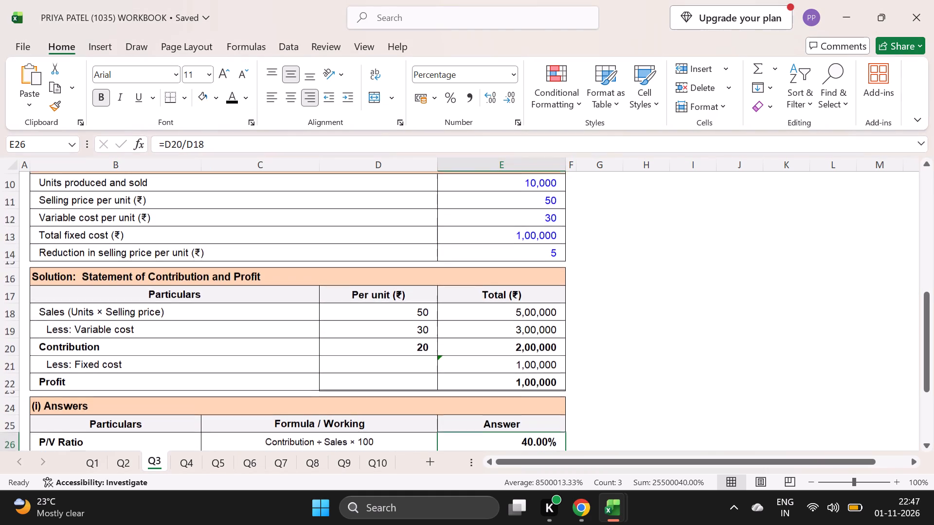
left_click_drag(493, 203, 492, 239)
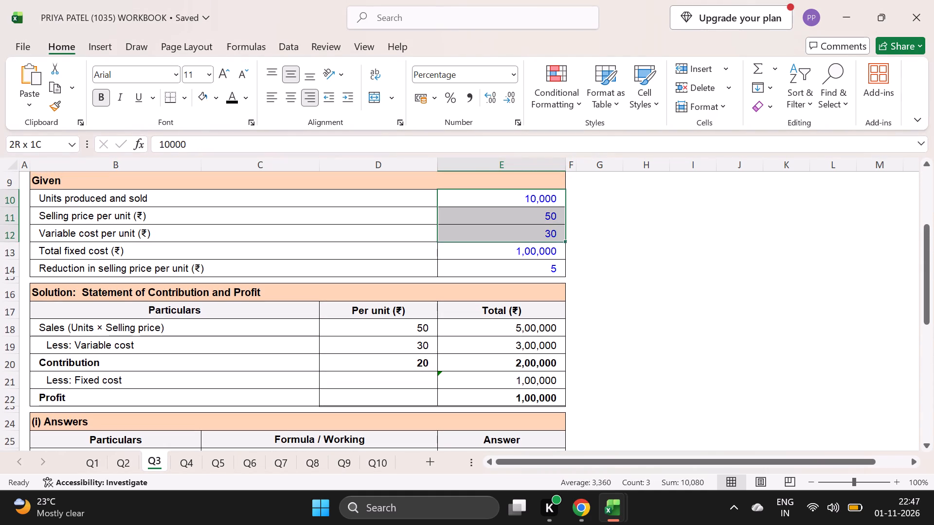
left_click_drag(492, 239, 492, 262)
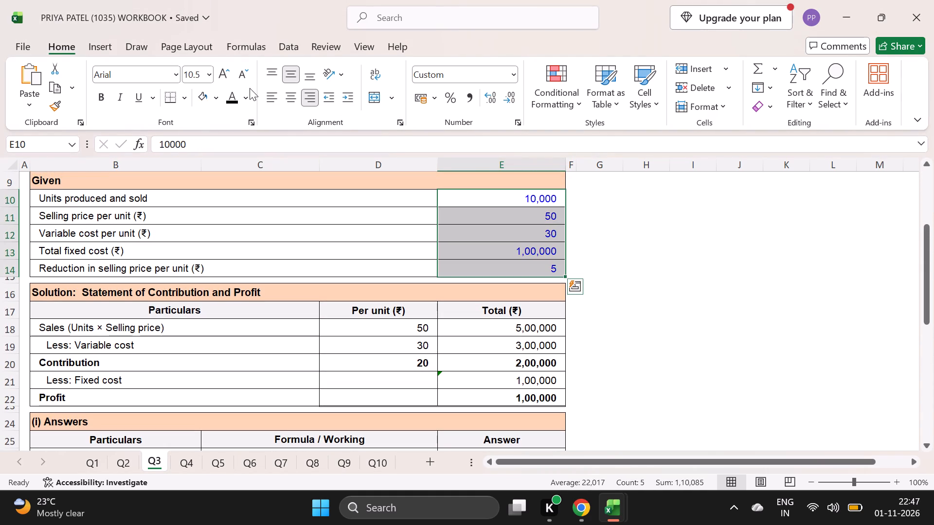
left_click(247, 97)
left_click(236, 199)
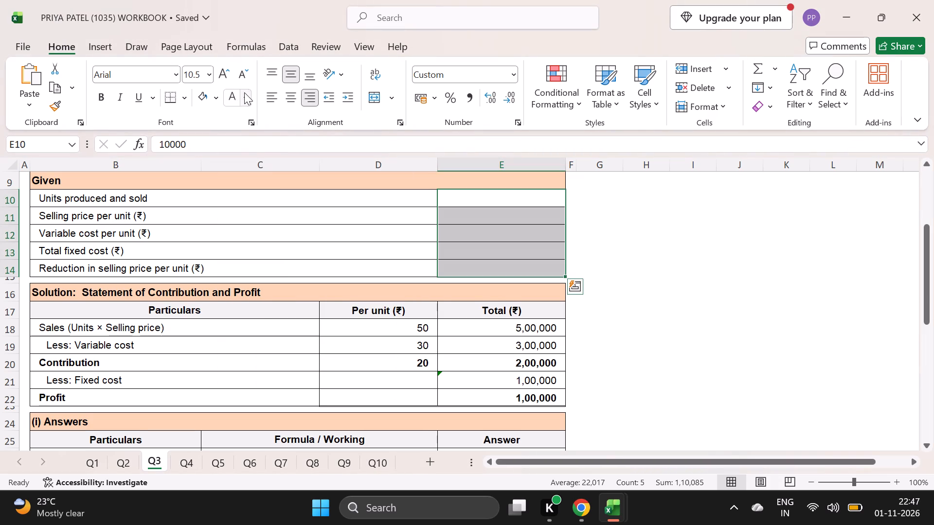
left_click(245, 95)
left_click(249, 189)
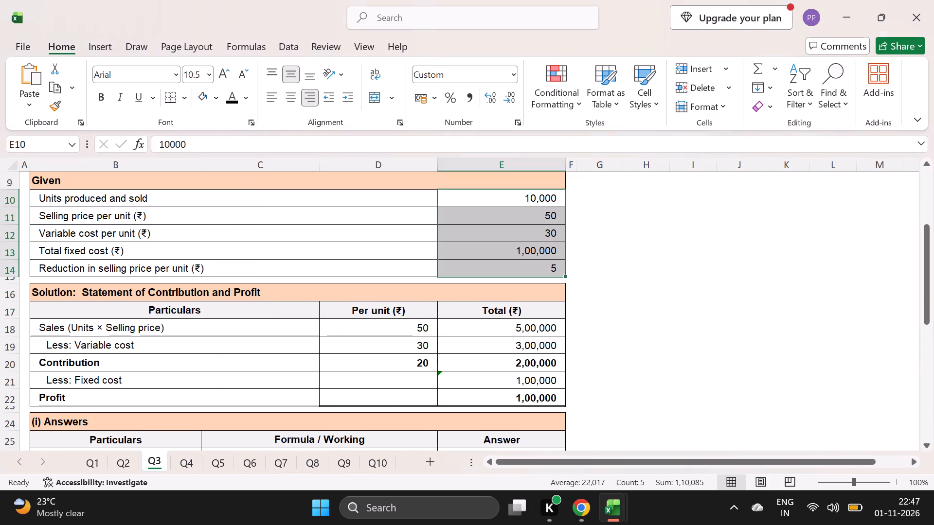
left_click(607, 271)
scroll(607, 271, "up", 2)
scroll(607, 271, "down", 1)
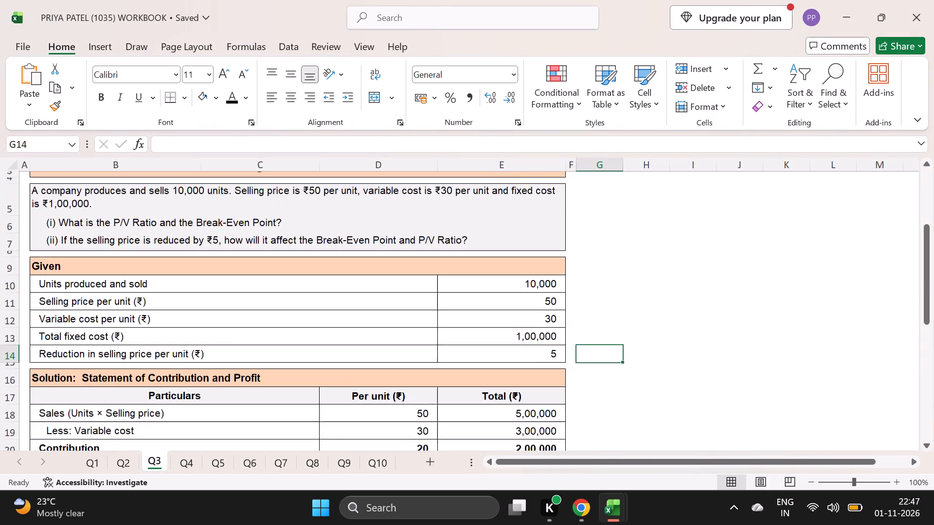
scroll(607, 271, "down", 1)
scroll(529, 278, "up", 1)
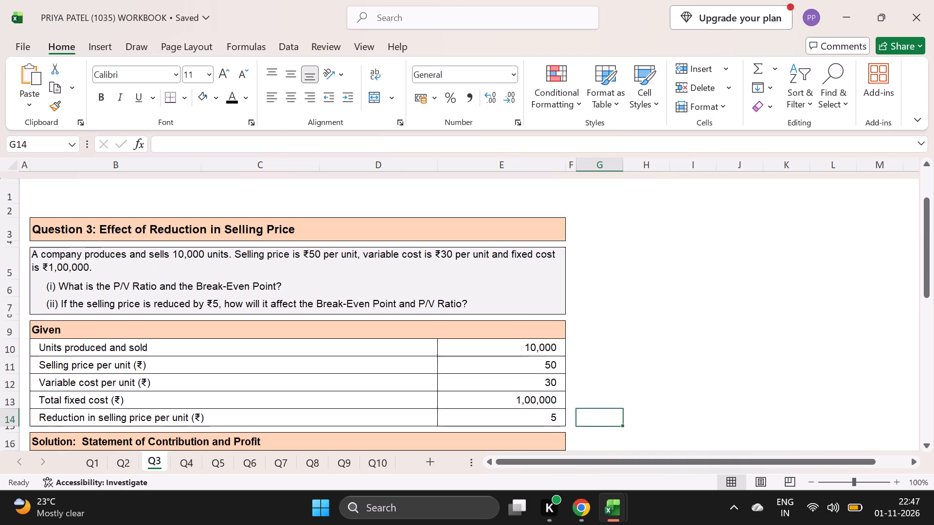
scroll(529, 278, "down", 4)
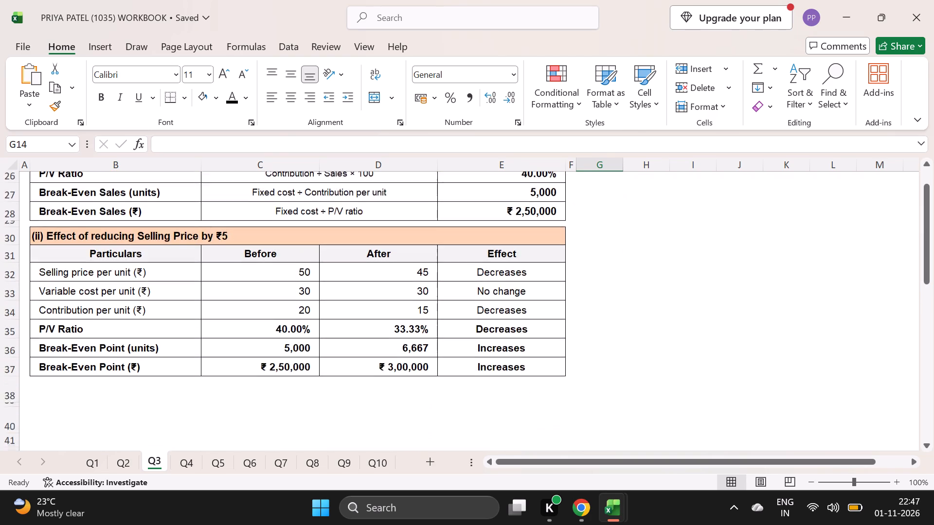
On sheet Q2, clear the main title and course subtitle in rows 1 and 2 and give both rows a white fill.
left_click(132, 463)
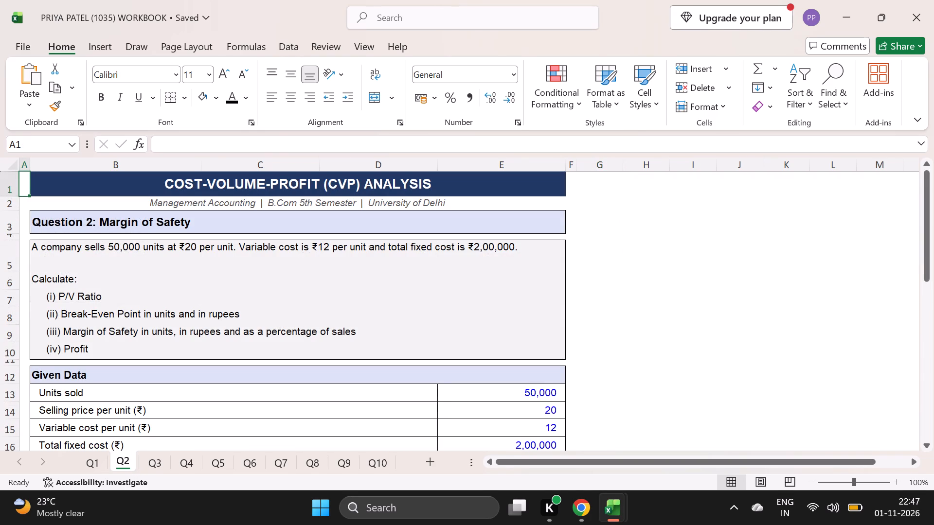
scroll(208, 390, "down", 1)
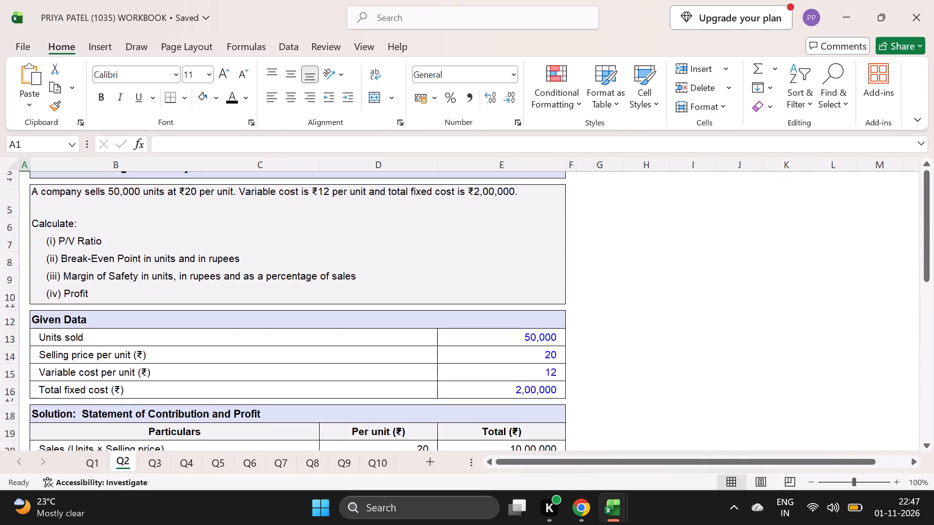
scroll(216, 402, "up", 1)
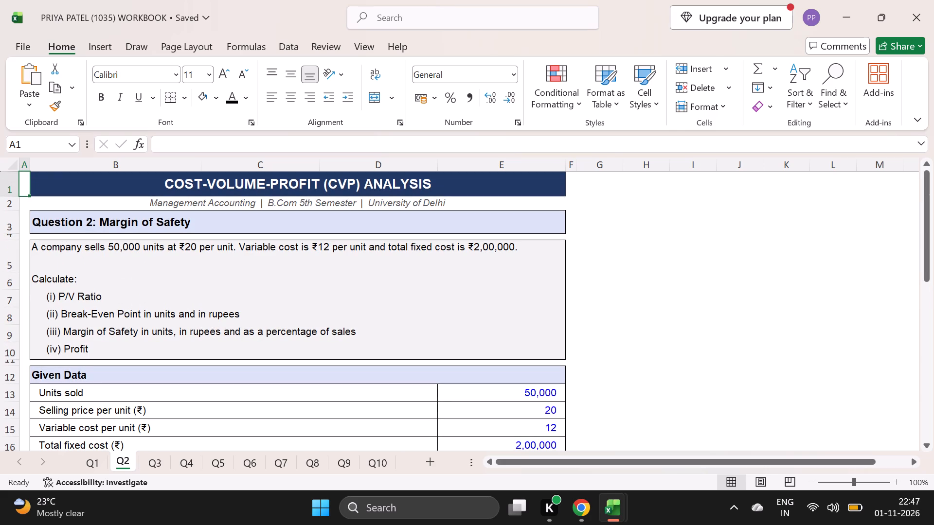
left_click(164, 179)
left_click_drag(164, 179, 164, 194)
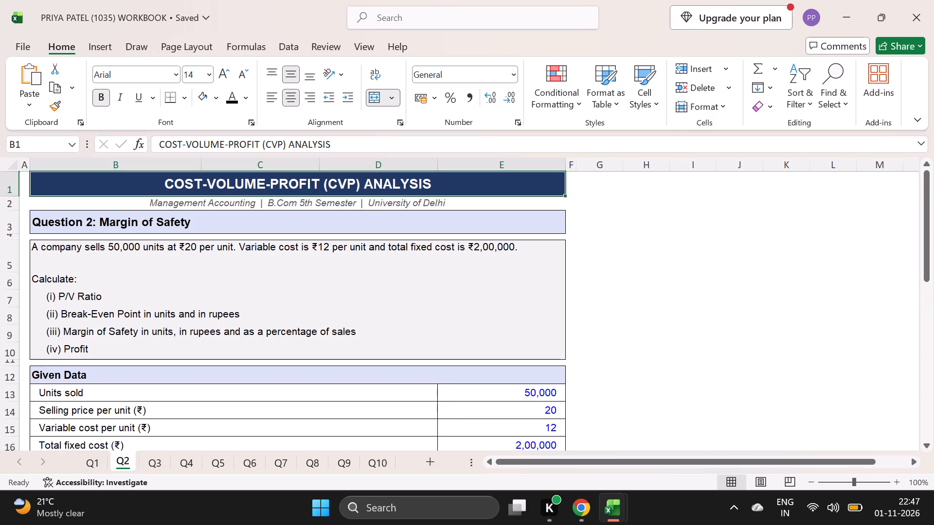
left_click_drag(164, 194, 163, 201)
key("ctrl+Delete")
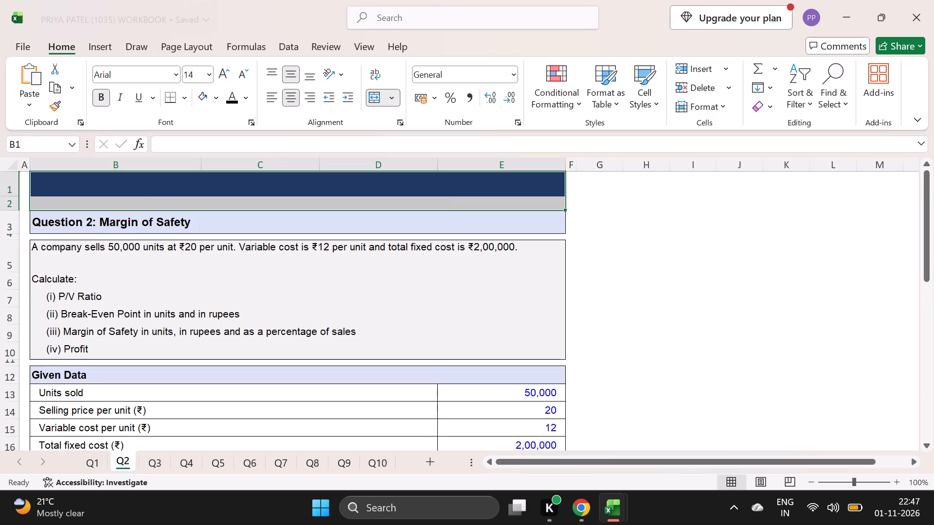
left_click(202, 98)
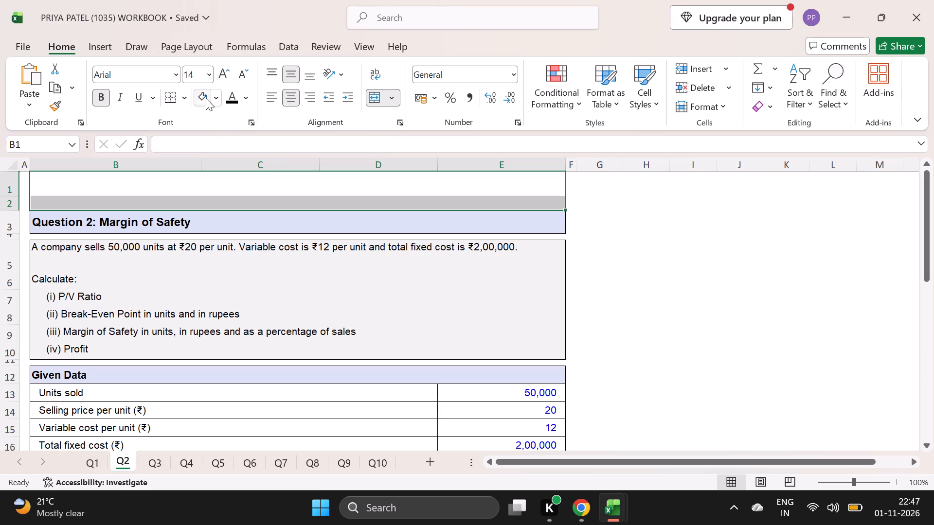
left_click(680, 252)
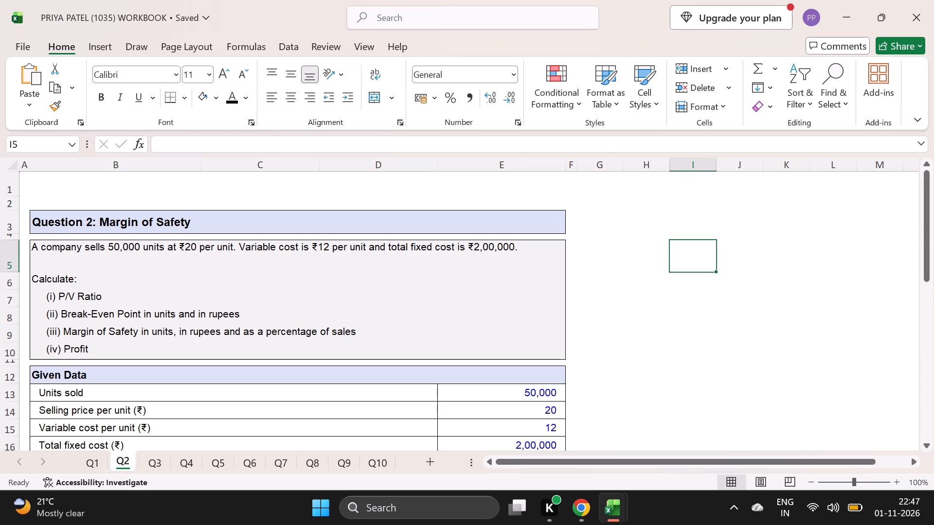
Fill the Question 2, Given Data, Solution and Answers headings in rows 3, 12, 18 and 26 of Q2 with light orange.
left_click(295, 219)
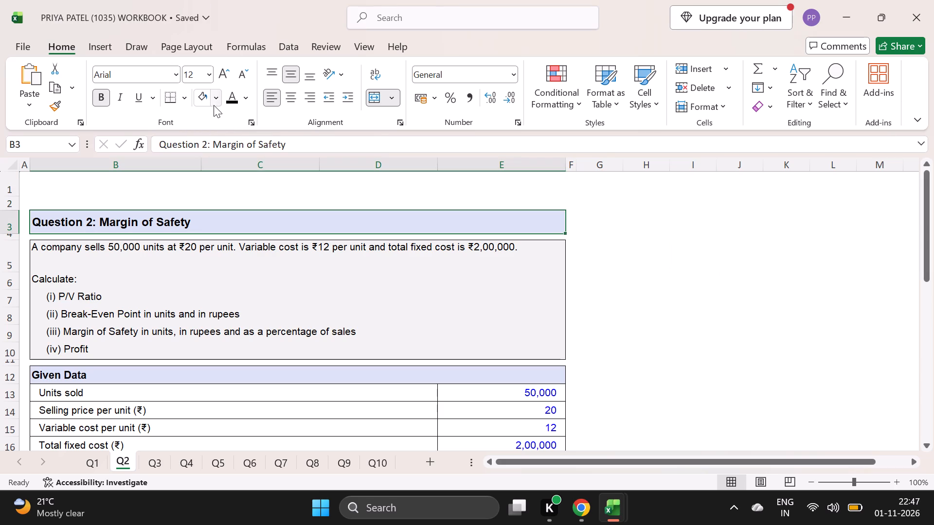
left_click(217, 95)
left_click(385, 215)
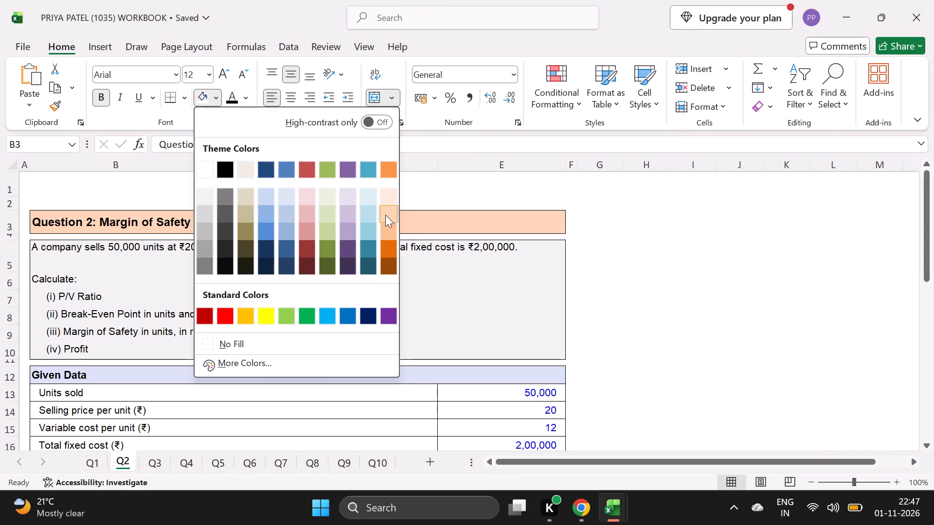
left_click(344, 372)
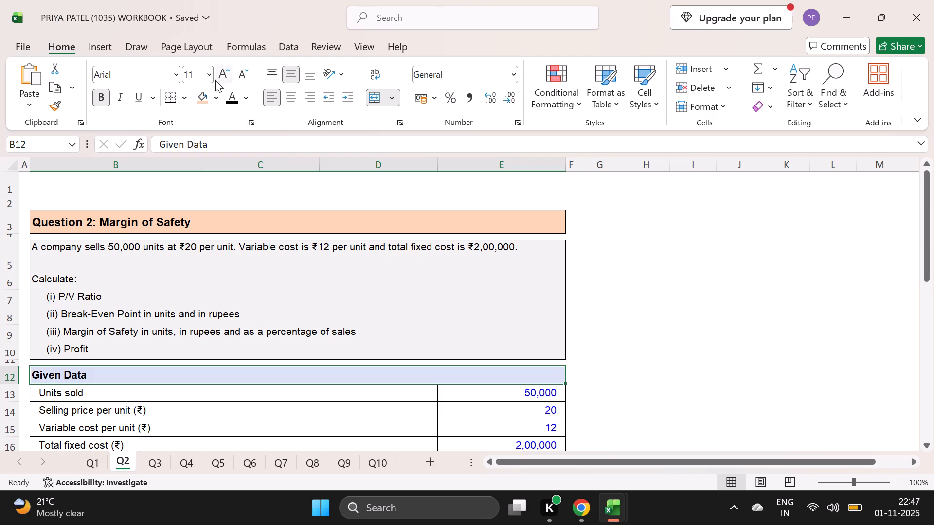
left_click(198, 101)
scroll(235, 255, "down", 2)
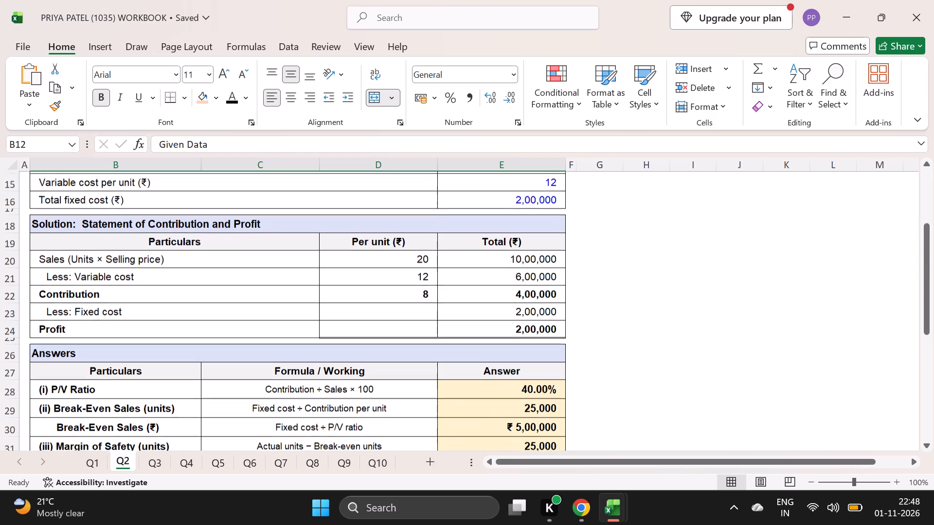
left_click(284, 215)
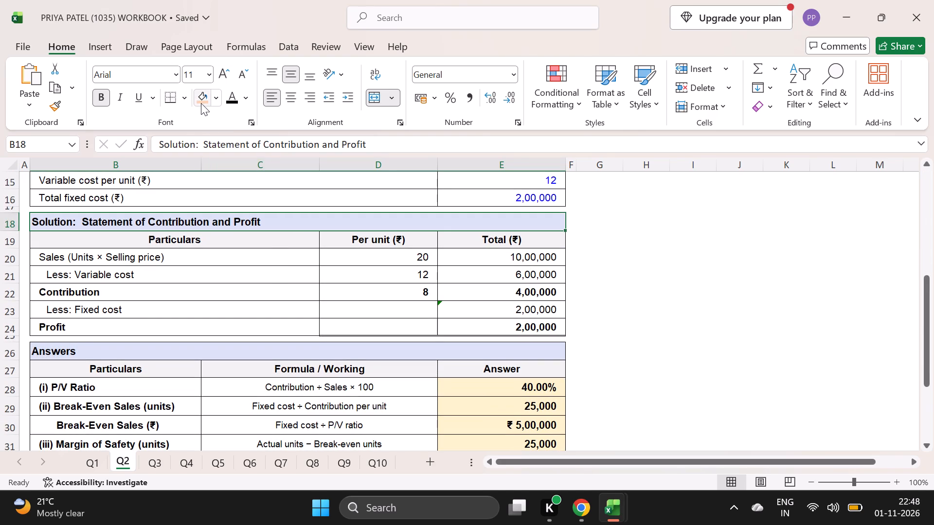
left_click(201, 103)
left_click(284, 359)
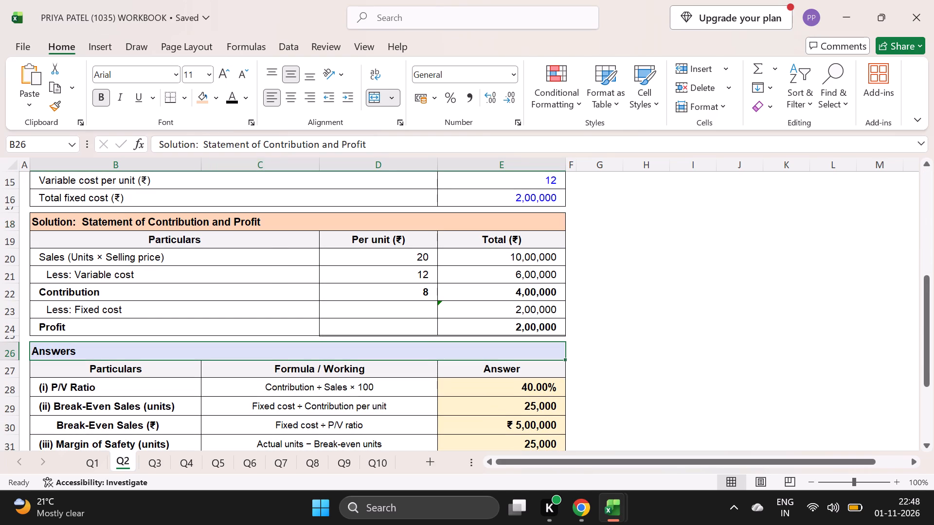
left_click(209, 105)
scroll(283, 320, "down", 3)
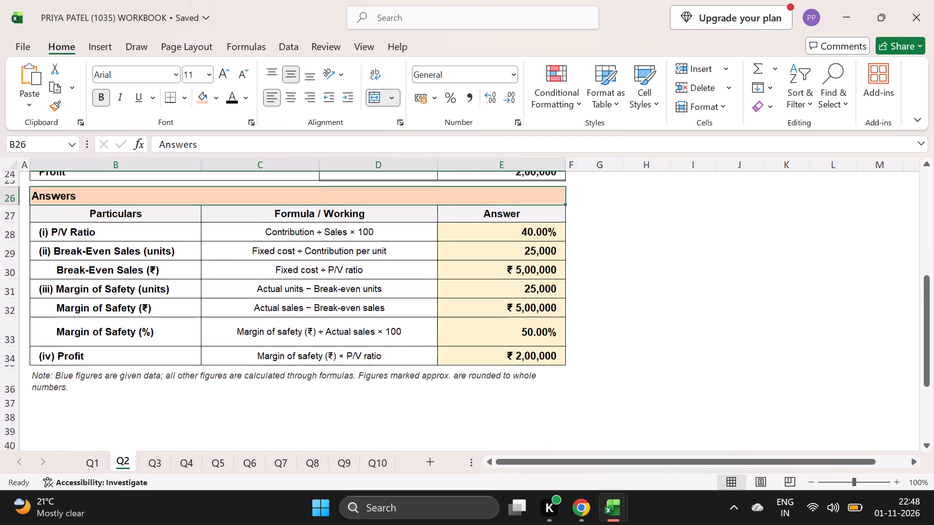
Delete the note about blue figures below the Answers table in row 36 of Q2.
left_click(58, 383)
key("BackSpace")
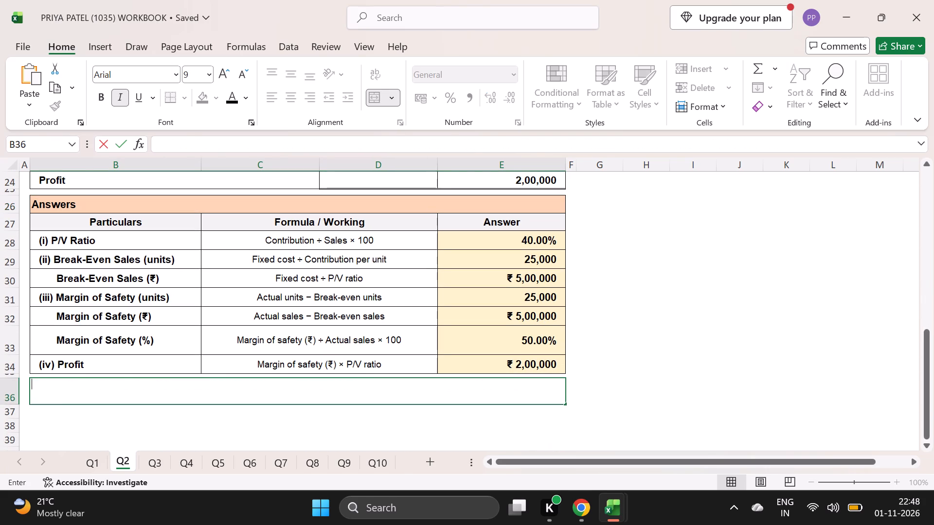
Give the answer cells E28 to E34 in the Answers table of Q2 a white fill.
left_click_drag(461, 241, 463, 368)
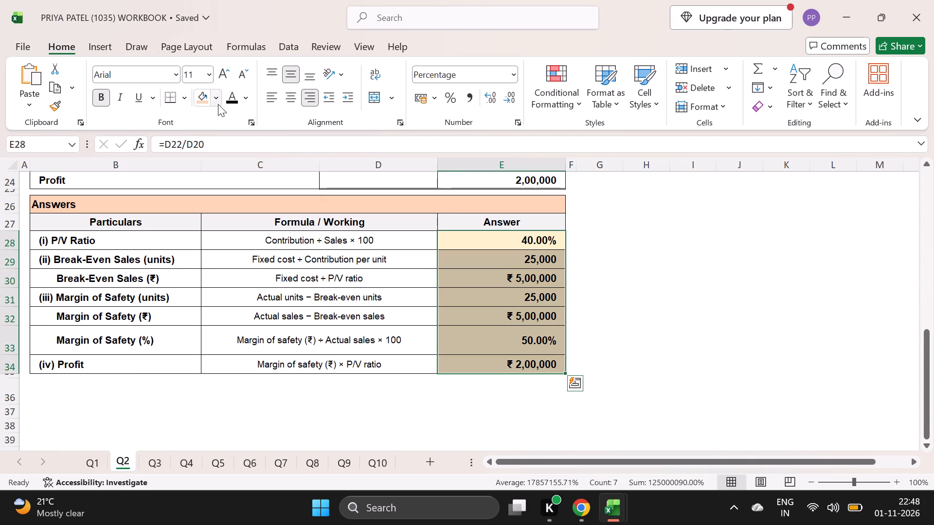
left_click(217, 101)
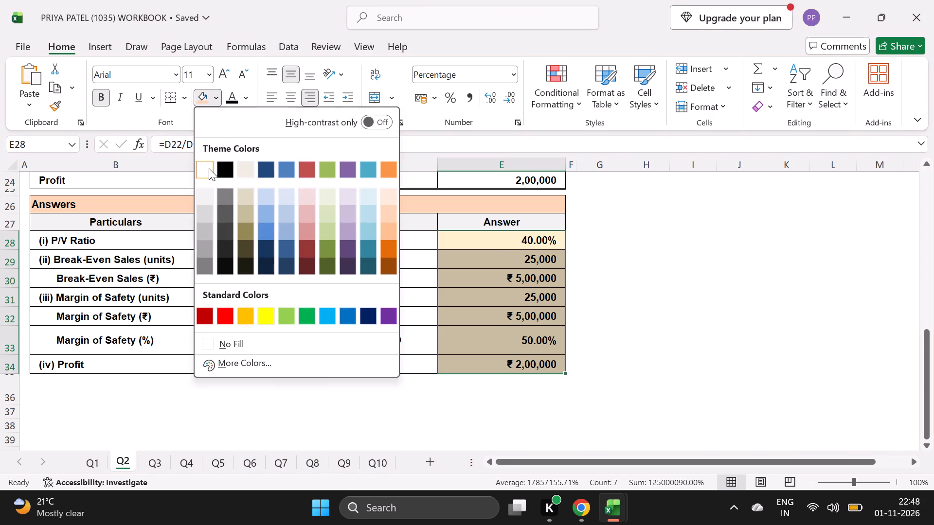
left_click(209, 170)
Shorten the "Formula / Working" column header in the Answers table of Q2 to "Formula".
left_click(361, 223)
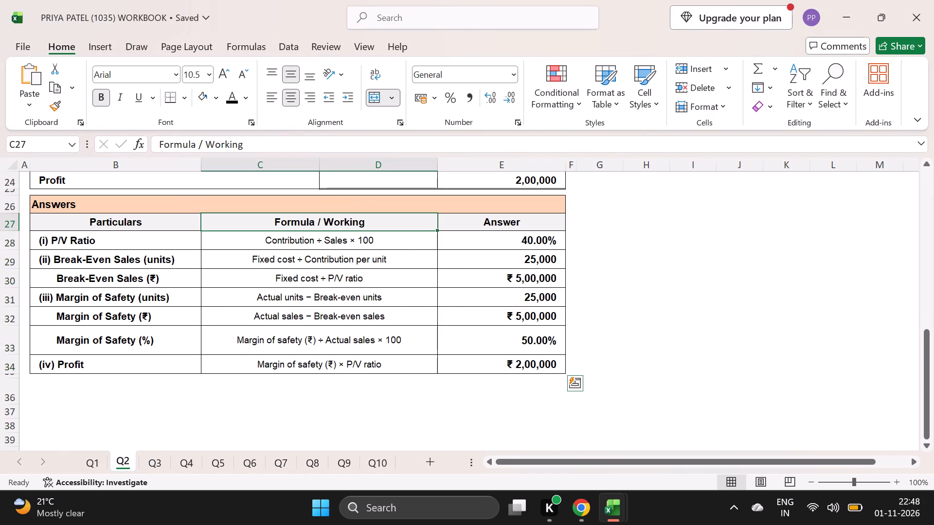
left_click(291, 148)
key("BackSpace")
key("BackSpace")
key("BackSpace")
key("BackSpace")
key("BackSpace")
key("BackSpace")
key("BackSpace")
key("BackSpace")
key("BackSpace")
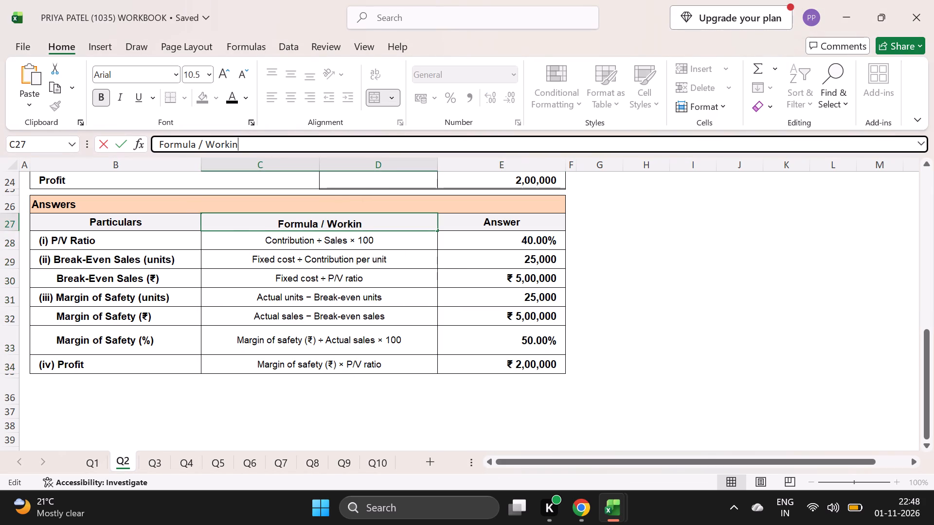
left_click(625, 239)
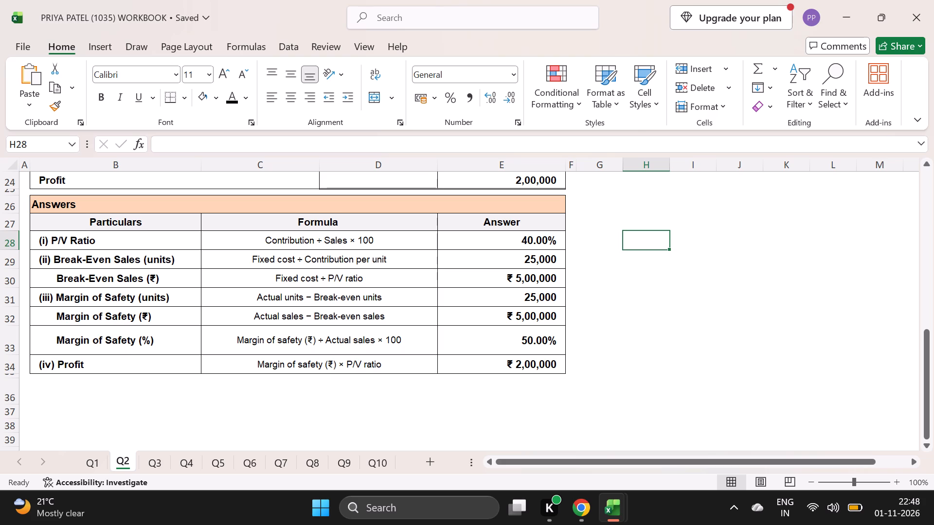
On sheet Q1, clear the course subtitle in row 2.
scroll(617, 336, "up", 4)
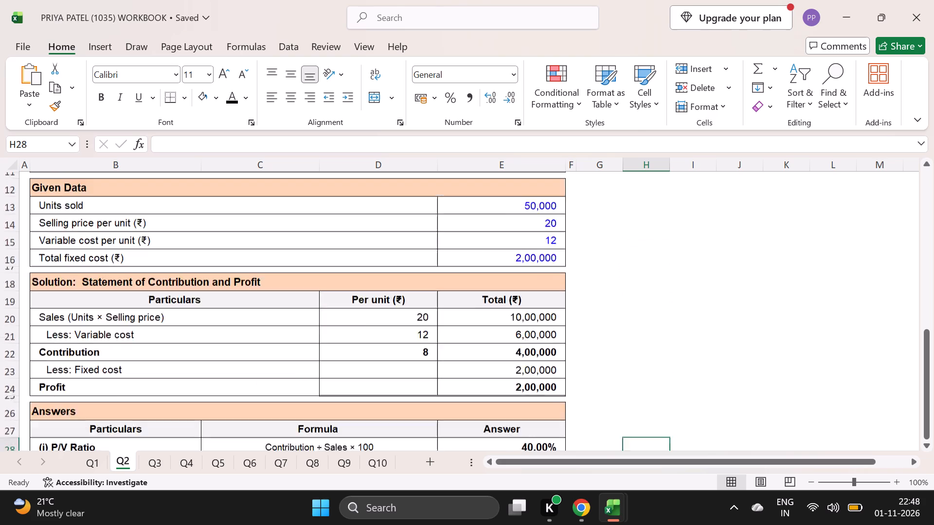
scroll(617, 336, "up", 1)
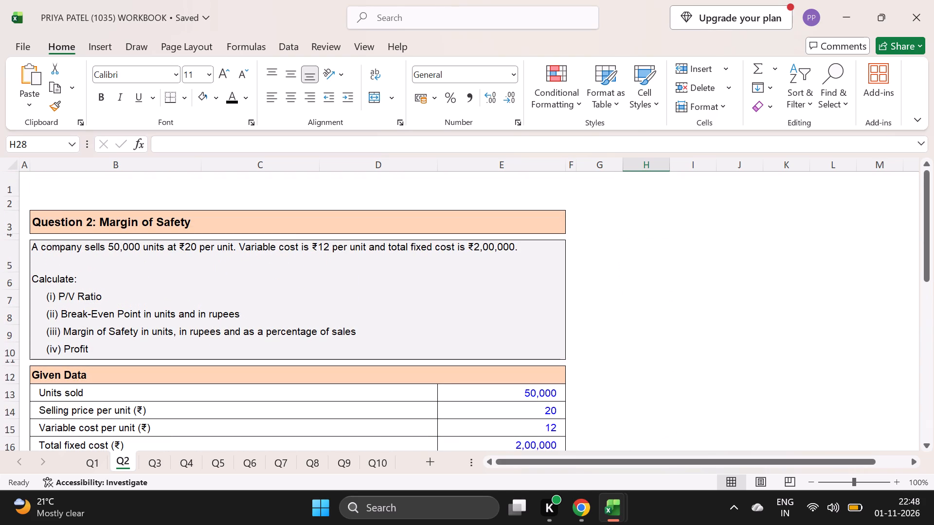
left_click(98, 464)
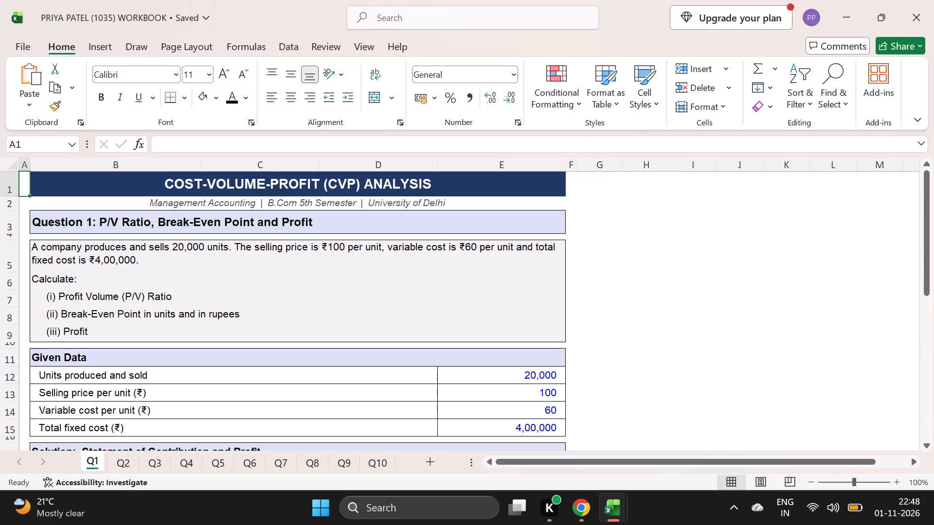
left_click(319, 204)
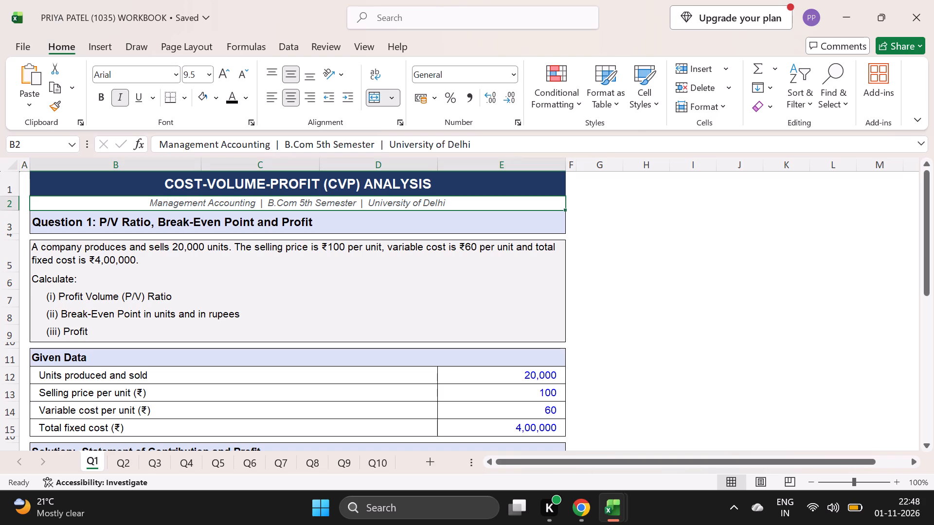
left_click(494, 144)
key("BackSpace")
key("BackSpace")
key("BackSpace")
key("BackSpace")
key("BackSpace")
key("BackSpace")
key("BackSpace")
key("BackSpace")
key("BackSpace")
key("BackSpace")
key("BackSpace")
key("BackSpace")
key("BackSpace")
key("BackSpace")
key("BackSpace")
key("BackSpace")
key("BackSpace")
key("BackSpace")
key("BackSpace")
key("BackSpace")
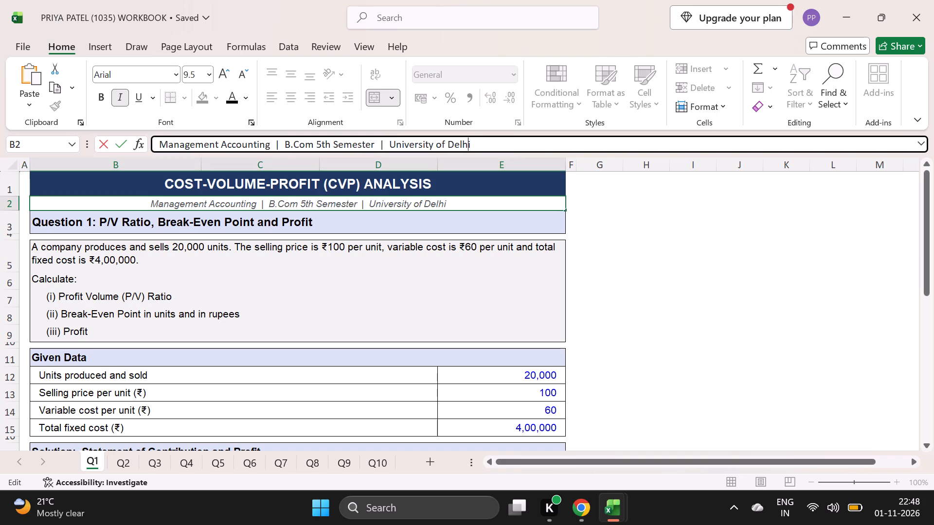
key("BackSpace")
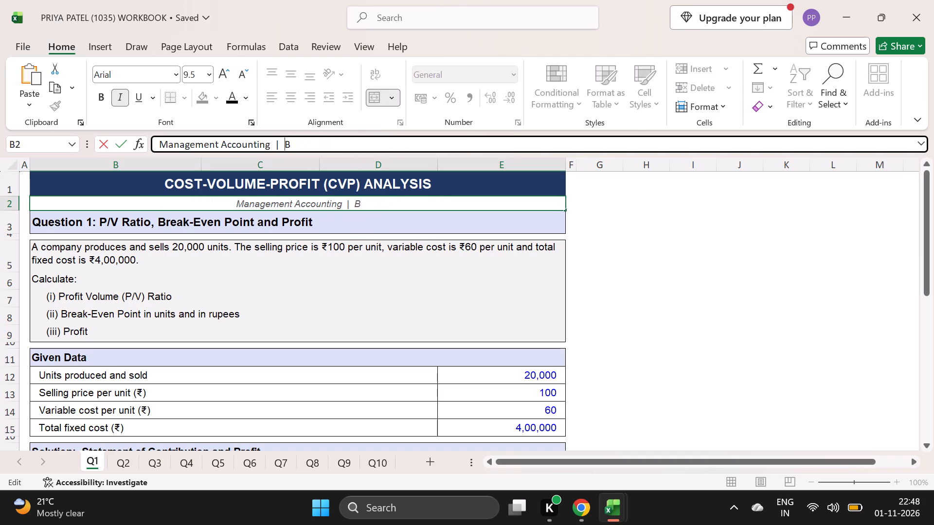
key("BackSpace")
key("BackSpace")
key("BackSpace")
key("BackSpace")
key("BackSpace")
key("BackSpace")
key("BackSpace")
key("BackSpace")
key("BackSpace")
key("BackSpace")
key("BackSpace")
key("BackSpace")
key("BackSpace")
key("BackSpace")
key("BackSpace")
key("BackSpace")
key("BackSpace")
key("BackSpace")
key("BackSpace")
key("BackSpace")
key("BackSpace")
key("BackSpace")
key("BackSpace")
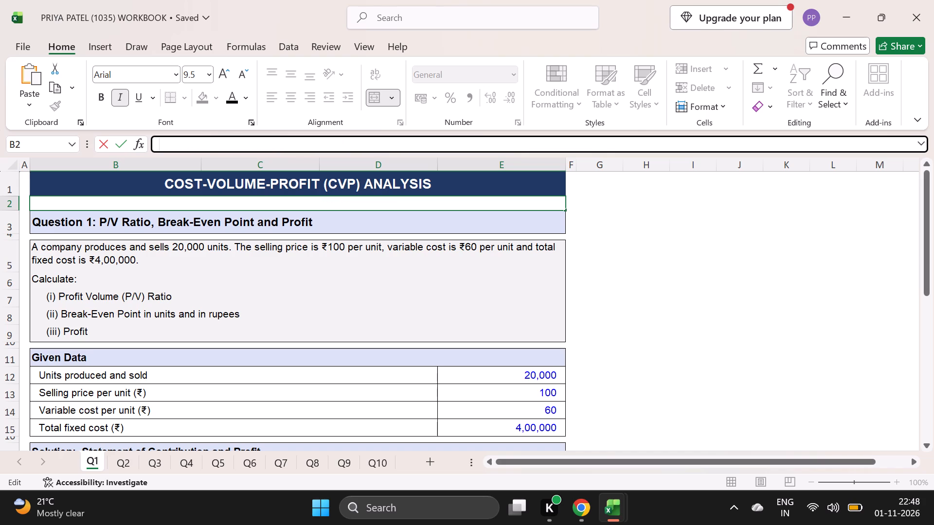
Extend the main title in row 1 of Q1 to read "COST-VOLUME-PROFIT (CVP) ANALYSIS QUESTIONS/SOLUTIONS".
left_click(437, 183)
left_click(364, 138)
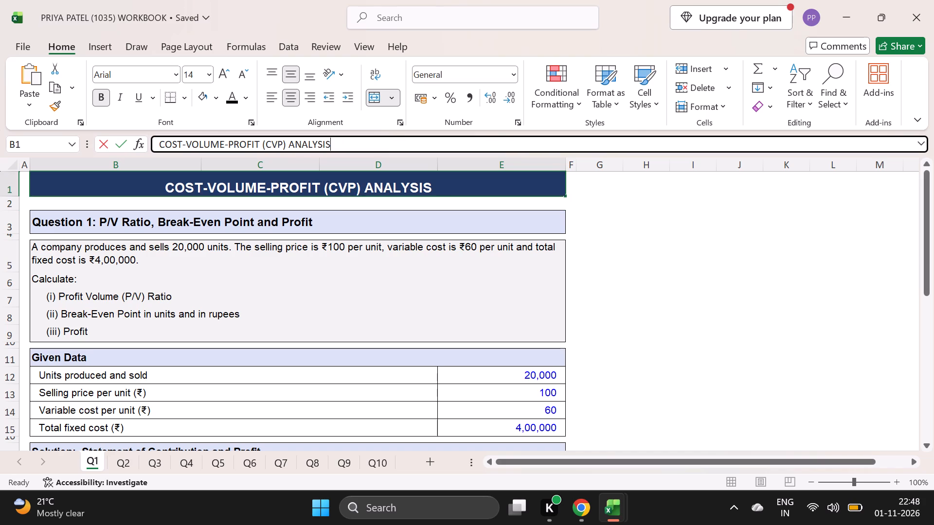
key("space")
type("QUESTIOS")
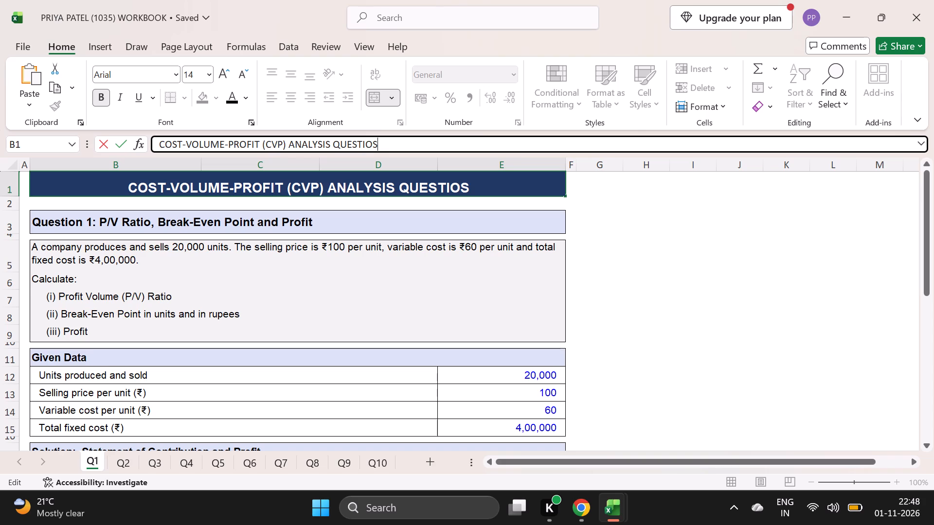
key("BackSpace")
type("NS/")
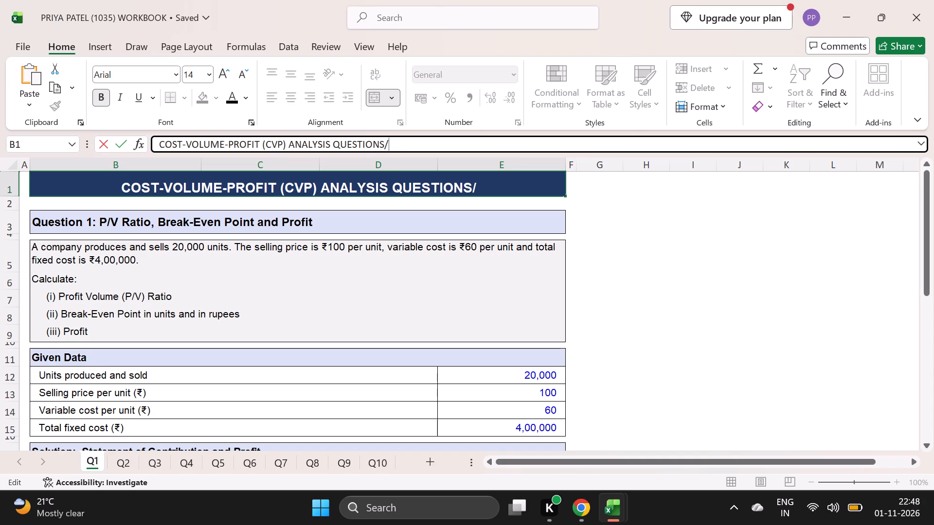
type("SOLUTU")
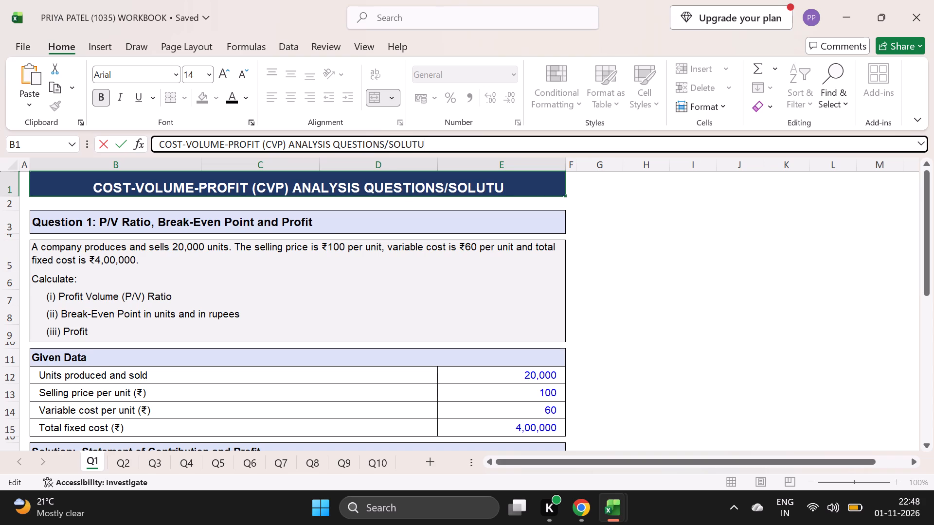
key("BackSpace")
type("IONS")
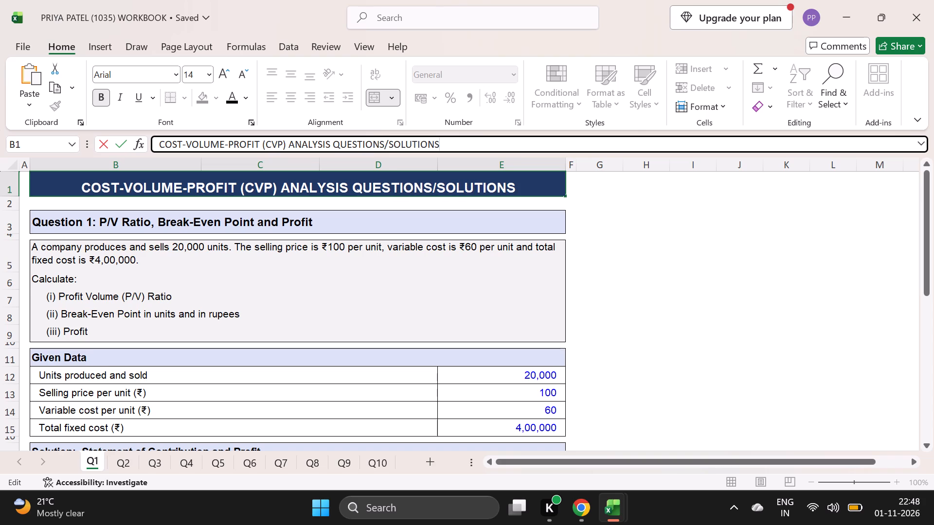
left_click(271, 205)
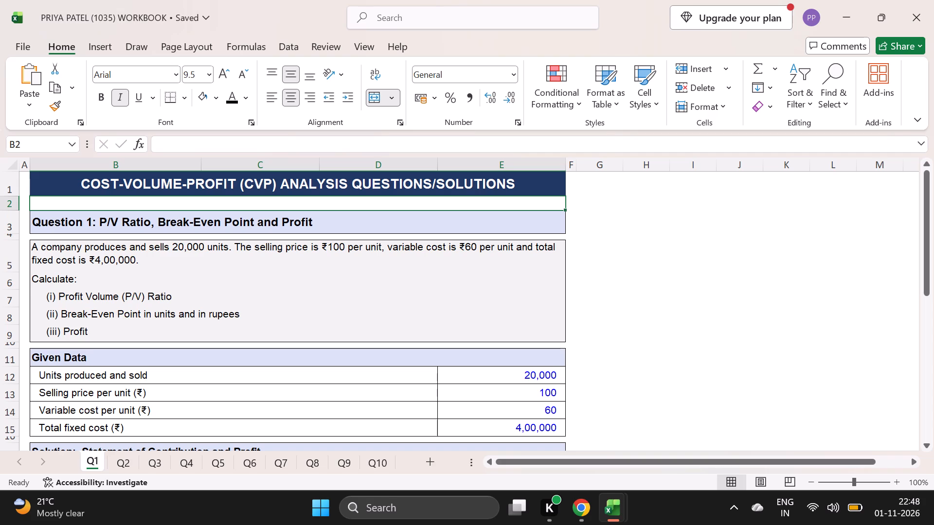
Fill the Question 1 and Given Data headings in rows 3 and 11 of Q1 with light orange.
left_click(346, 222)
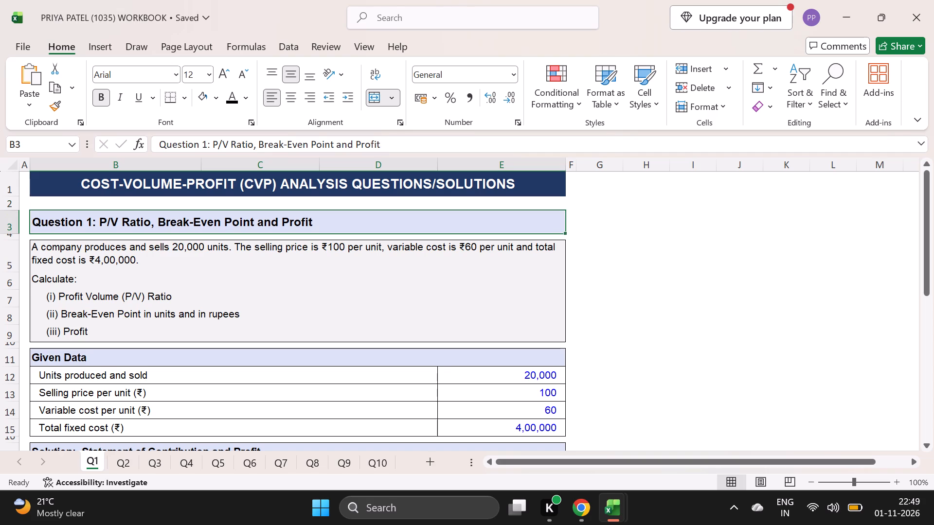
left_click(217, 99)
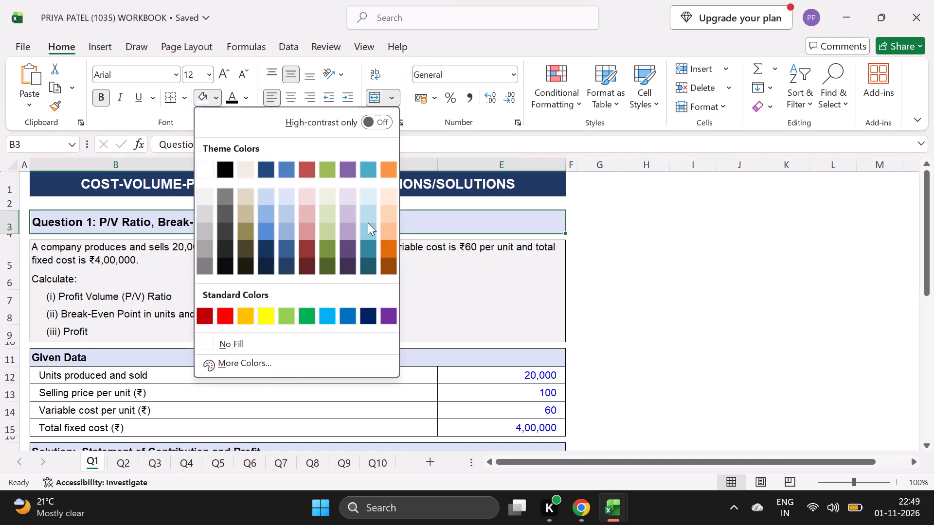
left_click(395, 211)
scroll(374, 377, "down", 1)
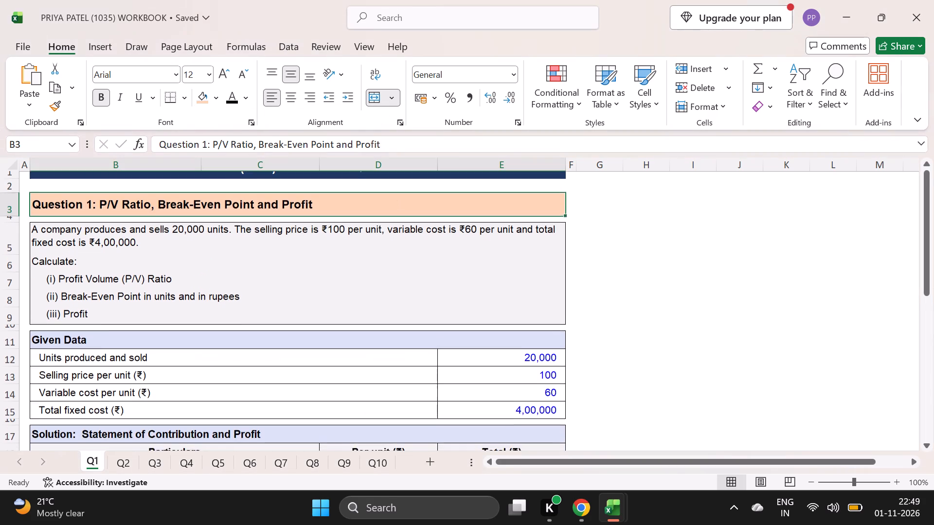
left_click(408, 334)
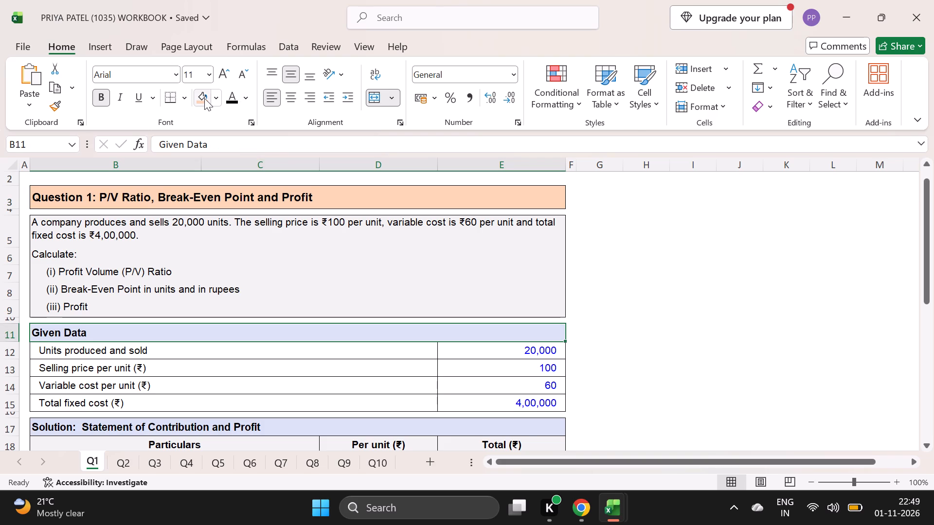
left_click(204, 98)
Shorten the "Given Data" heading in row 11 of Q1 to "Given".
left_click(214, 143)
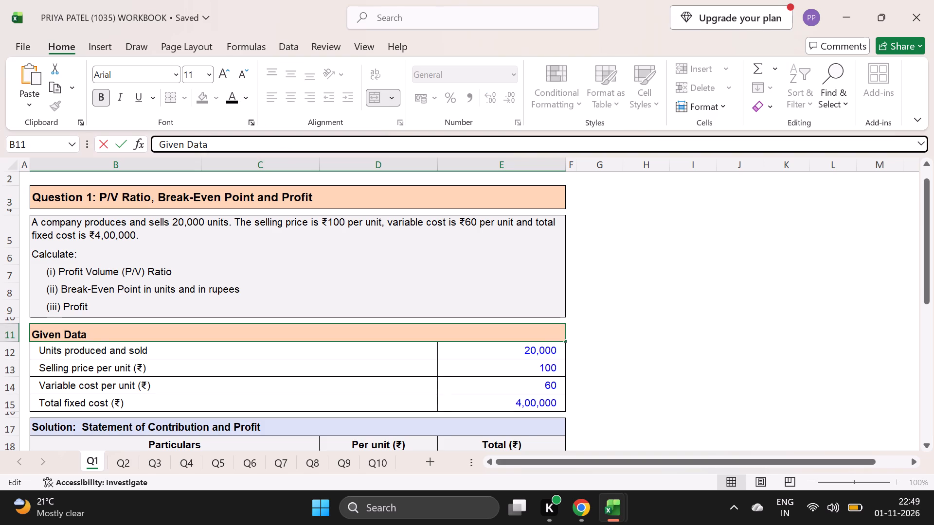
key("BackSpace")
key("BackSpace")
key("BackSpace")
key("BackSpace")
key("BackSpace")
Fill the Solution and Answers headings in rows 17 and 25 of Q1 with light orange.
scroll(112, 437, "down", 1)
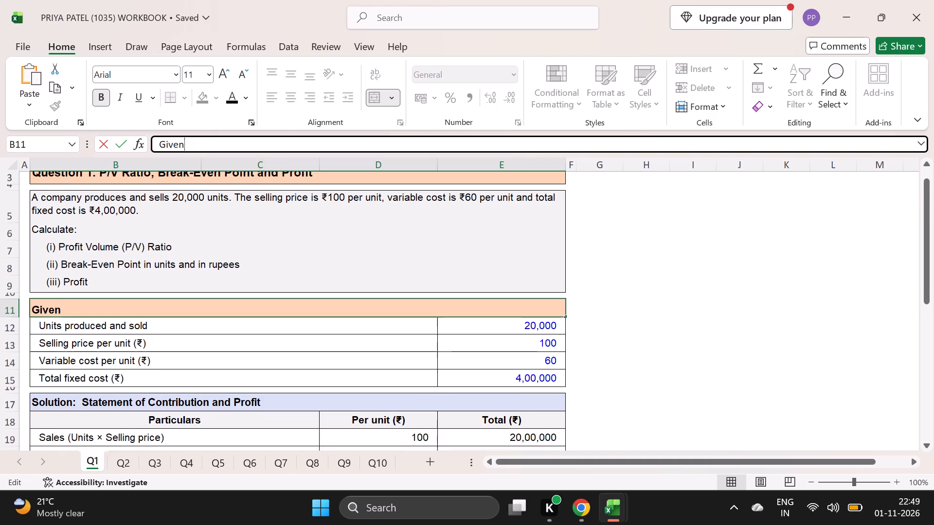
scroll(112, 437, "down", 1)
left_click(296, 415)
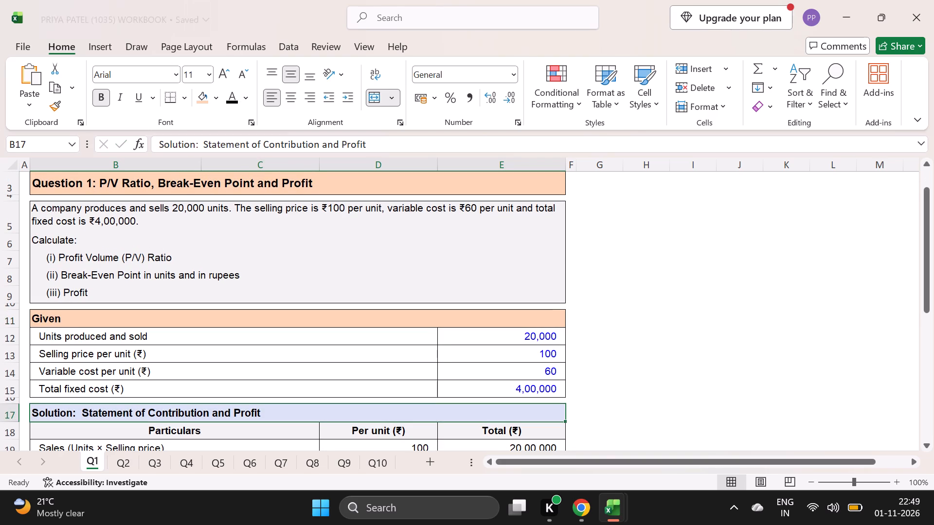
left_click(203, 97)
scroll(203, 326, "down", 1)
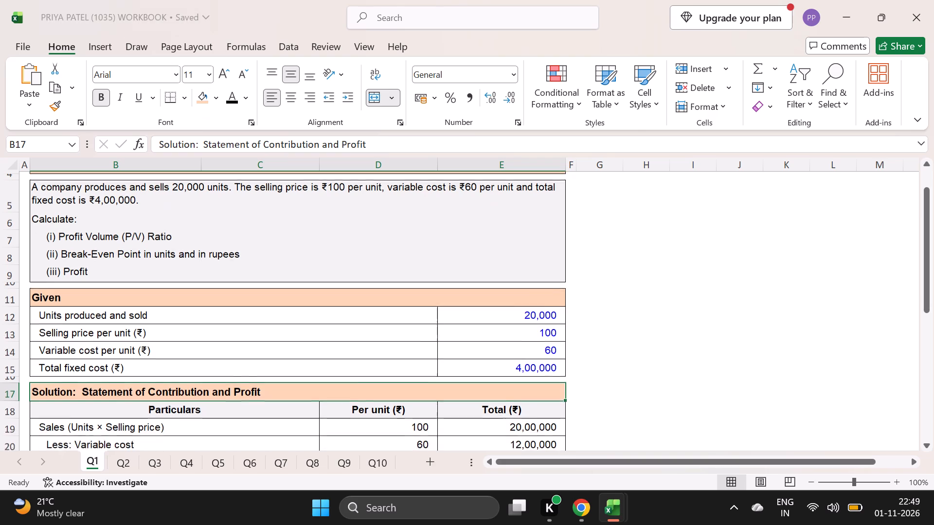
scroll(203, 326, "down", 1)
left_click(200, 367)
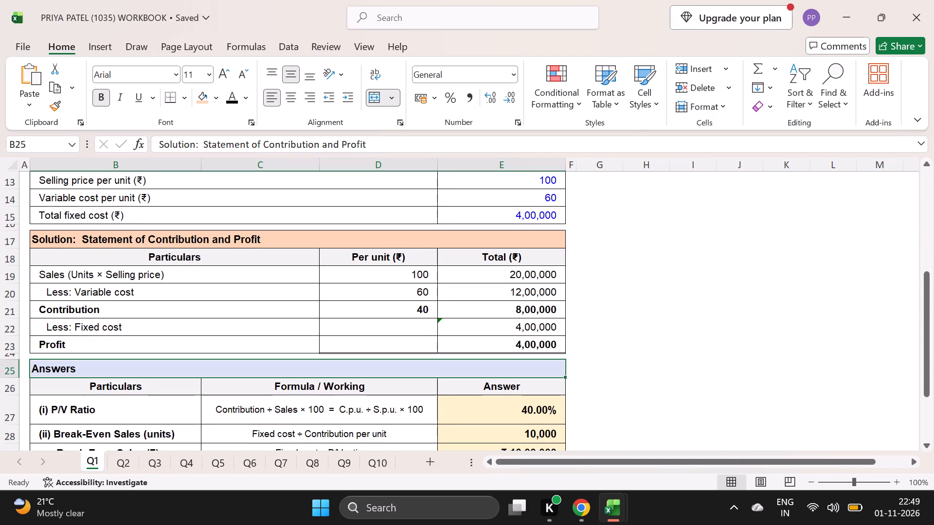
left_click(202, 104)
Delete the note about blue figures below the Answers table in row 32 of Q1.
scroll(237, 343, "down", 1)
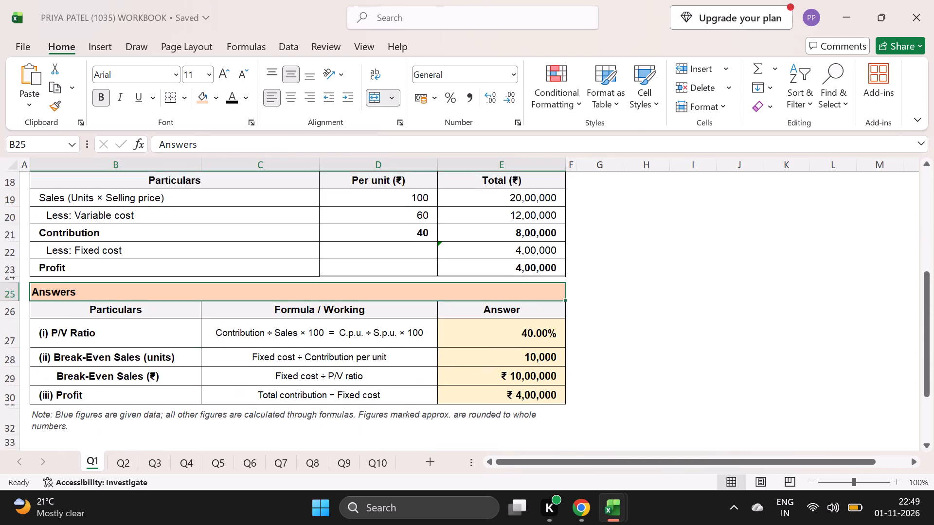
left_click(58, 374)
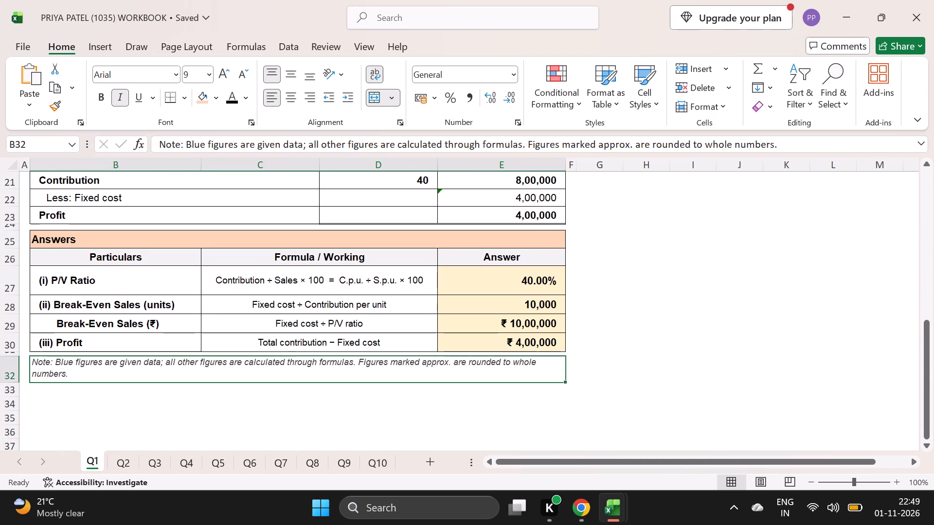
key("BackSpace")
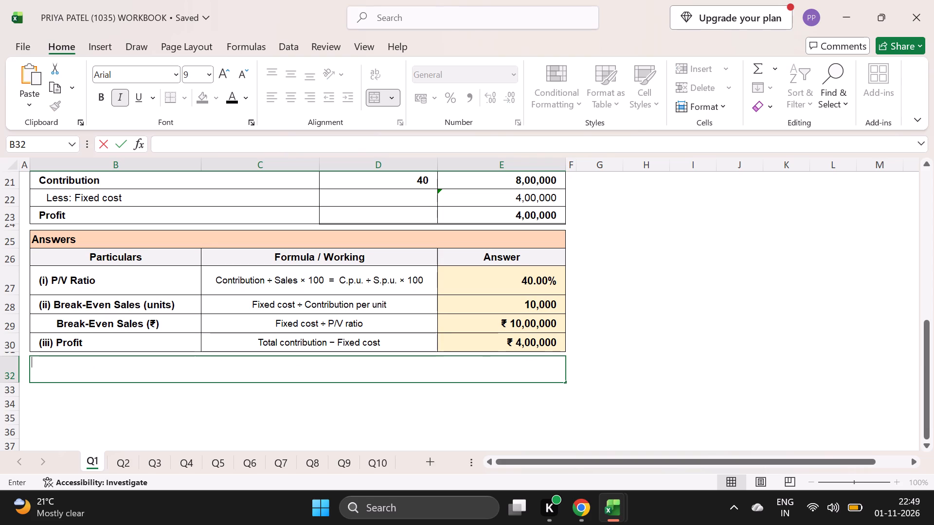
Give the answer cells E27 to E30 in the Answers table of Q1 a white fill.
left_click(470, 284)
left_click_drag(470, 284, 486, 329)
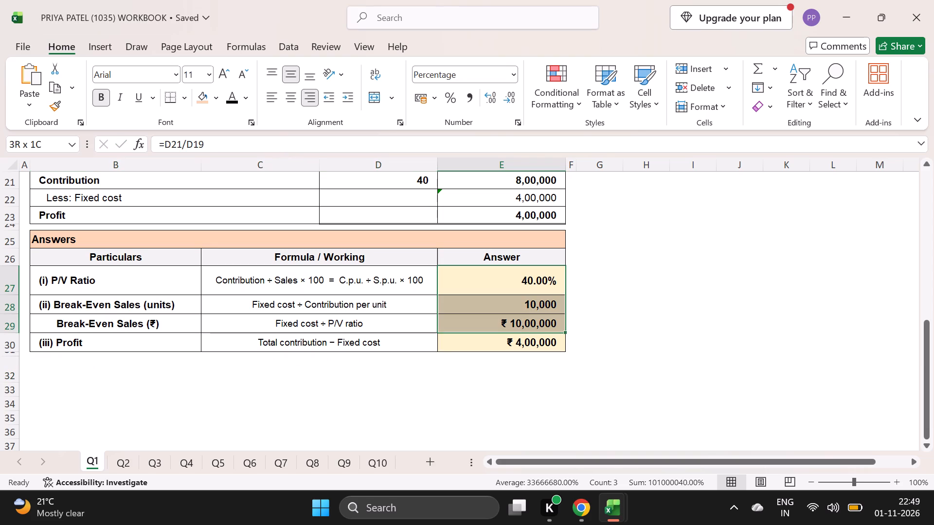
left_click_drag(486, 329, 487, 340)
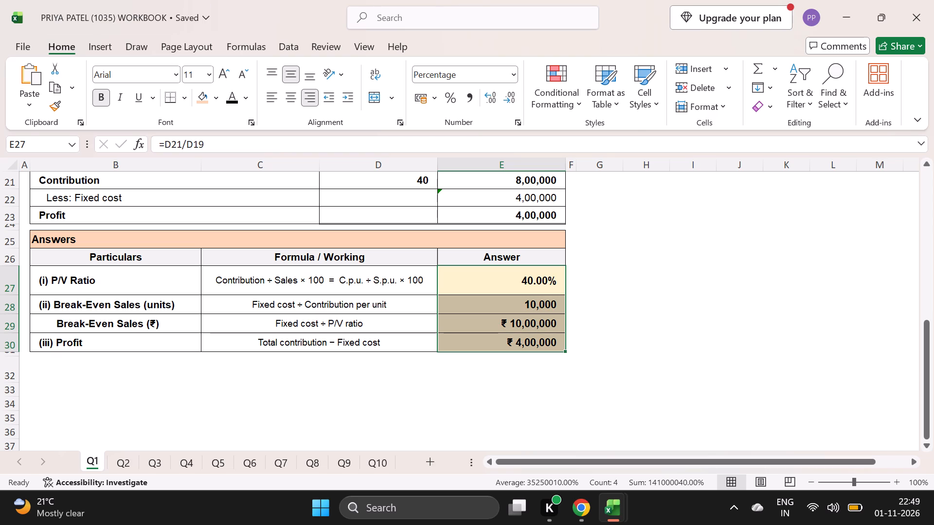
left_click(216, 97)
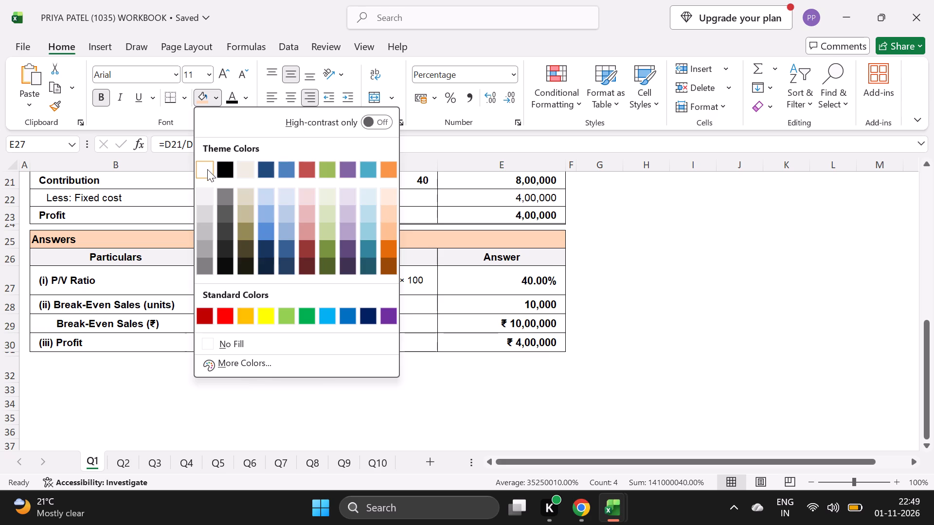
left_click(207, 169)
left_click(621, 357)
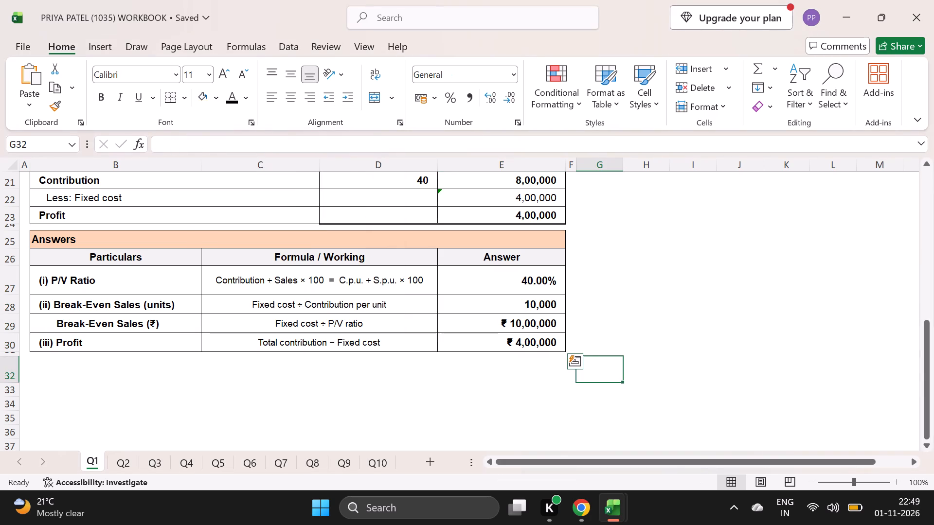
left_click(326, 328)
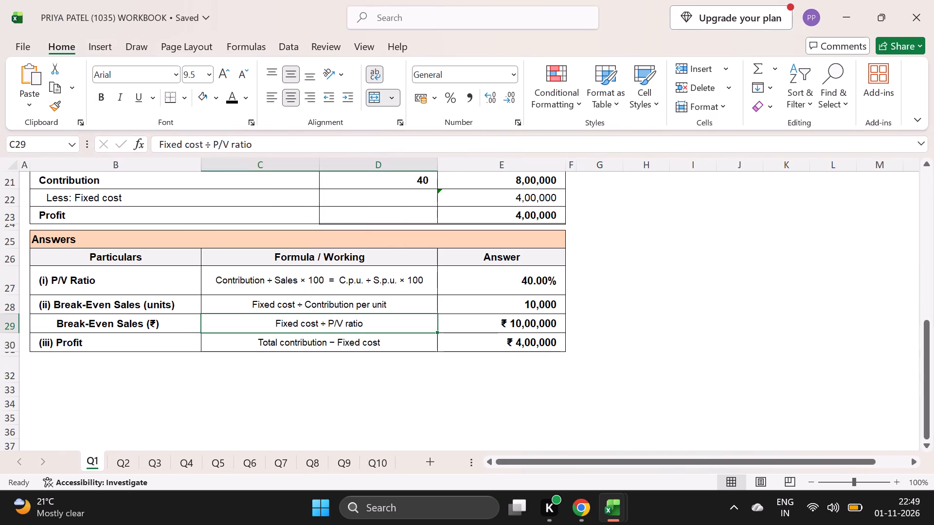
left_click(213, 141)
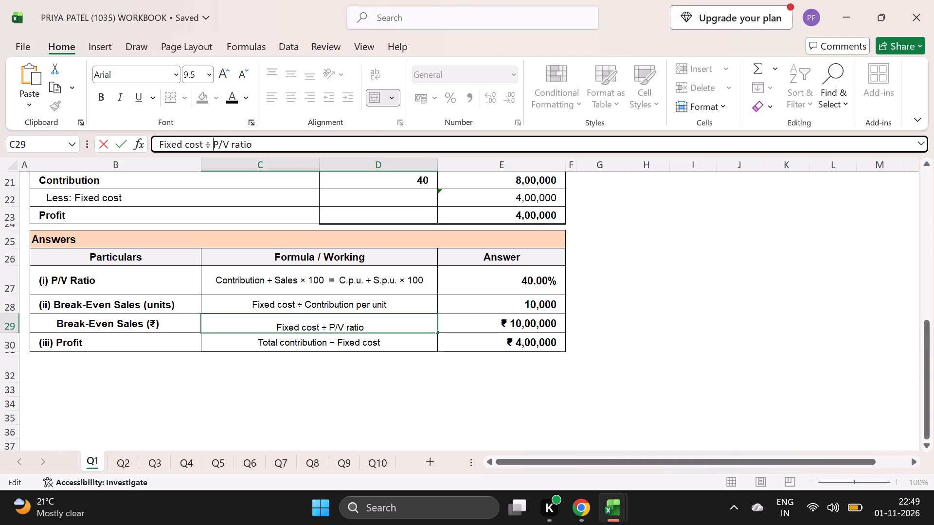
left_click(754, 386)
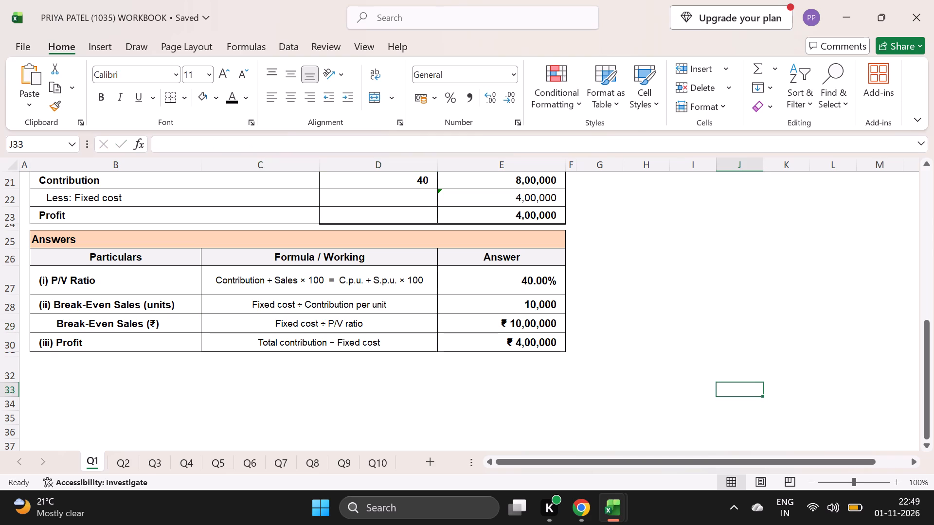
Change the font colour of the given values in E12 to E15 of Q1 to black.
scroll(754, 386, "up", 3)
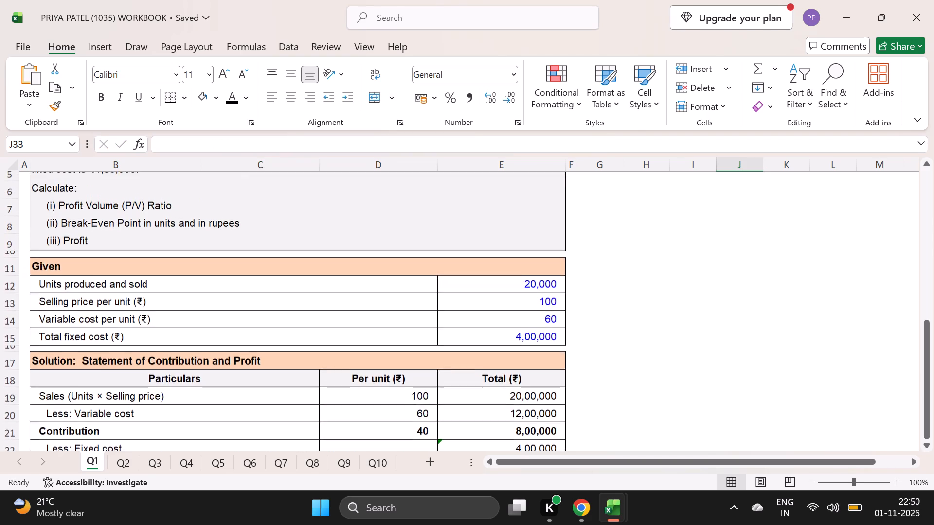
scroll(754, 386, "up", 2)
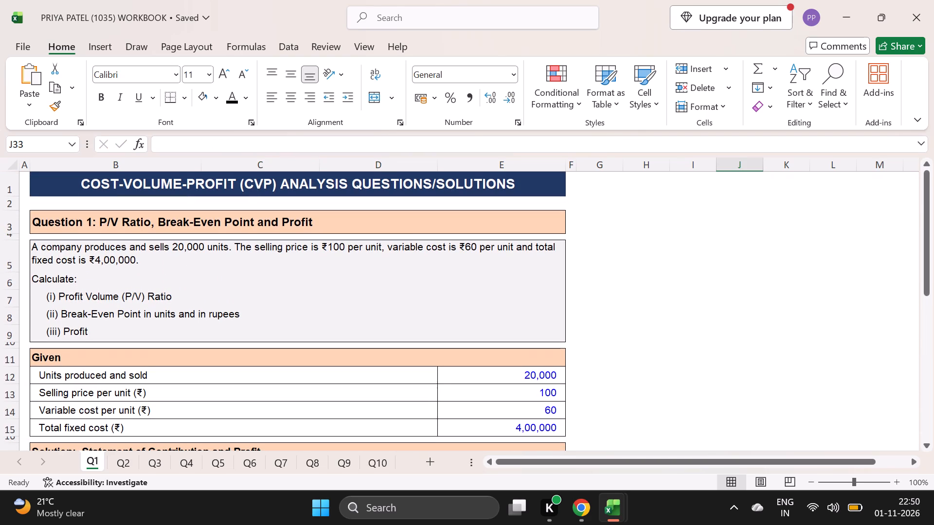
scroll(683, 343, "down", 1)
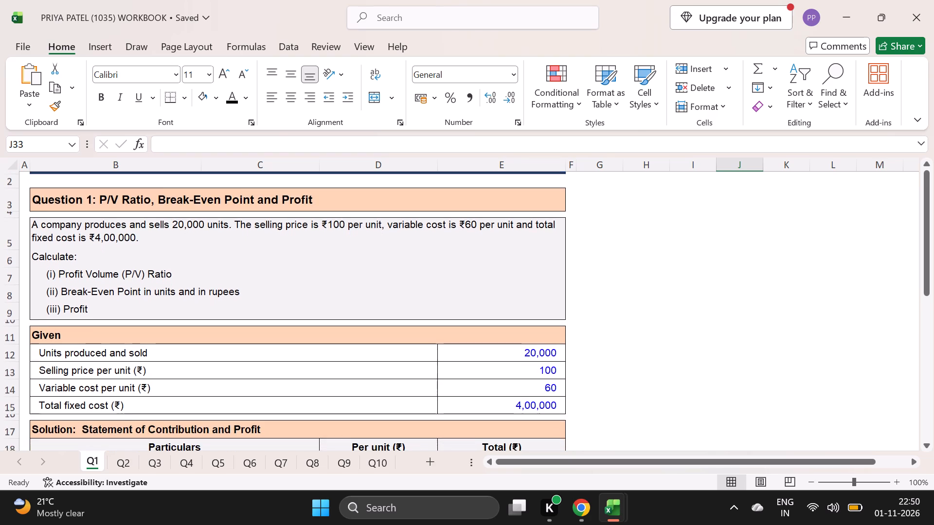
scroll(266, 344, "down", 2)
scroll(266, 344, "up", 1)
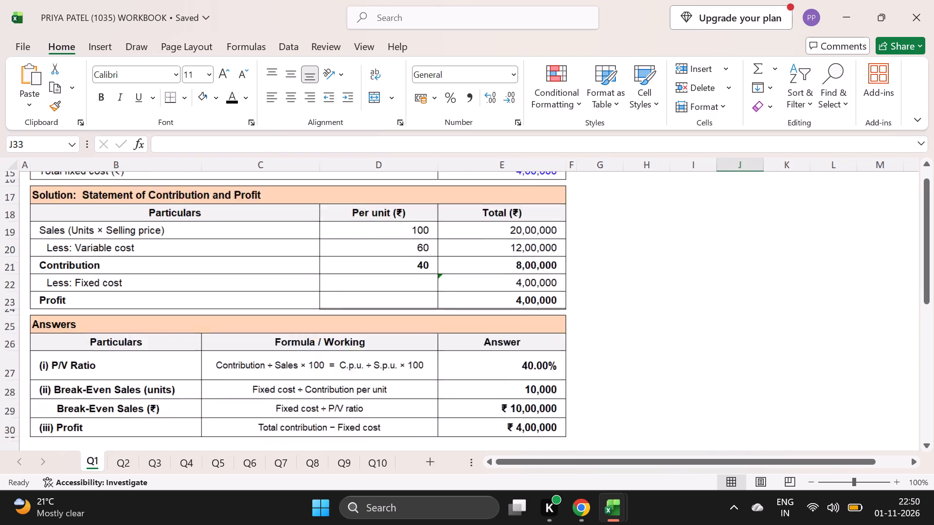
scroll(266, 344, "up", 1)
scroll(450, 304, "up", 1)
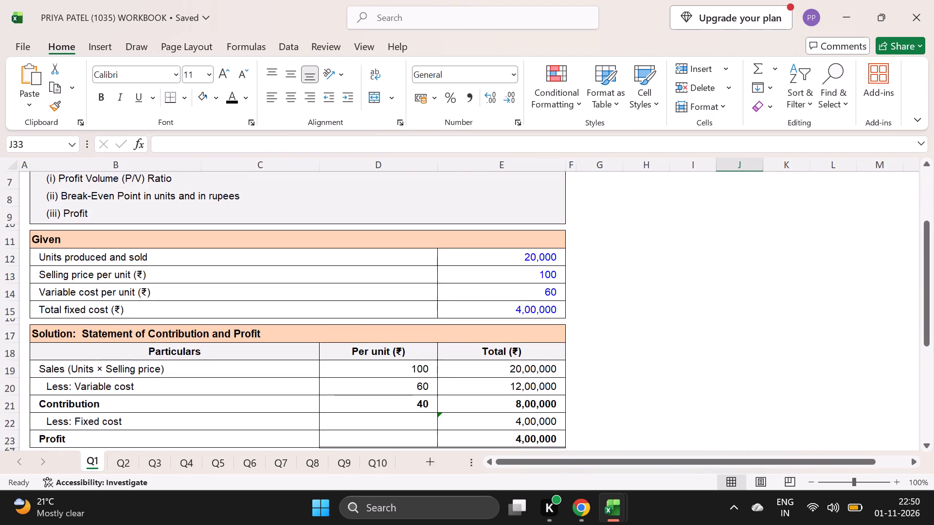
left_click_drag(473, 262, 476, 302)
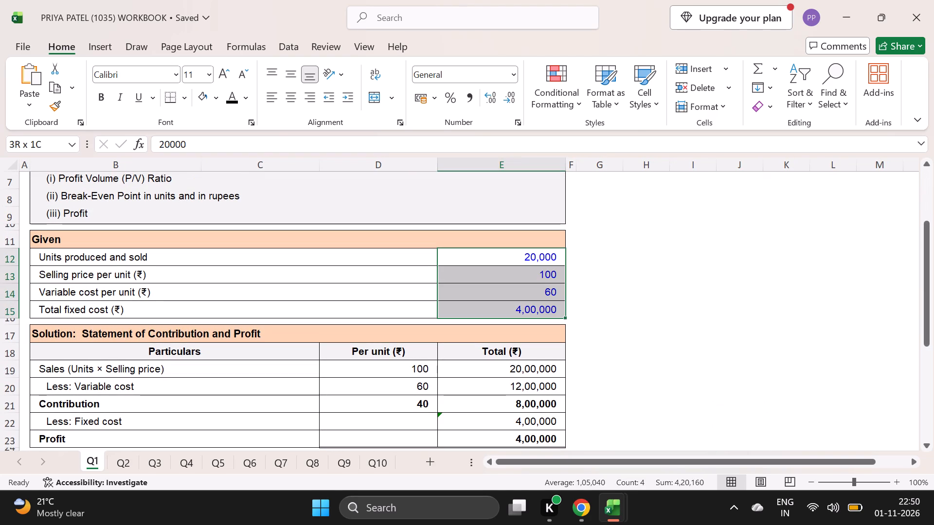
left_click_drag(476, 302, 476, 306)
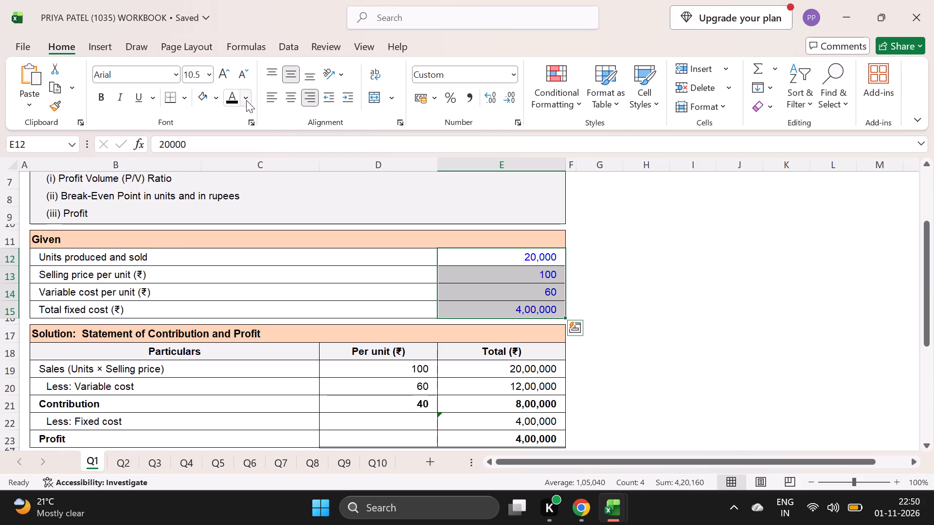
left_click(245, 99)
left_click(258, 191)
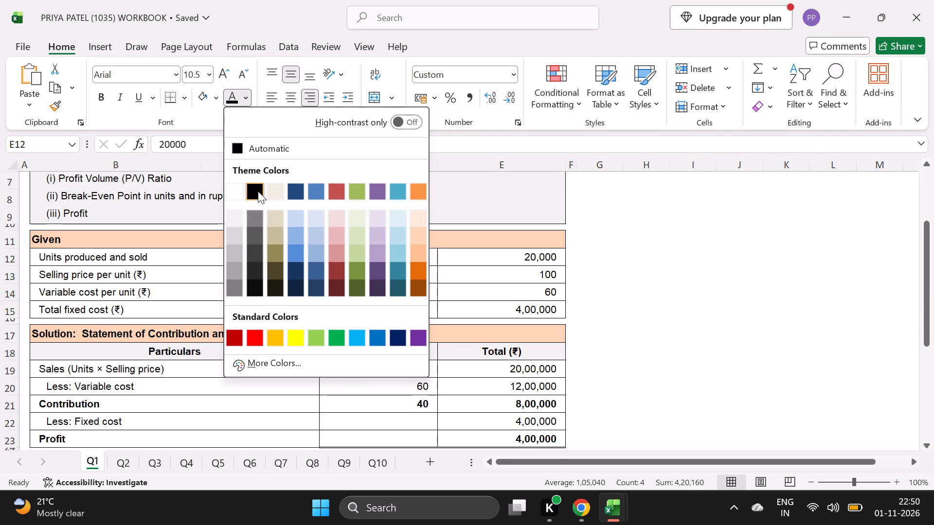
left_click(629, 297)
In the P/V Ratio working in C27 of Q1, replace the first division sign so it reads "Contribution/Sales".
scroll(629, 297, "up", 2)
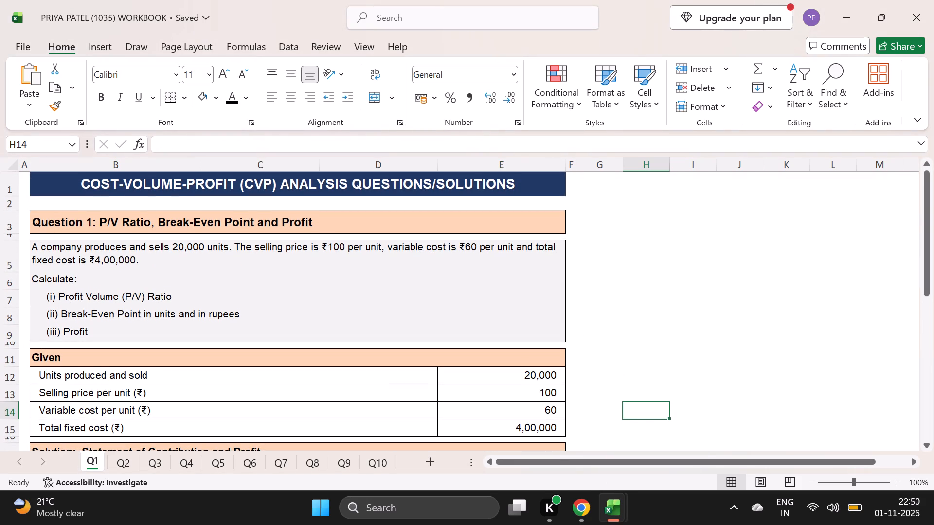
scroll(629, 297, "down", 3)
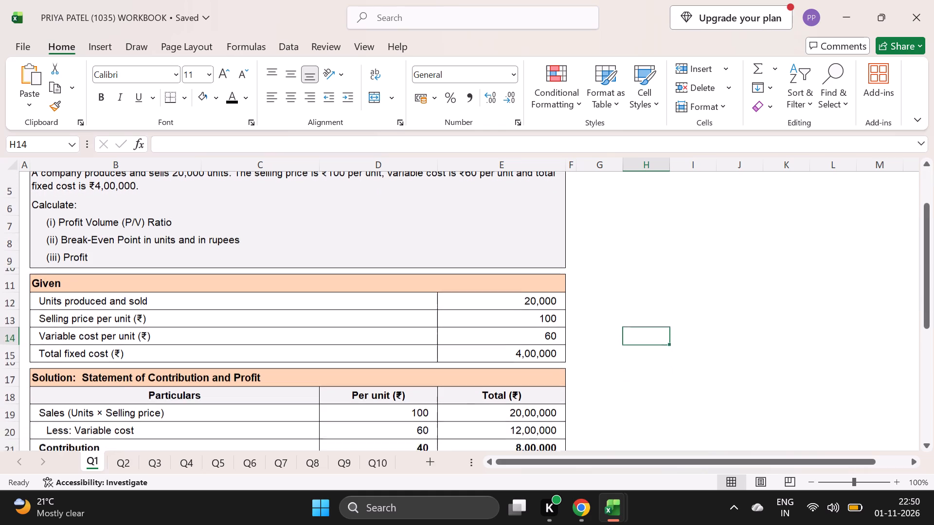
scroll(629, 297, "down", 1)
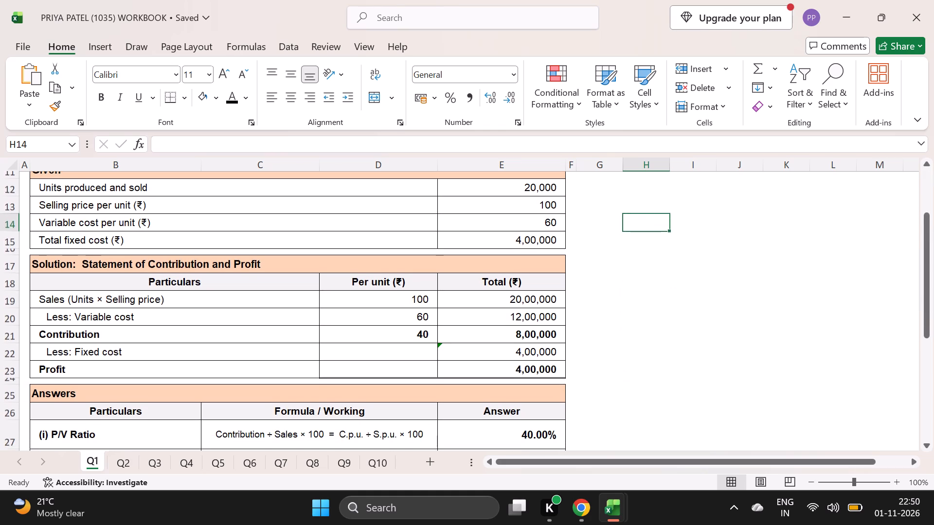
scroll(629, 297, "down", 1)
scroll(629, 297, "right", 1)
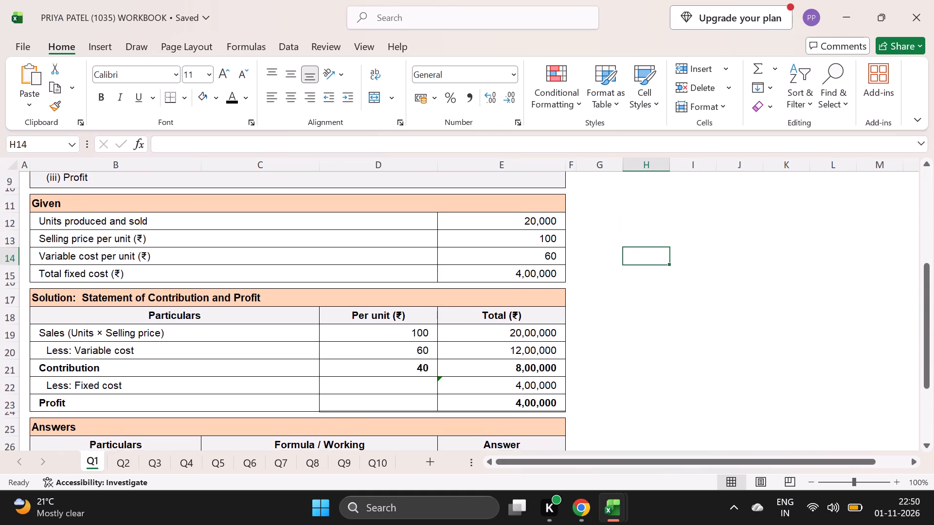
scroll(629, 297, "right", 1)
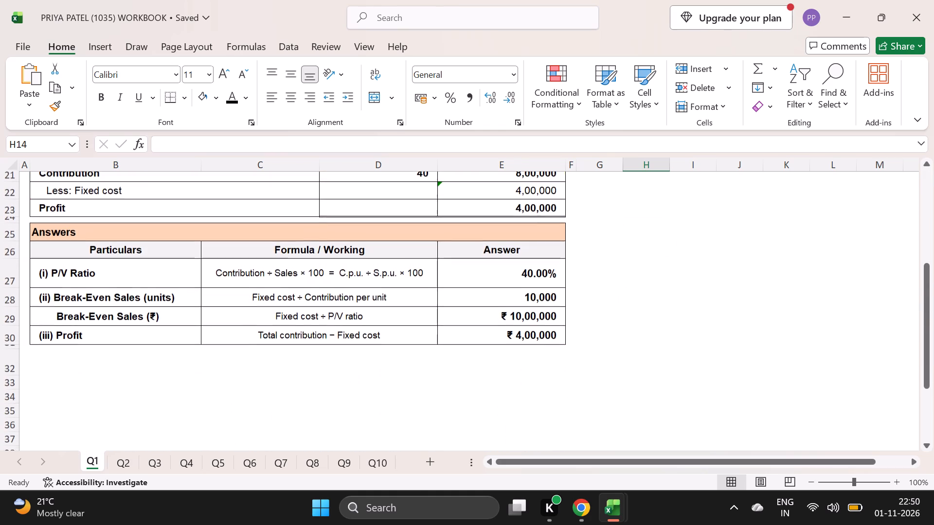
scroll(506, 301, "up", 1)
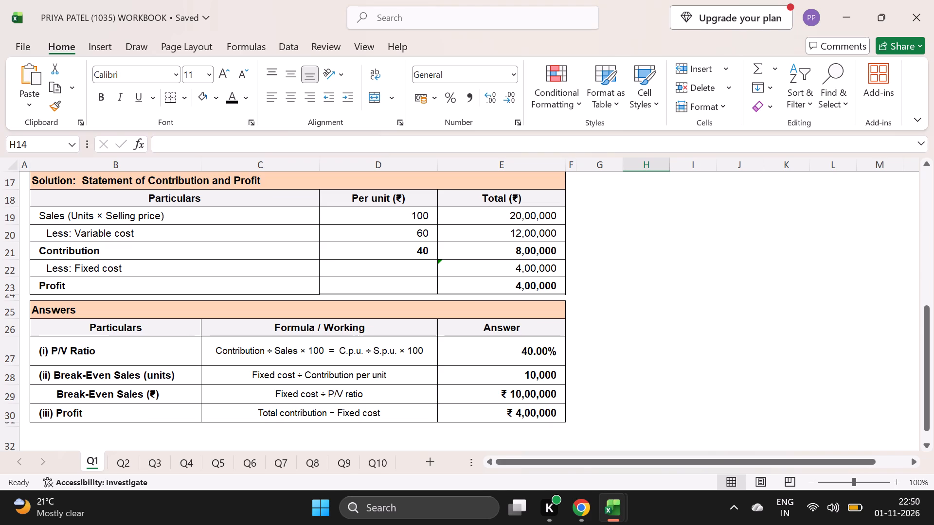
left_click(296, 347)
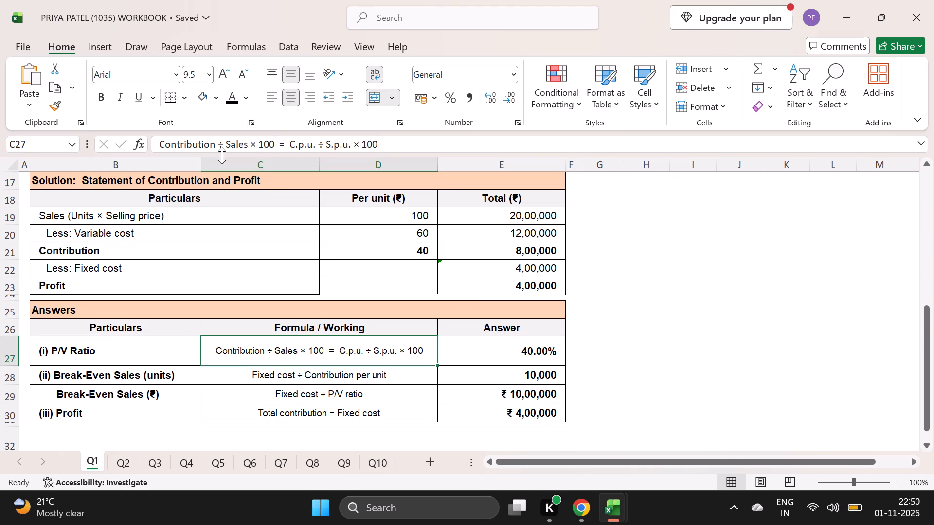
left_click(222, 145)
key("BackSpace")
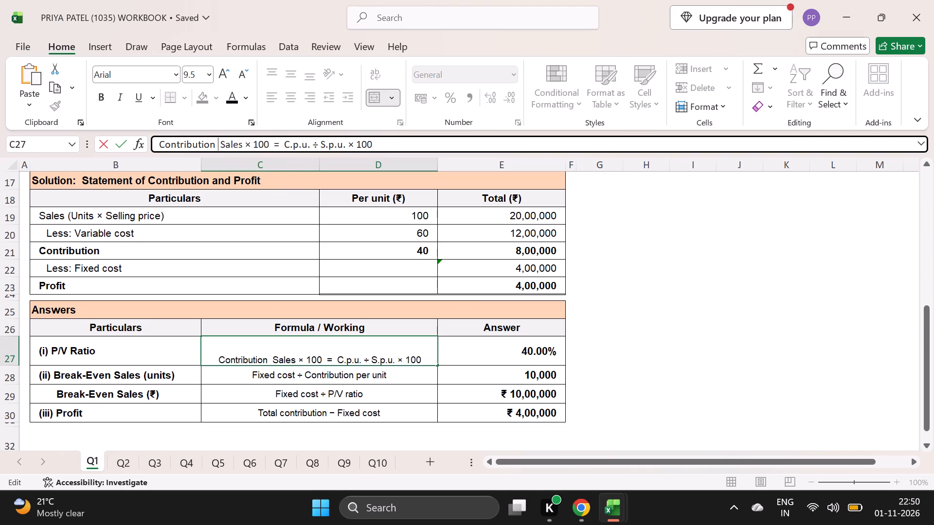
key("BackSpace")
key("slash")
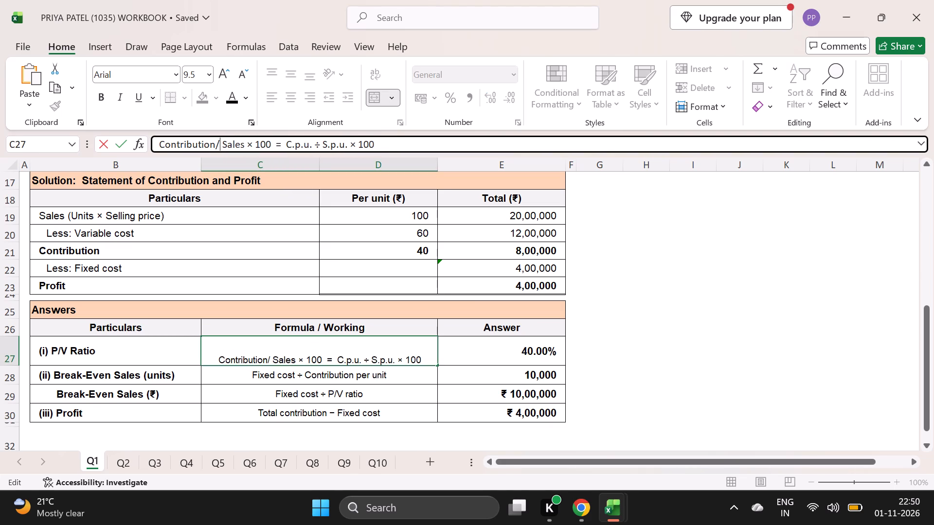
left_click(222, 144)
key("BackSpace")
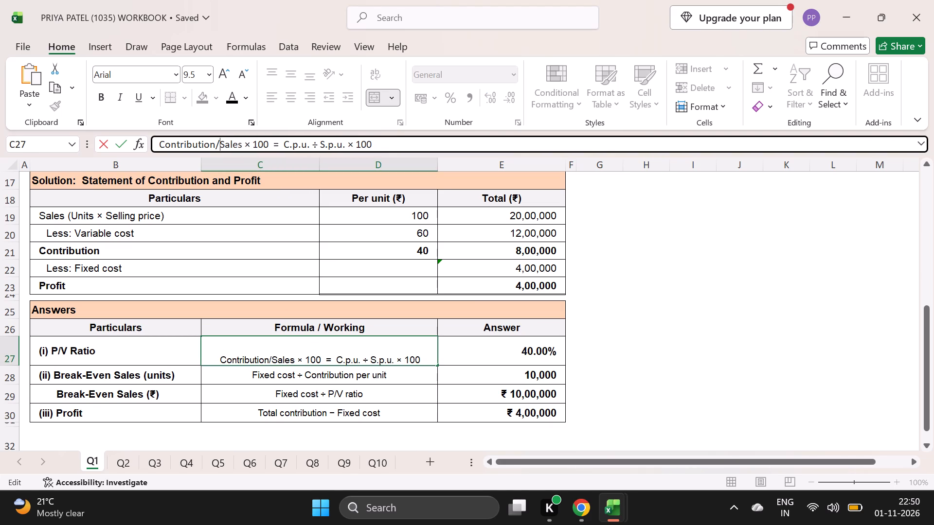
Rewrite the per-unit part of the P/V Ratio working in C27 as "CPU/SPU", keeping the × 100.
left_click(318, 143)
key("BackSpace")
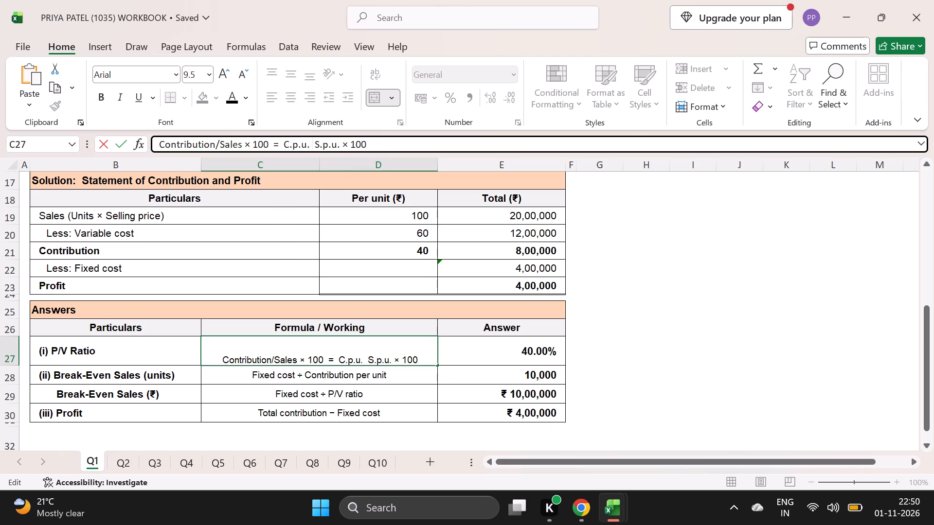
key("BackSpace")
key("BackSpace")
key("BackSpace")
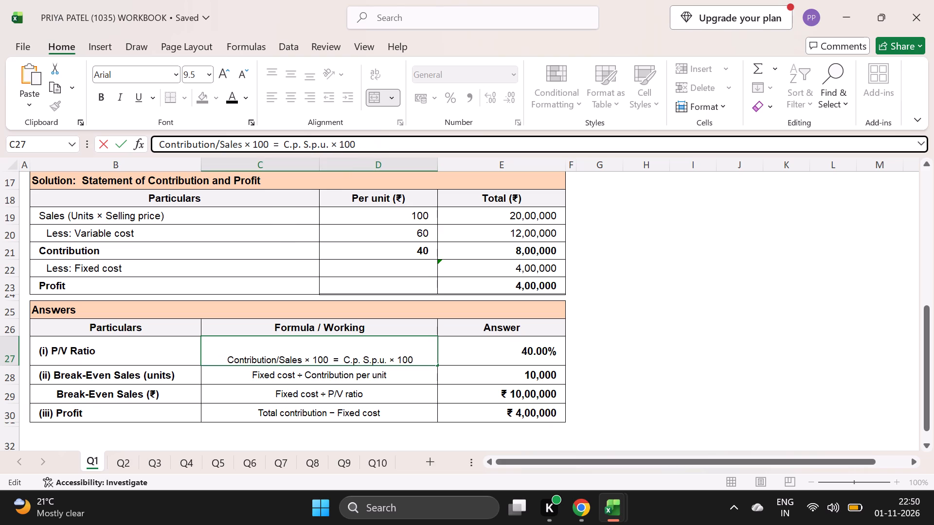
key("BackSpace")
key("BackSpace")
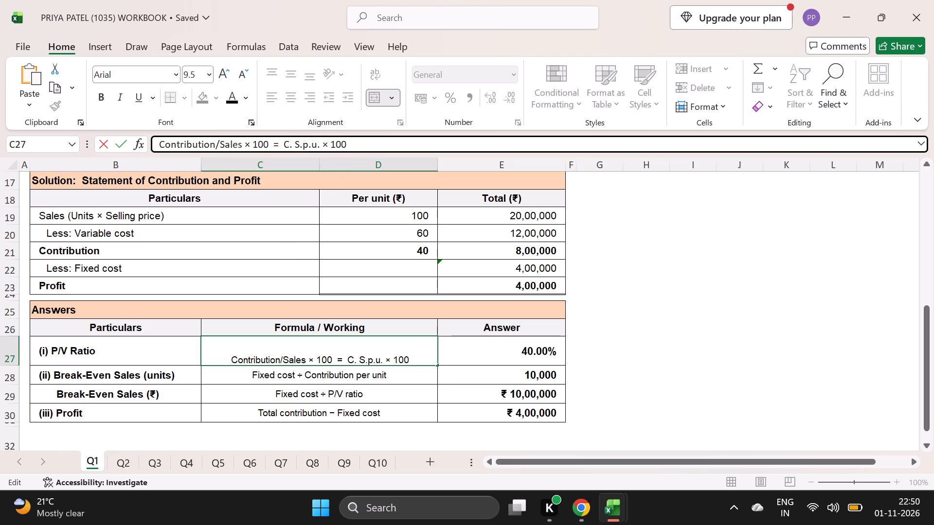
type("PU")
key("BackSpace")
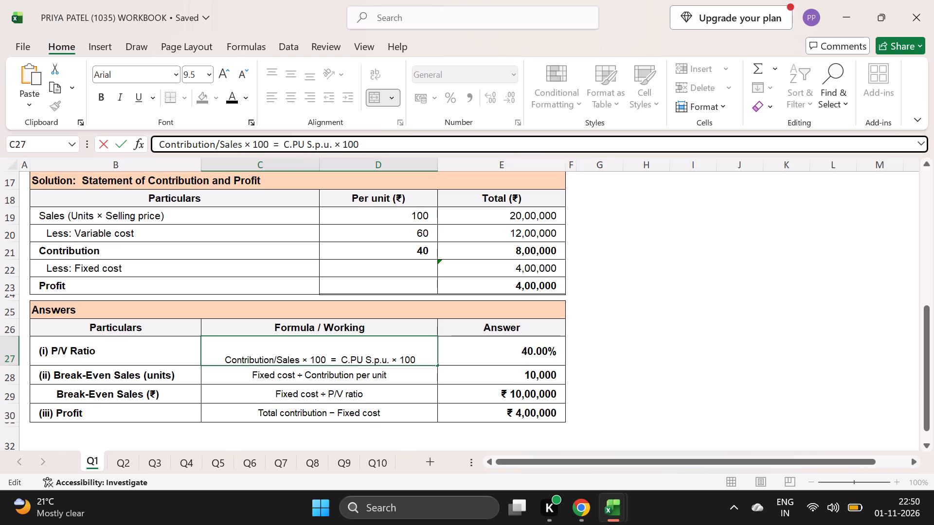
key("BackSpace")
key("BackSpace")
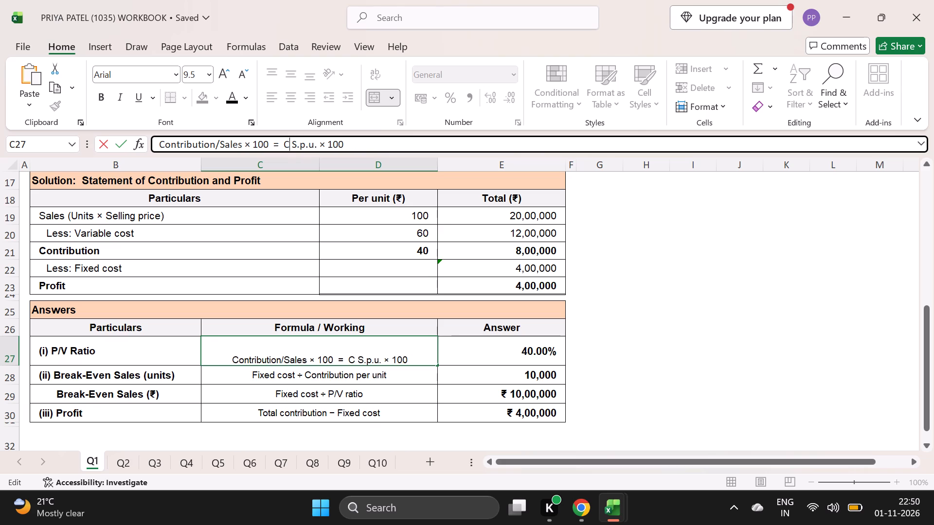
key("p")
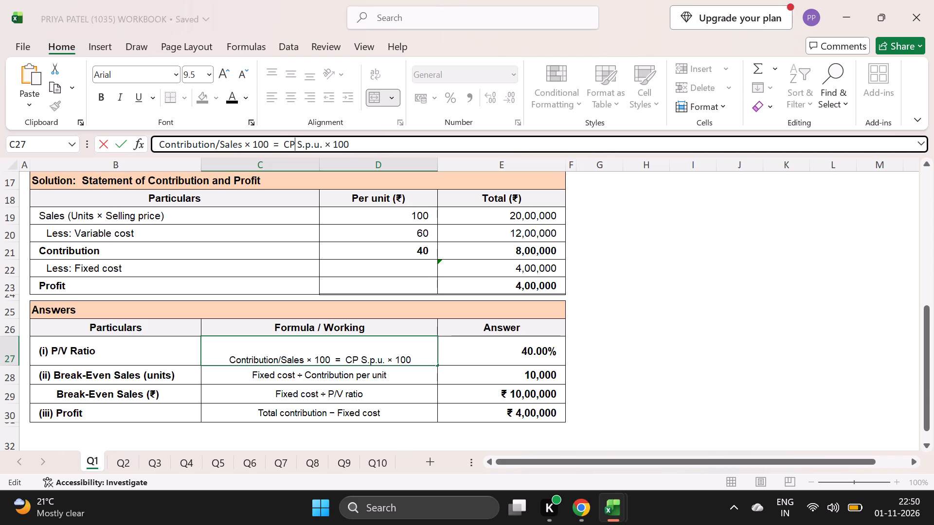
key("u")
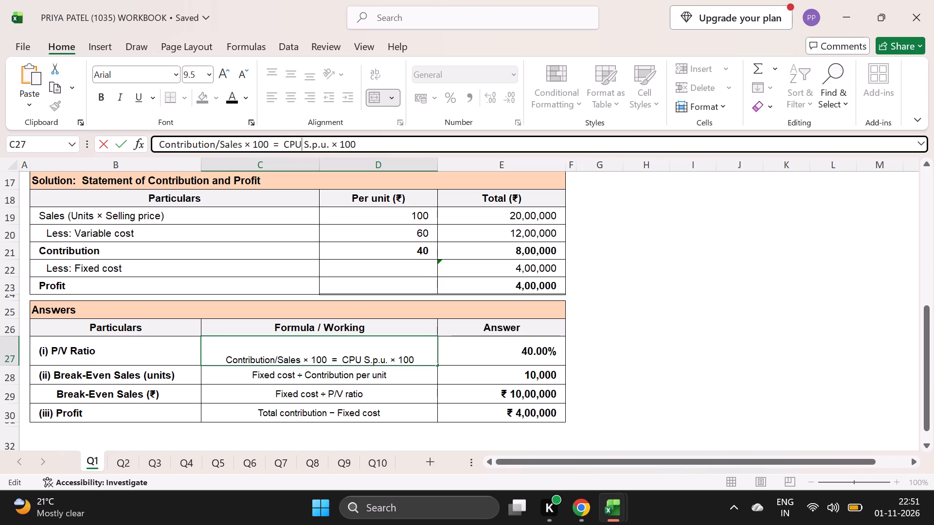
key("slash")
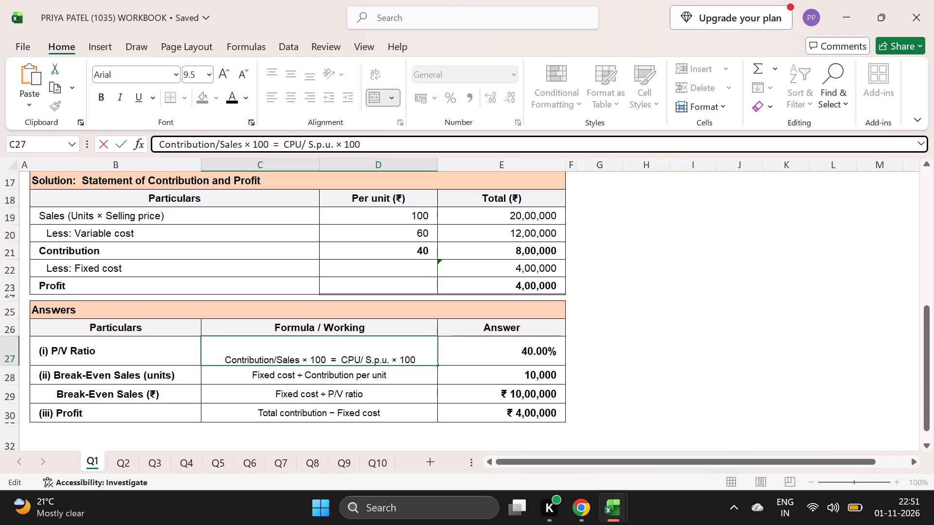
key("Right")
key("Right")
key("Right")
key("Right")
key("Right")
key("Right")
key("Right")
key("BackSpace")
key("BackSpace")
key("BackSpace")
key("BackSpace")
key("BackSpace")
key("BackSpace")
key("BackSpace")
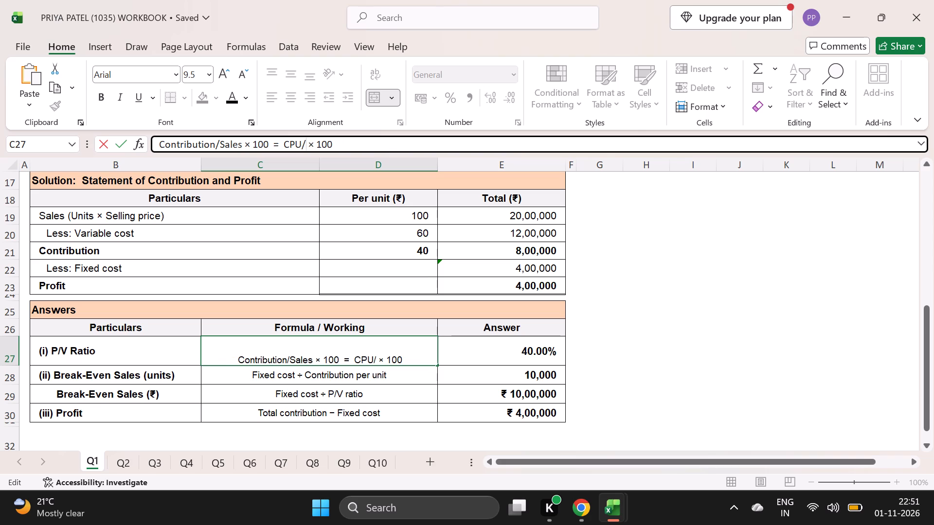
type("SPU")
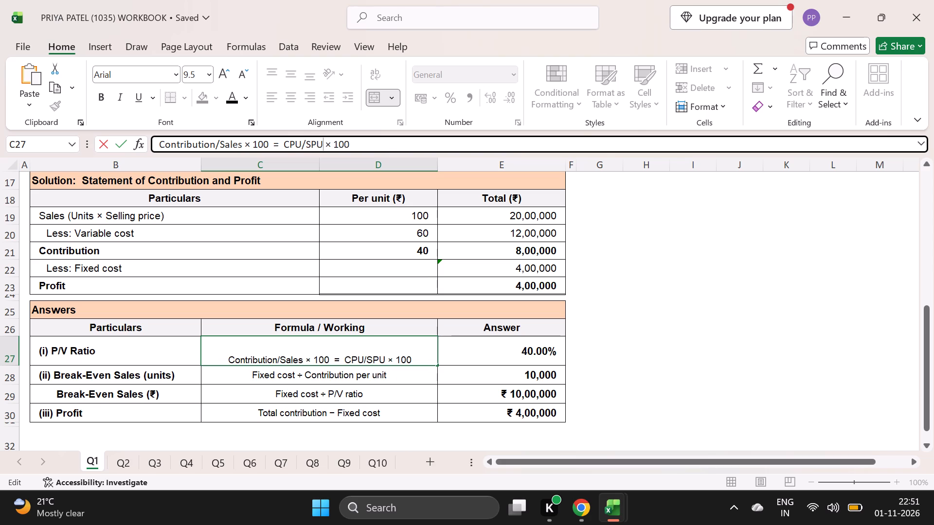
Replace the division sign in the Break-Even Sales (units) working in C28 of Q1 so it reads "Fixed cost/Contribution per unit".
left_click(307, 374)
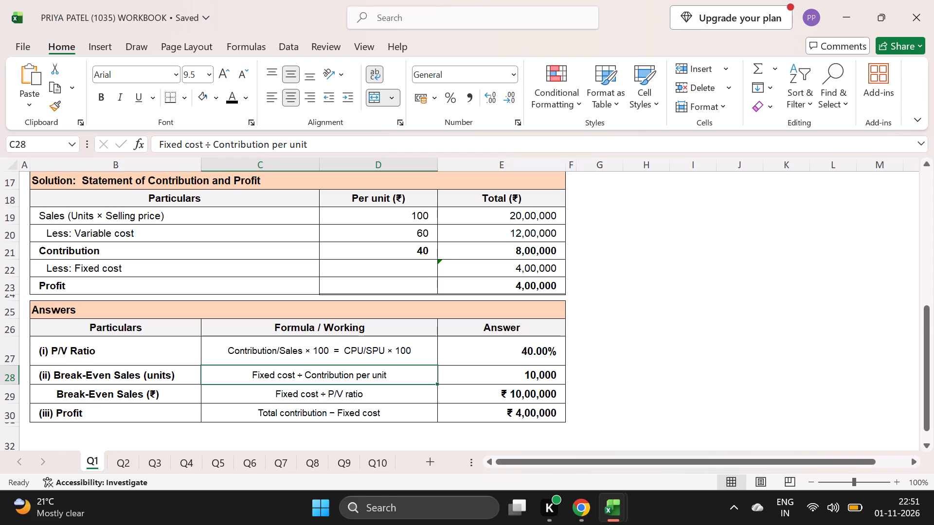
left_click(214, 144)
key("BackSpace")
key("BackSpace")
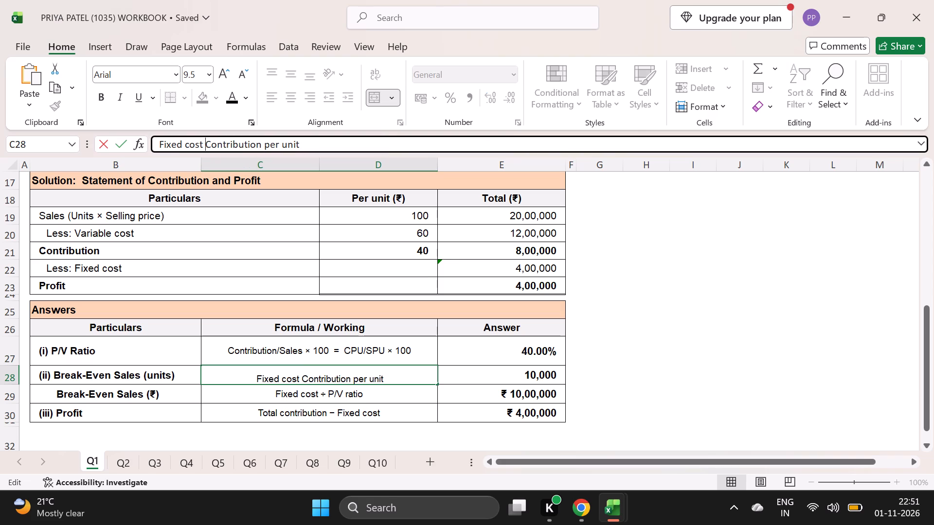
key("BackSpace")
key("slash")
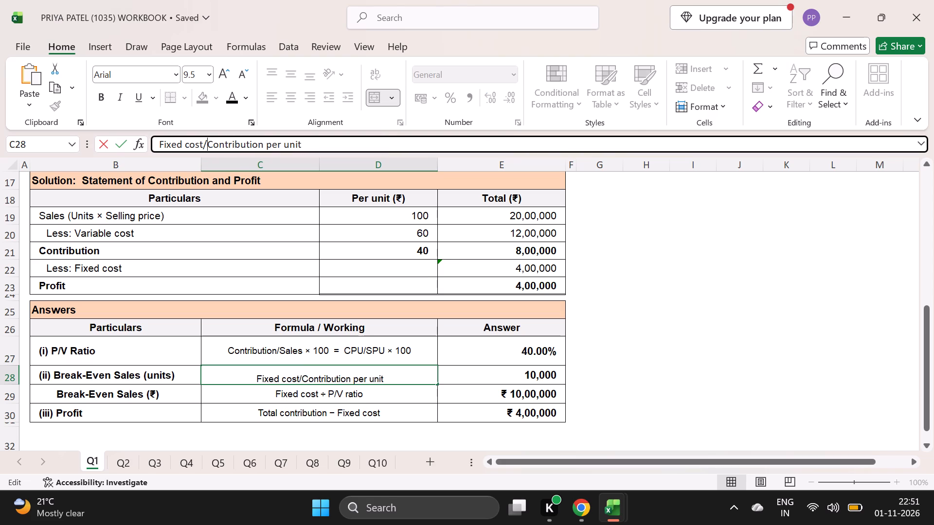
Rewrite the Break-Even Sales (₹) working in C29 of Q1 as "Fixed cost / PV ratio".
left_click(324, 399)
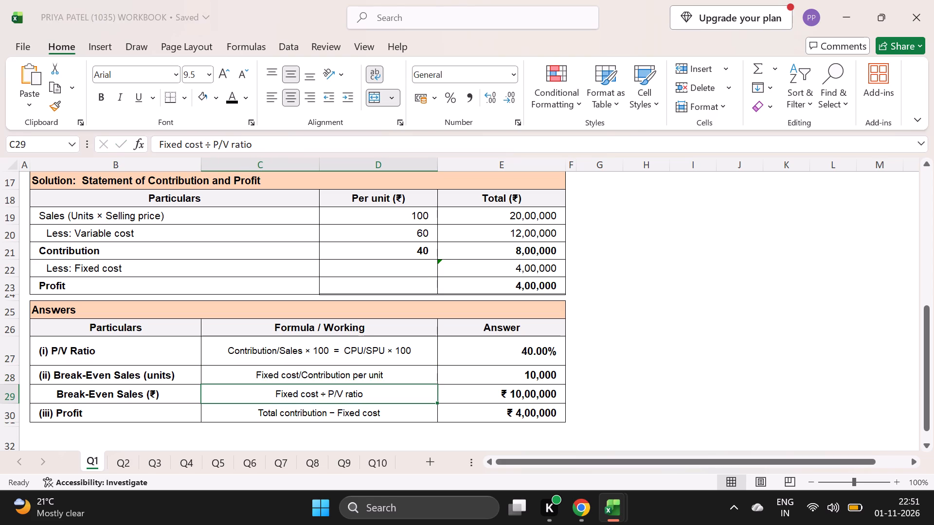
left_click(229, 143)
key("BackSpace")
key("BackSpace")
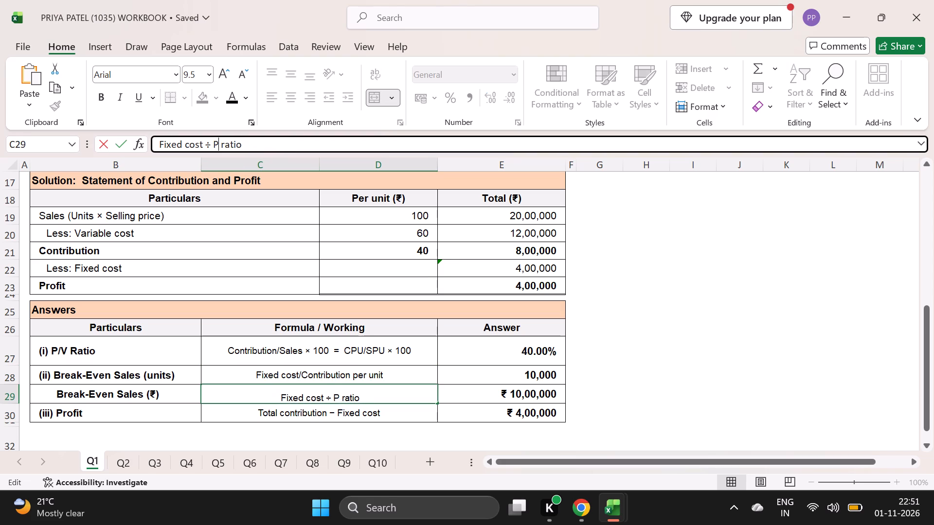
key("v")
key("Left")
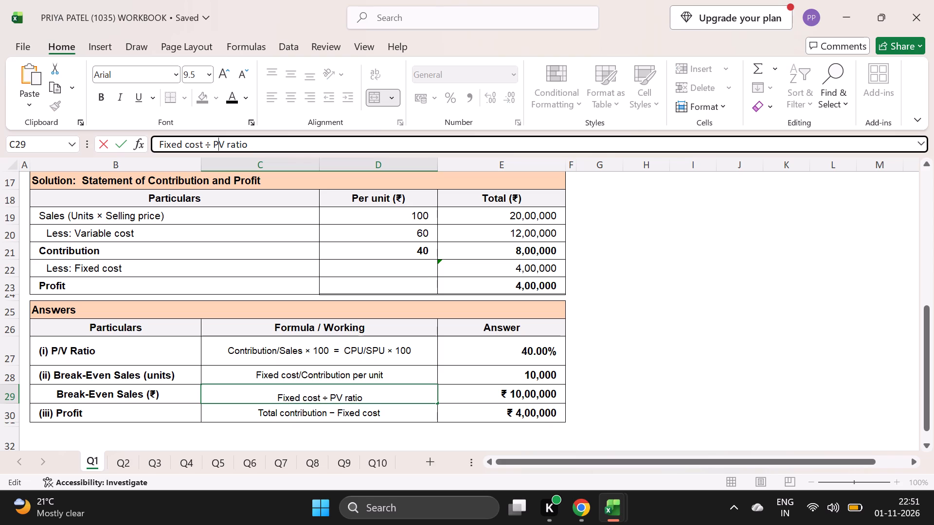
key("Left")
key("Left")
key("BackSpace")
key("slash")
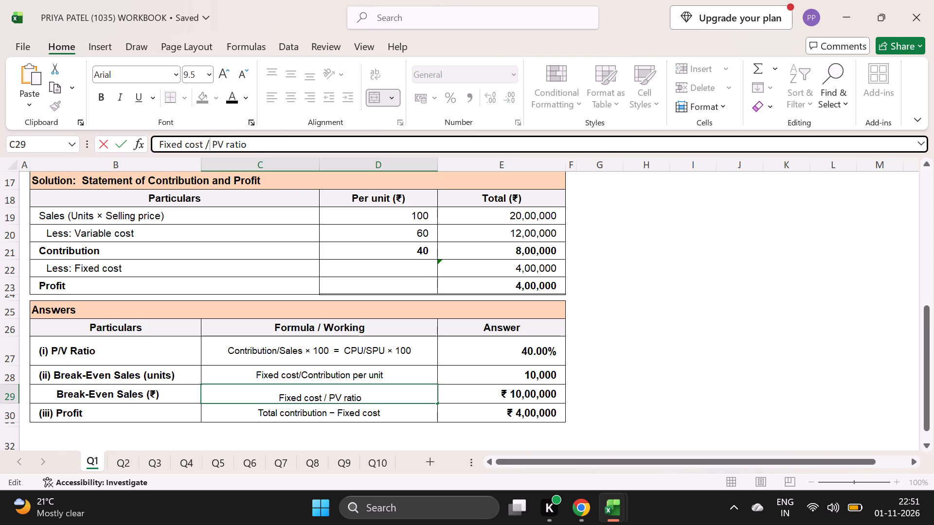
left_click(688, 378)
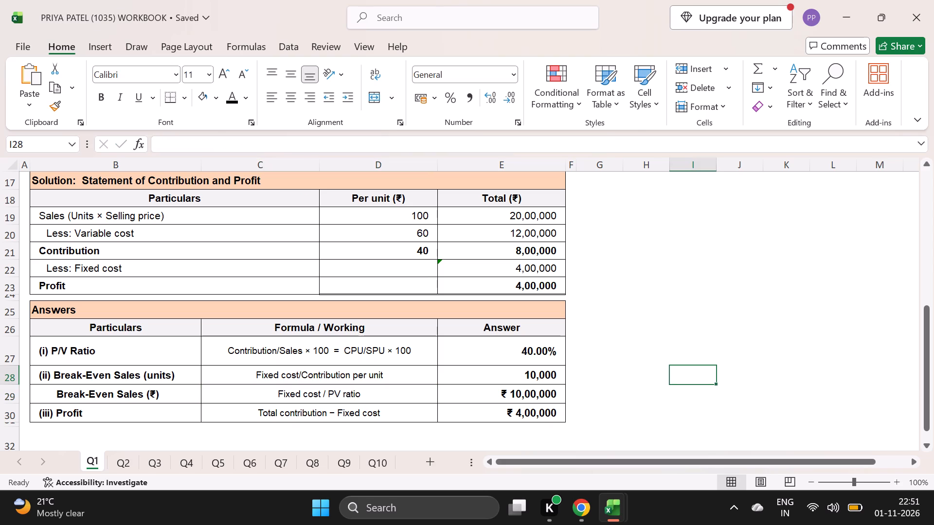
Insert a space before the slash in the C28 working so it reads "Fixed cost /Contribution per unit".
left_click(304, 377)
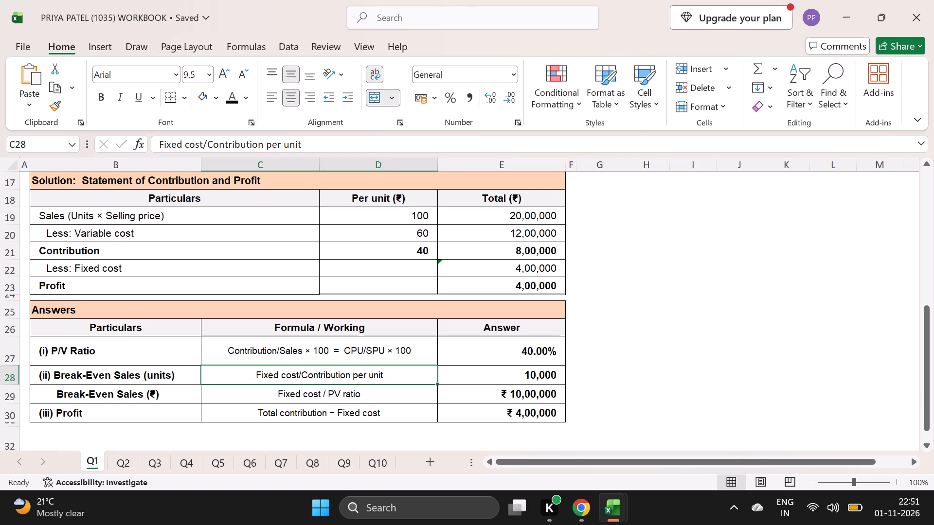
left_click(200, 144)
key("Right")
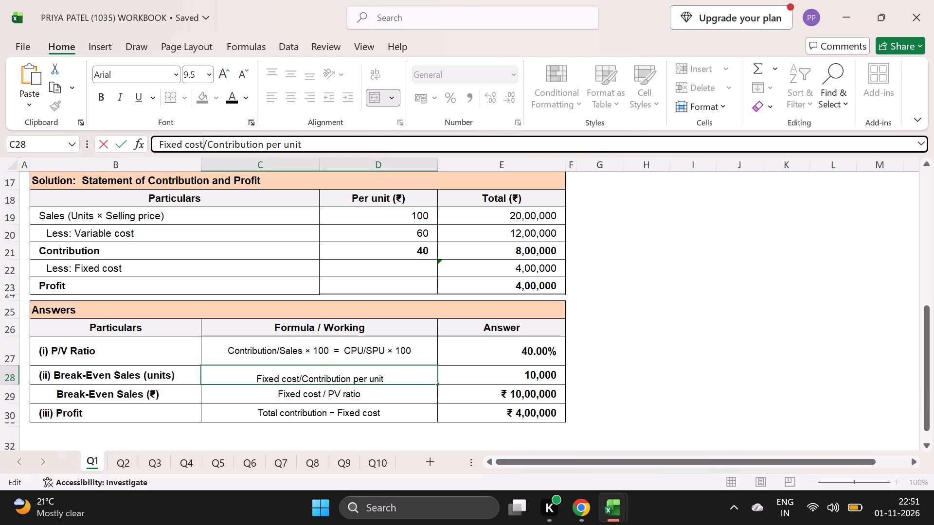
key("space")
left_click(685, 307)
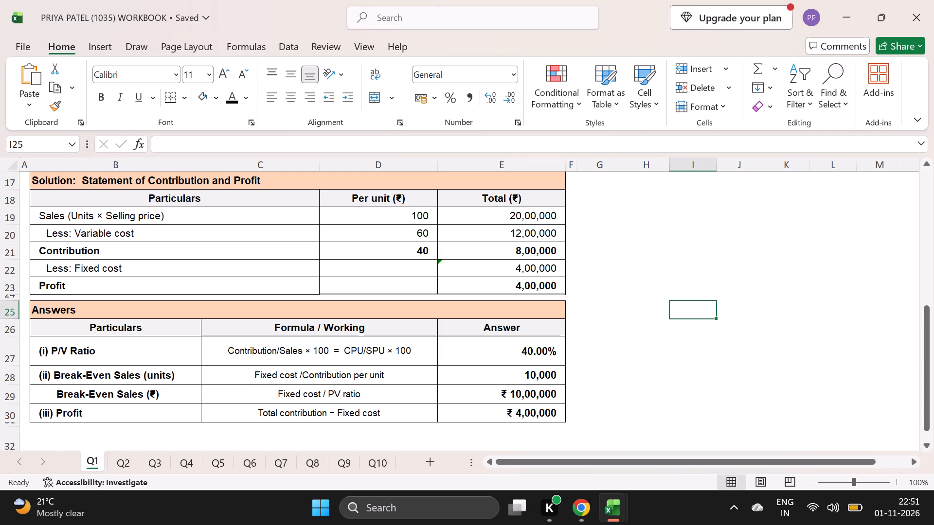
Shorten the P/V Ratio working in C27 to "Contribution/Sales × 100", removing the equals sign and the CPU/SPU part.
left_click(412, 351)
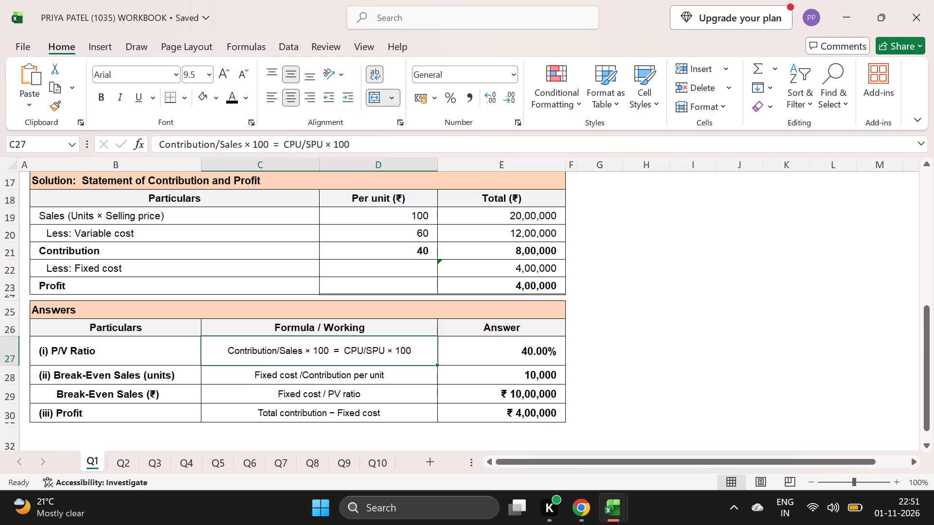
left_click(361, 146)
key("BackSpace")
key("BackSpace")
key("BackSpace")
key("BackSpace")
key("BackSpace")
key("BackSpace")
key("BackSpace")
key("BackSpace")
key("BackSpace")
key("BackSpace")
key("BackSpace")
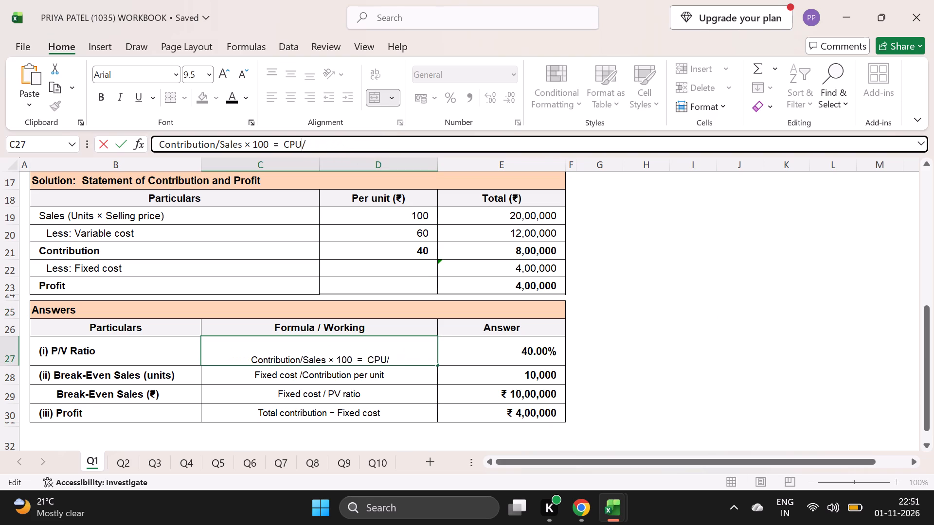
key("BackSpace")
key("BackSpace")
key("BackSpace")
key("BackSpace")
key("BackSpace")
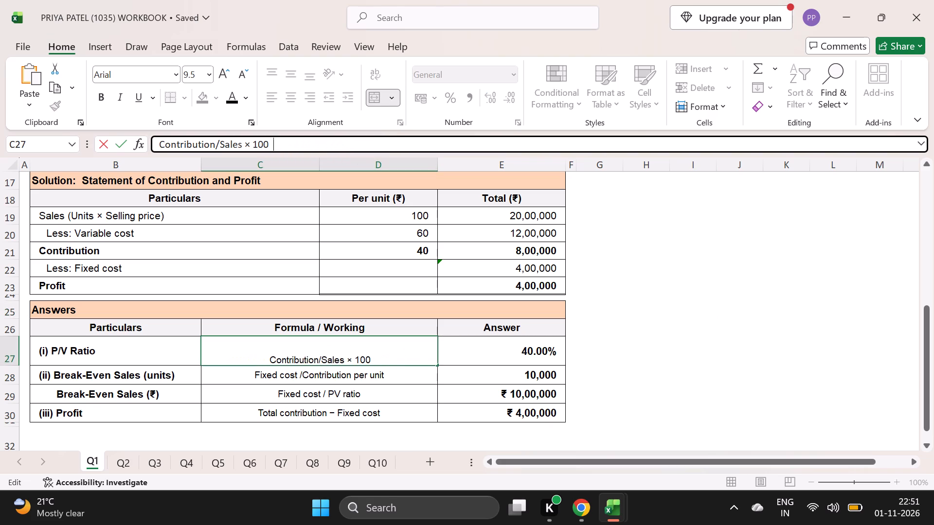
left_click(653, 323)
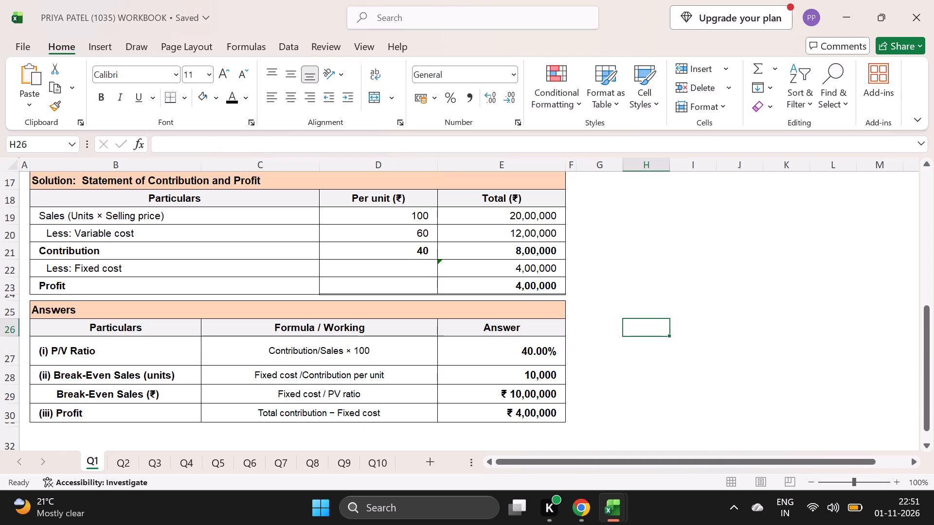
Edit the main title in B1 of Q1 to read "COST-VOLUME-PROFIT (CVP) ANALYSIS (QUESTIONS & SOLUTIONS)".
scroll(653, 352, "up", 1)
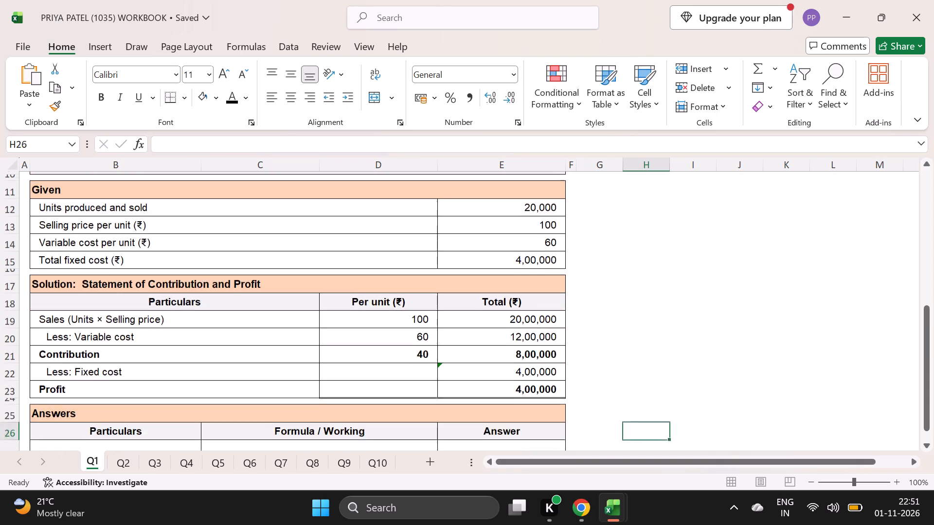
scroll(653, 352, "up", 4)
scroll(653, 352, "down", 1)
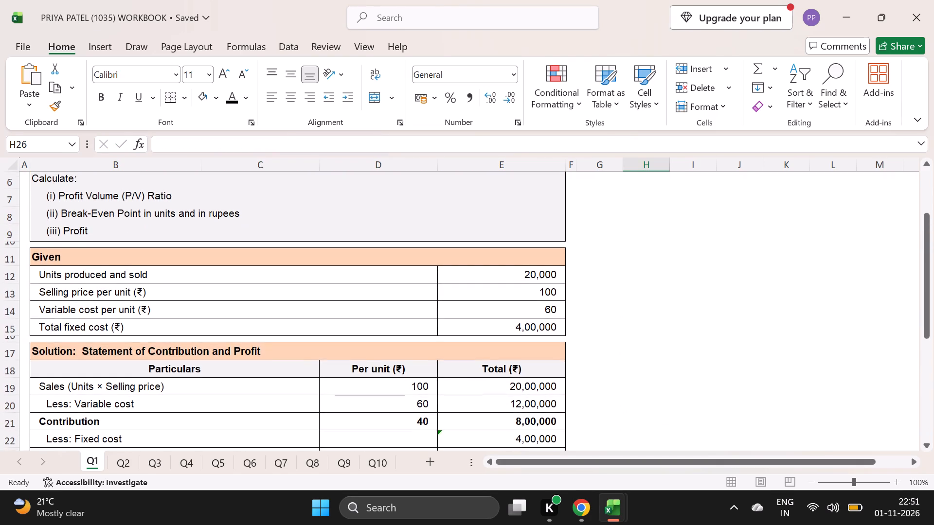
scroll(680, 299, "down", 2)
scroll(619, 314, "up", 6)
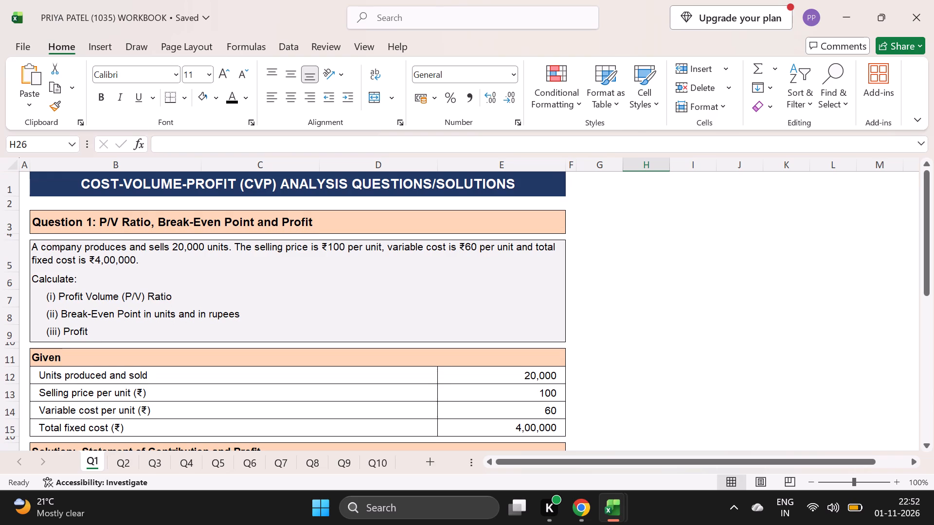
left_click(357, 184)
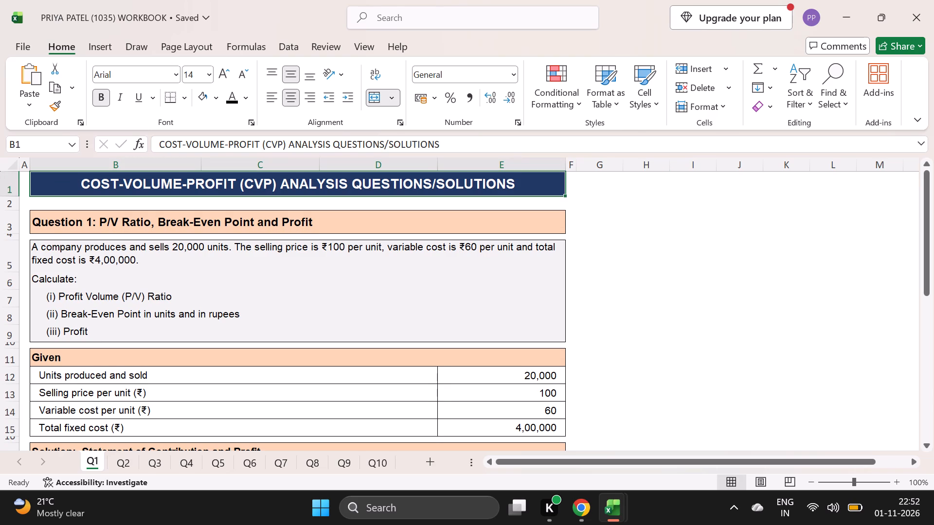
left_click(334, 142)
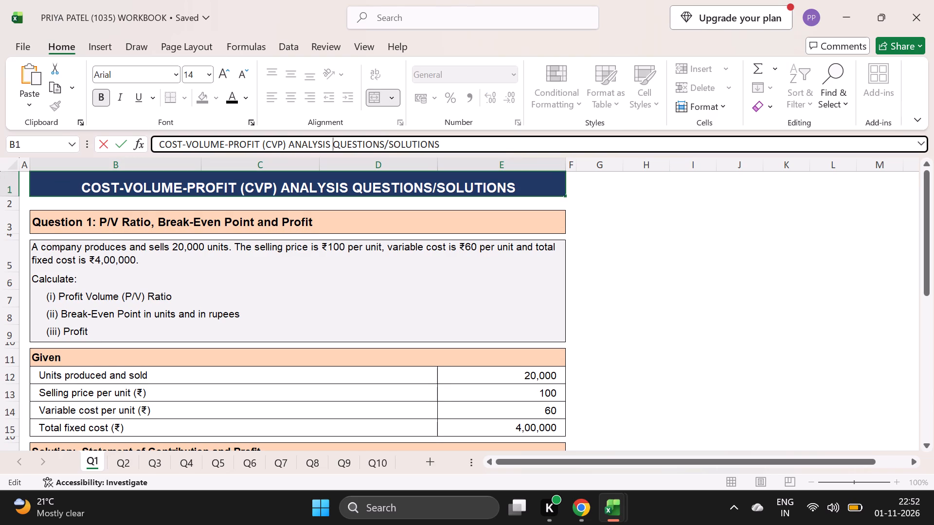
key("shift+parenleft")
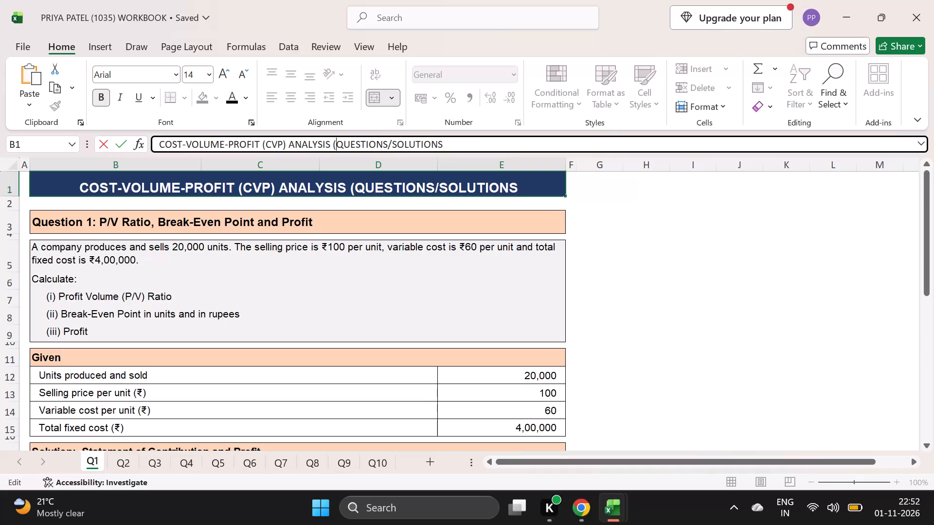
left_click(390, 141)
key("BackSpace")
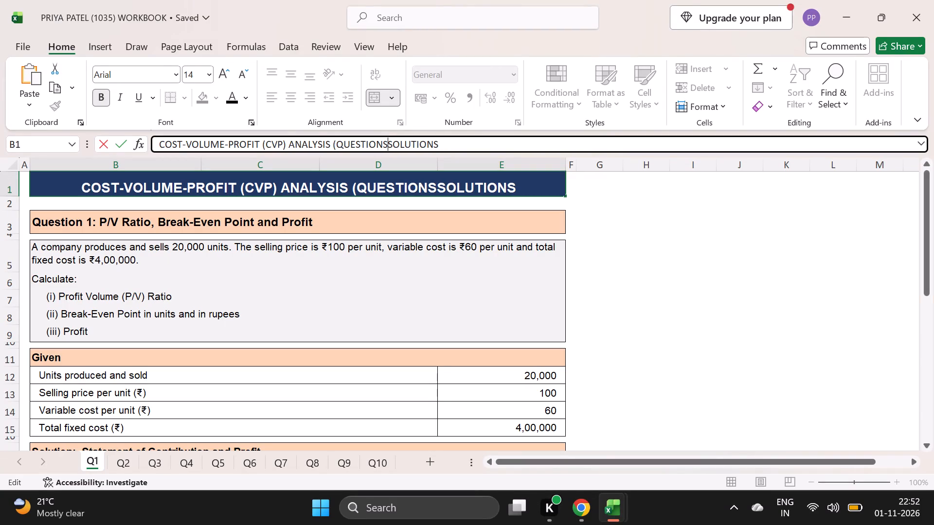
key("space")
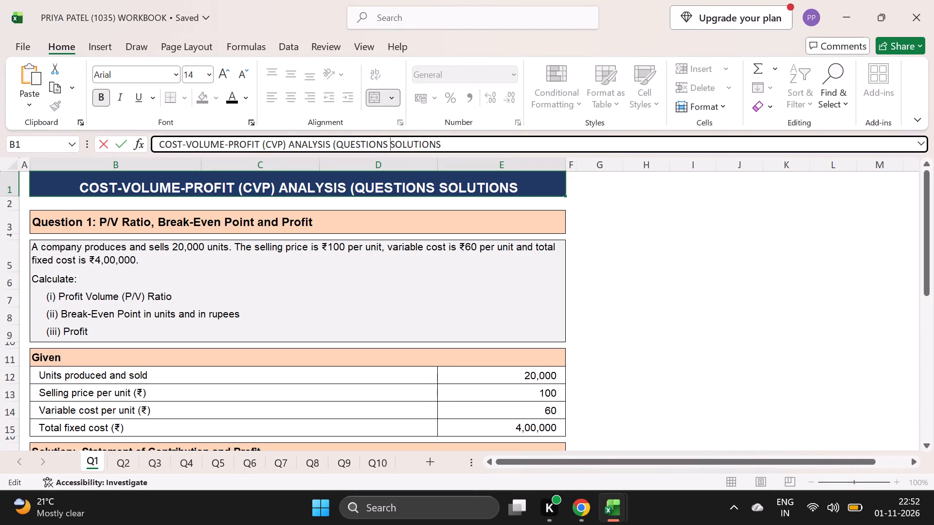
key("shift+ampersand")
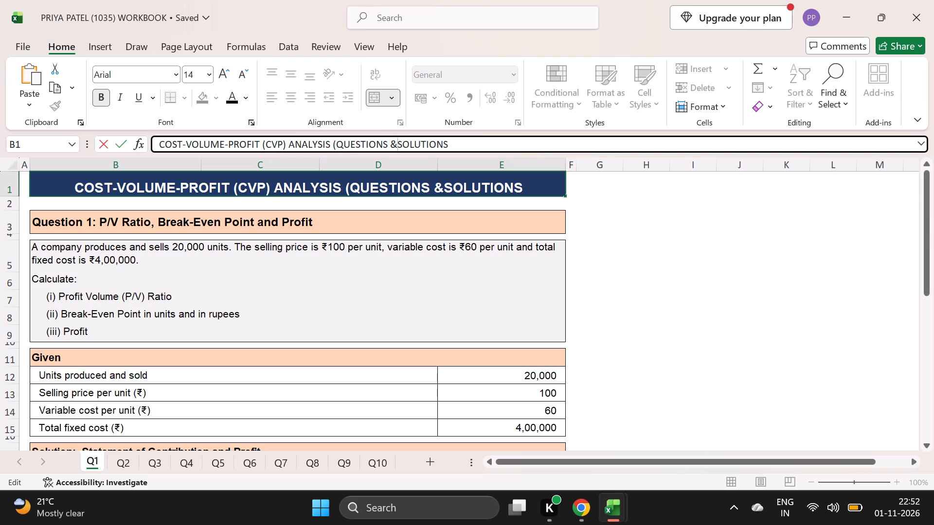
key("space")
key("Right")
key("Right")
key("Right")
key("Right")
key("Right")
key("Right")
key("Right")
key("Right")
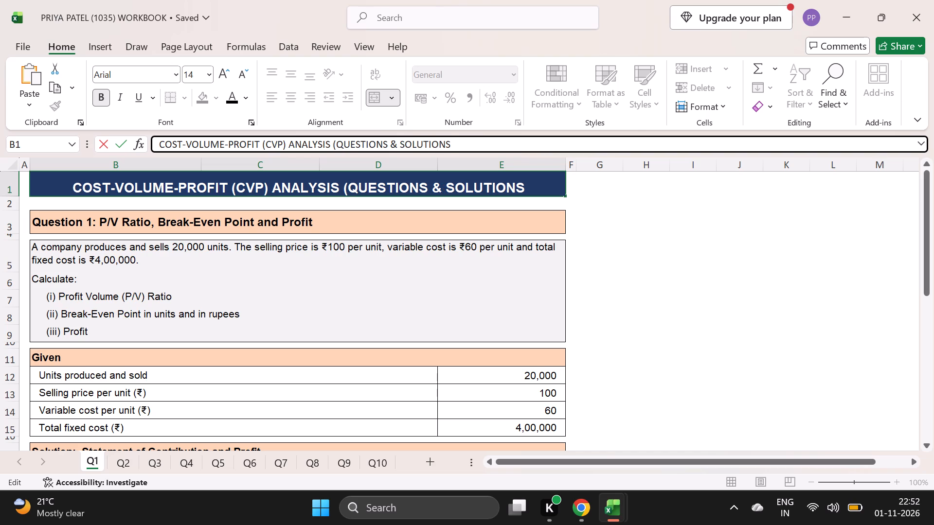
key("Right")
key("shift+parenright")
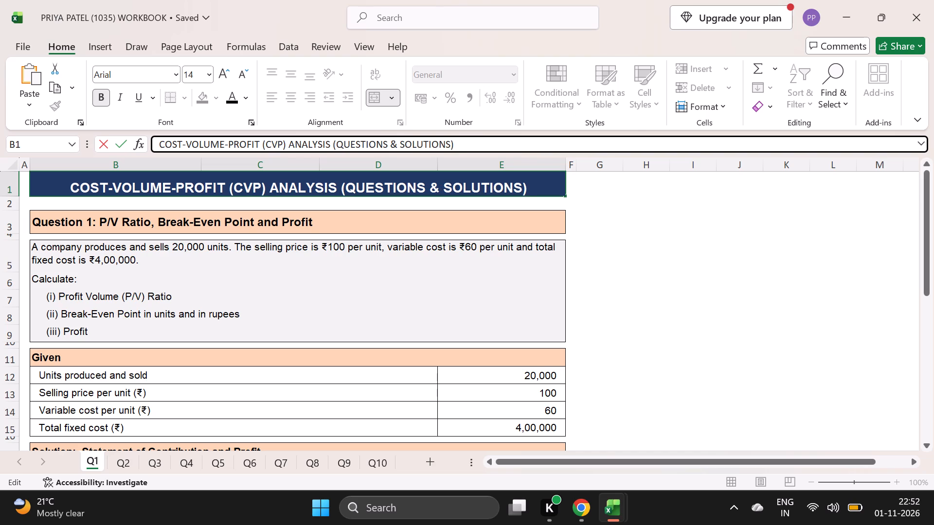
left_click(694, 316)
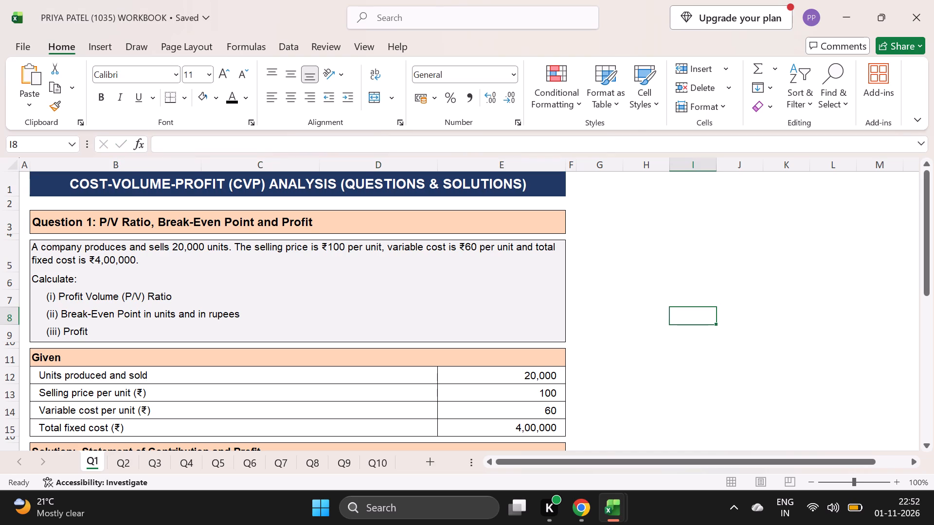
On sheet Q2, set the font colour of the given values in E13 to E16 to white.
scroll(506, 336, "down", 1)
scroll(466, 310, "down", 1)
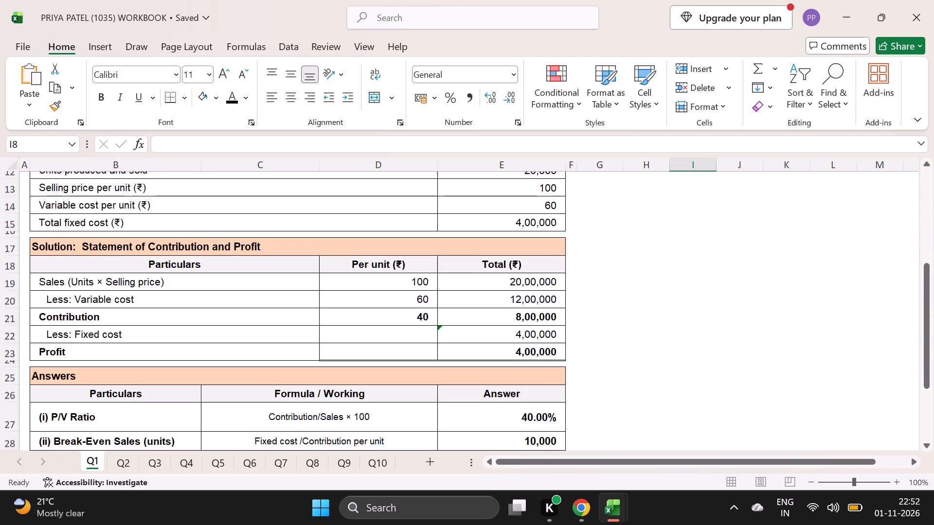
scroll(466, 310, "down", 1)
scroll(466, 310, "up", 1)
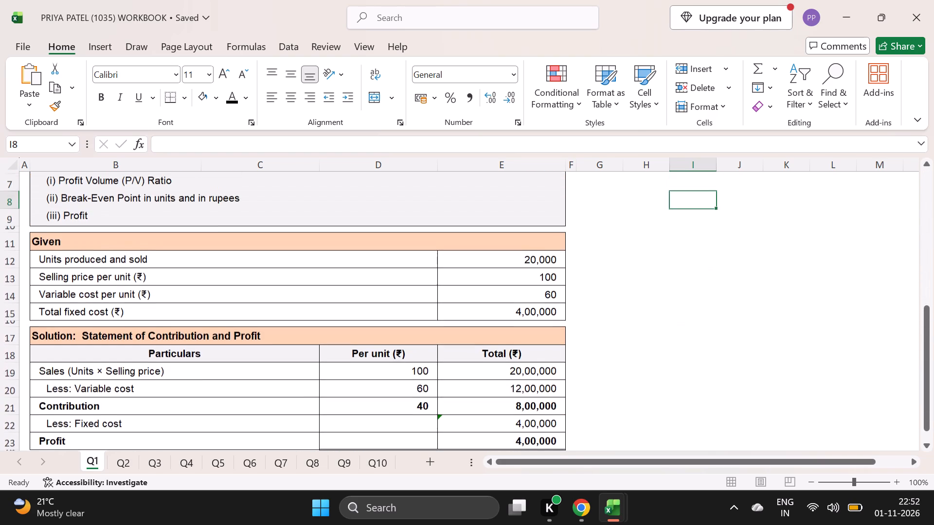
scroll(466, 310, "up", 1)
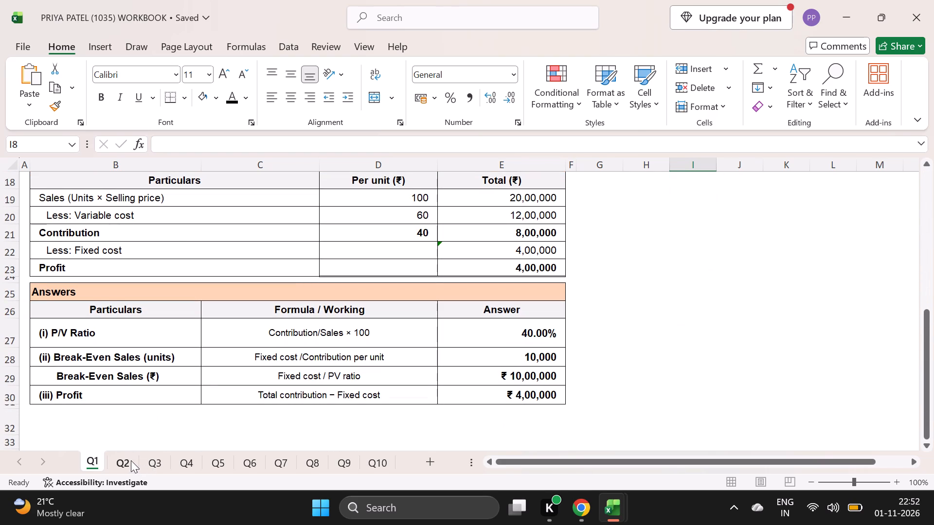
left_click(131, 460)
scroll(272, 385, "down", 1)
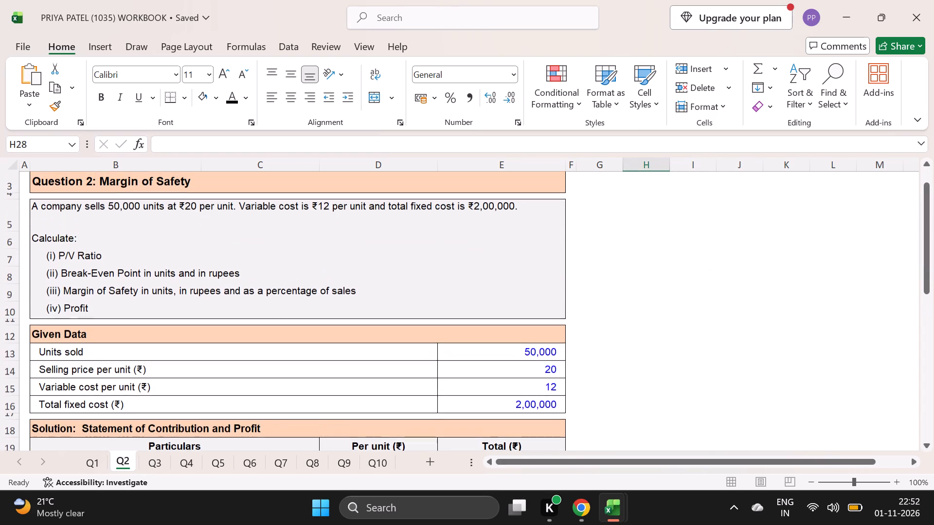
left_click_drag(473, 352, 476, 411)
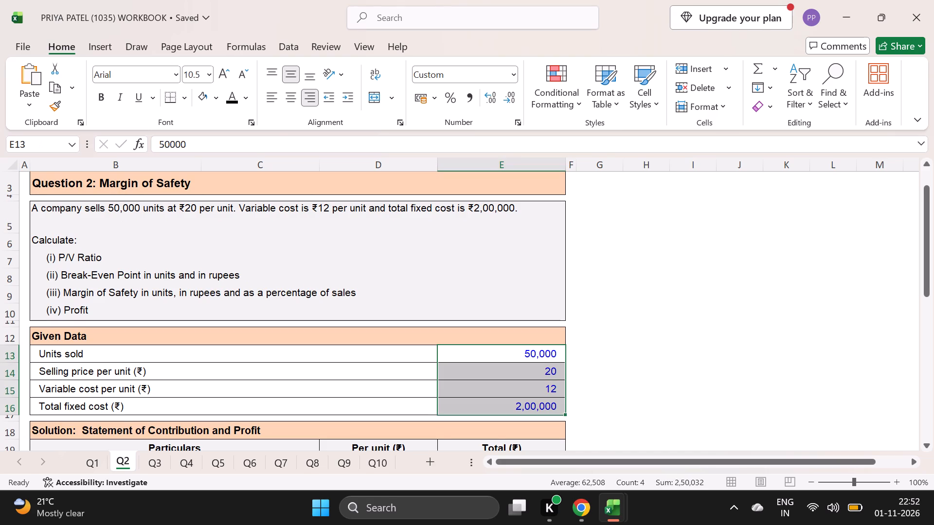
left_click(243, 99)
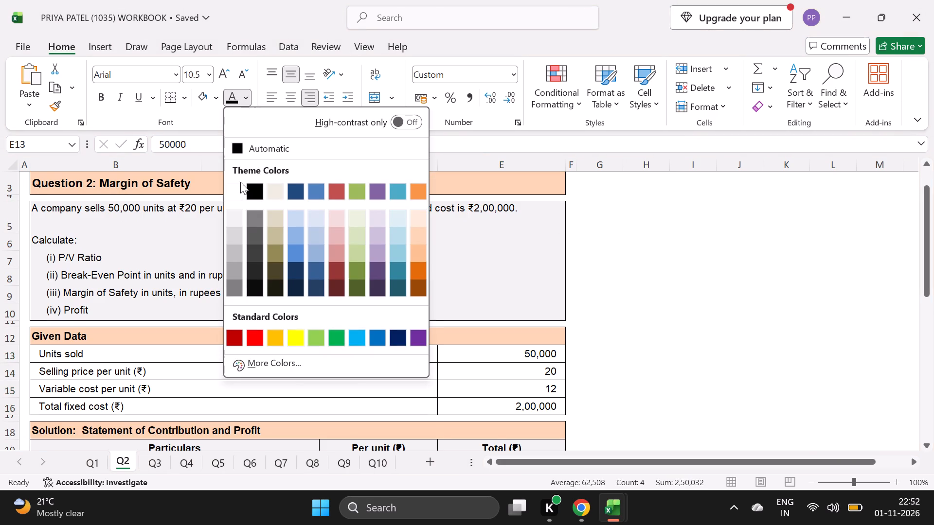
left_click(240, 185)
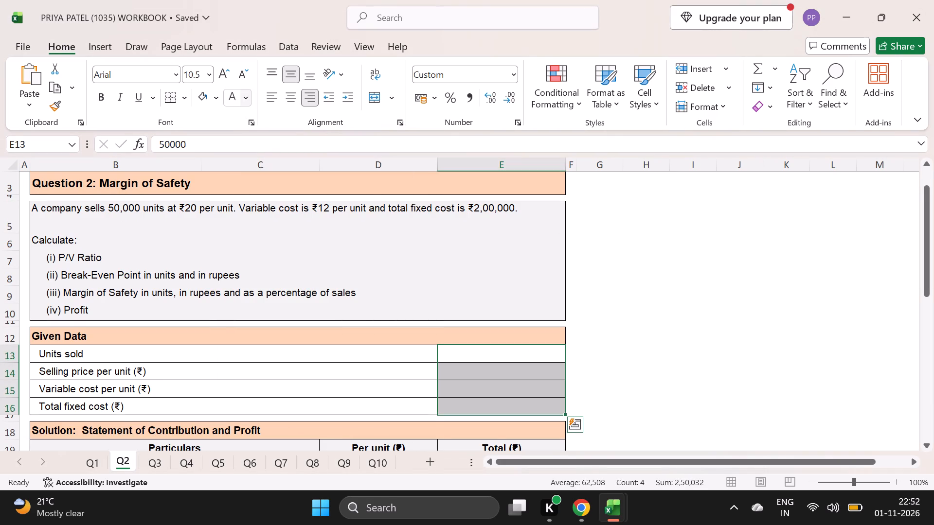
Set the font colour of the given values in E13 to E16 on sheet Q2 to black.
left_click(247, 105)
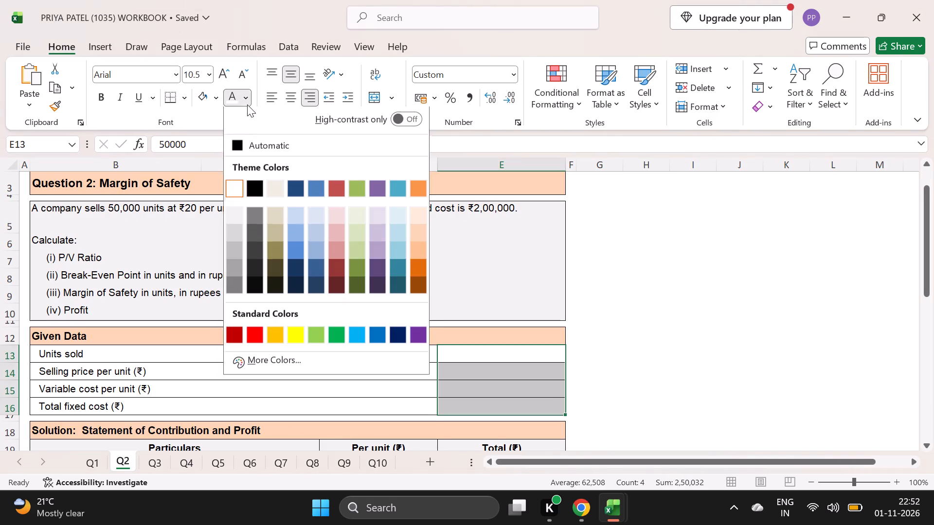
left_click(256, 188)
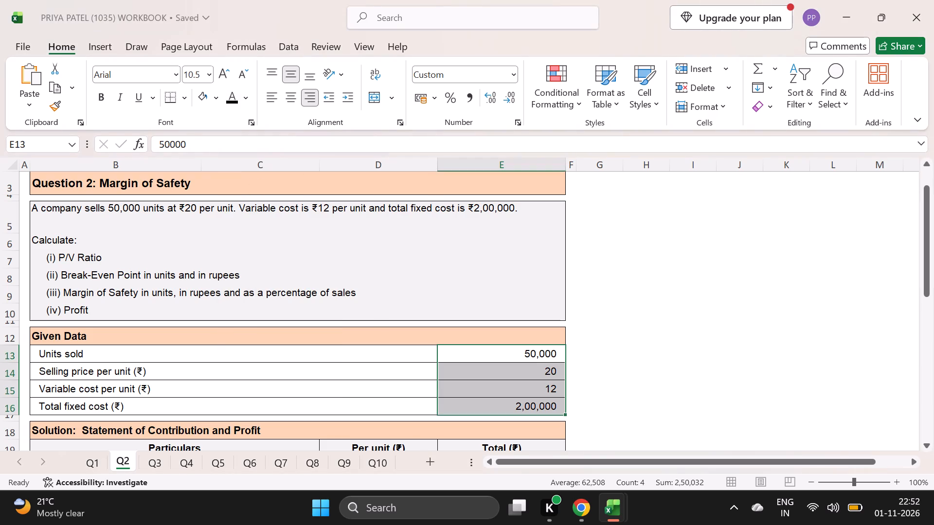
left_click(729, 296)
Replace the division sign with a slash in the P/V Ratio formula in C28 so it reads "Contribution/ Sales × 100".
scroll(729, 296, "down", 2)
scroll(729, 296, "up", 1)
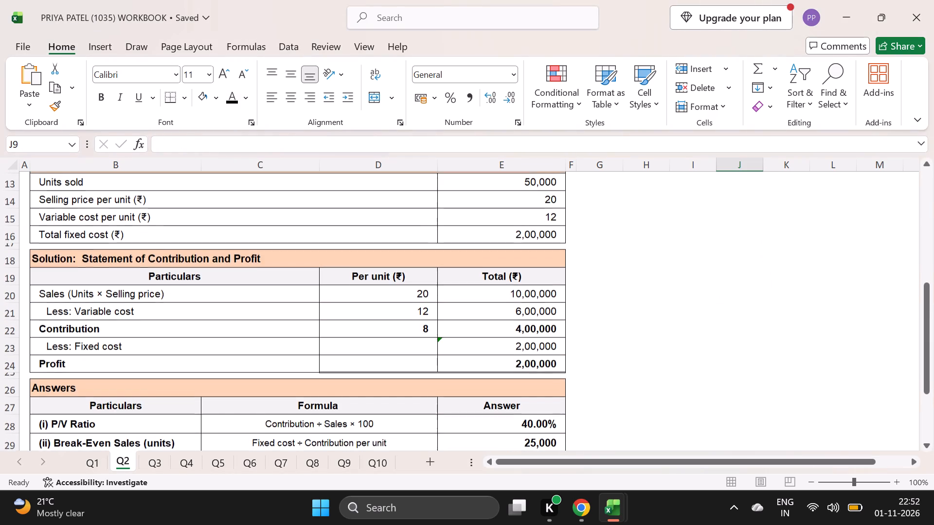
scroll(729, 296, "down", 2)
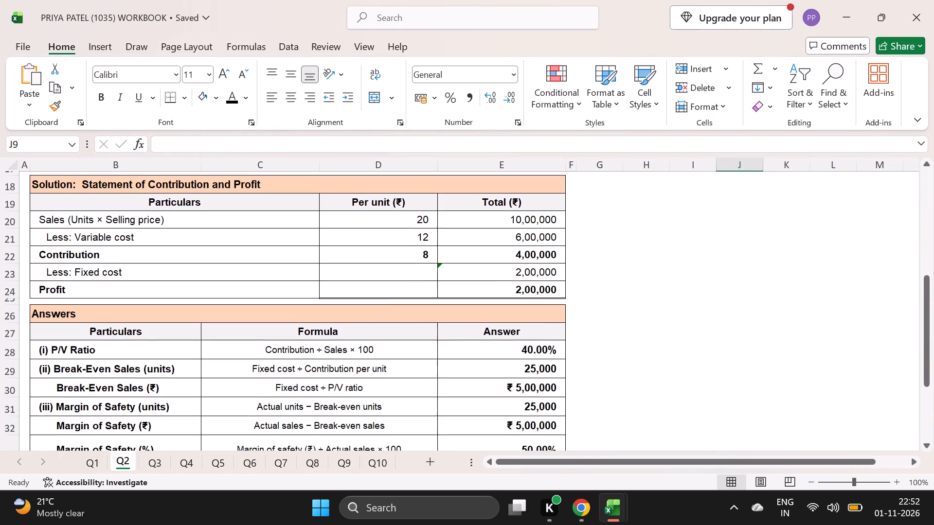
scroll(729, 296, "down", 2)
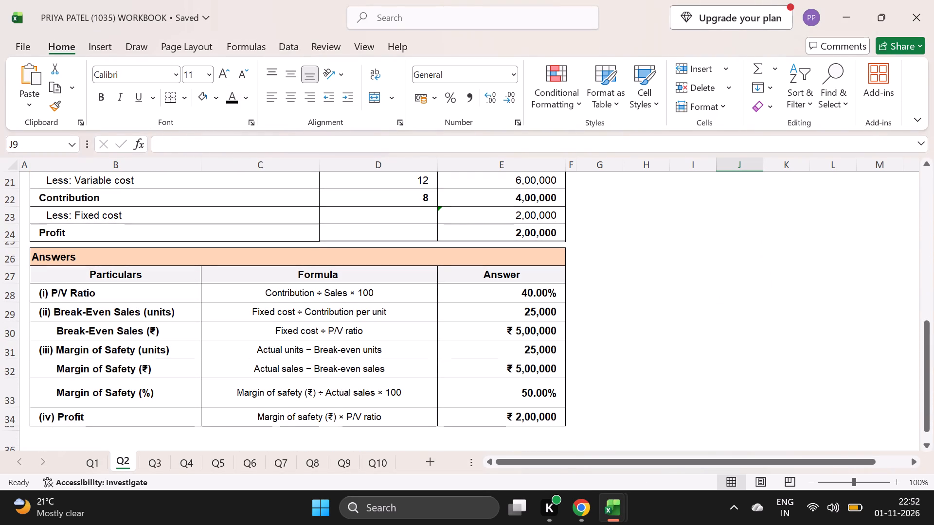
left_click(378, 296)
left_click(224, 144)
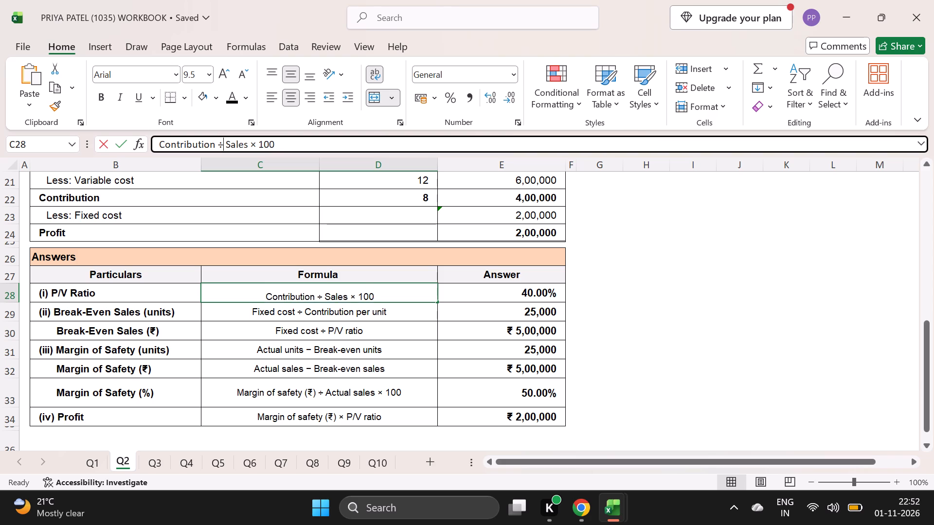
key("BackSpace")
key("BackSpace")
key("BackSpace")
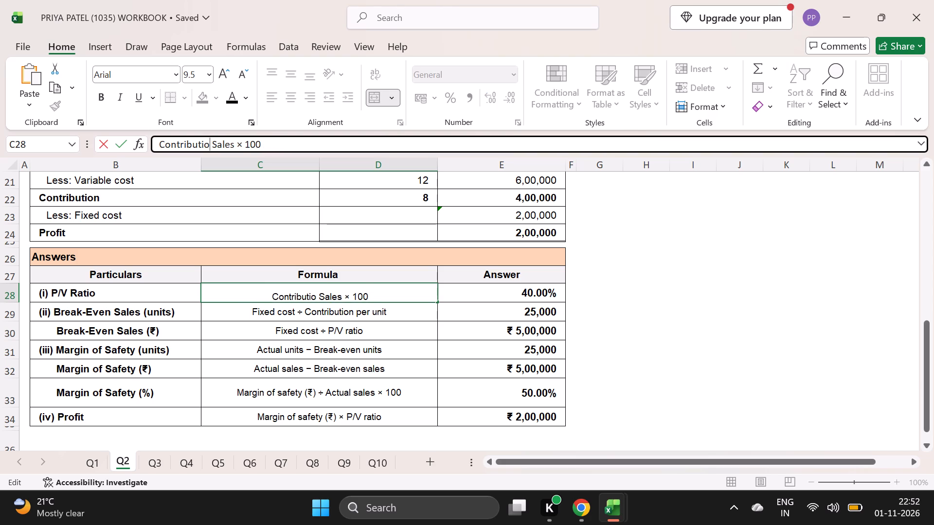
key("n")
key("BackSpace")
key("n")
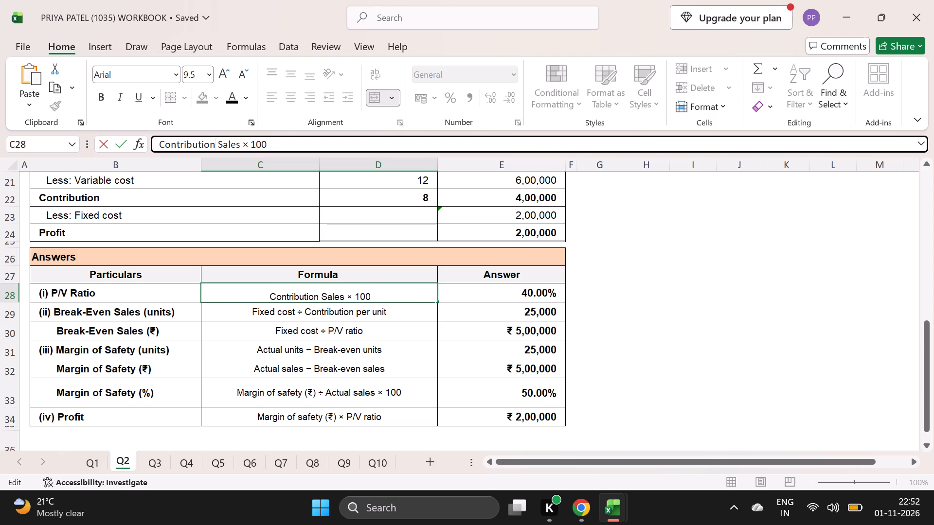
key("slash")
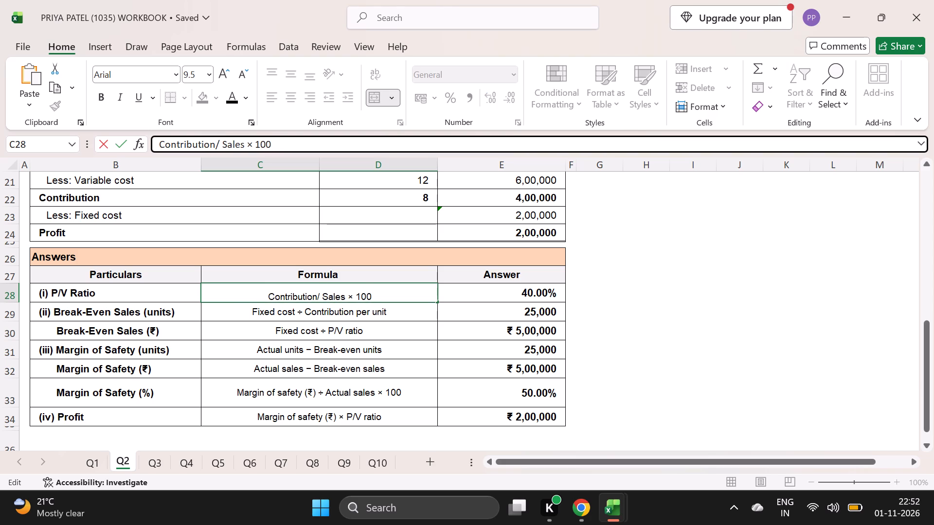
left_click(288, 304)
Edit the break-even units formula in C29 to read "Fixed cost / Contribution per unit".
left_click(302, 312)
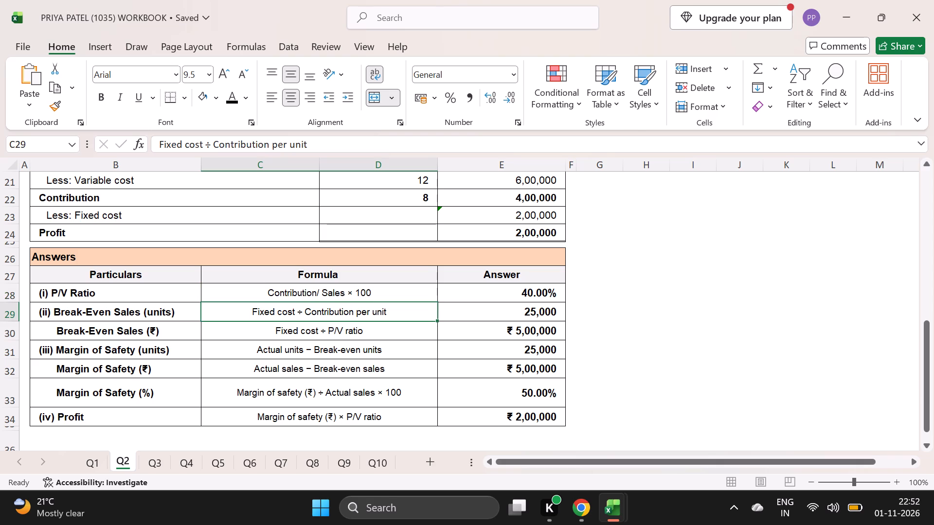
left_click(212, 145)
key("BackSpace")
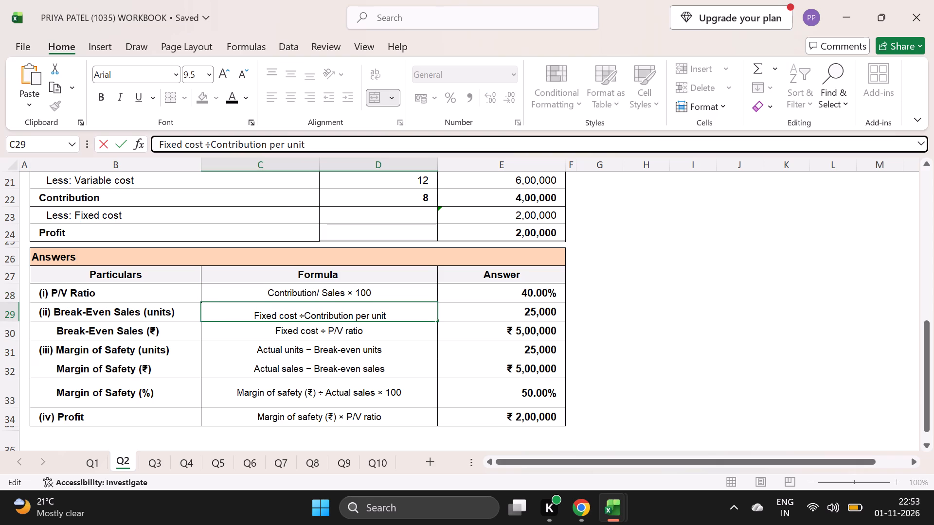
key("BackSpace")
key("period")
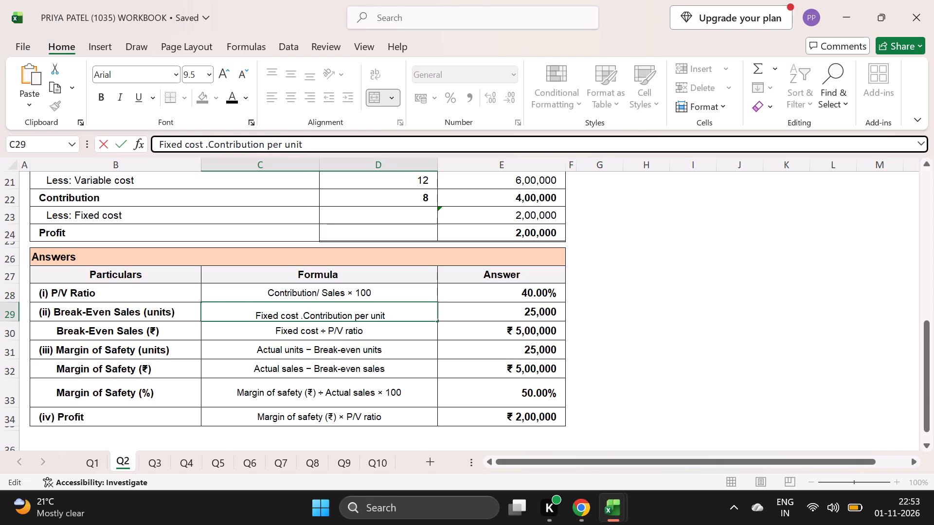
key("BackSpace")
type("/")
key("space")
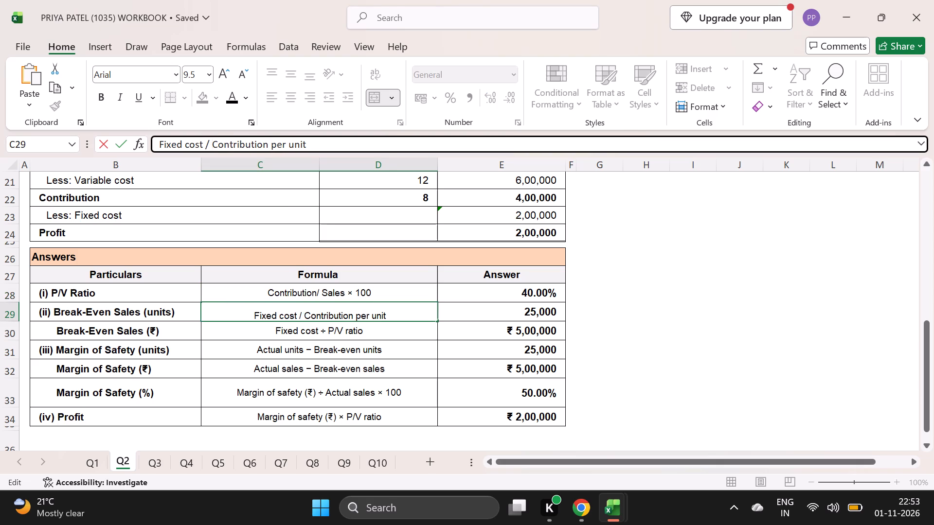
Edit the break-even rupees formula in C30 to read "Fixed cost / PV ratio".
left_click(341, 330)
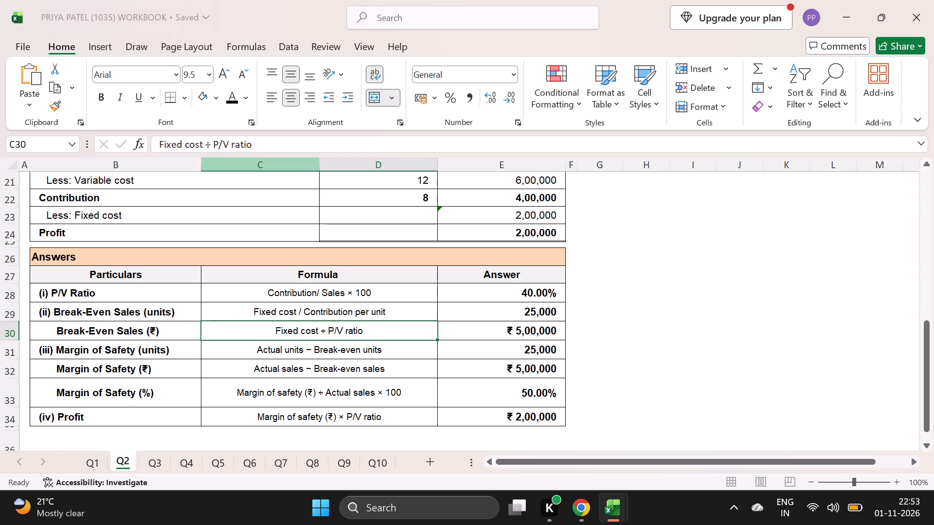
left_click(222, 143)
key("BackSpace")
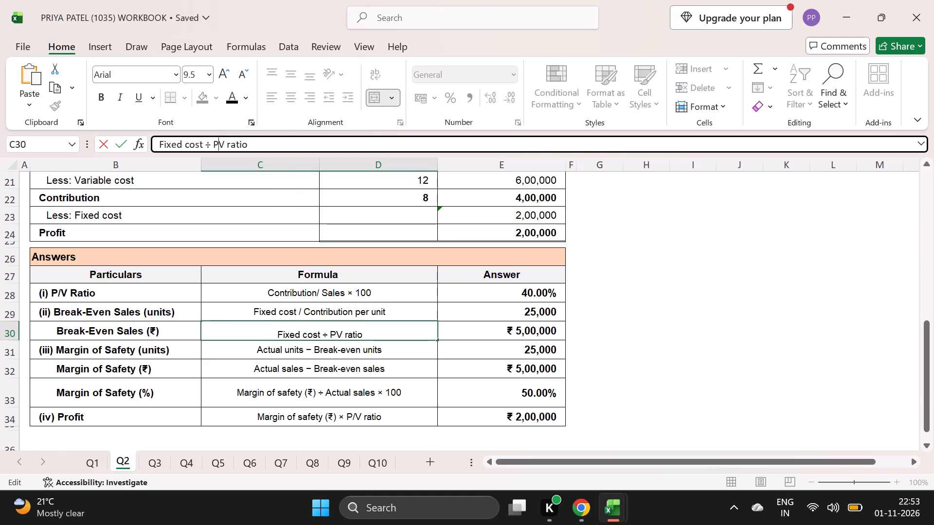
key("Left")
key("BackSpace")
key("BackSpace")
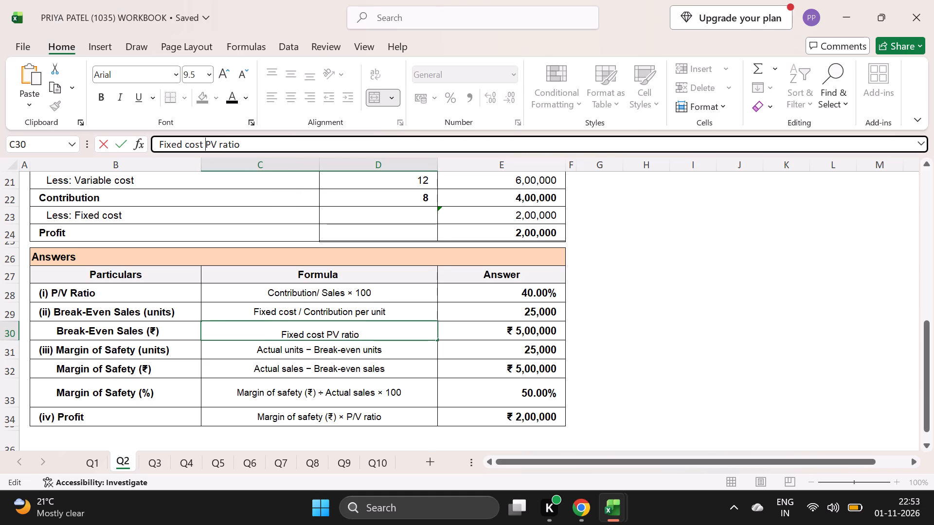
type("/")
key("space")
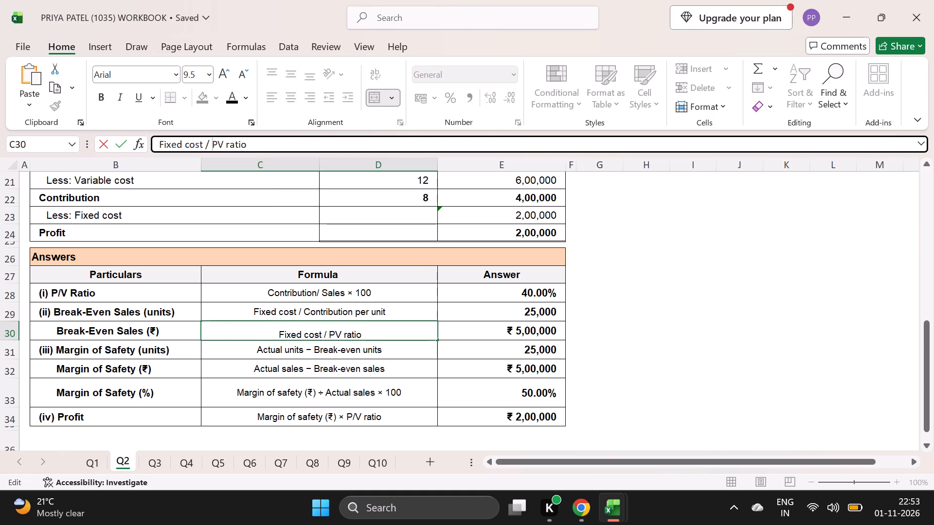
Edit the Margin of Safety (%) formula in C33 to read "Margin of safety (₹) / Actual sales × 100".
left_click(326, 392)
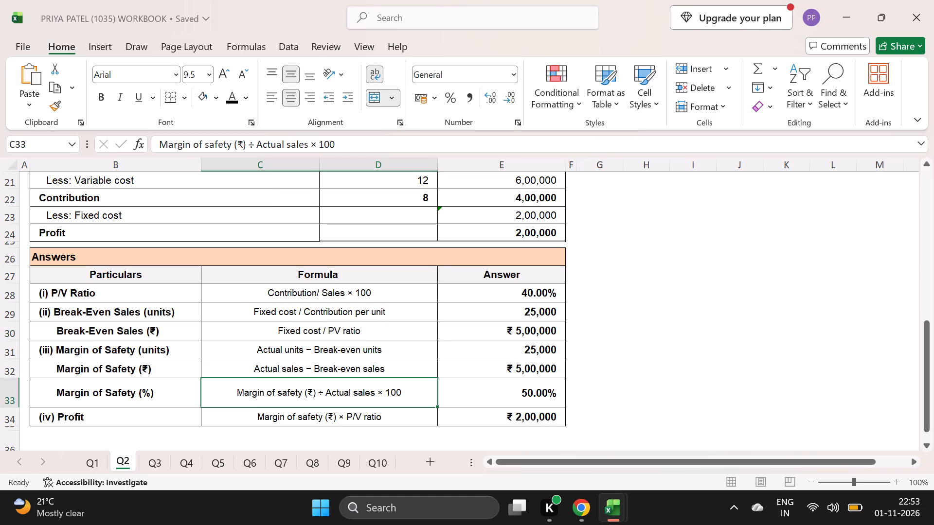
left_click(252, 145)
key("BackSpace")
key("slash")
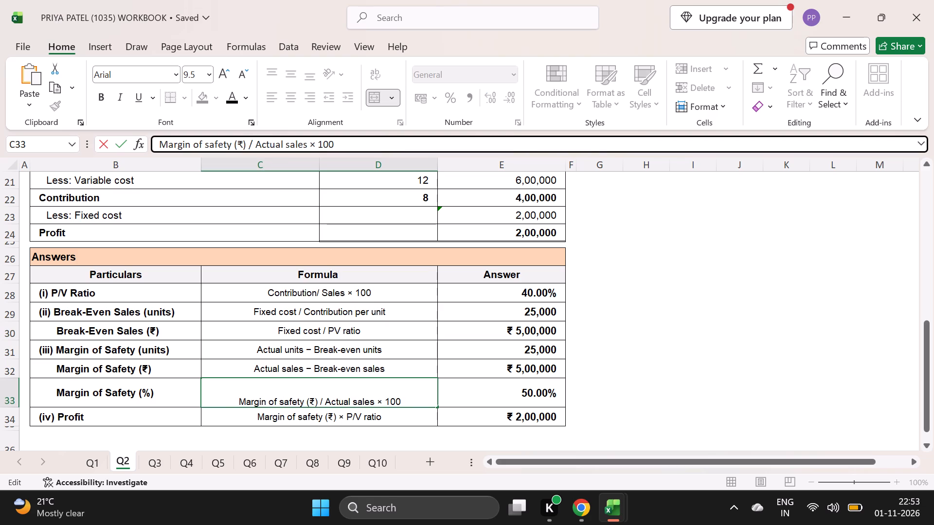
Edit the Profit formula in C34 to read "Margin of safety (₹) × PV ratio".
left_click(353, 417)
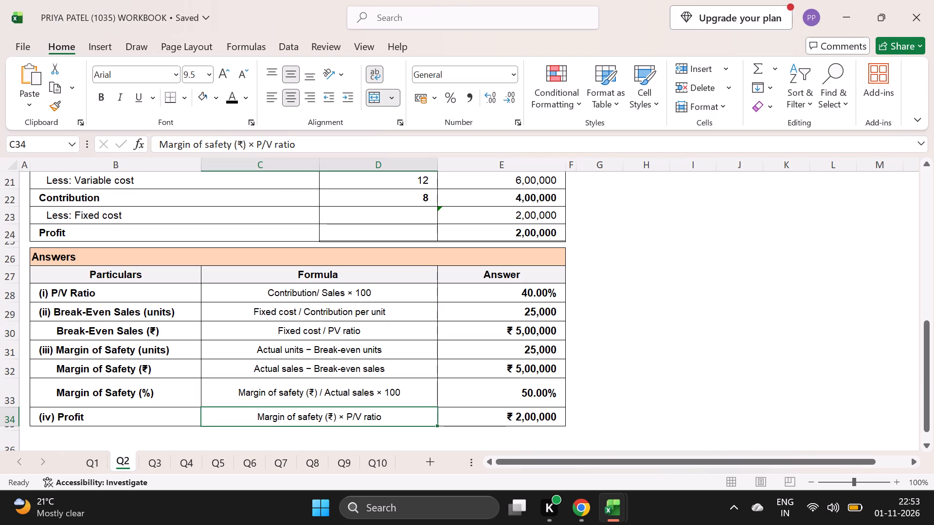
left_click(272, 143)
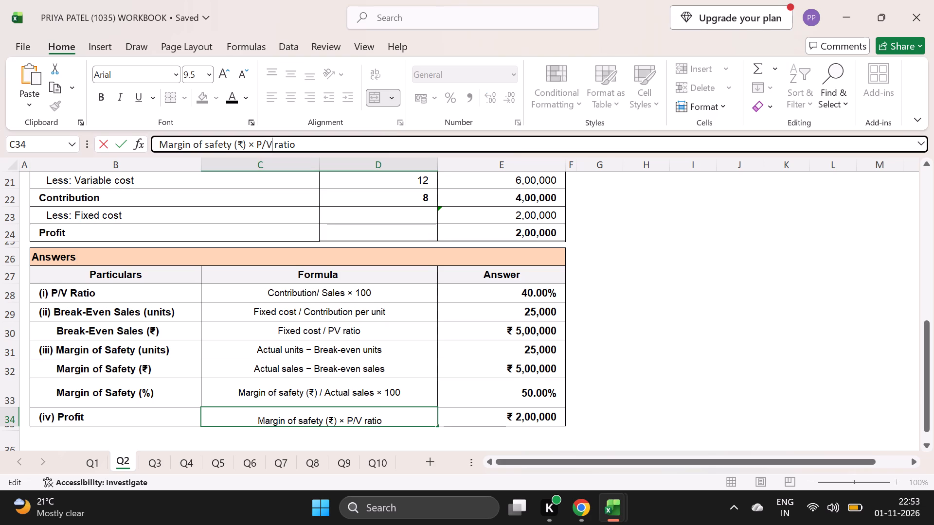
key("BackSpace")
key("BackSpace")
key("v")
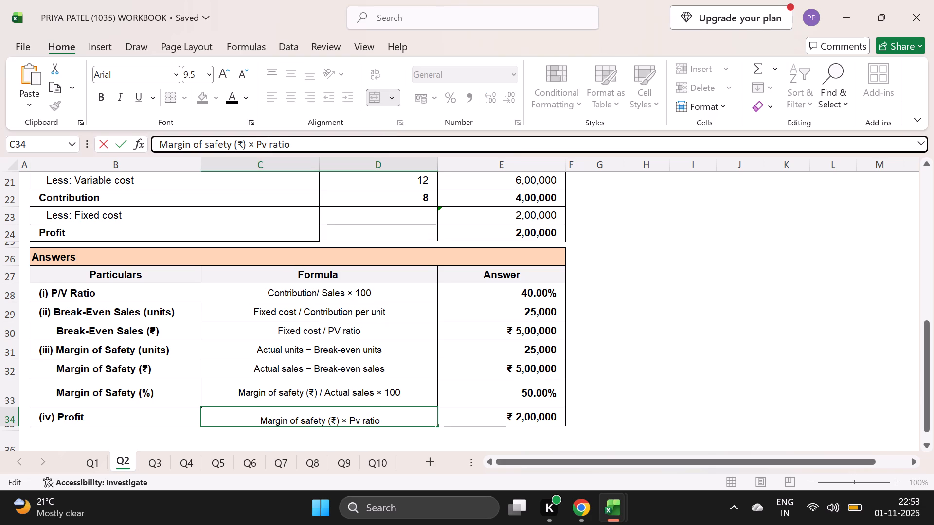
key("BackSpace")
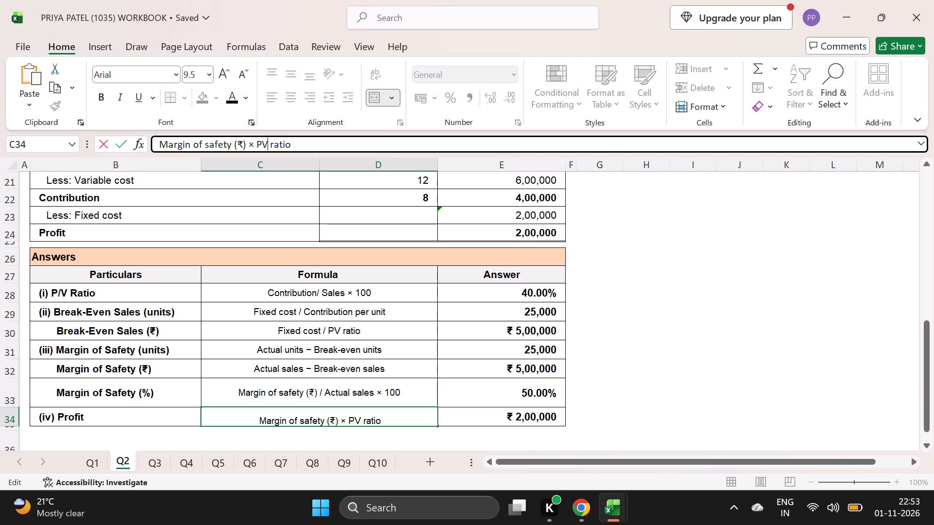
left_click(632, 343)
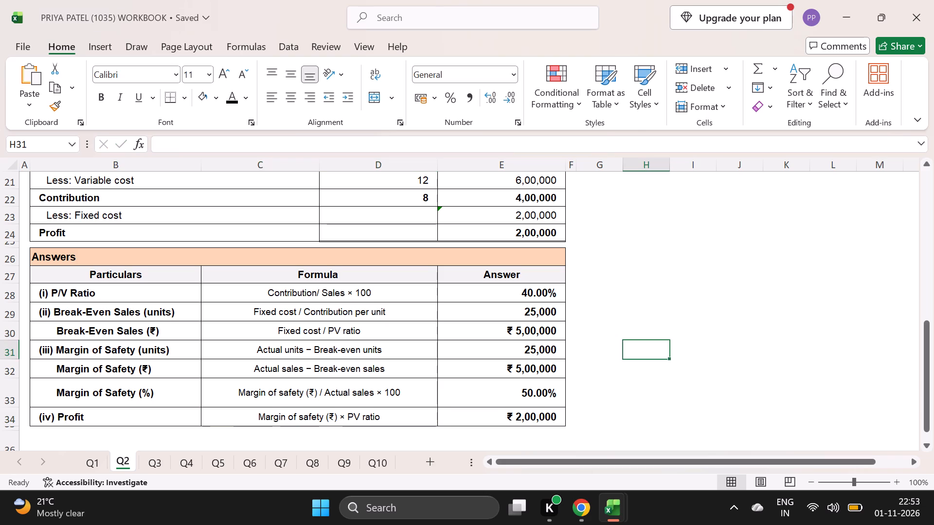
Shorten the "Given Data" heading in B12 of sheet Q2 to "Given".
scroll(632, 343, "up", 3)
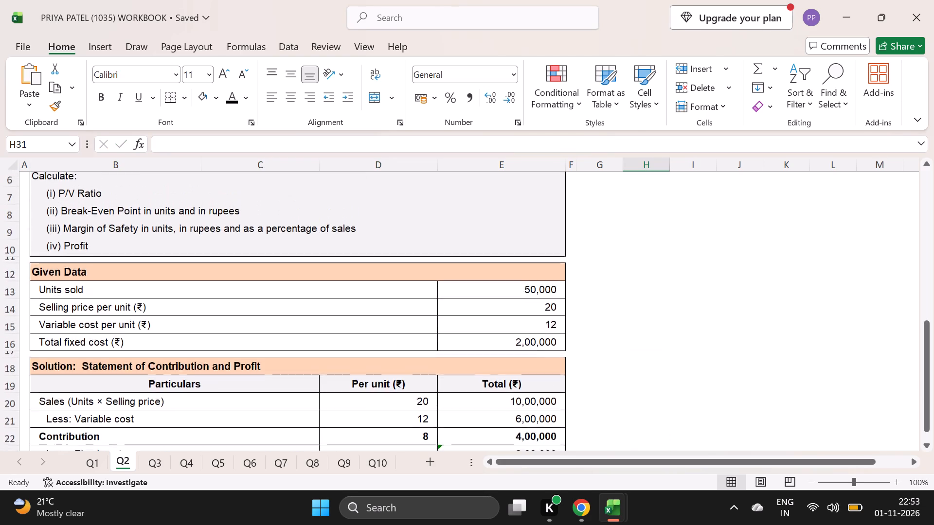
scroll(632, 343, "up", 1)
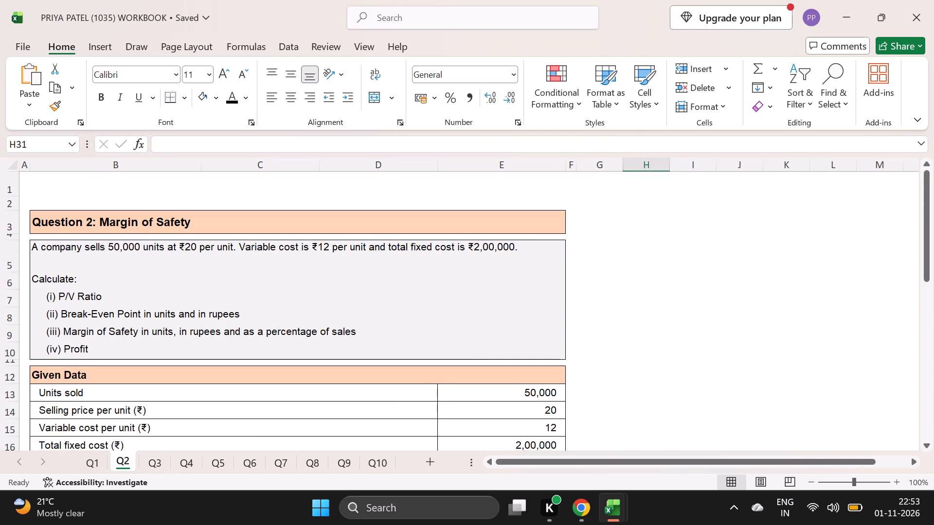
left_click(180, 378)
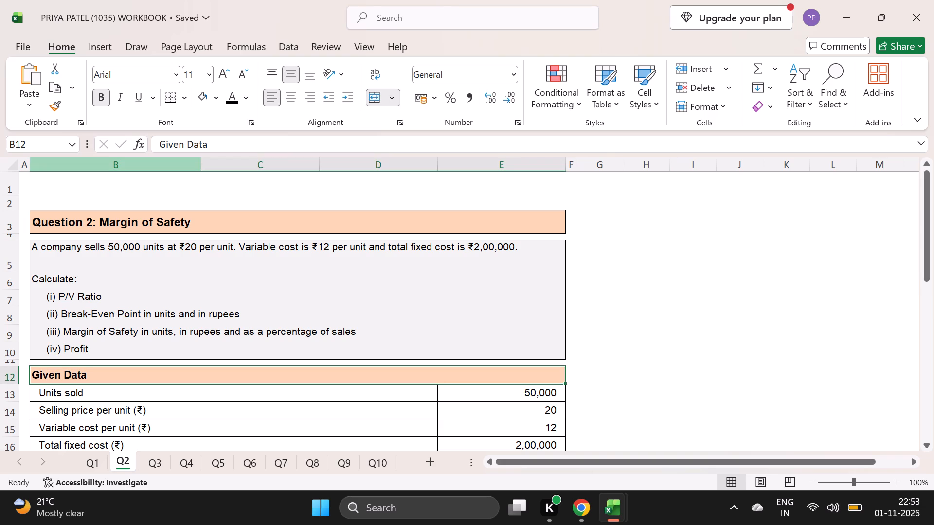
left_click(234, 149)
key("BackSpace")
key("BackSpace")
key("BackSpace")
key("BackSpace")
key("BackSpace")
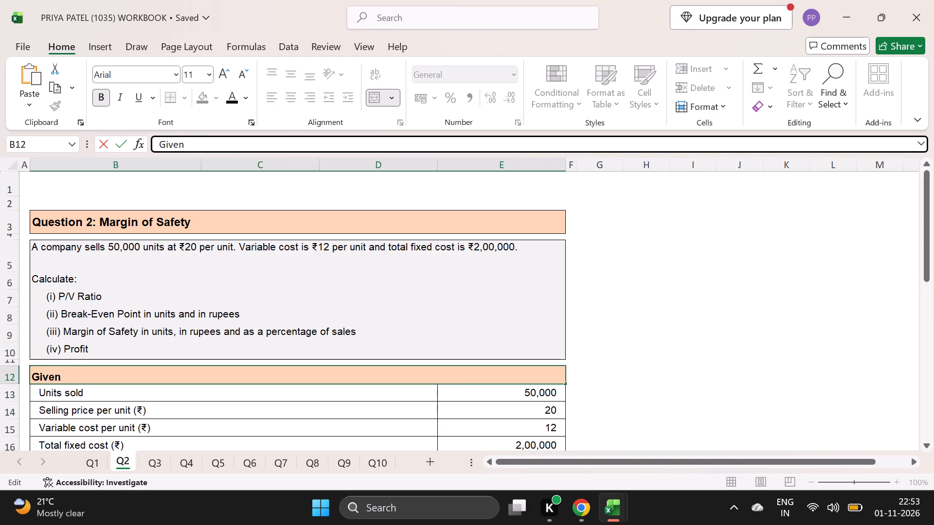
On sheet Q3, edit the P/V Ratio formula in C26 to read "Contribution / Sales × 100".
left_click(163, 465)
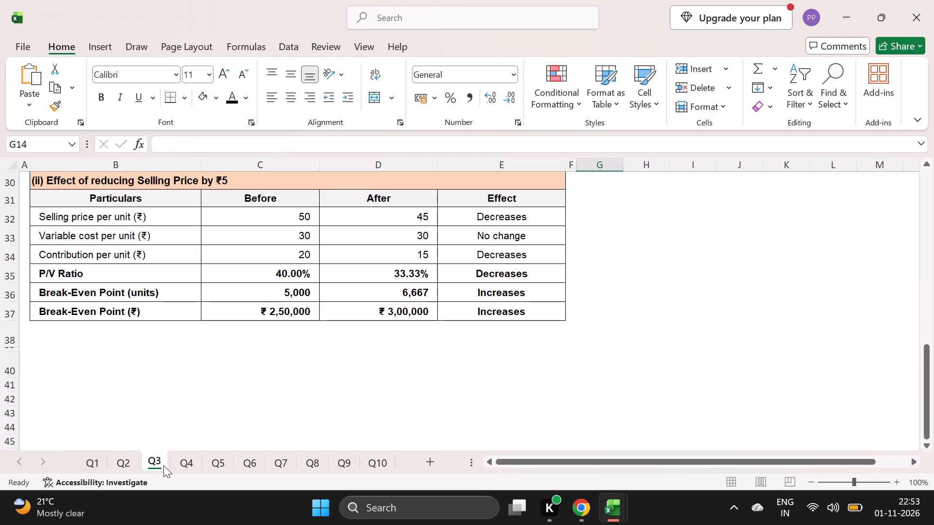
scroll(272, 382, "up", 3)
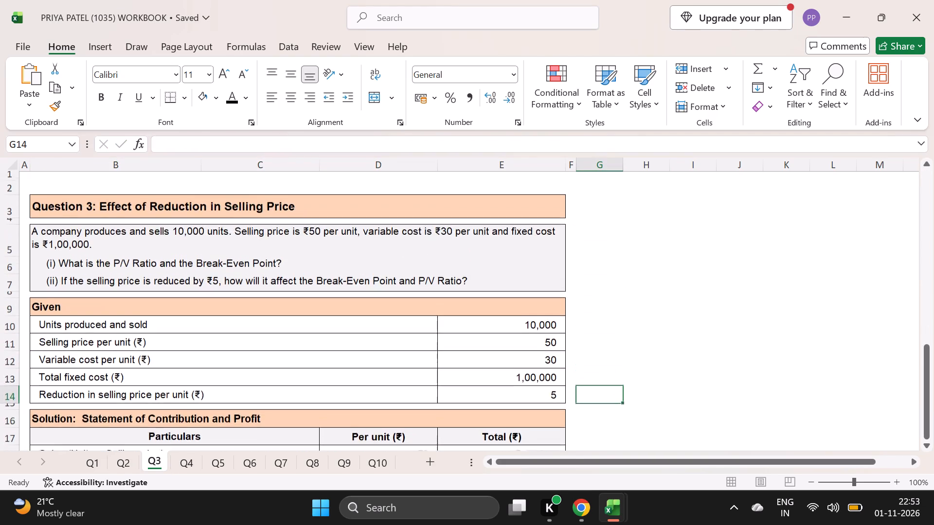
scroll(272, 382, "up", 2)
scroll(272, 382, "down", 1)
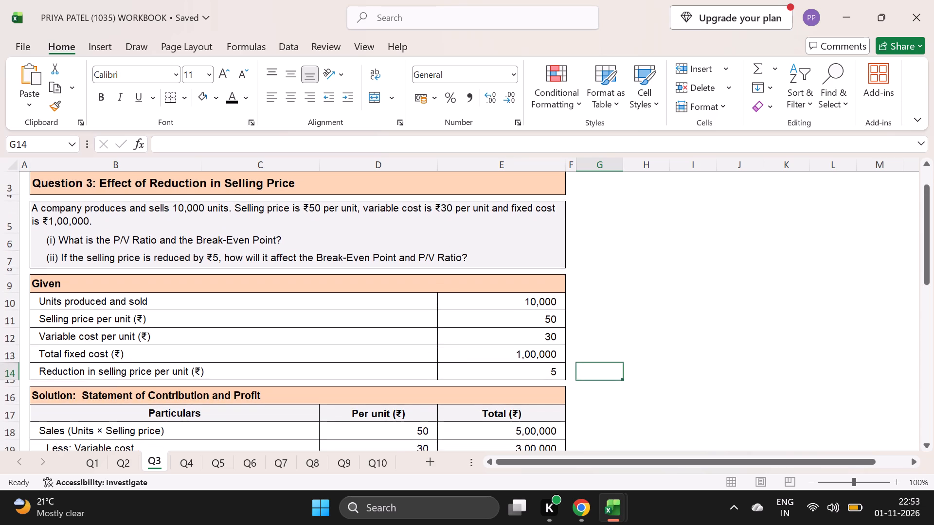
scroll(272, 382, "down", 3)
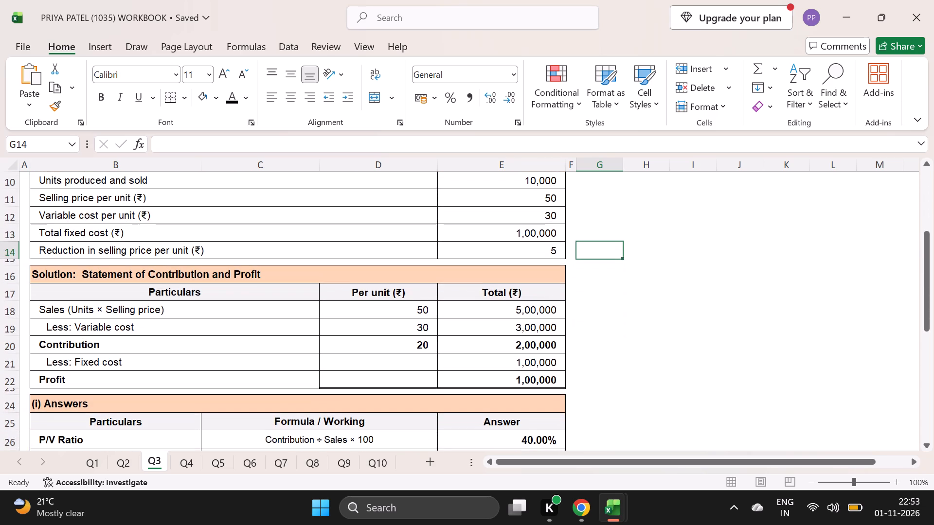
scroll(272, 382, "down", 1)
scroll(272, 382, "up", 1)
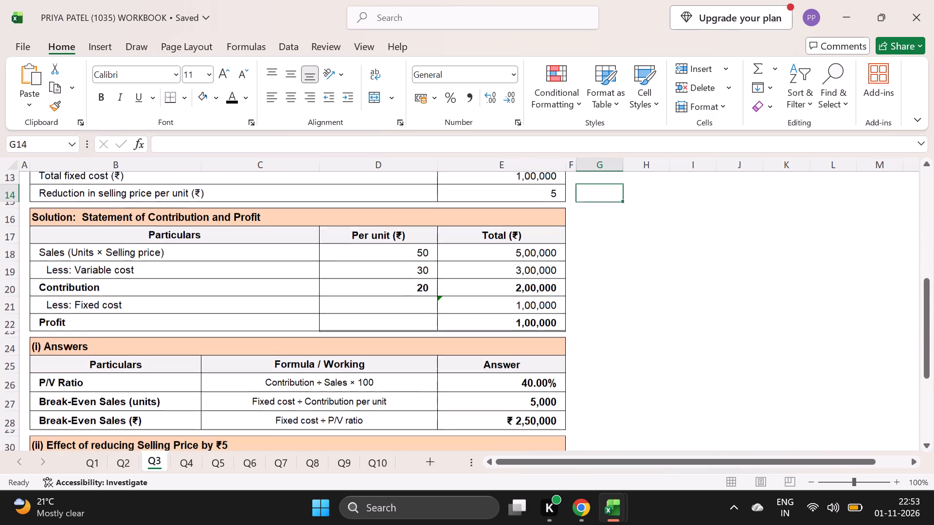
scroll(272, 382, "up", 1)
scroll(305, 322, "down", 1)
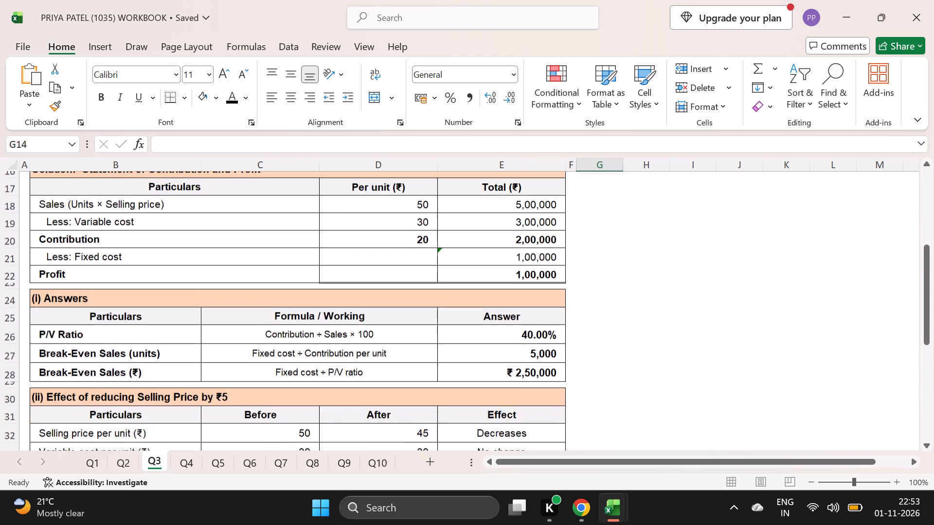
left_click(332, 282)
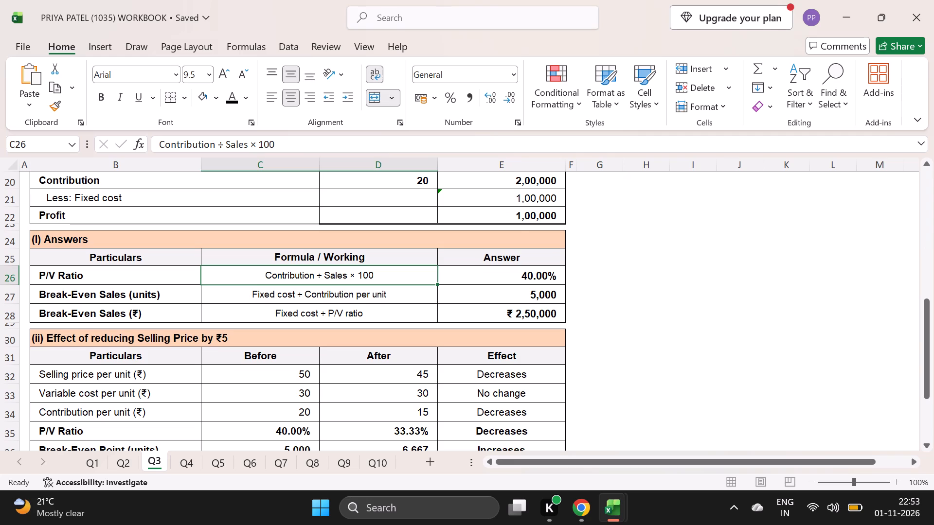
left_click(227, 144)
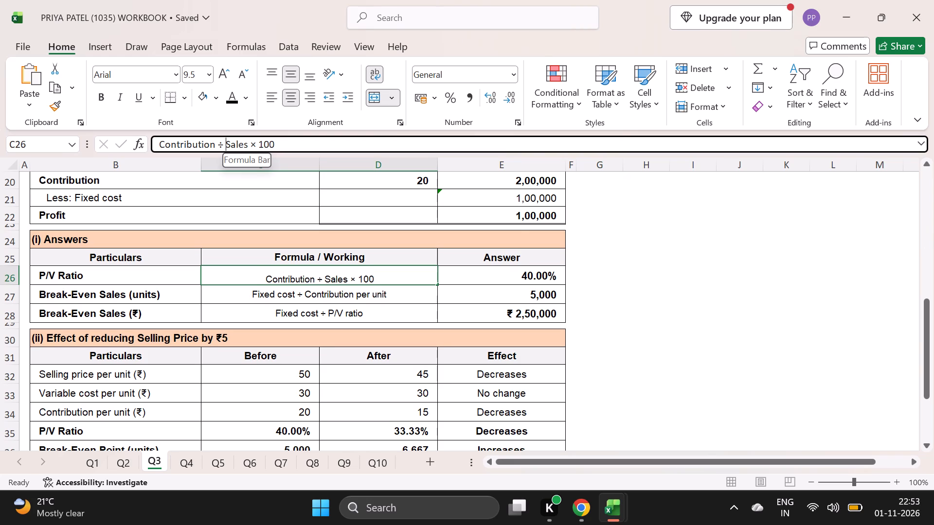
key("BackSpace")
key("BackSpace")
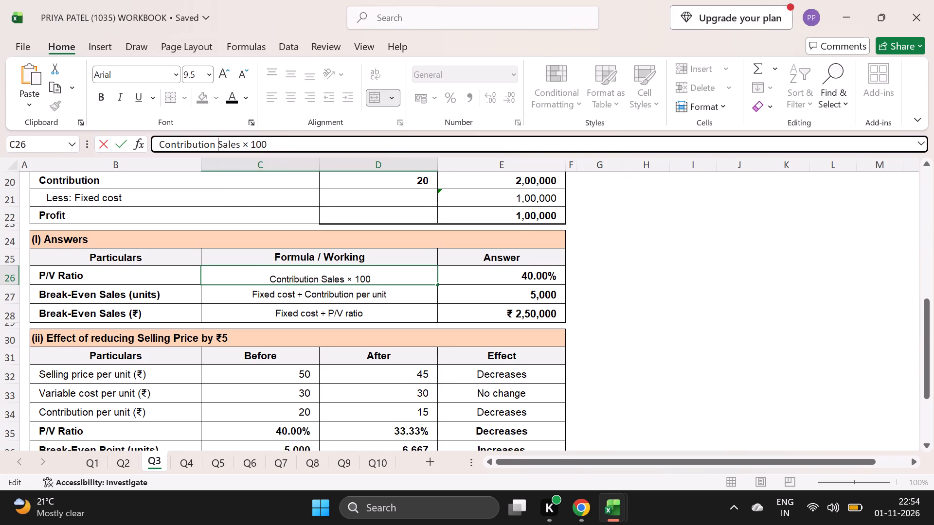
key("slash")
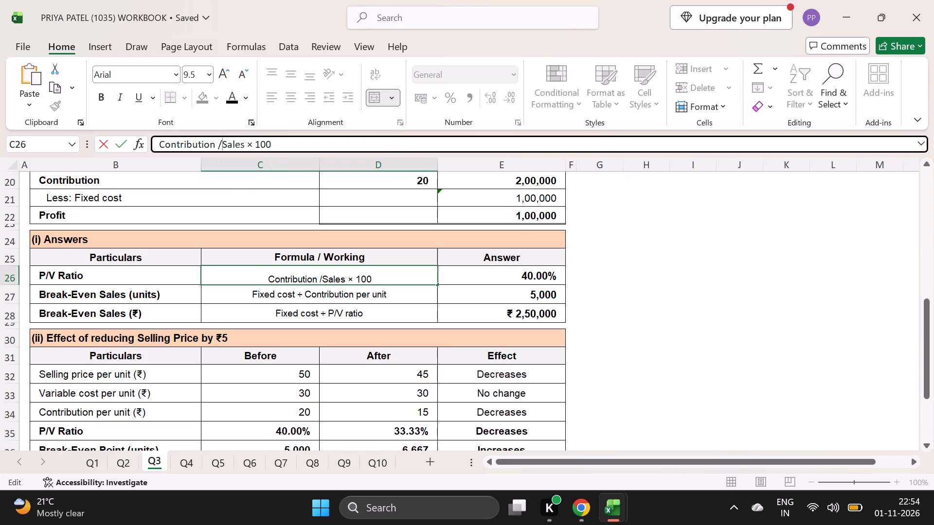
key("space")
key("Down")
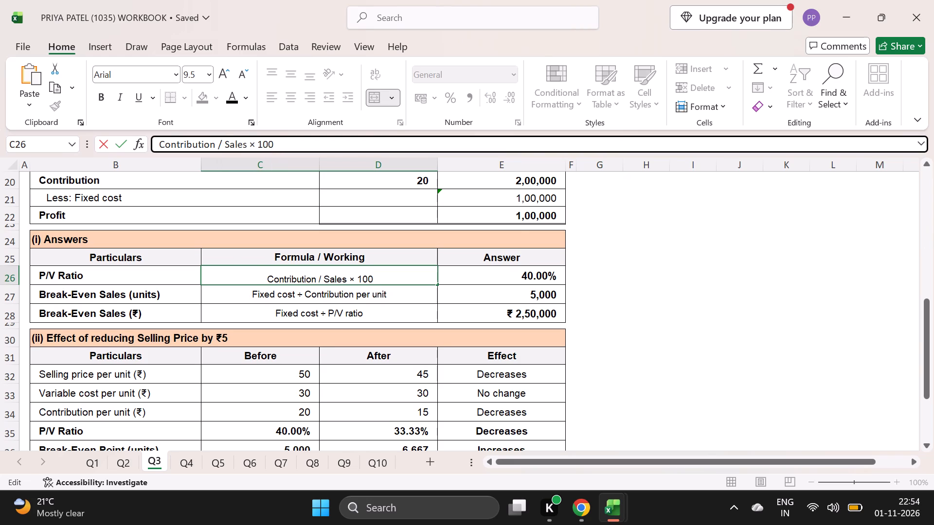
key("Down")
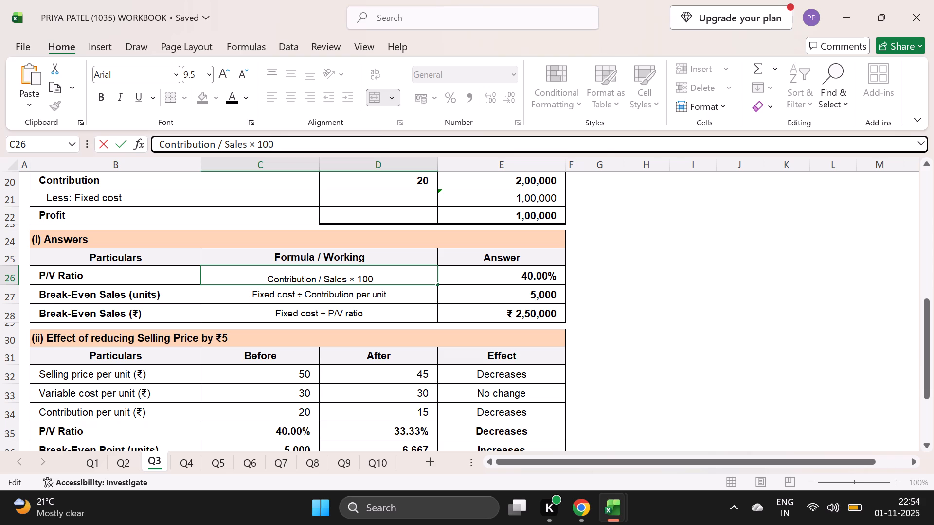
Edit the Break-Even Sales (units) formula in C27 to read "Fixed cost / Contribution per unit".
left_click(259, 294)
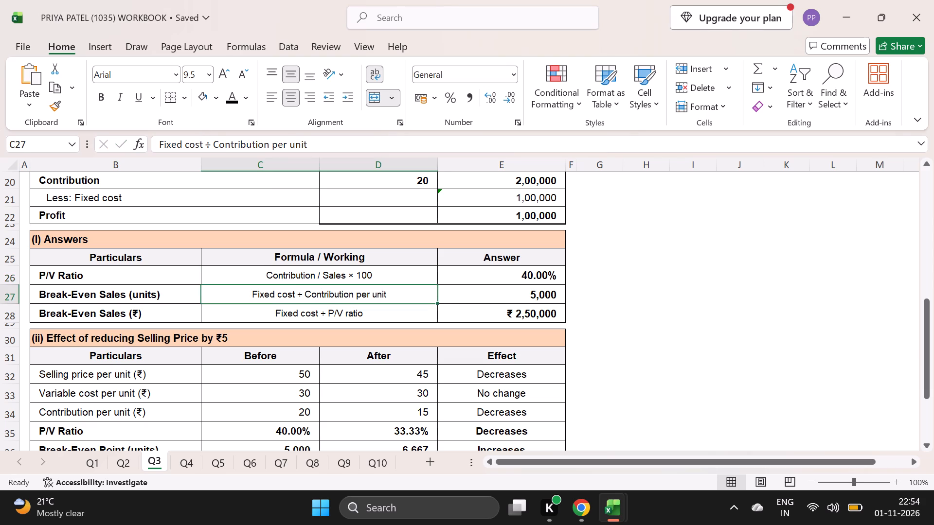
left_click(209, 145)
key("BackSpace")
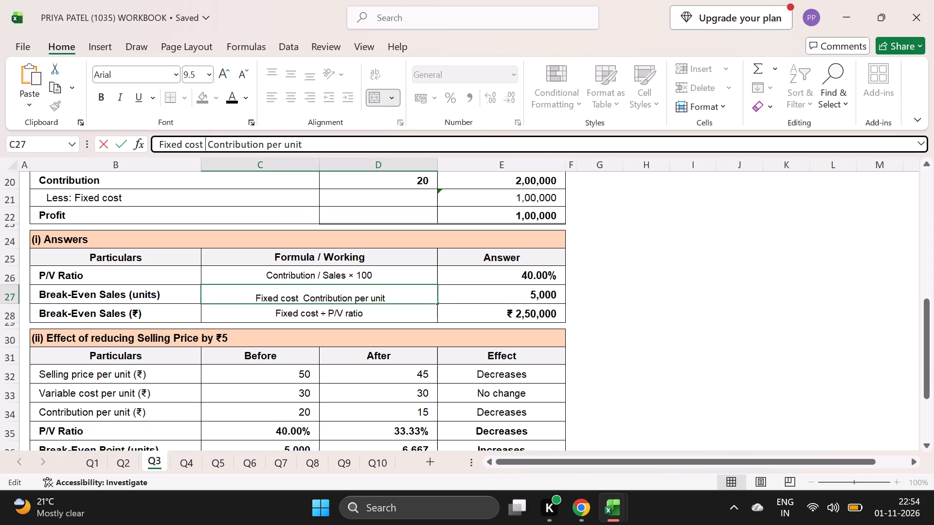
key("slash")
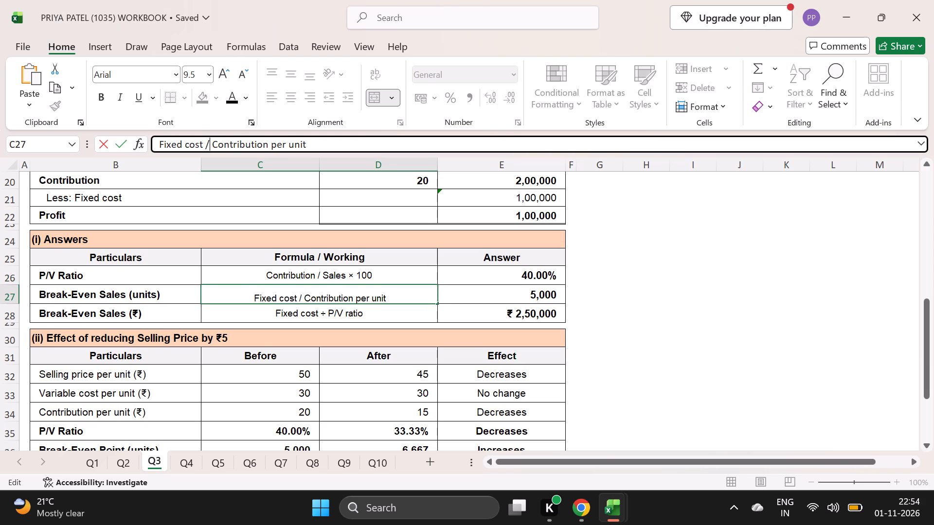
Edit the Break-Even Sales (₹) formula in C28 to read "Fixed cost / PV ratio".
left_click(276, 310)
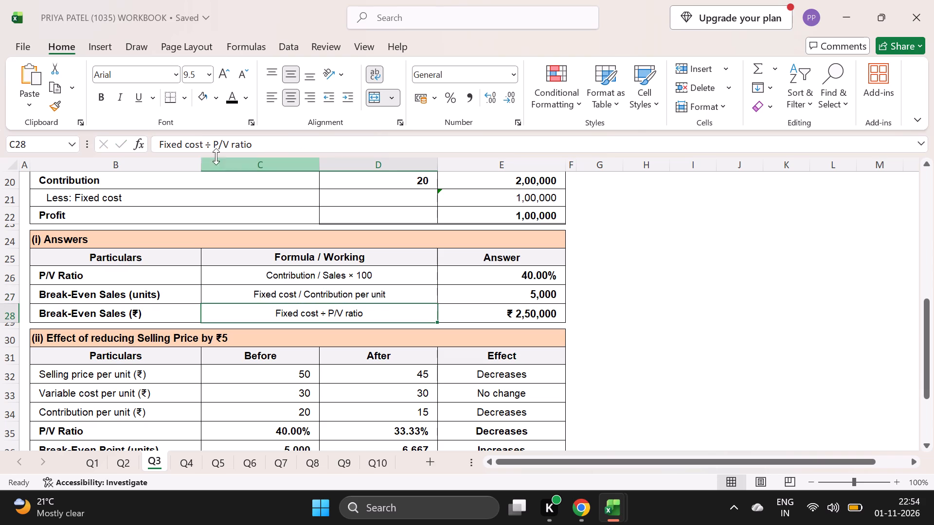
left_click(213, 145)
key("BackSpace")
key("BackSpace")
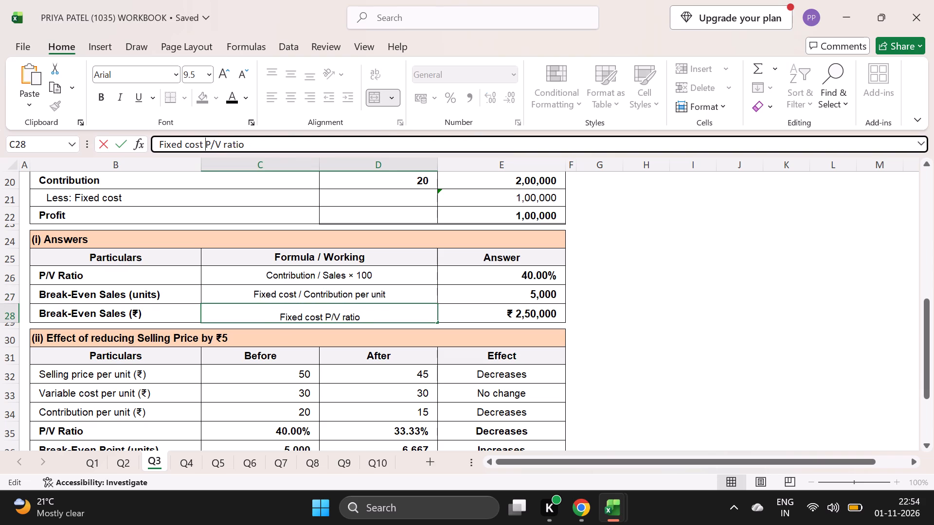
key("slash")
key("space")
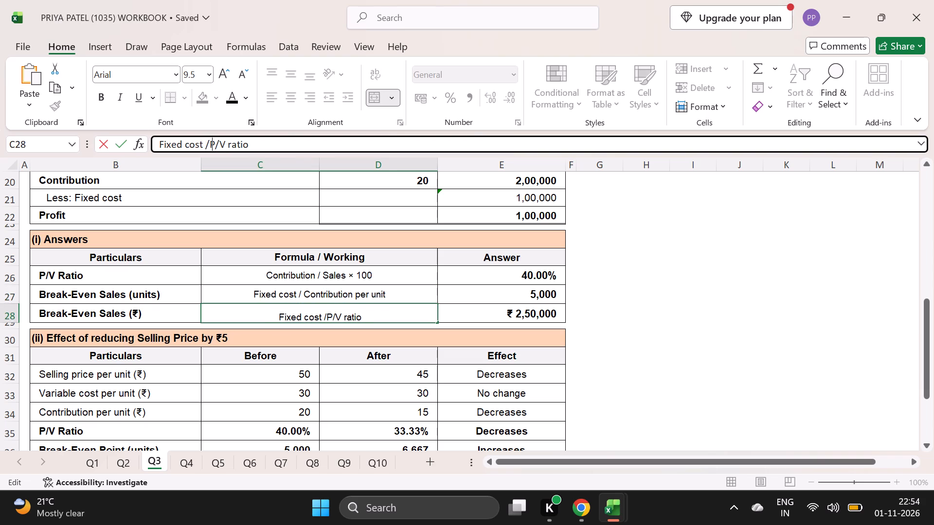
key("Right")
key("Right")
key("BackSpace")
scroll(367, 391, "down", 1)
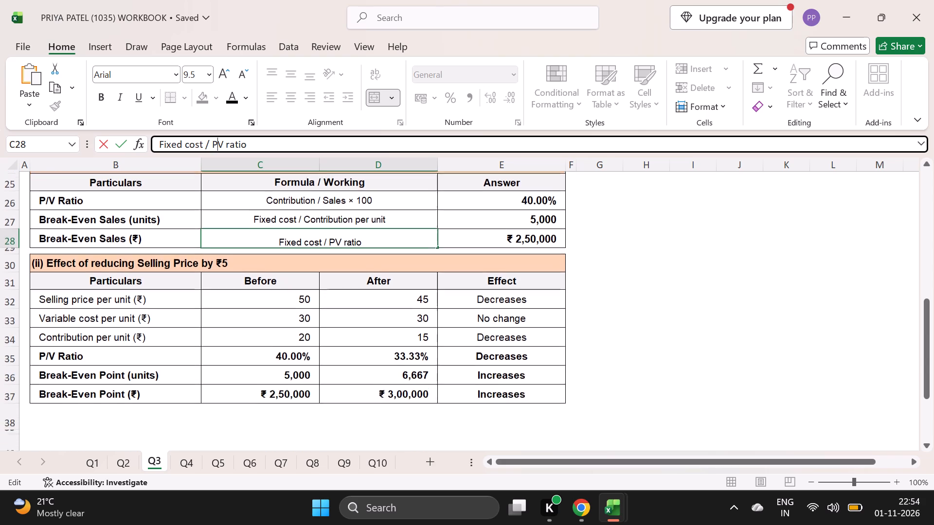
left_click(677, 320)
Review sheet Q3 from the question through the given data, solution statement, answers and selling price effect table.
scroll(583, 382, "up", 1)
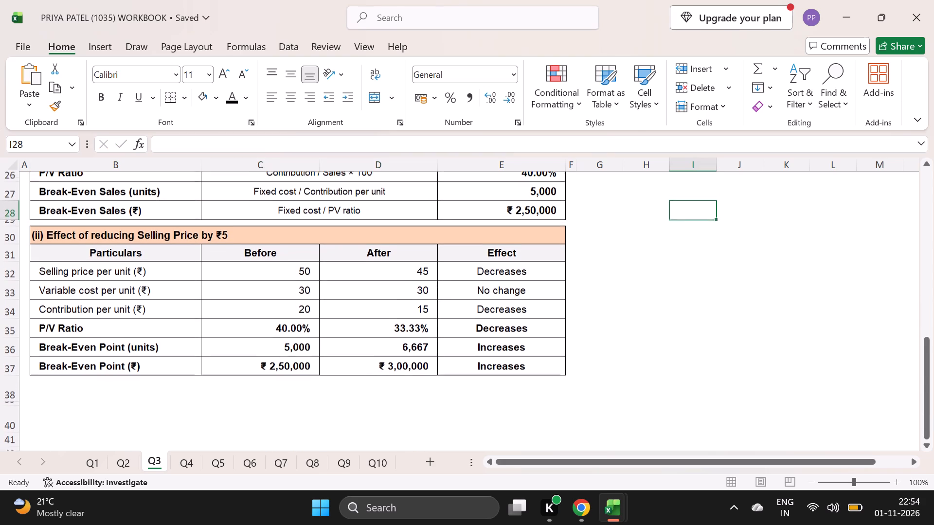
scroll(583, 382, "up", 1)
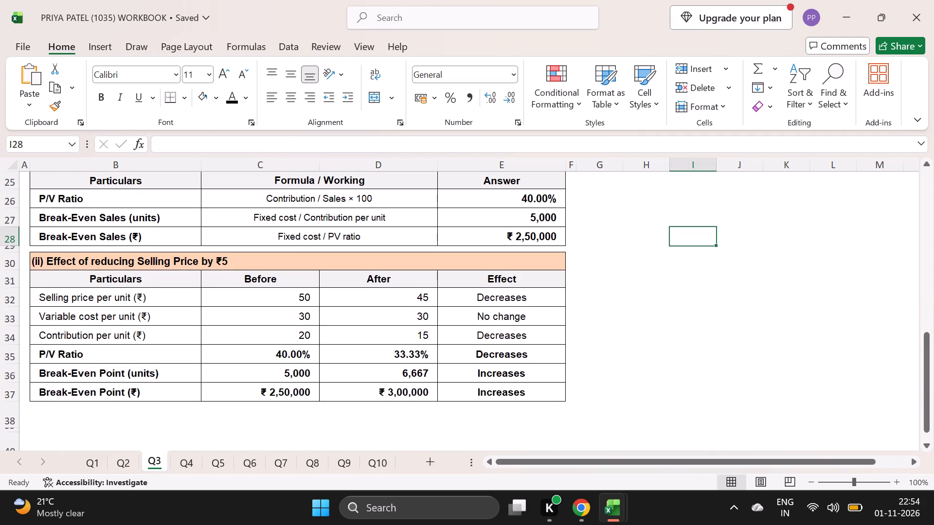
scroll(583, 382, "up", 5)
scroll(583, 382, "down", 1)
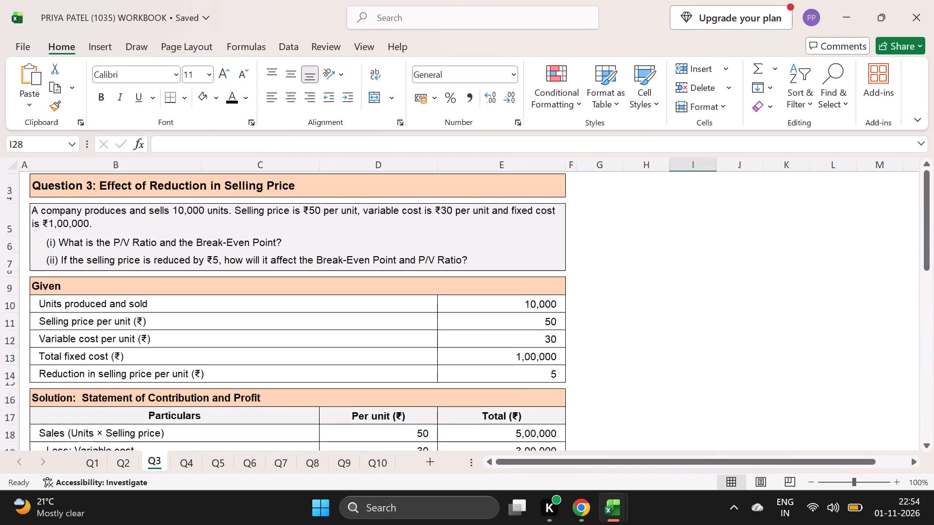
scroll(583, 382, "down", 3)
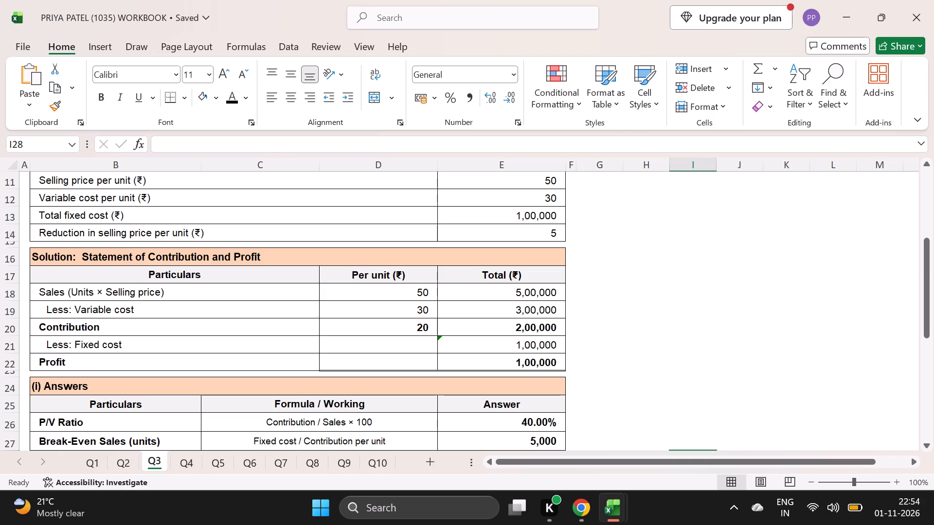
scroll(256, 322, "down", 1)
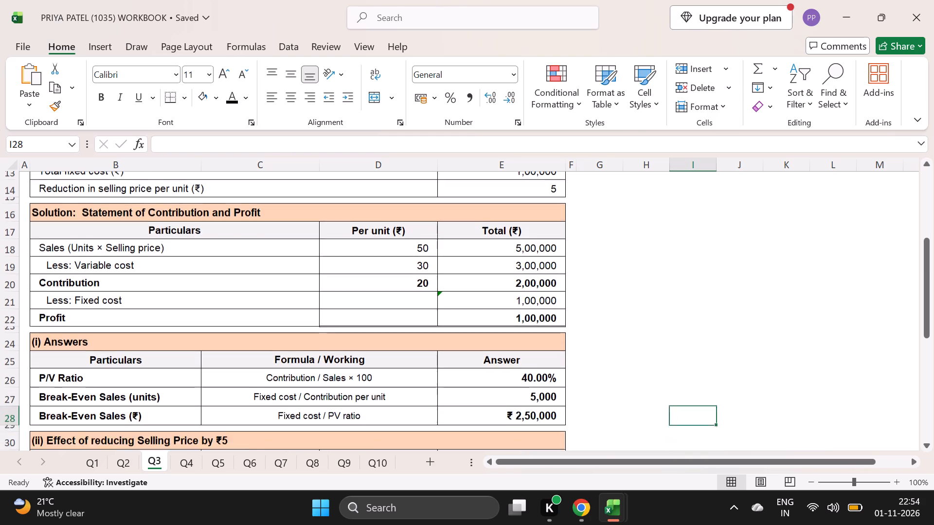
scroll(258, 315, "down", 2)
scroll(258, 315, "up", 2)
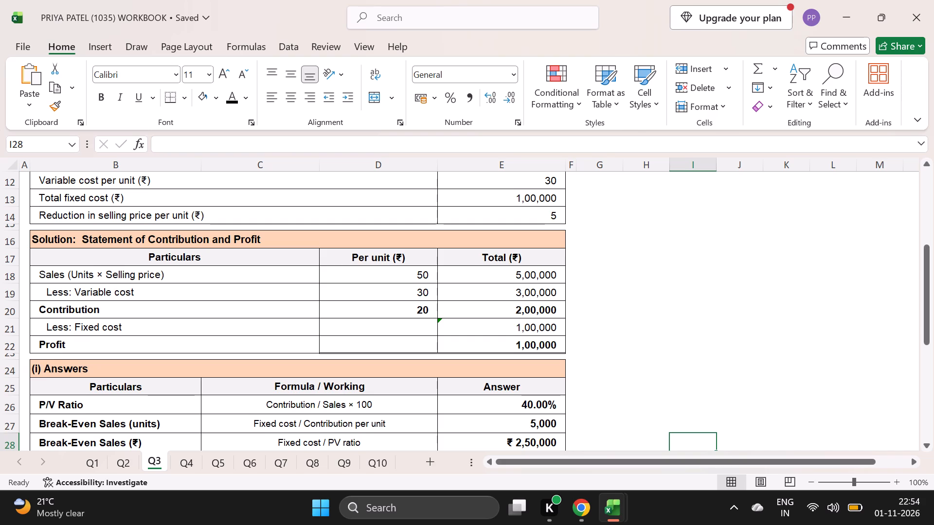
scroll(218, 289, "right", 1)
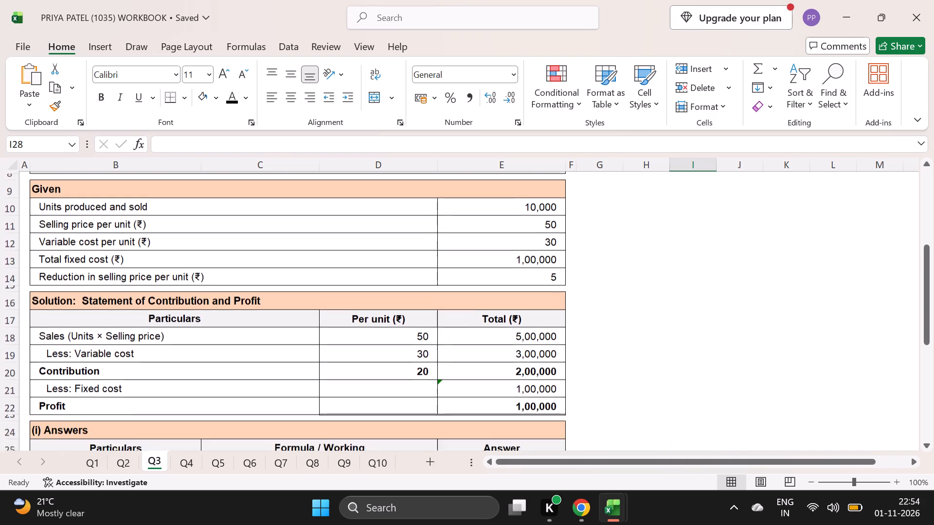
scroll(218, 289, "right", 1)
scroll(218, 289, "down", 1)
scroll(218, 289, "up", 3)
scroll(218, 289, "down", 2)
scroll(218, 289, "up", 1)
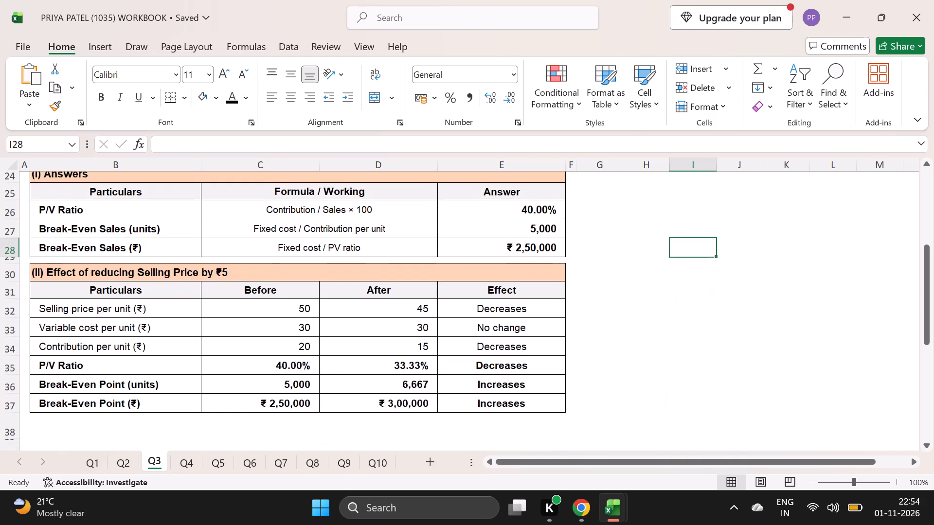
scroll(218, 289, "up", 1)
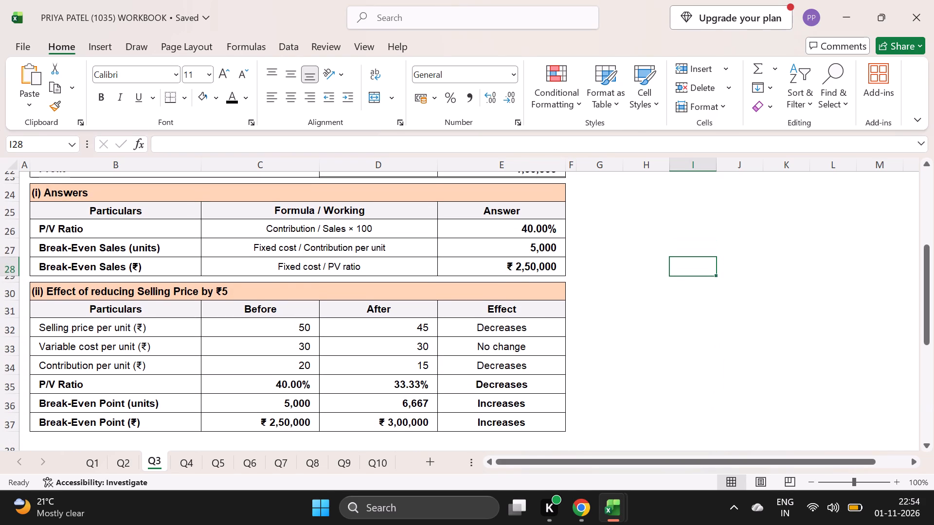
scroll(218, 289, "up", 2)
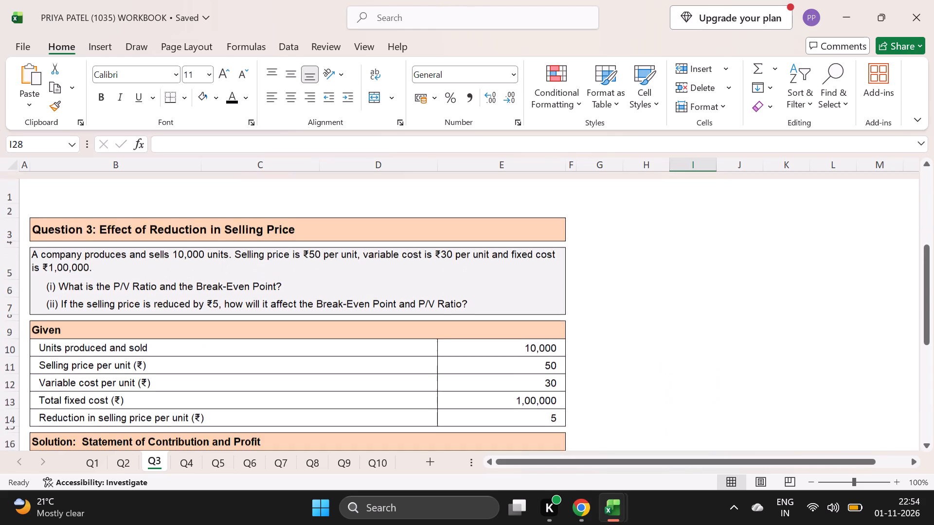
scroll(218, 289, "down", 2)
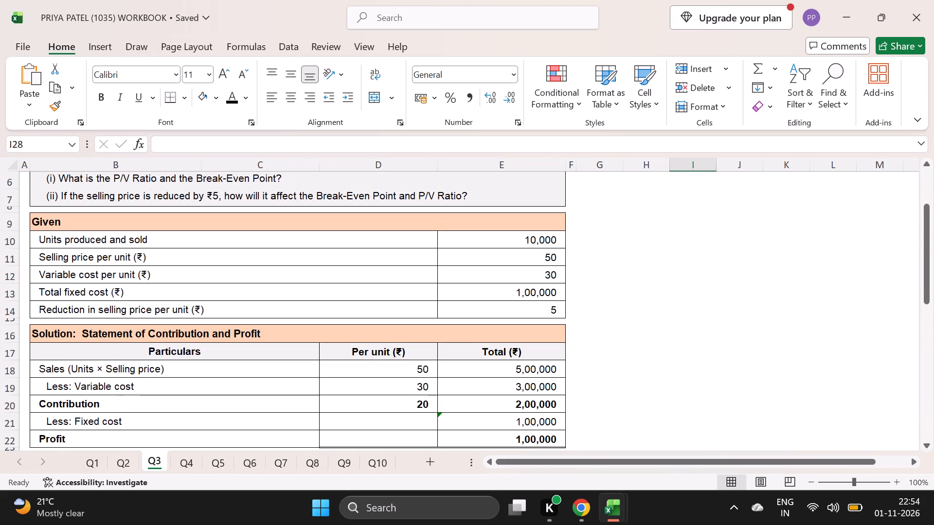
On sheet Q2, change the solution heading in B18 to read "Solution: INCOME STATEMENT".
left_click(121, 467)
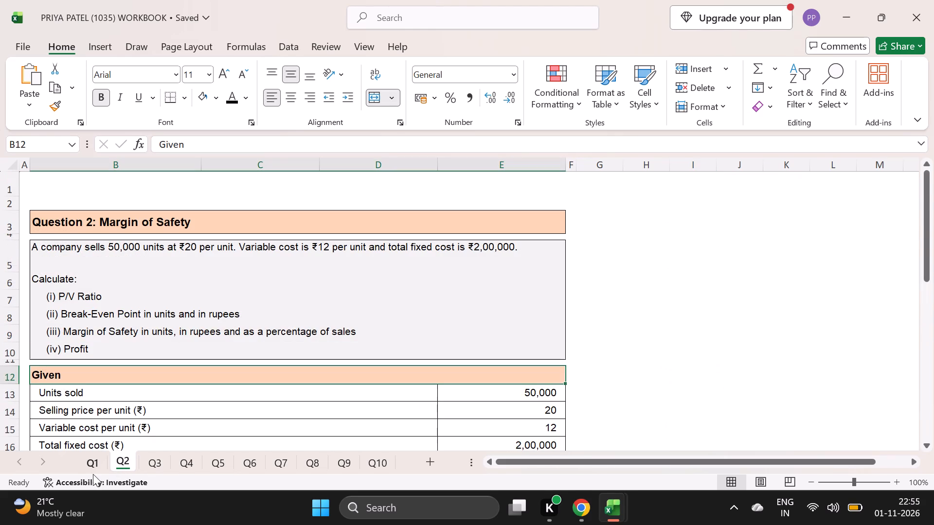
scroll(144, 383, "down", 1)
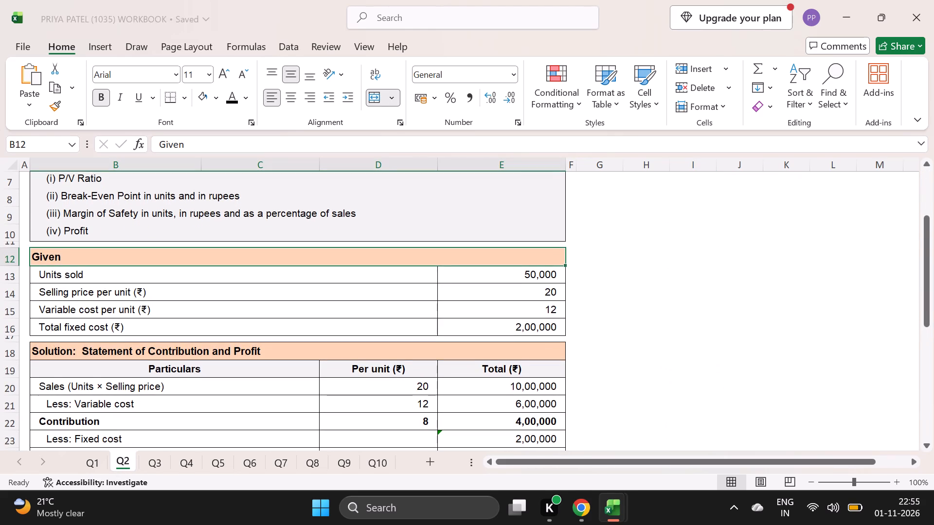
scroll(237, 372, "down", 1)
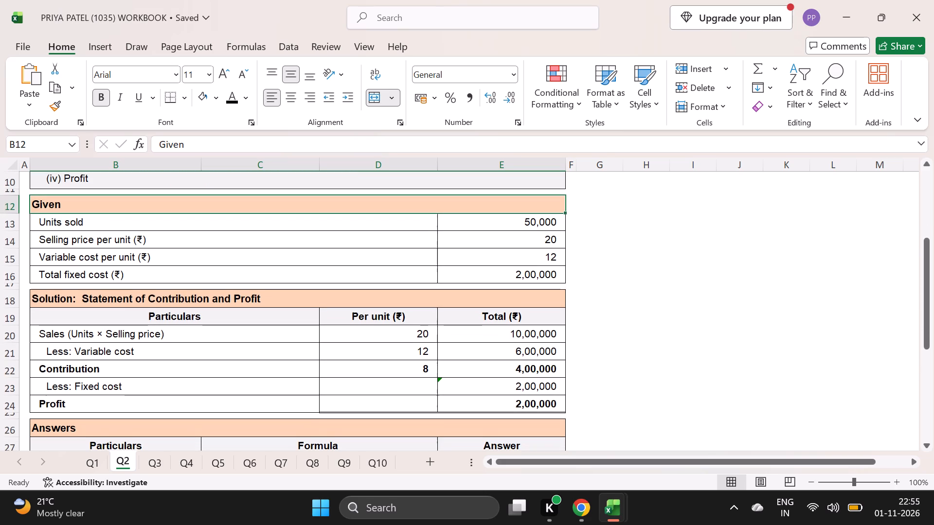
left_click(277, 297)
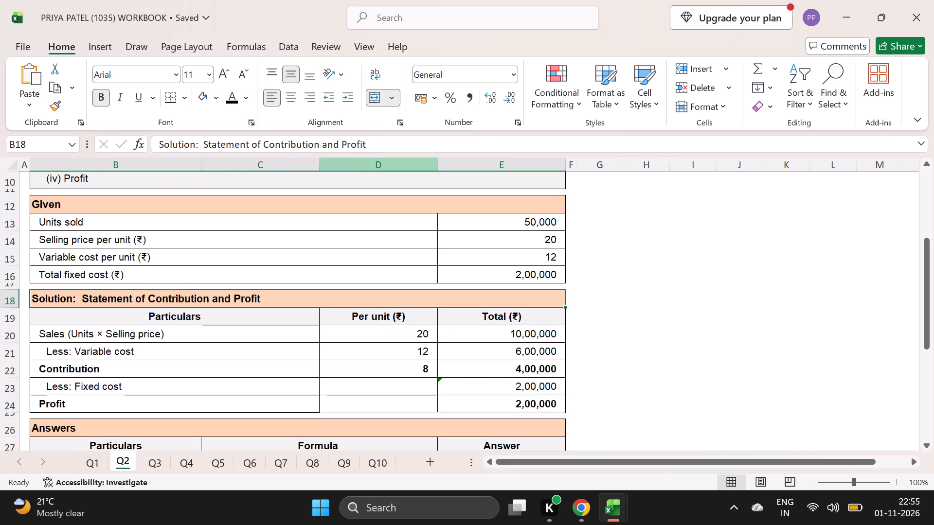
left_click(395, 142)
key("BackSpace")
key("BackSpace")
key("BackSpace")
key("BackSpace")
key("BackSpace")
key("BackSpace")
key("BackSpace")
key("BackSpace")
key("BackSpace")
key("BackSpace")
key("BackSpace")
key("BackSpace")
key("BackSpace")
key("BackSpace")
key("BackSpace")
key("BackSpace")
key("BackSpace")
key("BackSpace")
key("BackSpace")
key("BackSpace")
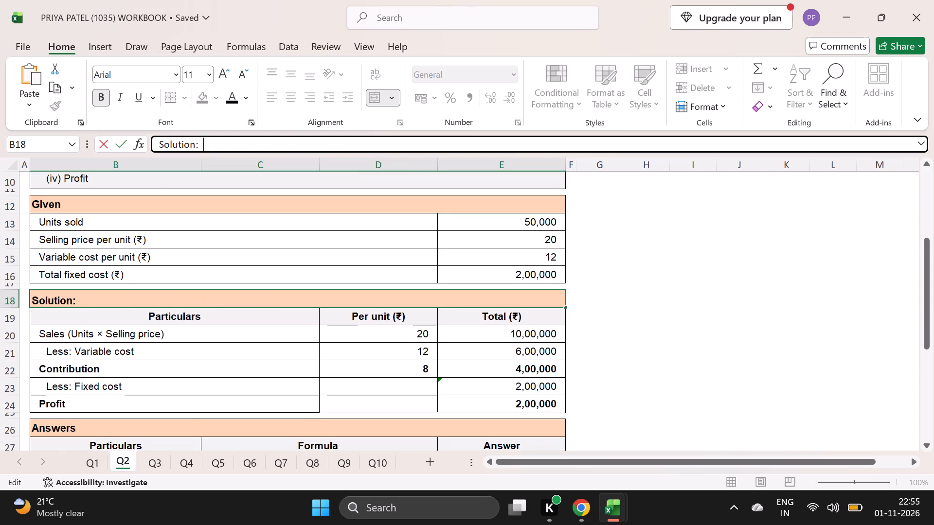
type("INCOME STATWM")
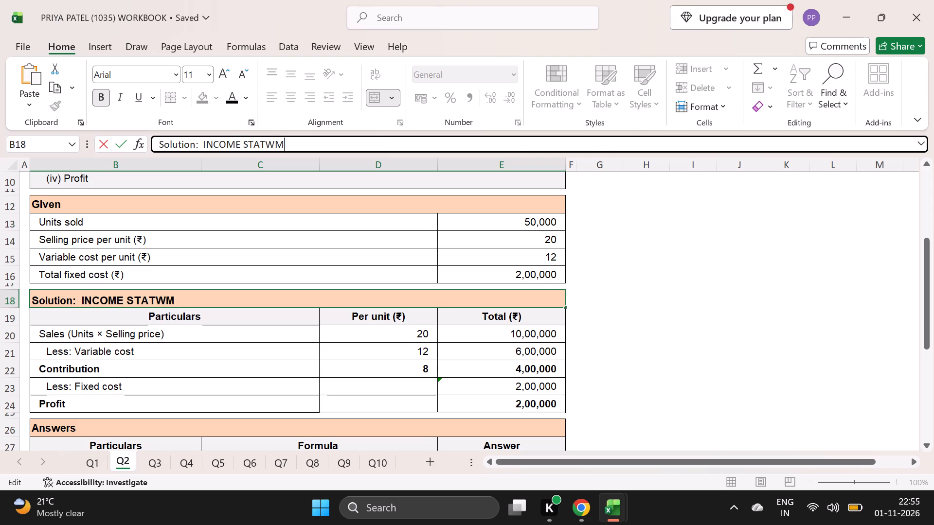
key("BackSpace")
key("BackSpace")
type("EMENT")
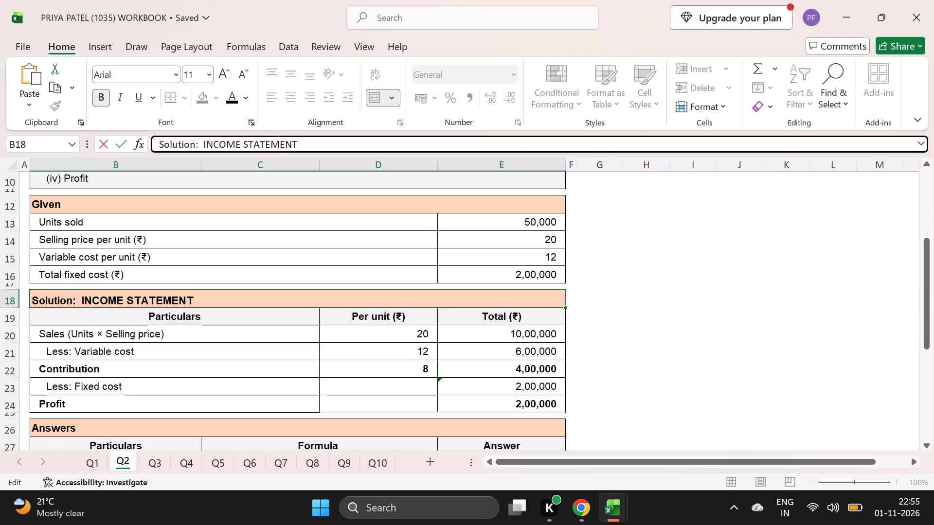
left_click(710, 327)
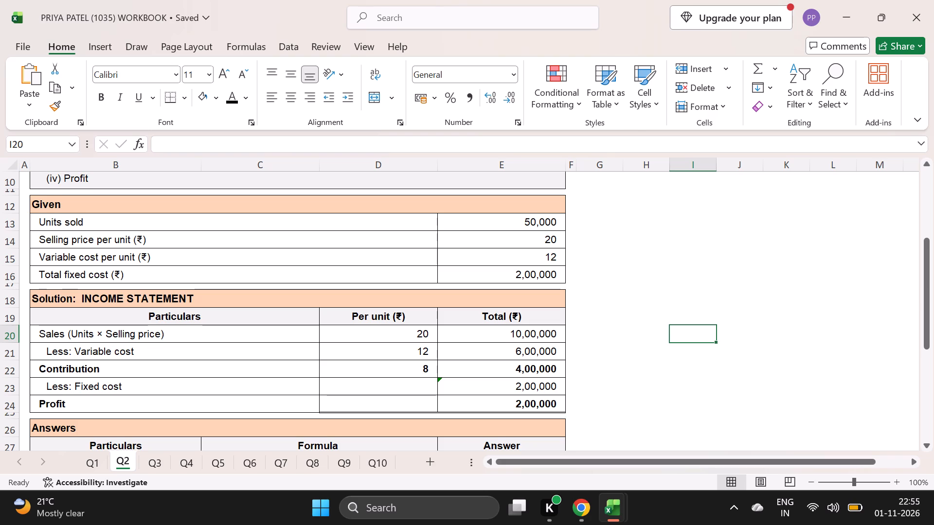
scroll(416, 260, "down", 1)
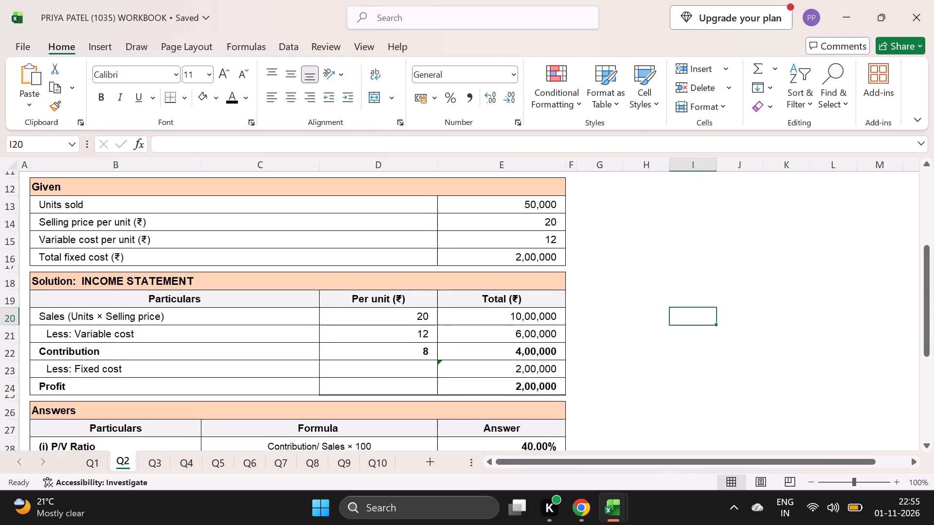
On sheet Q1, change the solution heading in B17 to read "Solution: Income statement".
left_click(99, 457)
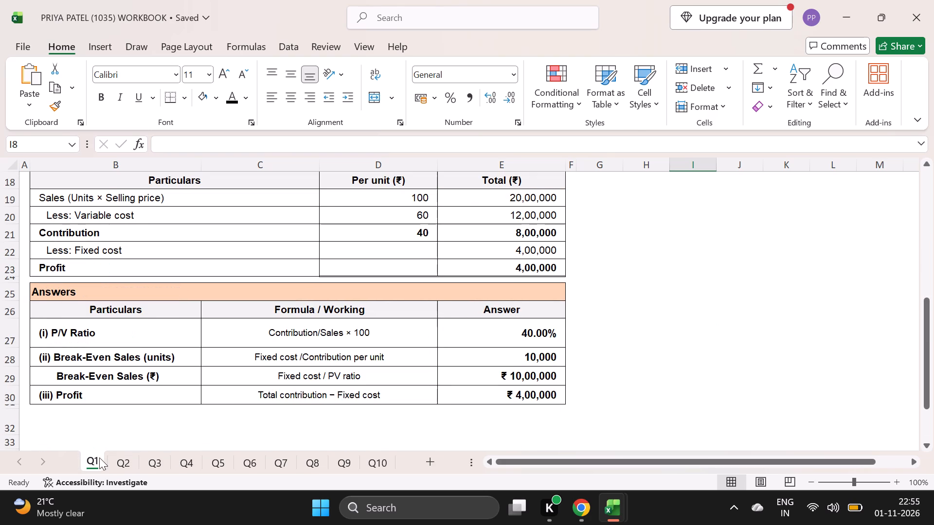
scroll(187, 328, "up", 2)
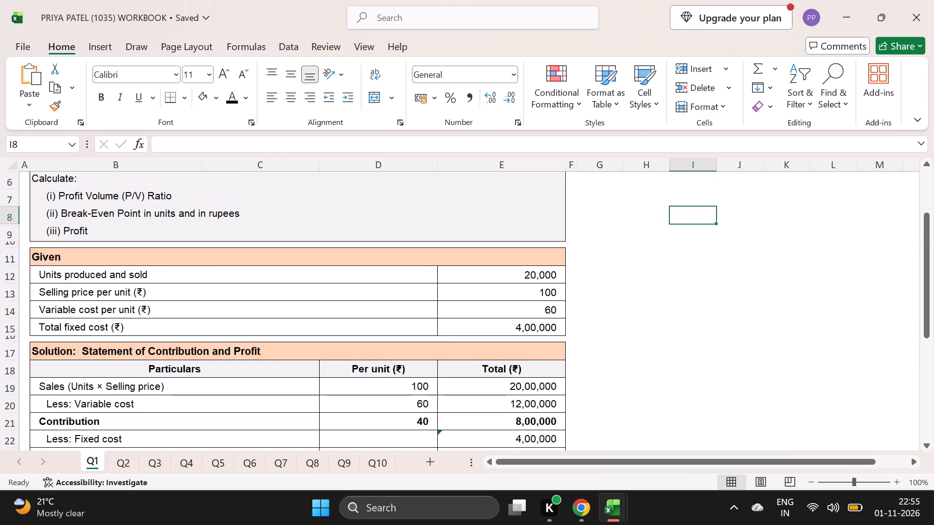
scroll(257, 351, "down", 1)
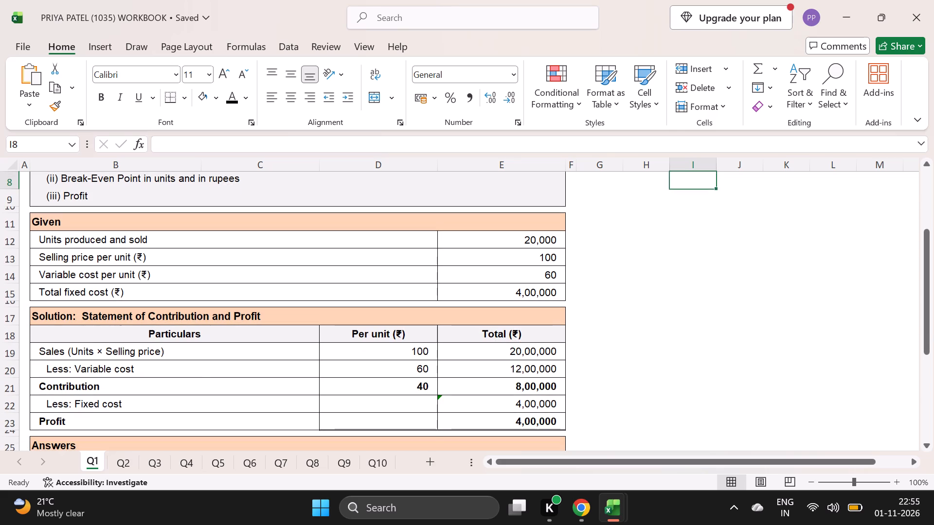
left_click(283, 318)
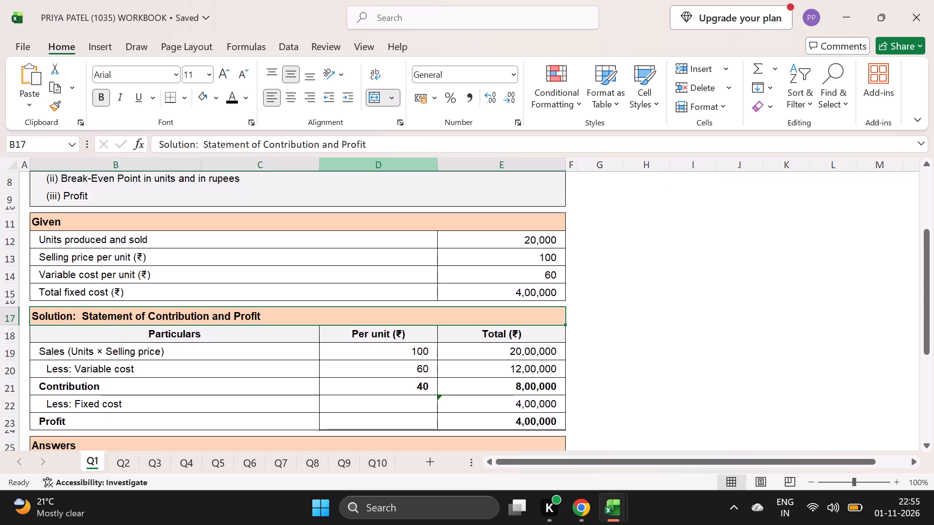
key("BackSpace")
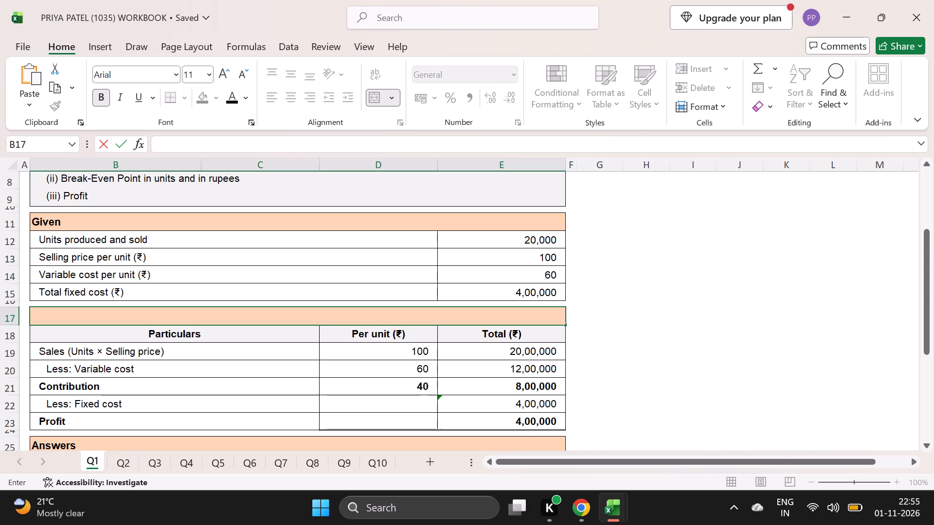
key("ctrl+z")
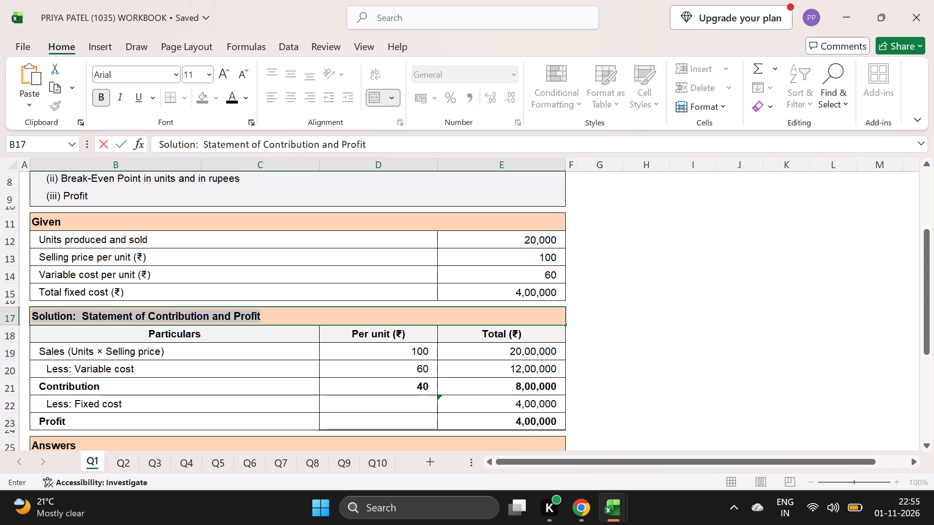
left_click(370, 143)
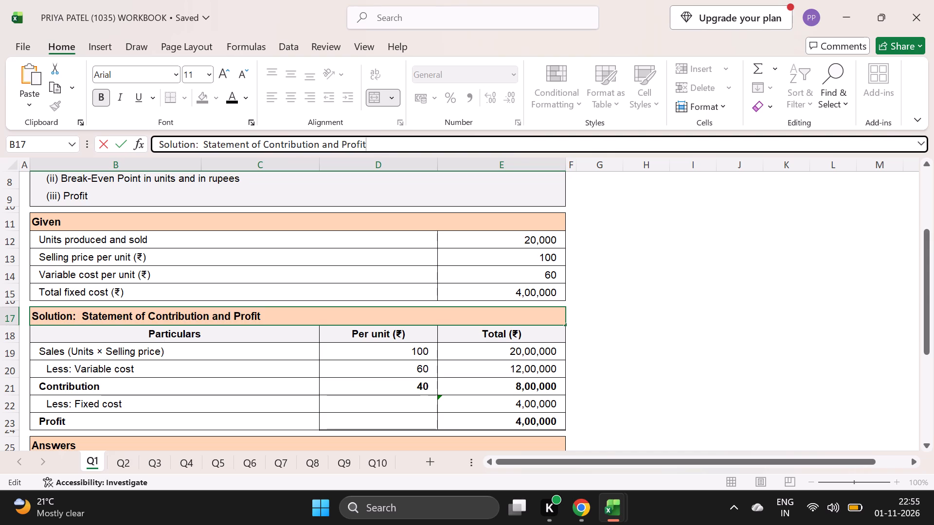
key("BackSpace")
key("BackSpace")
key("BackSpace")
key("BackSpace")
key("BackSpace")
key("BackSpace")
key("BackSpace")
key("BackSpace")
key("BackSpace")
key("BackSpace")
key("BackSpace")
key("BackSpace")
key("BackSpace")
key("BackSpace")
key("BackSpace")
key("BackSpace")
key("BackSpace")
key("BackSpace")
key("BackSpace")
key("BackSpace")
key("BackSpace")
key("BackSpace")
key("BackSpace")
key("BackSpace")
key("BackSpace")
key("BackSpace")
key("BackSpace")
key("BackSpace")
key("BackSpace")
key("BackSpace")
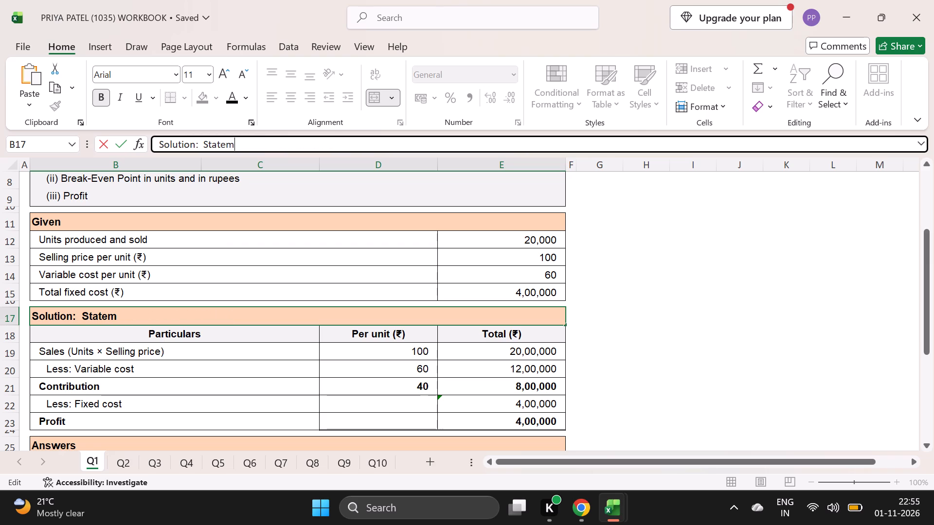
key("BackSpace")
key("BackSpace")
key("BackSpace")
key("BackSpace")
key("BackSpace")
key("BackSpace")
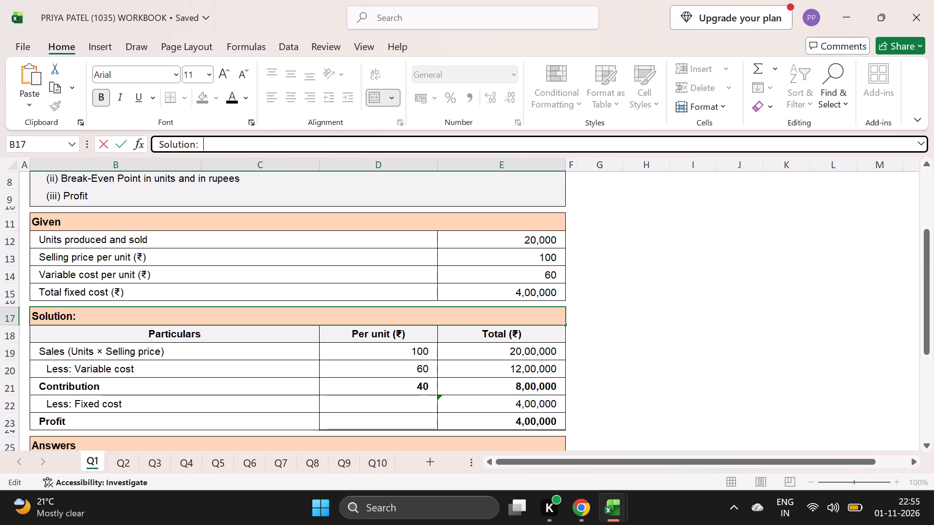
key("i")
key("i")
type("ncome stat")
type("ement")
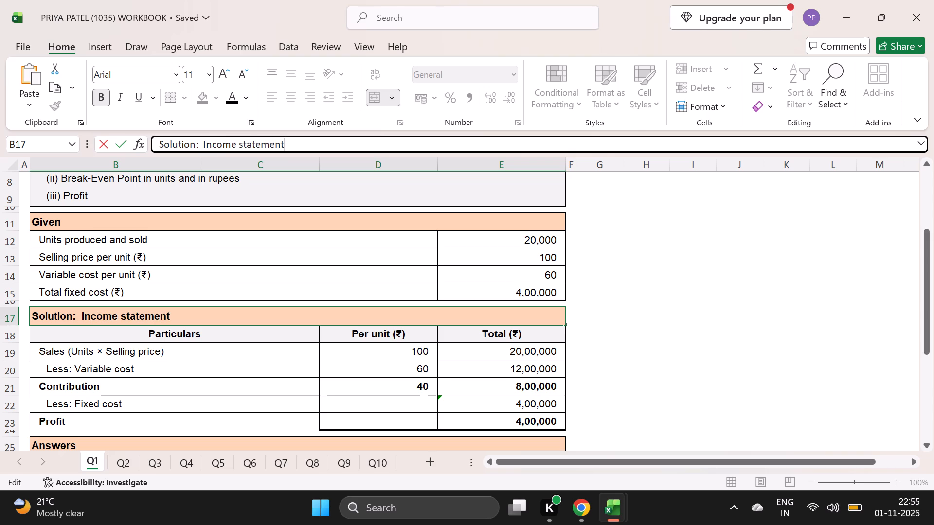
scroll(421, 299, "down", 1)
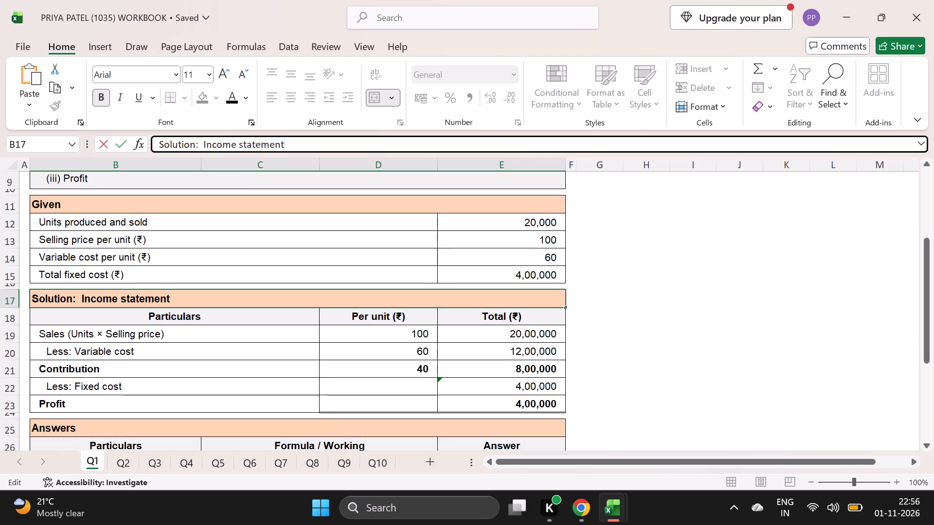
Copy "Income statement" from Q1's solution heading and paste it after "Solution:" in Q2's heading B18, replacing the uppercase wording.
left_click_drag(201, 144, 286, 145)
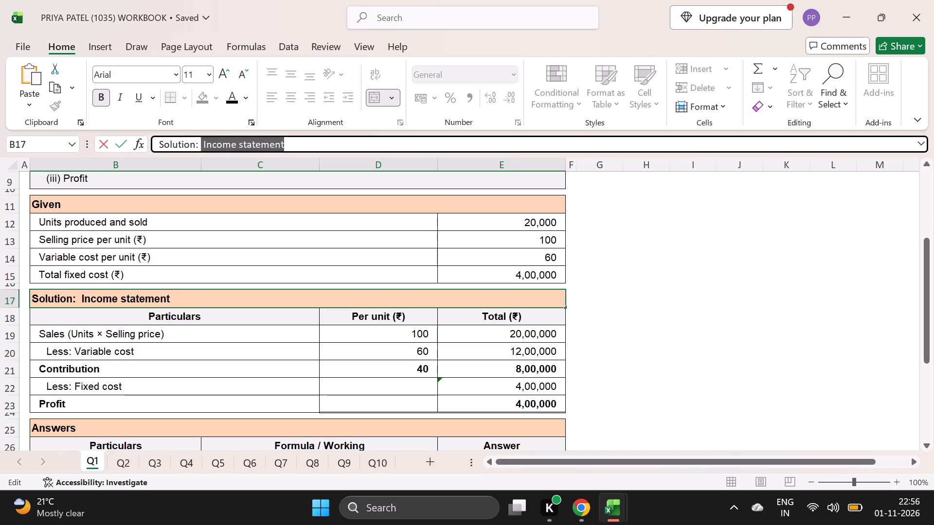
left_click_drag(286, 145, 288, 145)
key("ctrl+c")
left_click(655, 268)
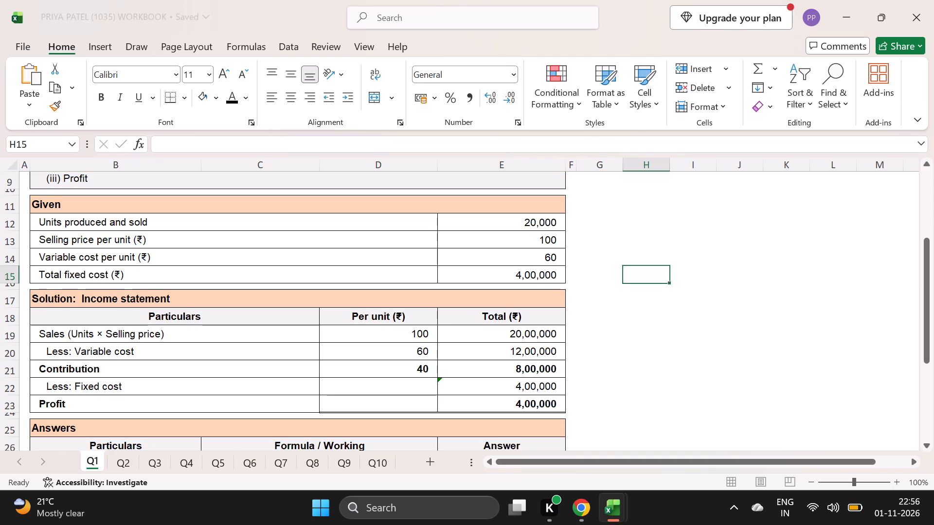
scroll(296, 432, "down", 1)
left_click(128, 464)
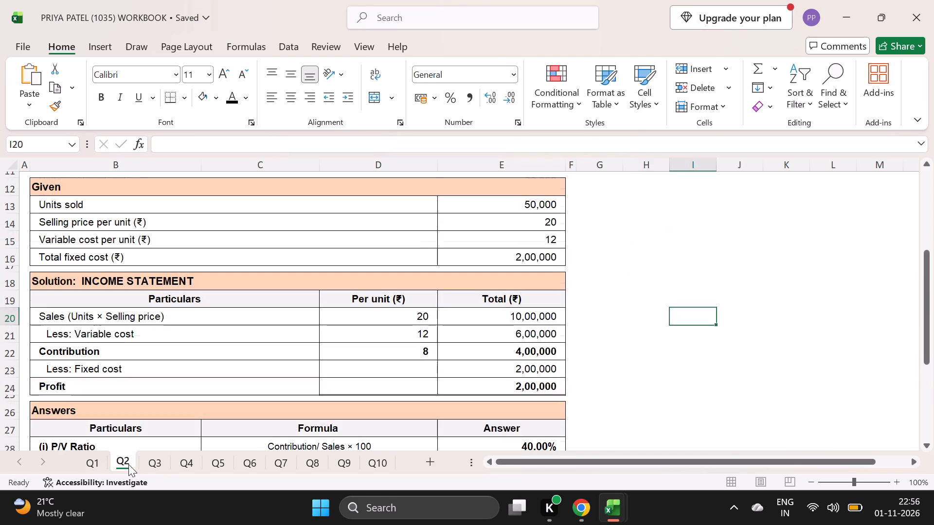
left_click(215, 282)
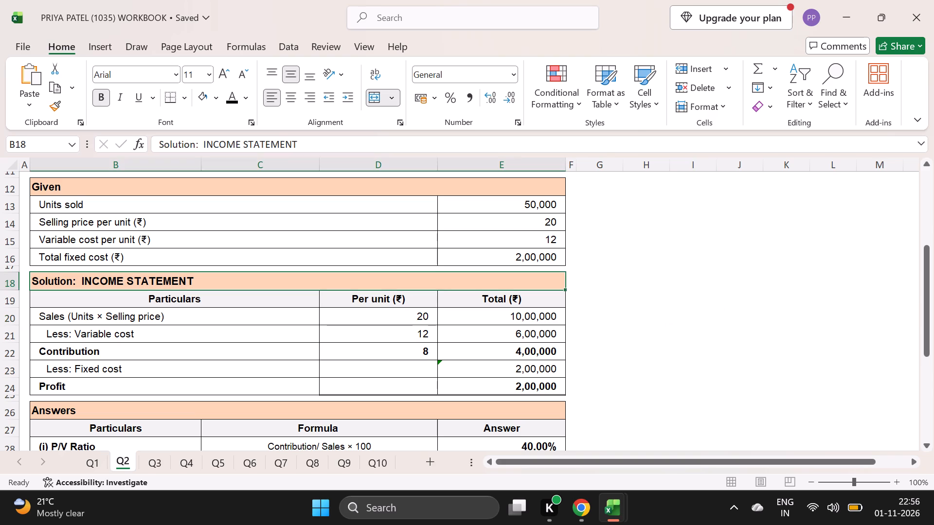
left_click(317, 143)
key("BackSpace")
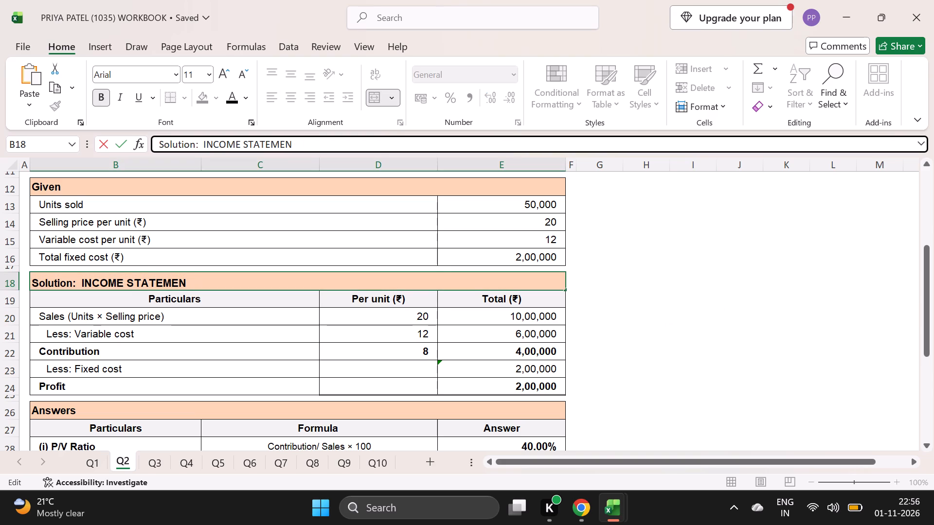
key("BackSpace")
key("BackSpace")
key("BackSpace")
key("BackSpace")
key("BackSpace")
key("BackSpace")
key("BackSpace")
key("BackSpace")
key("BackSpace")
key("BackSpace")
key("BackSpace")
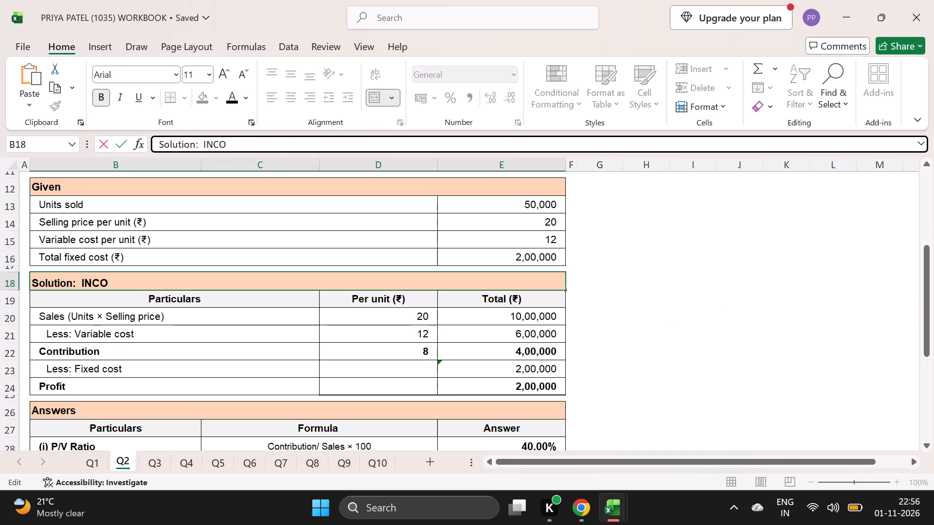
key("BackSpace")
key("BackSpace")
key("BackSpace")
key("BackSpace")
key("BackSpace")
key("ctrl+v")
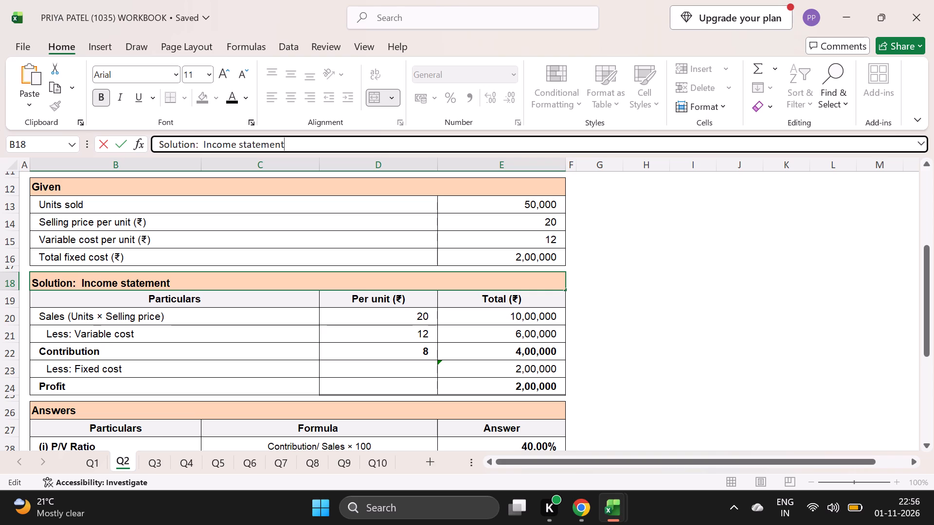
left_click(613, 372)
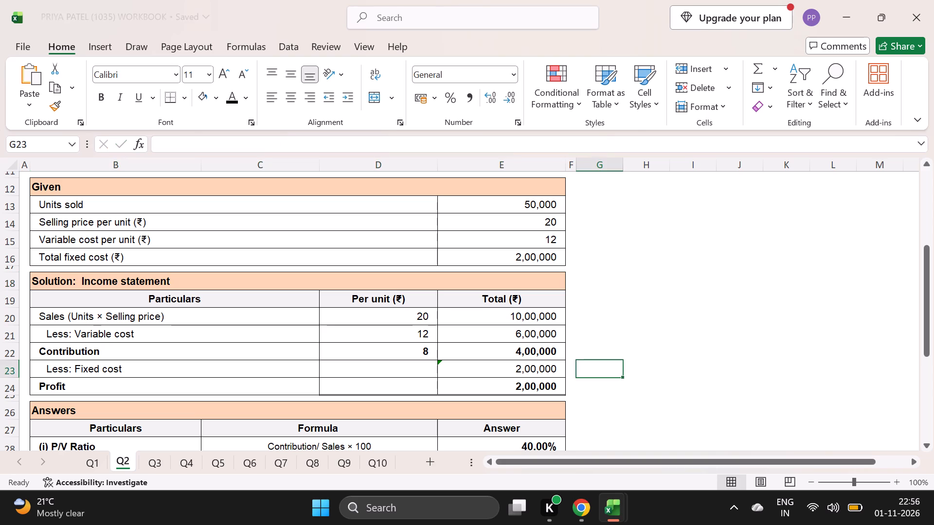
scroll(613, 372, "down", 2)
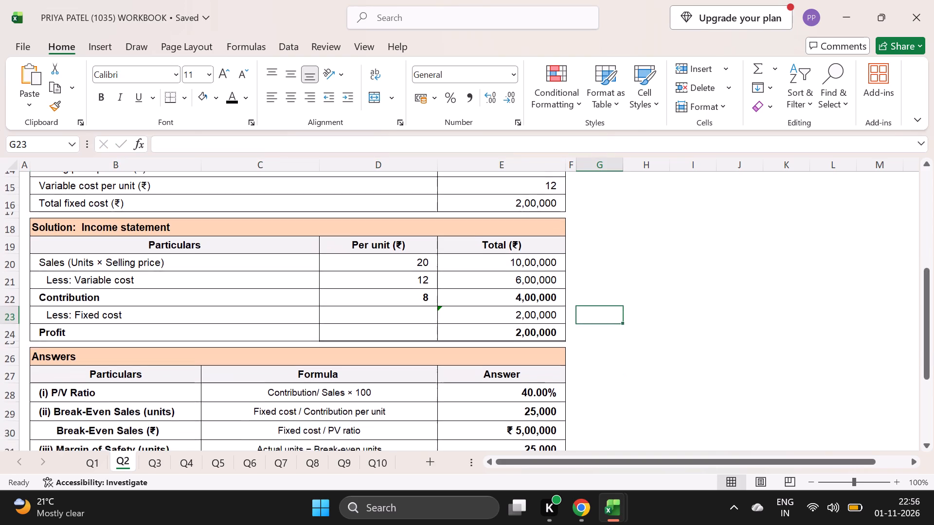
scroll(613, 372, "down", 1)
scroll(253, 354, "down", 1)
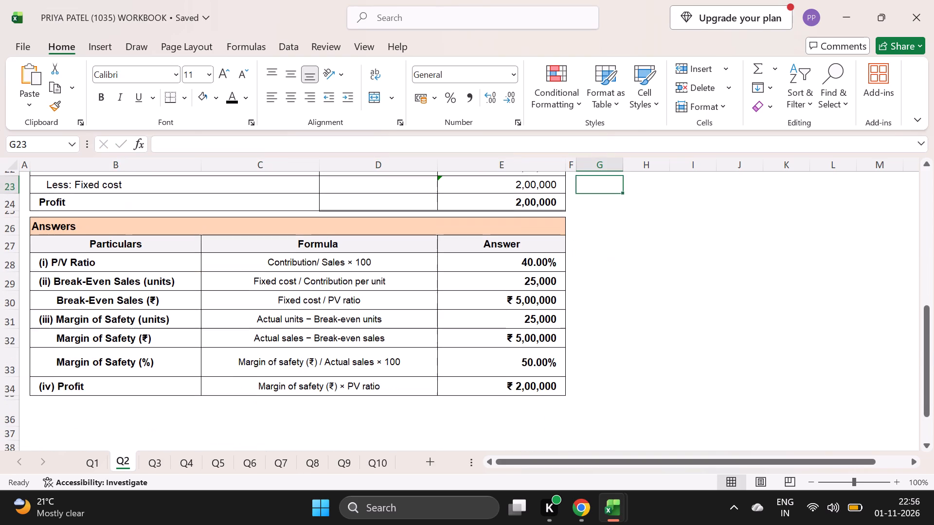
On sheet Q3, replace the title after "Solution:" in heading B16 with the copied "Income statement".
left_click(162, 459)
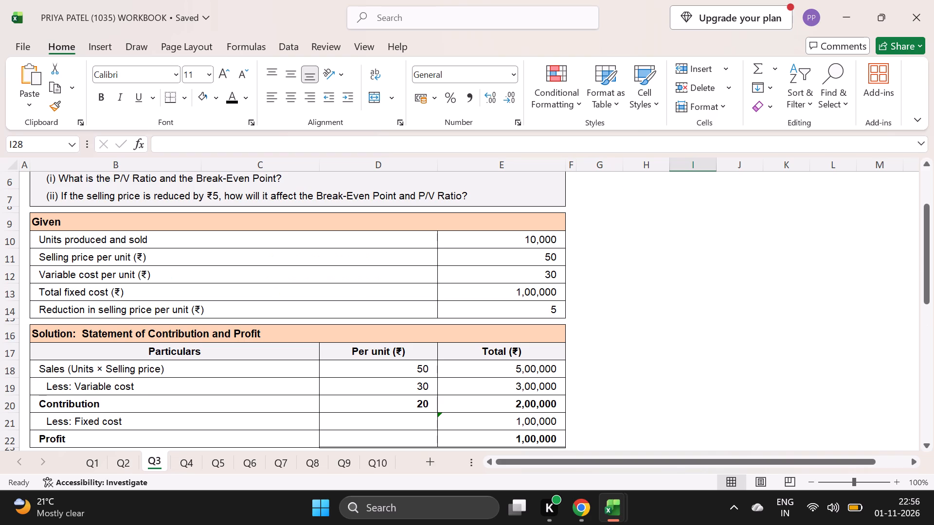
left_click(270, 336)
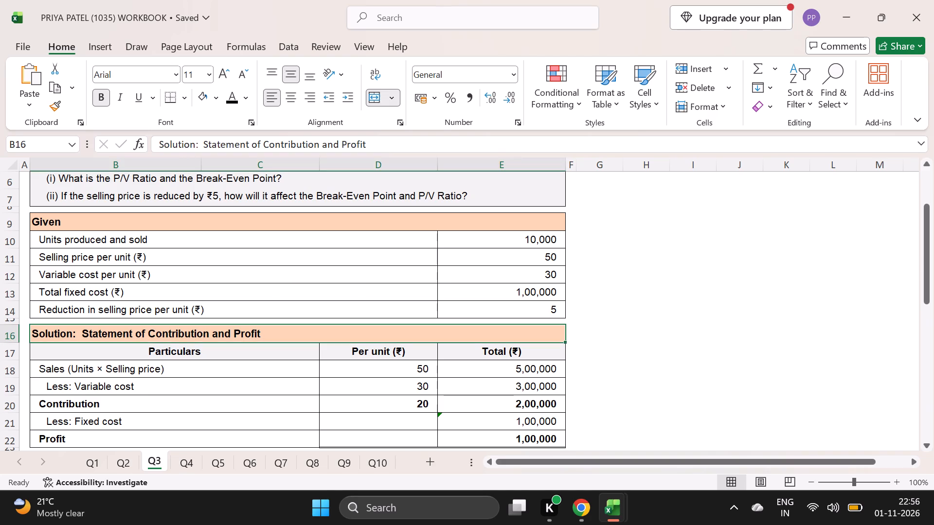
left_click(386, 145)
key("BackSpace")
key("BackSpace")
key("BackSpace")
key("BackSpace")
key("BackSpace")
key("BackSpace")
key("BackSpace")
key("BackSpace")
key("BackSpace")
key("BackSpace")
key("BackSpace")
key("BackSpace")
key("BackSpace")
key("BackSpace")
key("BackSpace")
key("BackSpace")
key("BackSpace")
key("BackSpace")
key("BackSpace")
key("BackSpace")
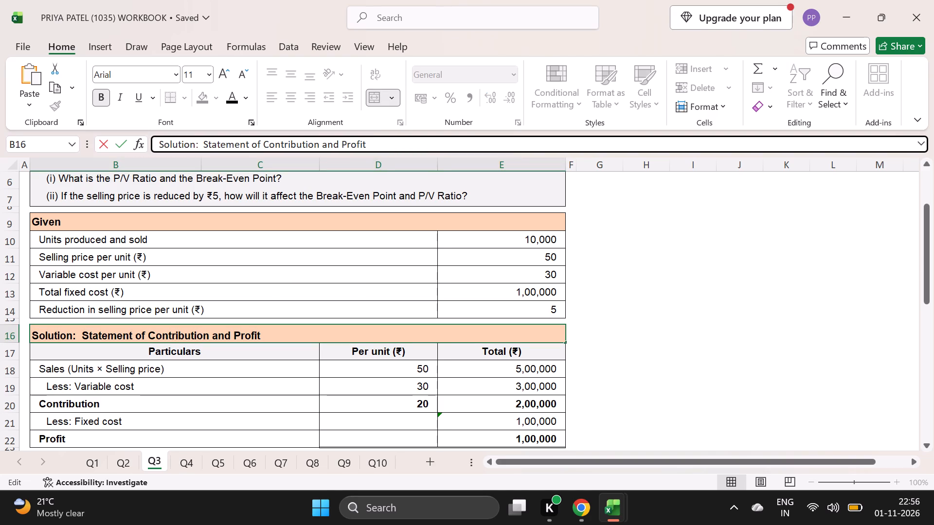
key("BackSpace")
key("BackSpace")
key("BackSpace")
key("BackSpace")
key("BackSpace")
key("BackSpace")
key("BackSpace")
key("BackSpace")
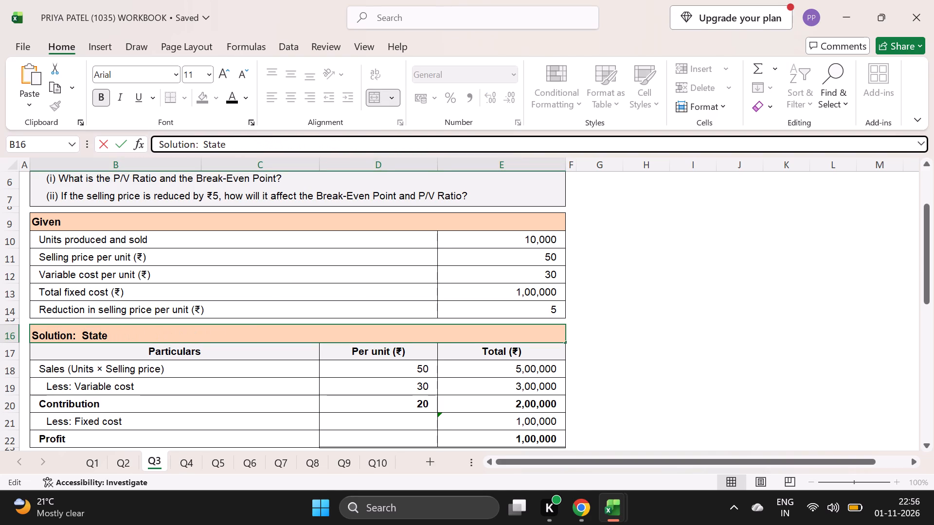
key("BackSpace")
key("BackSpace")
key("ctrl+v")
left_click(635, 269)
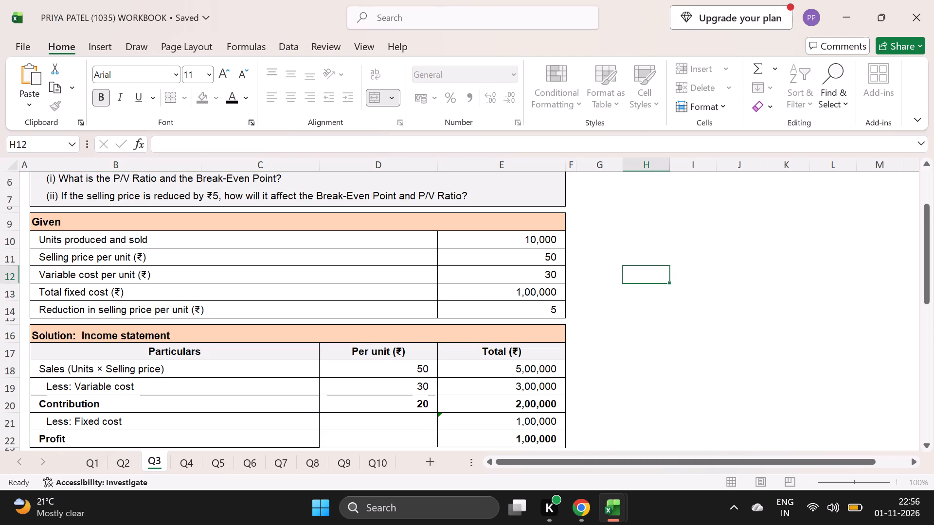
Review sheet Q3's question, given data, solution statement, answers and selling price effect table, glancing at sheet Q2 for comparison.
scroll(558, 297, "up", 1)
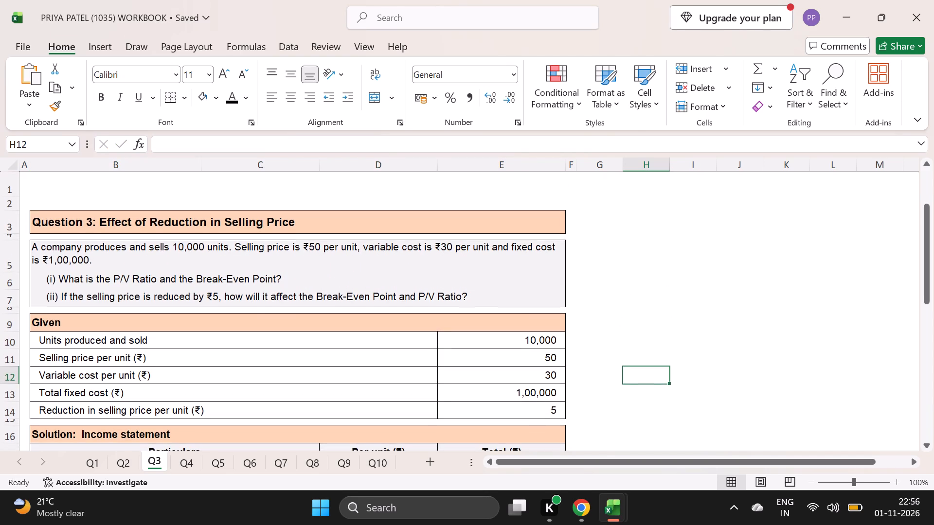
left_click(125, 467)
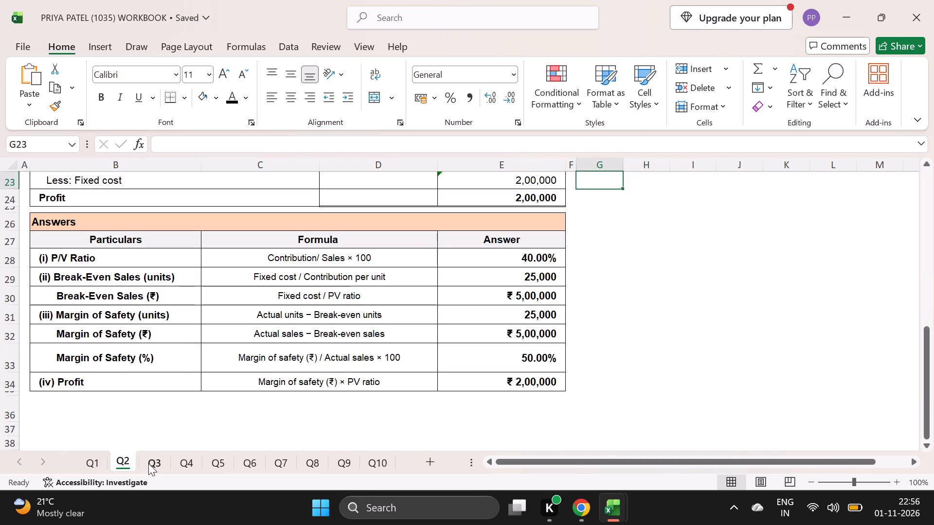
left_click(155, 462)
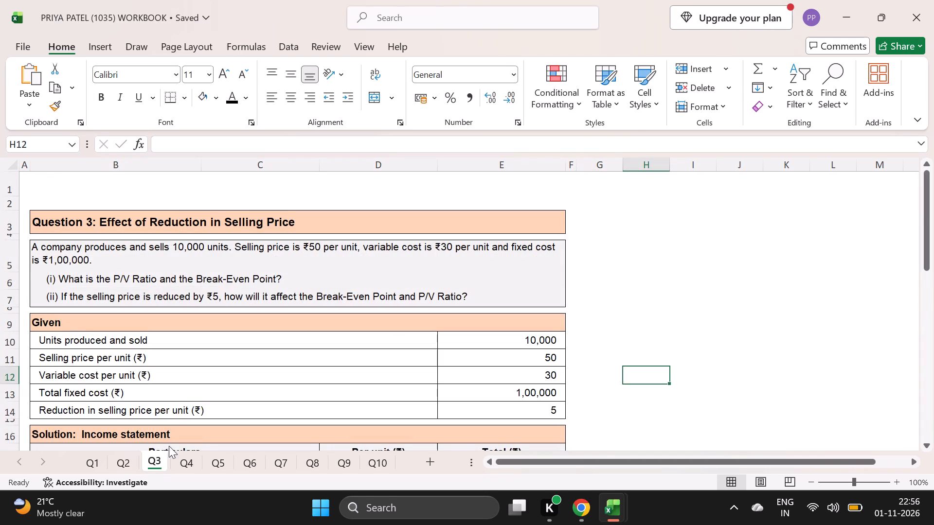
scroll(231, 377, "down", 3)
scroll(231, 377, "up", 1)
scroll(231, 377, "down", 1)
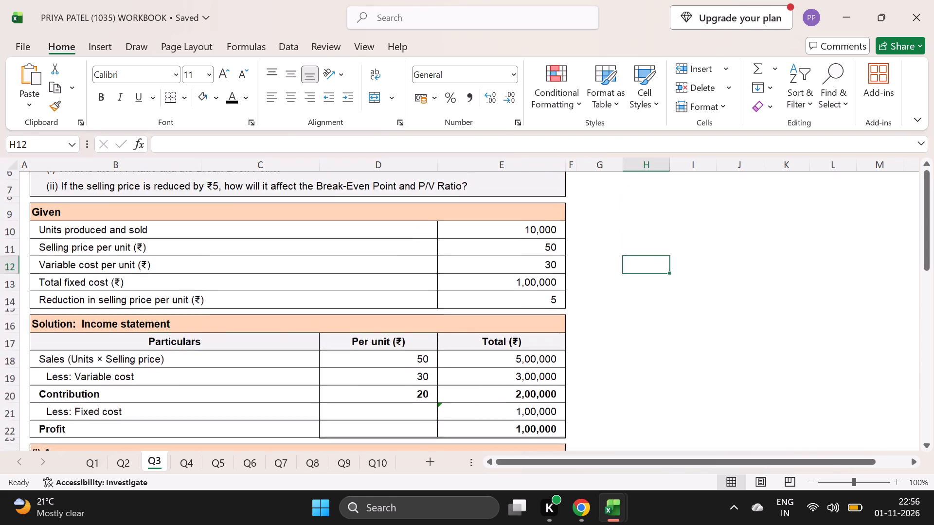
scroll(231, 377, "down", 1)
scroll(231, 377, "right", 1)
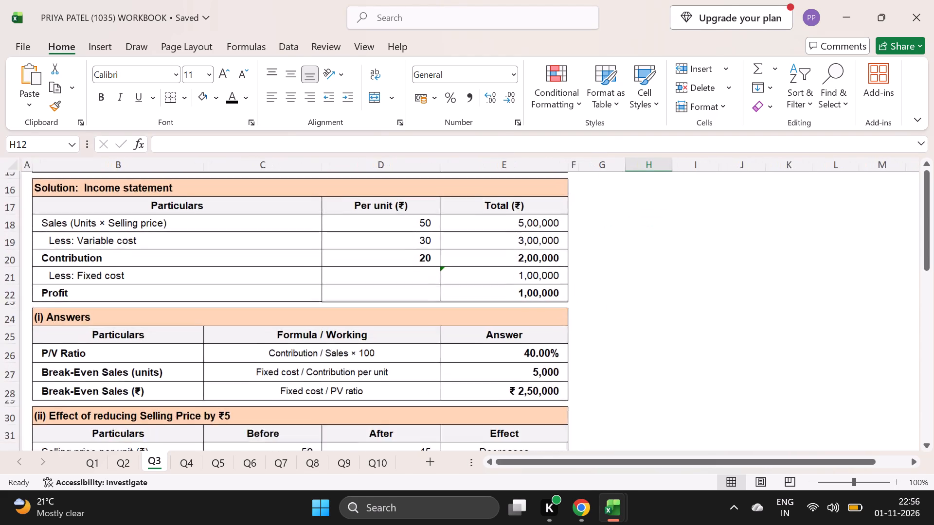
scroll(231, 377, "right", 1)
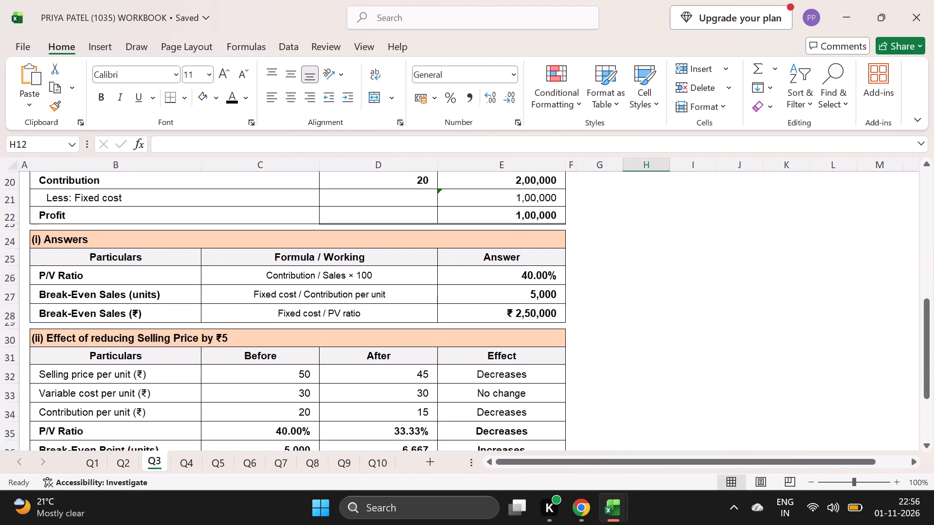
scroll(297, 356, "down", 1)
scroll(297, 356, "up", 2)
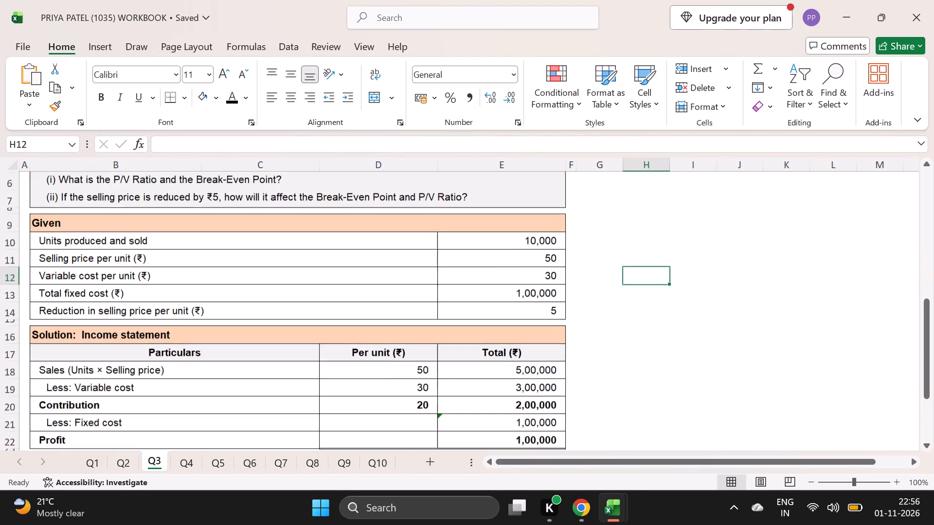
scroll(297, 356, "up", 1)
On sheet Q4, replace the title after "Solution:" in heading B16 with the copied "Income statement".
left_click(193, 465)
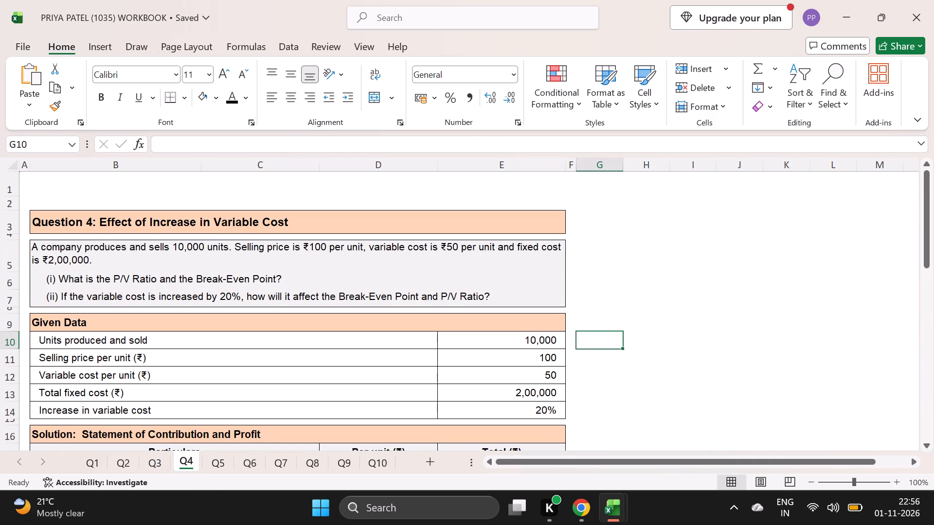
scroll(231, 416, "down", 4)
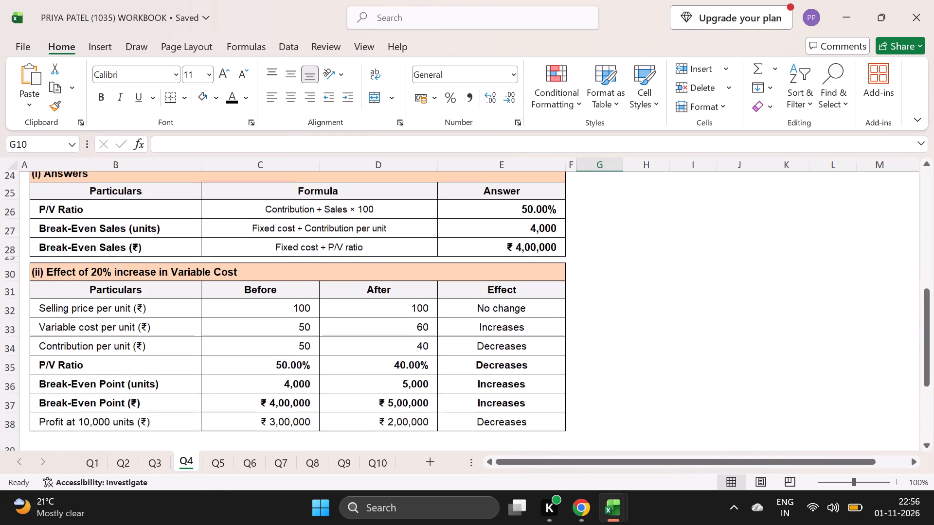
scroll(231, 416, "down", 1)
scroll(231, 416, "up", 2)
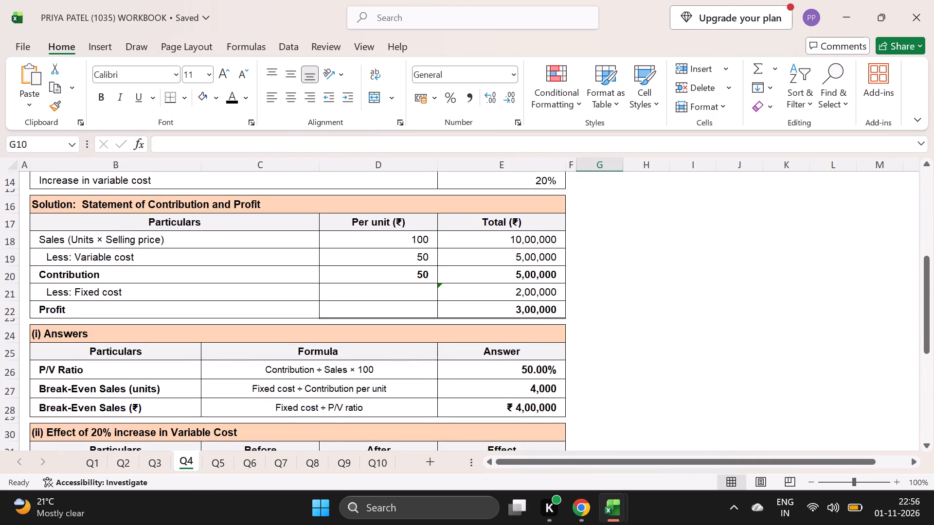
left_click(284, 212)
left_click(382, 148)
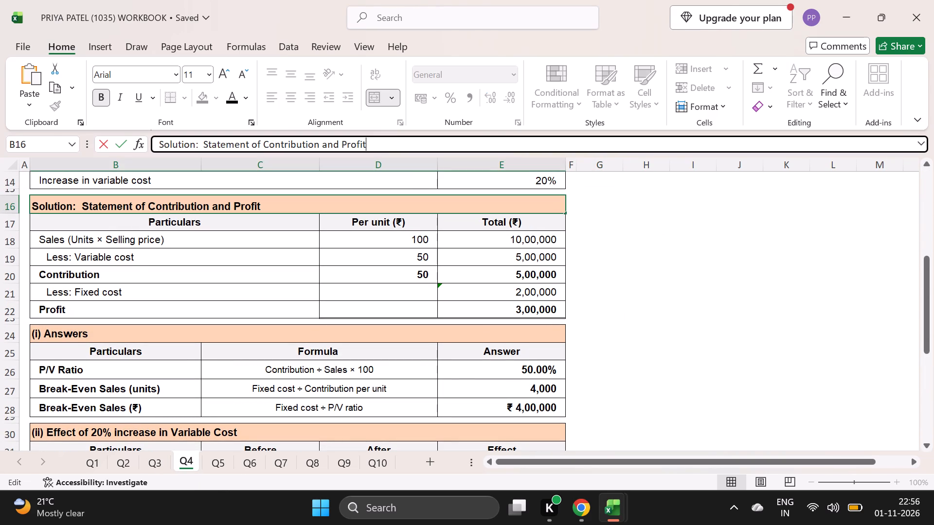
key("BackSpace")
key("BackSpace")
key("BackSpace")
key("BackSpace")
key("BackSpace")
key("BackSpace")
key("BackSpace")
key("BackSpace")
key("BackSpace")
key("BackSpace")
key("BackSpace")
key("BackSpace")
key("BackSpace")
key("BackSpace")
key("BackSpace")
key("BackSpace")
key("BackSpace")
key("BackSpace")
key("BackSpace")
key("BackSpace")
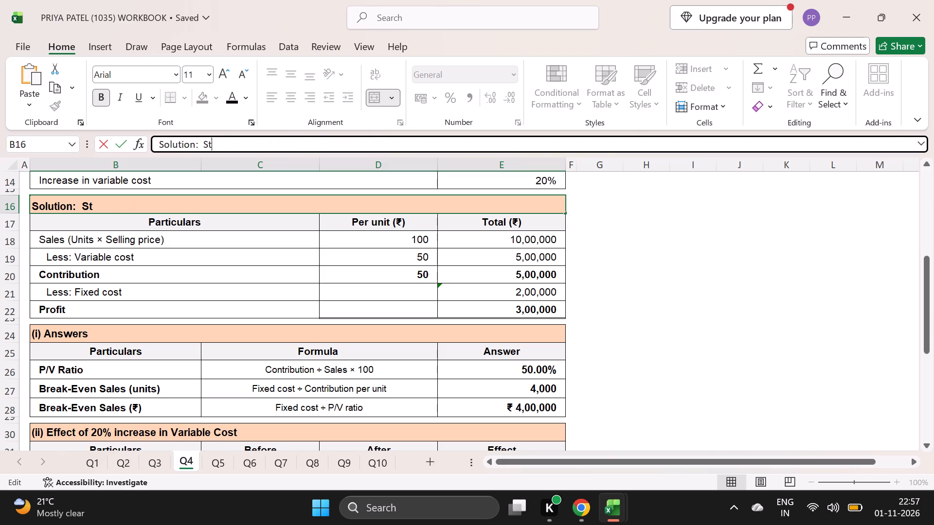
key("BackSpace")
key("ctrl+v")
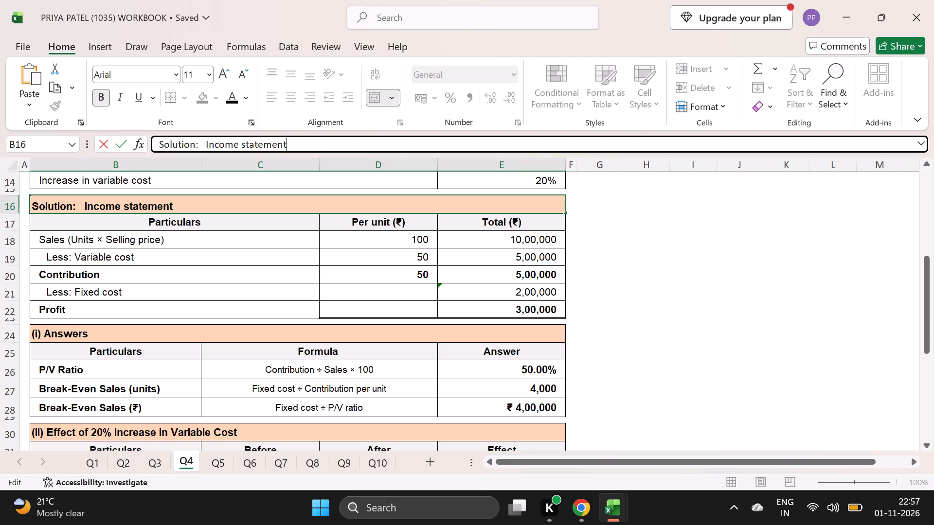
On sheet Q4, replace the ÷ sign with a slash in the P/V Ratio and Break-Even Sales (units) formulas, C26 and C27.
scroll(294, 382, "down", 1)
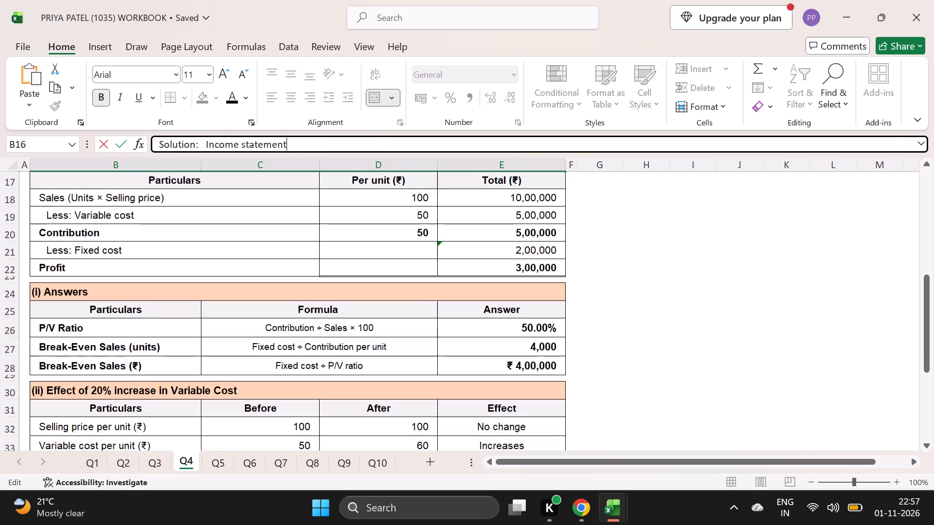
left_click(344, 332)
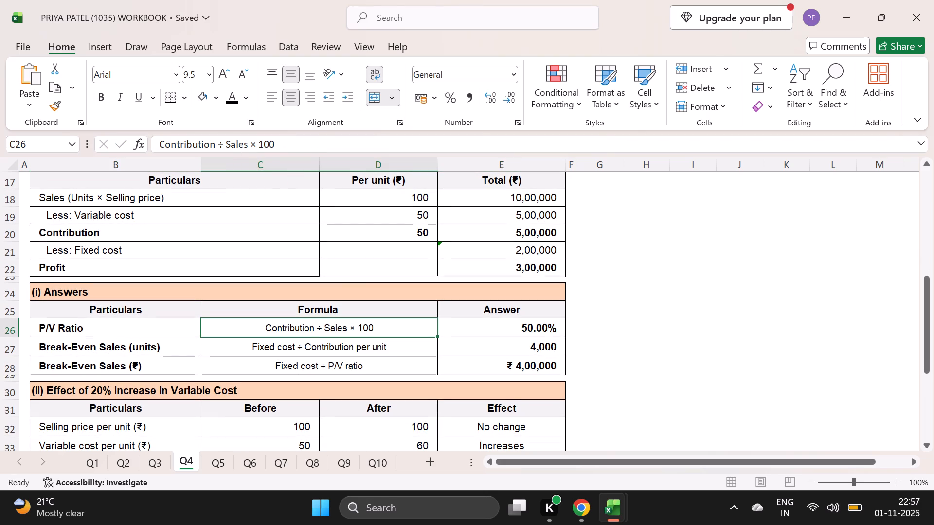
left_click(223, 141)
key("BackSpace")
key("slash")
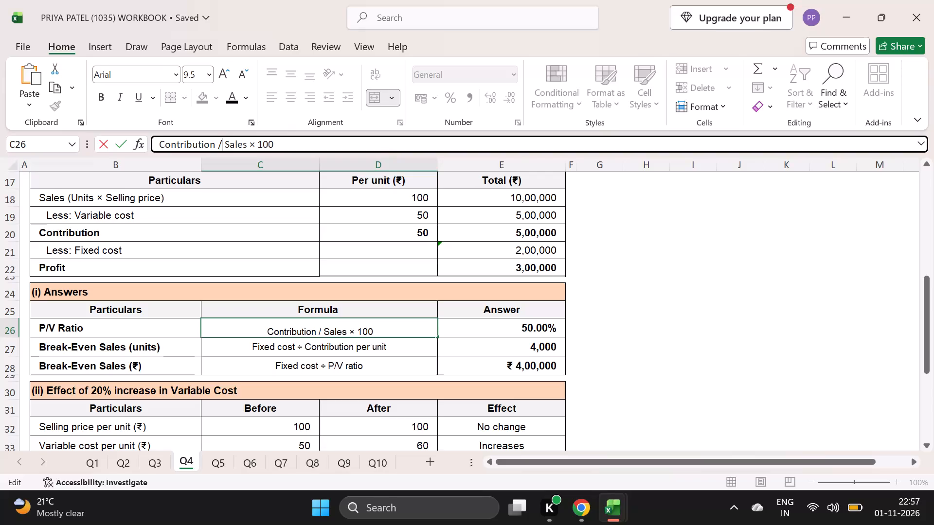
left_click(309, 349)
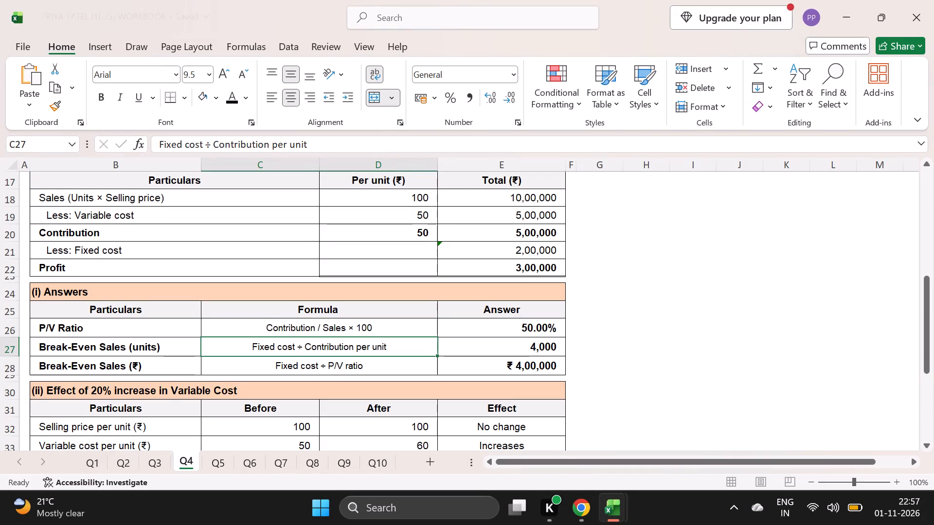
left_click(210, 145)
key("BackSpace")
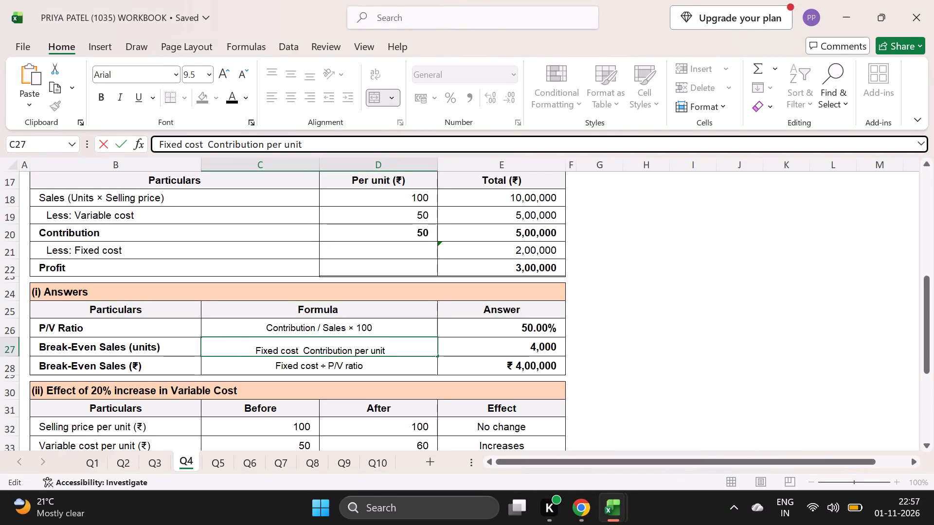
key("slash")
On sheet Q4, change the Break-Even Sales (₹) formula text in C28 to "Fixed cost / PV ratio".
left_click(306, 365)
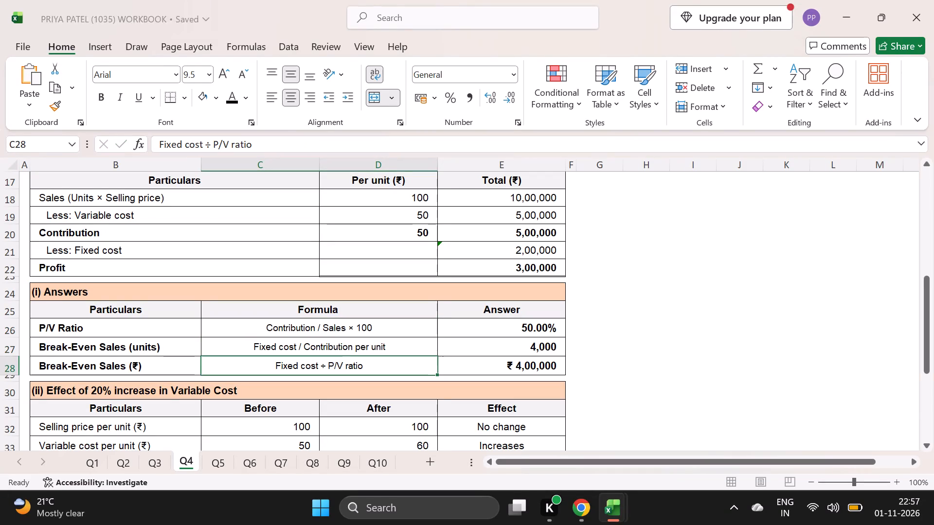
left_click(224, 143)
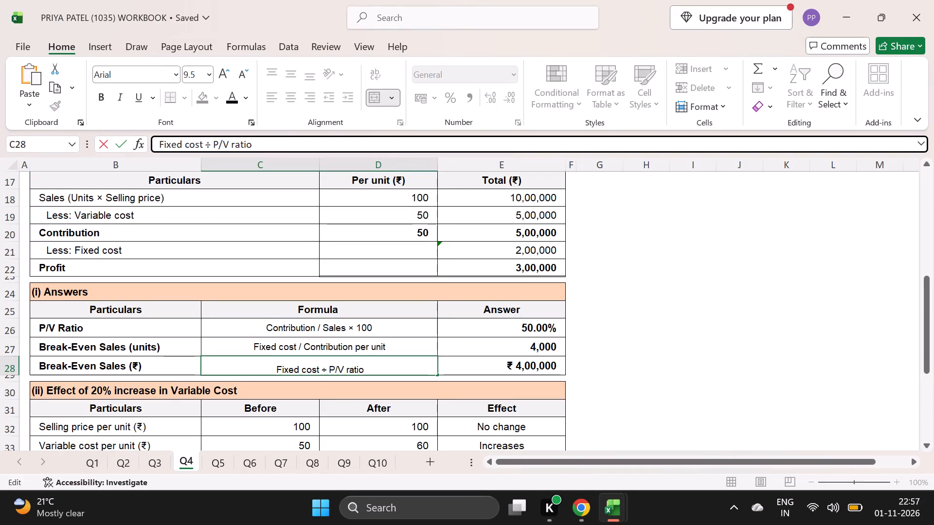
key("BackSpace")
key("Left")
key("Left")
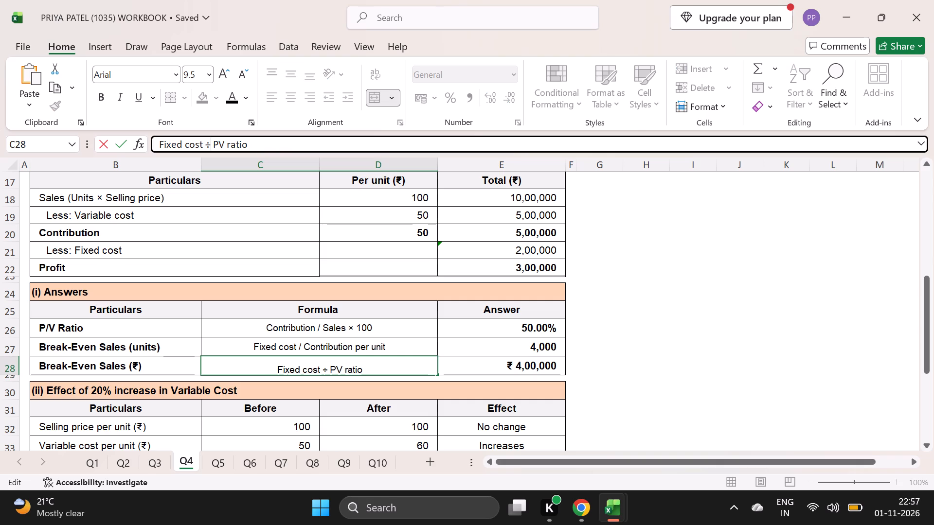
key("BackSpace")
key("slash")
scroll(224, 143, "down", 2)
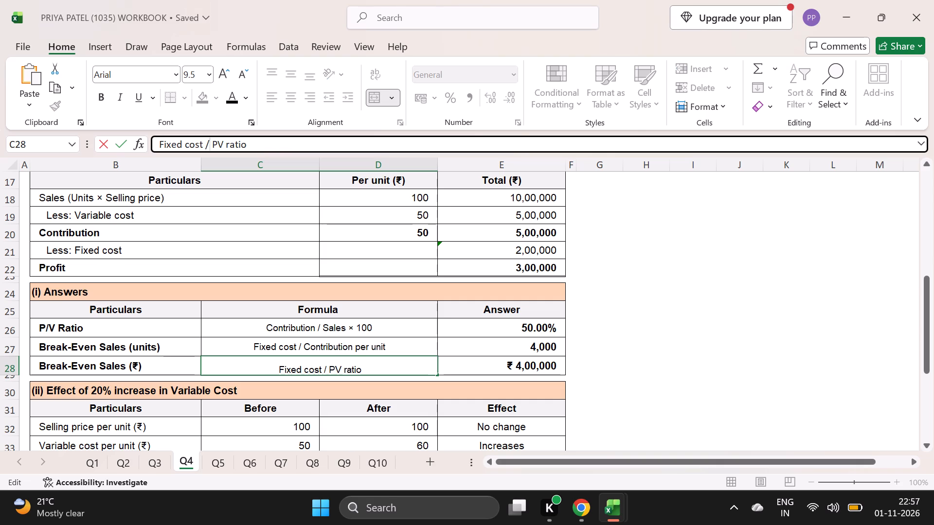
scroll(224, 143, "down", 1)
scroll(272, 258, "down", 3)
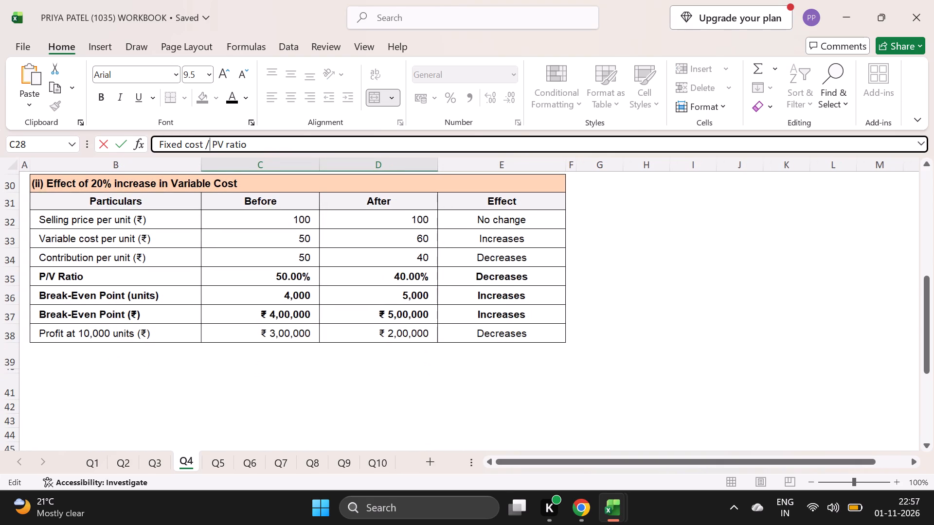
left_click(274, 354)
scroll(273, 376, "up", 3)
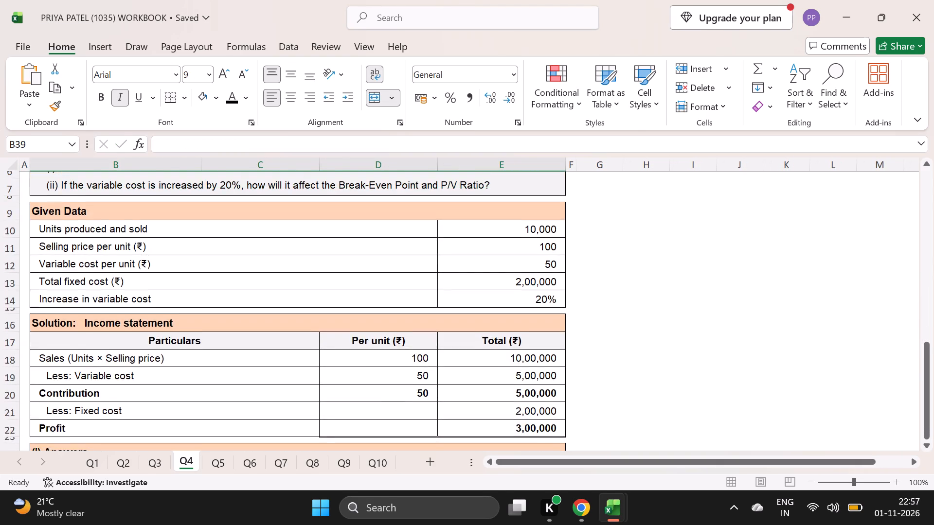
scroll(255, 442, "up", 1)
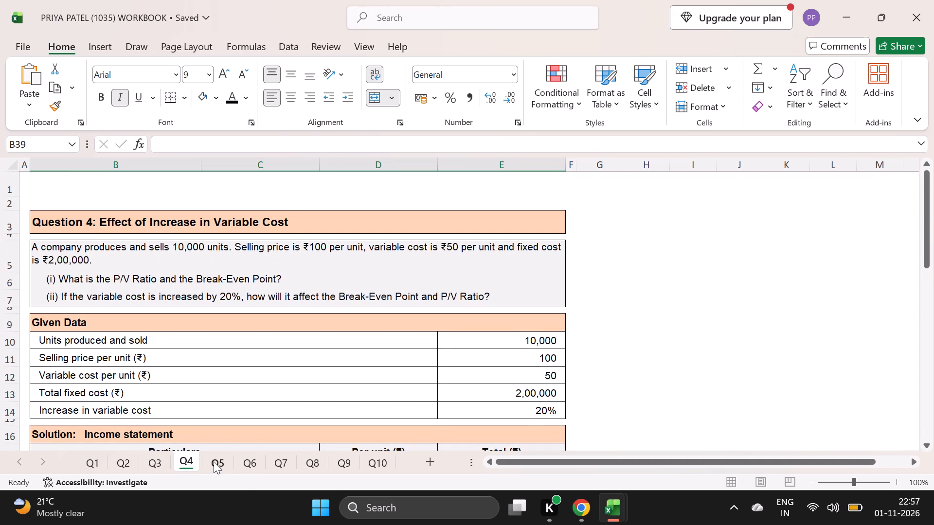
On sheet Q5, replace the title after "Solution:" in heading B16 with the copied "Income statement".
left_click(214, 461)
scroll(253, 399, "down", 2)
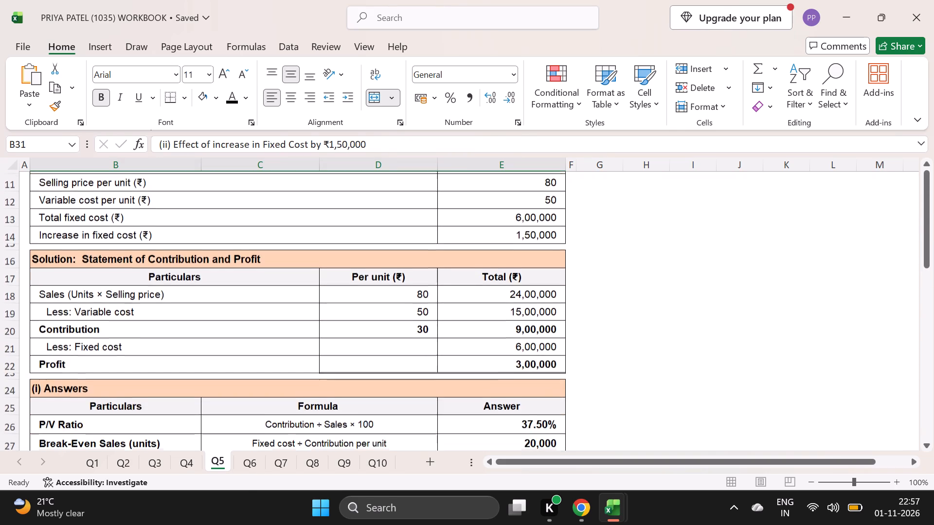
scroll(253, 399, "down", 1)
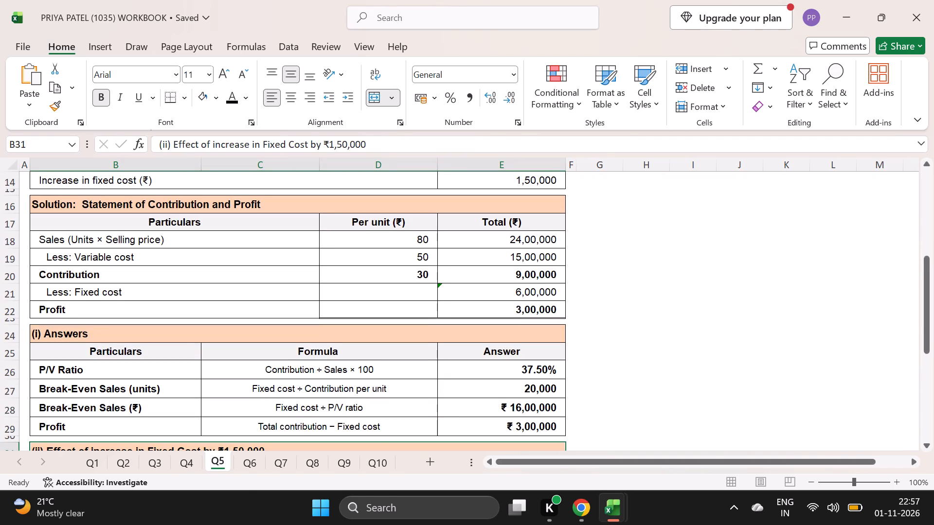
left_click(266, 207)
left_click(384, 147)
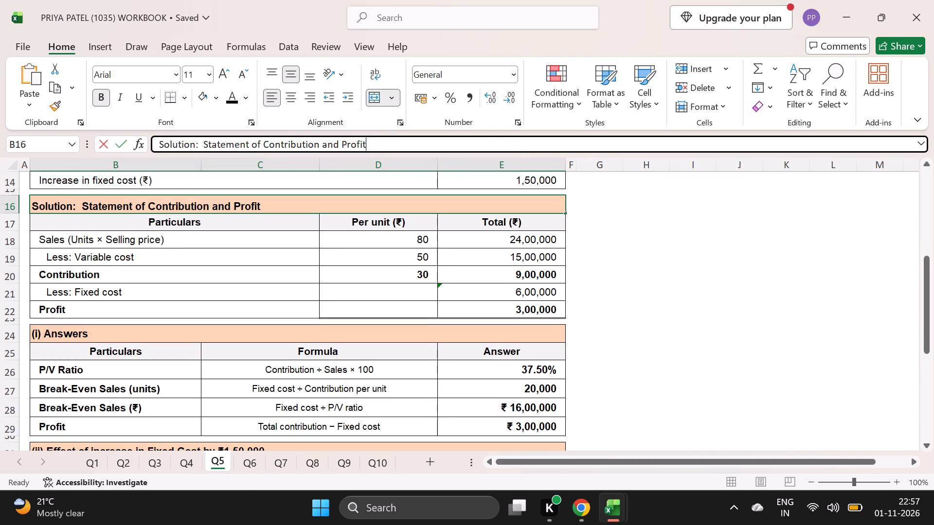
key("BackSpace")
key("BackSpace")
key("BackSpace")
key("BackSpace")
key("BackSpace")
key("BackSpace")
key("BackSpace")
key("BackSpace")
key("BackSpace")
key("BackSpace")
key("BackSpace")
key("BackSpace")
key("BackSpace")
key("BackSpace")
key("BackSpace")
key("BackSpace")
key("BackSpace")
key("BackSpace")
key("BackSpace")
key("BackSpace")
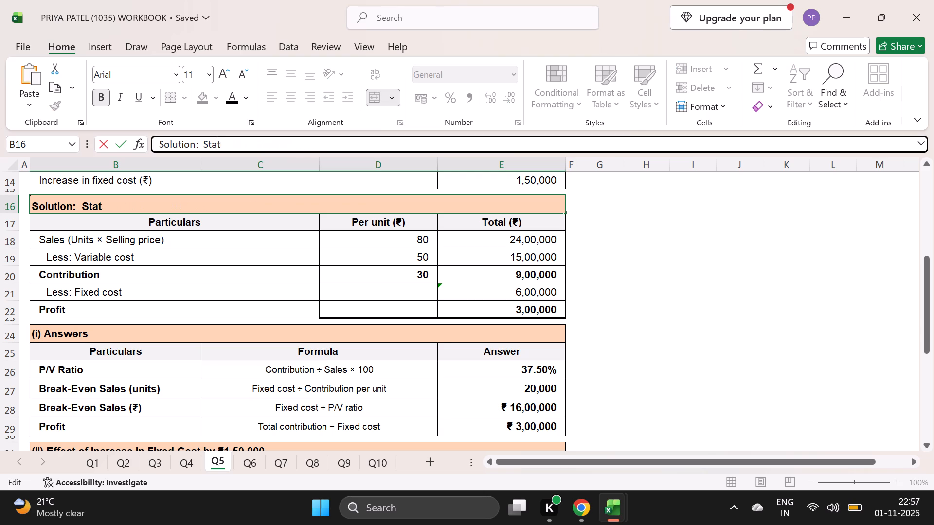
key("BackSpace")
key("BackSpace")
key("BackSpace")
key("ctrl+v")
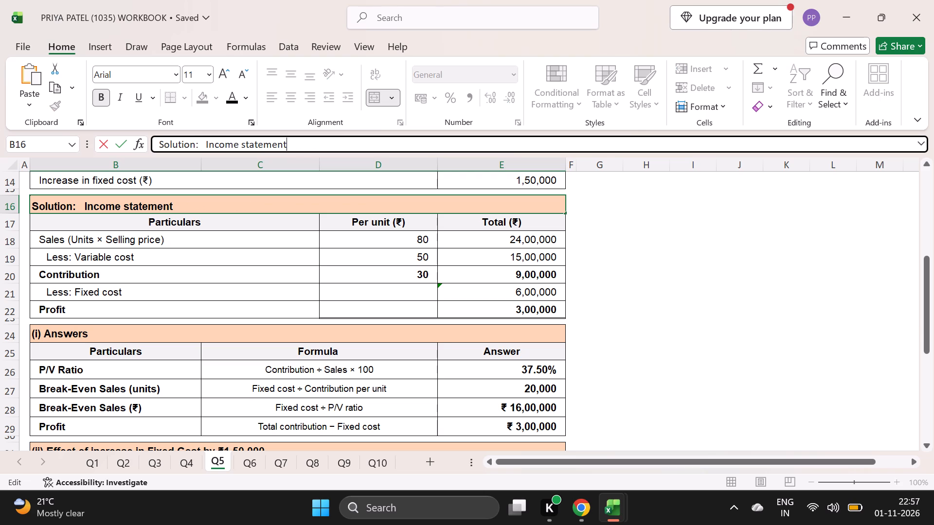
On sheet Q5, replace the ÷ sign with a slash in the P/V Ratio and Break-Even Sales (units) formulas, C26 and C27.
left_click(318, 369)
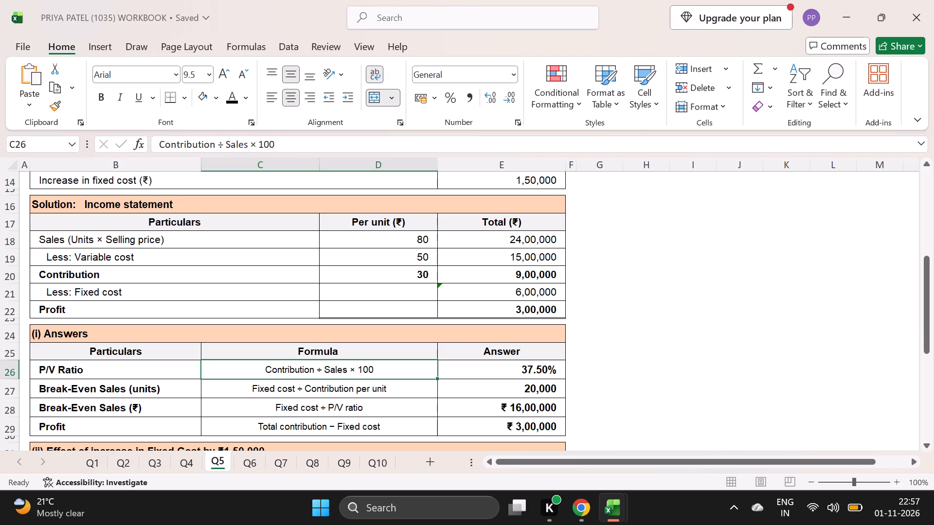
left_click(222, 144)
key("BackSpace")
key("slash")
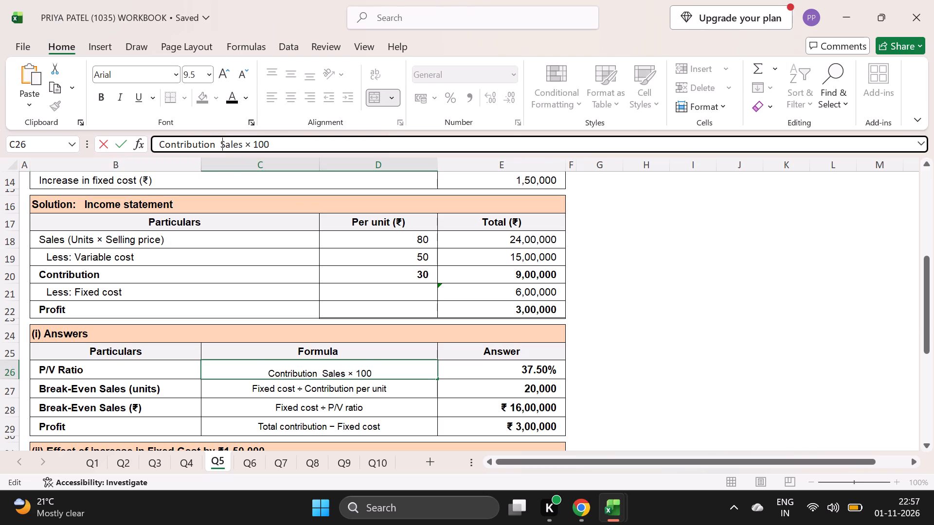
left_click_drag(277, 389, 269, 356)
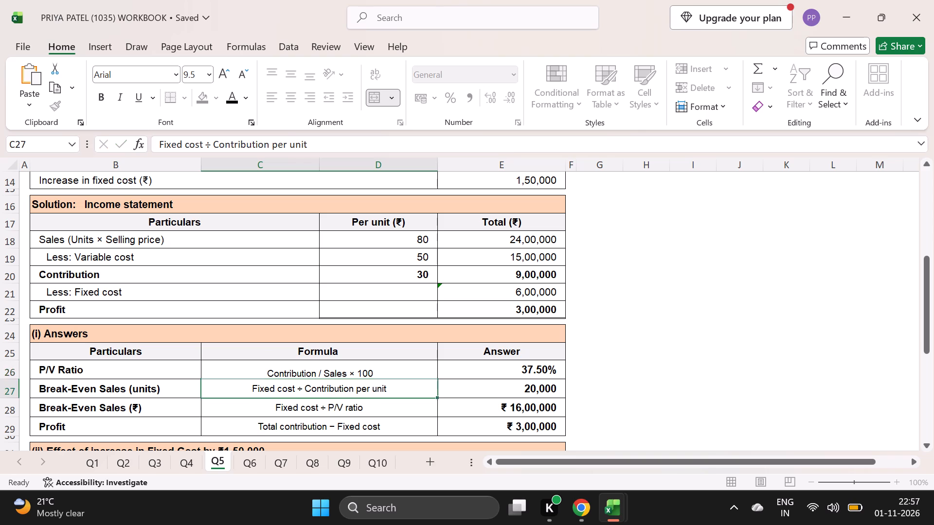
left_click_drag(269, 356, 211, 143)
left_click(211, 143)
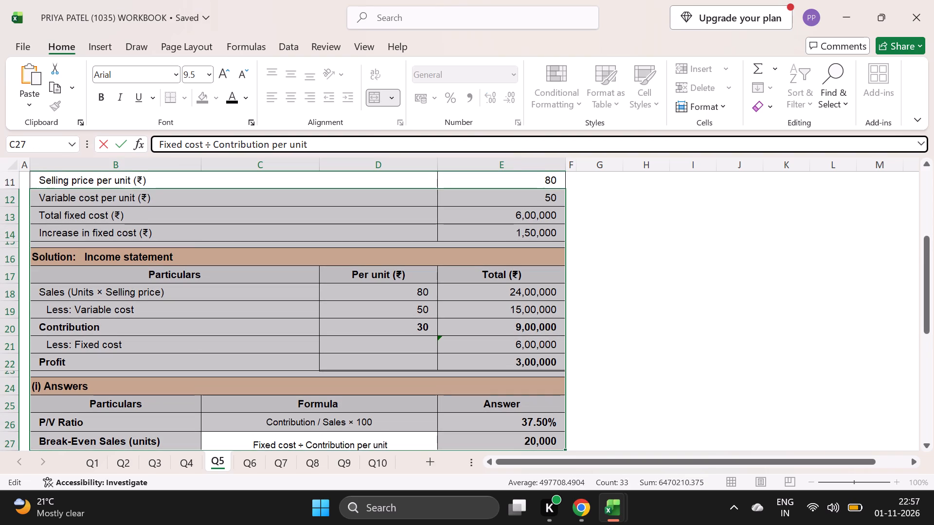
left_click(211, 143)
left_click(716, 276)
left_click(312, 444)
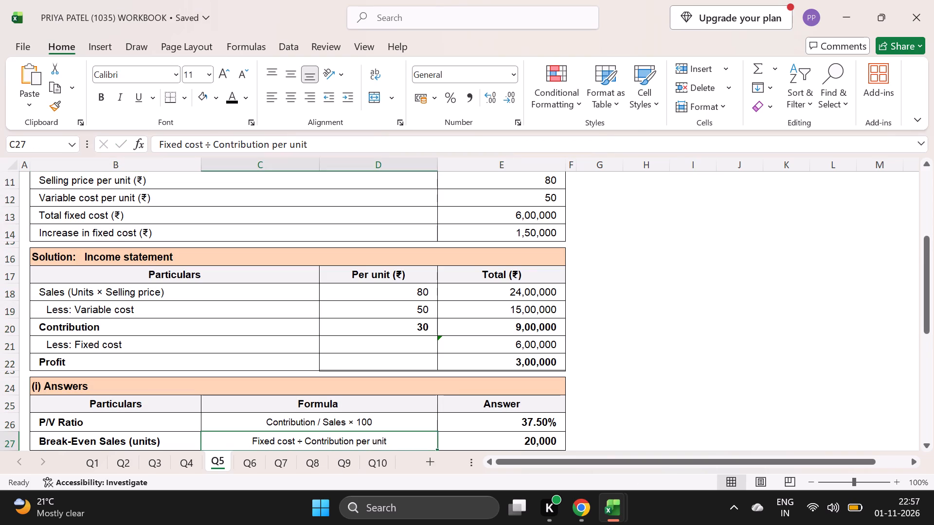
double_click(208, 145)
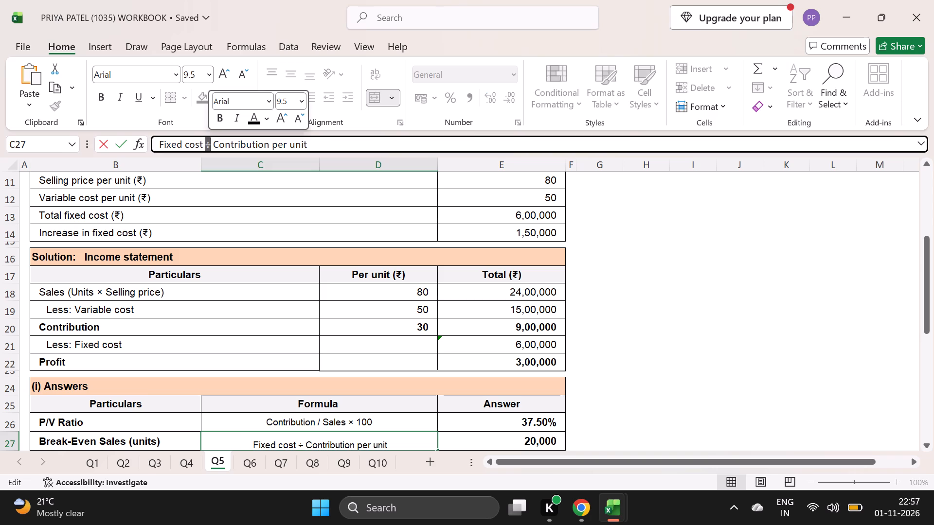
key("BackSpace")
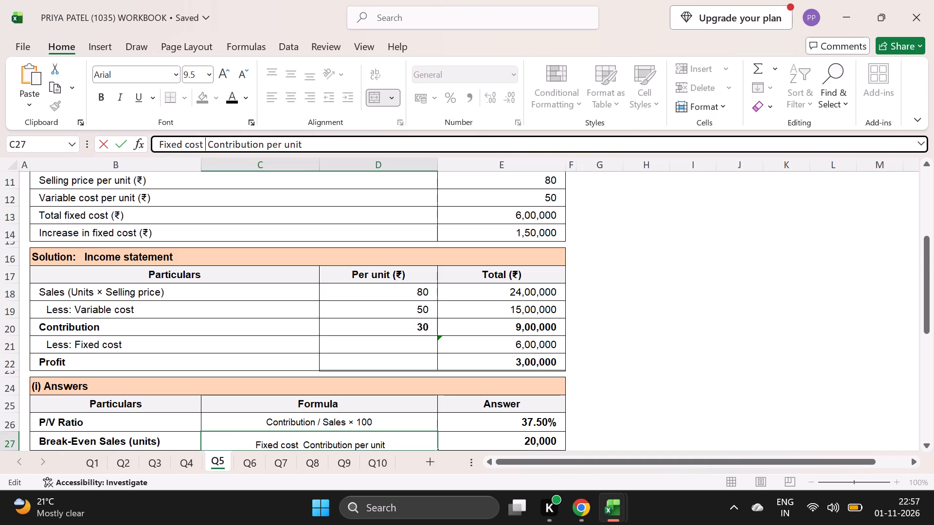
key("slash")
On sheet Q5, change the Break-Even Sales (₹) formula text in C28 to "Fixed cost / PV ratio".
scroll(210, 163, "down", 2)
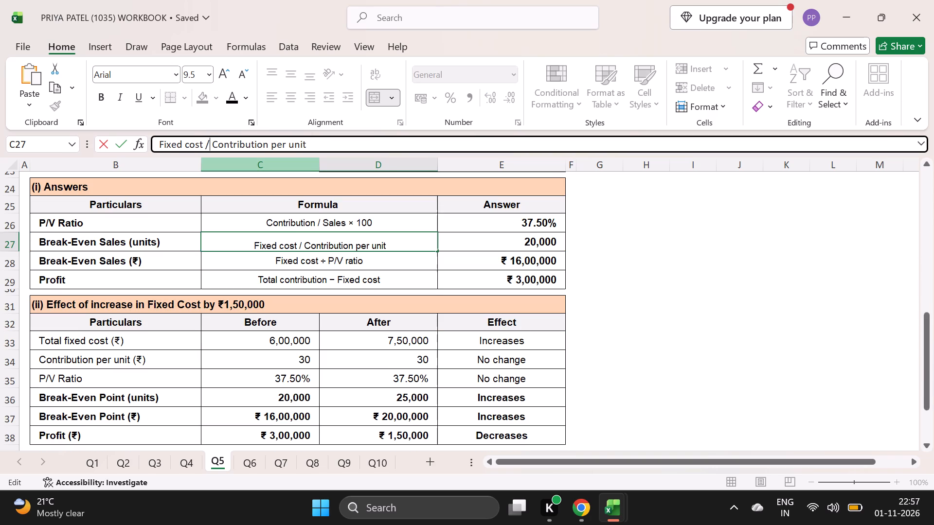
left_click(278, 271)
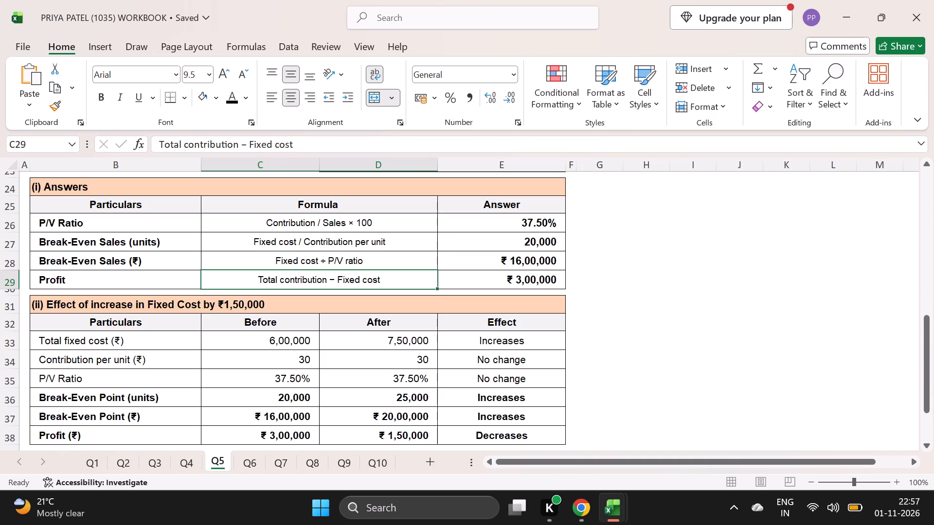
left_click(308, 261)
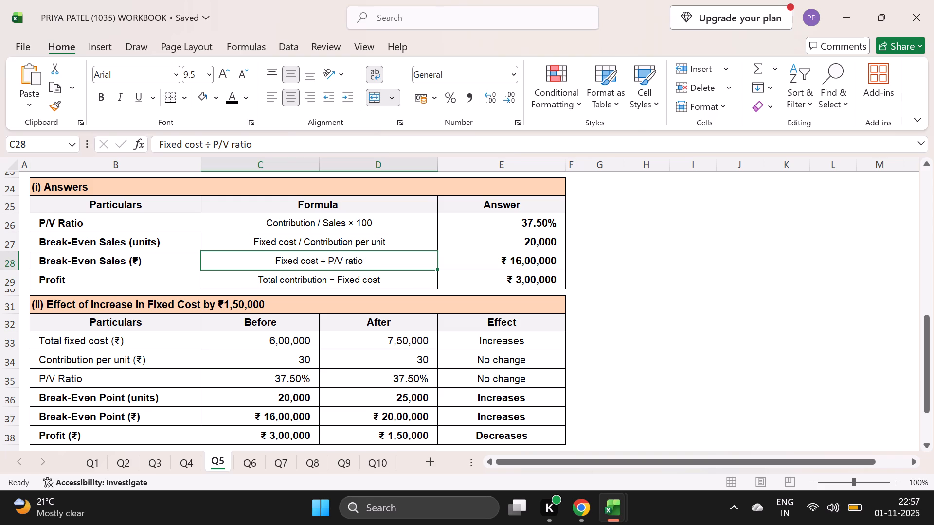
left_click(224, 141)
key("BackSpace")
key("Left")
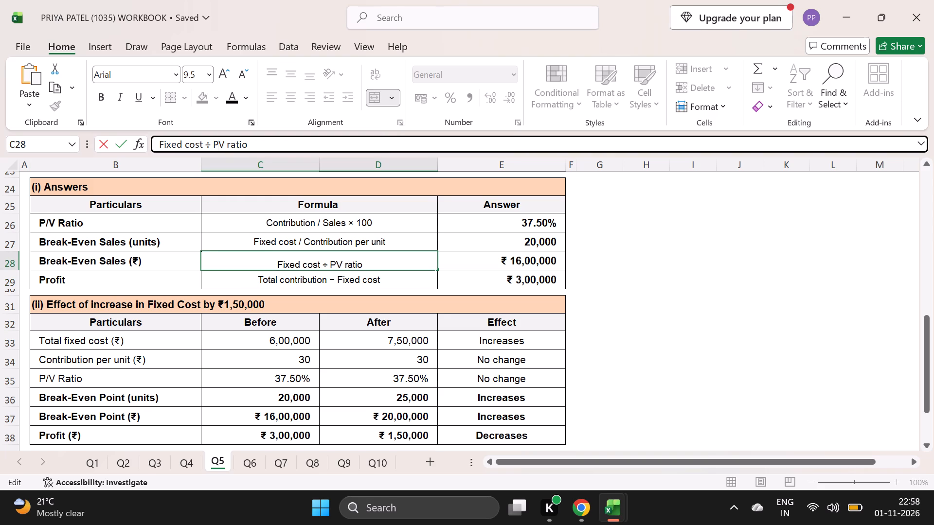
key("Left")
key("BackSpace")
key("slash")
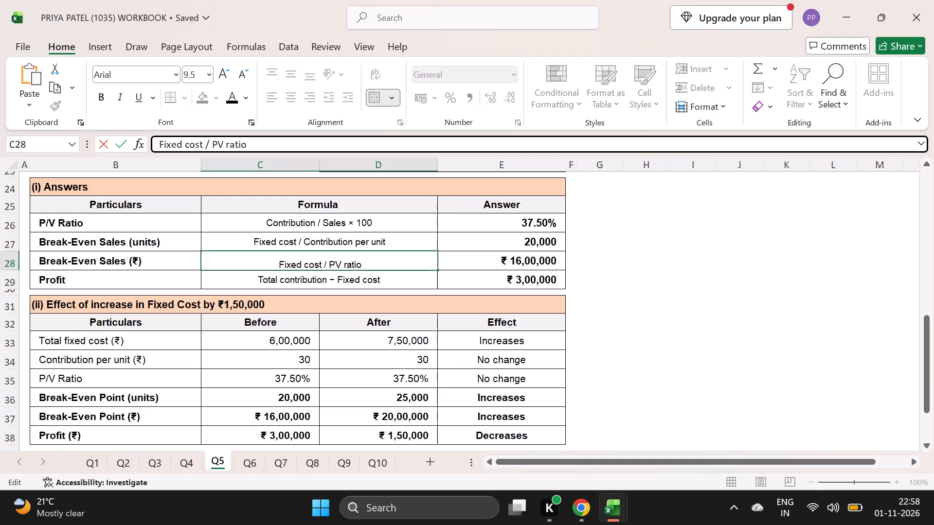
scroll(278, 327, "down", 1)
left_click(614, 346)
Review sheet Q5's question, given data, income statement, answers and fixed cost effect table.
scroll(614, 346, "up", 4)
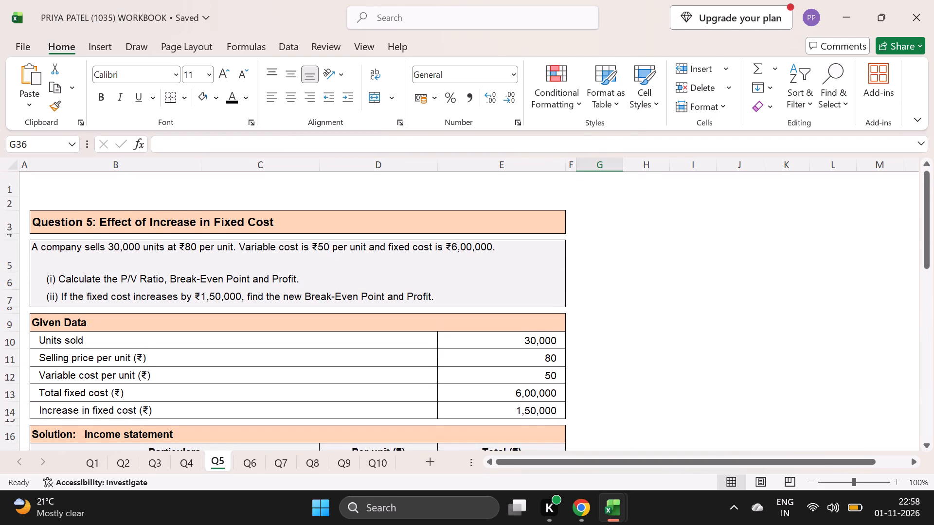
scroll(614, 346, "down", 2)
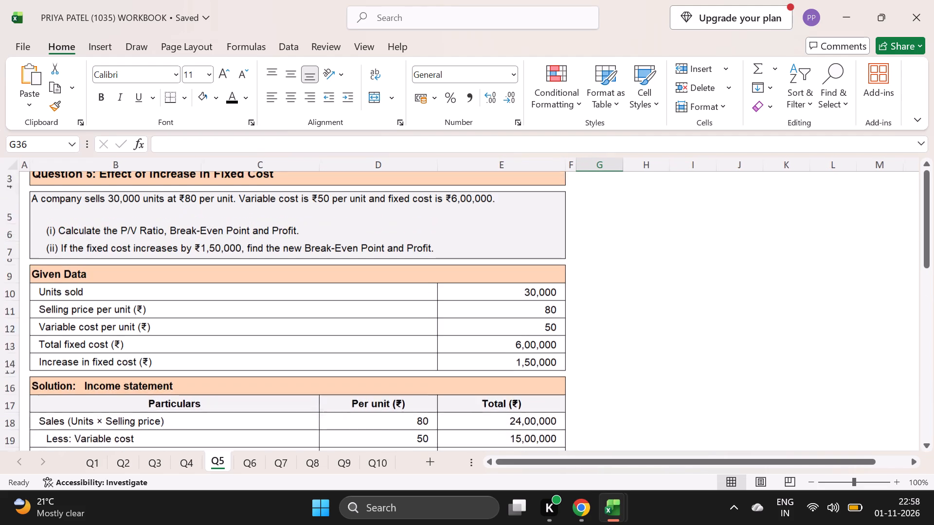
scroll(614, 346, "down", 2)
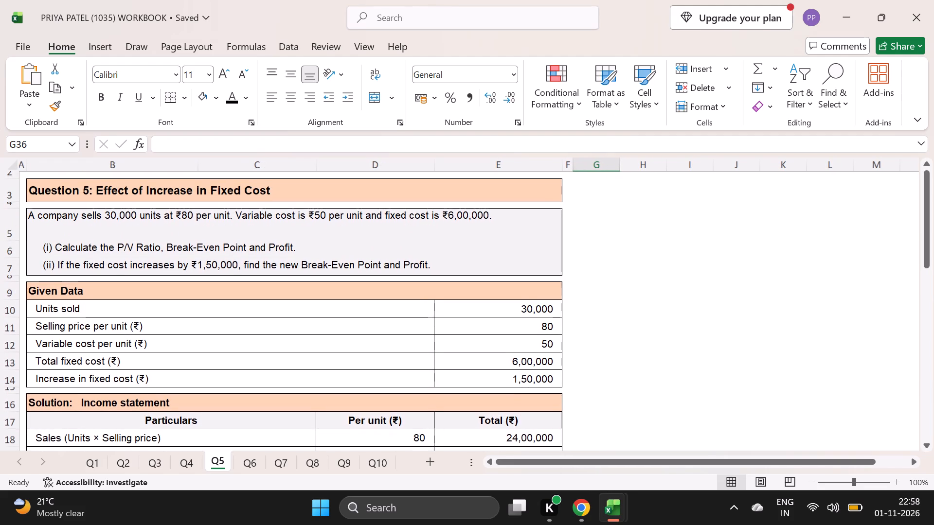
scroll(614, 346, "down", 1)
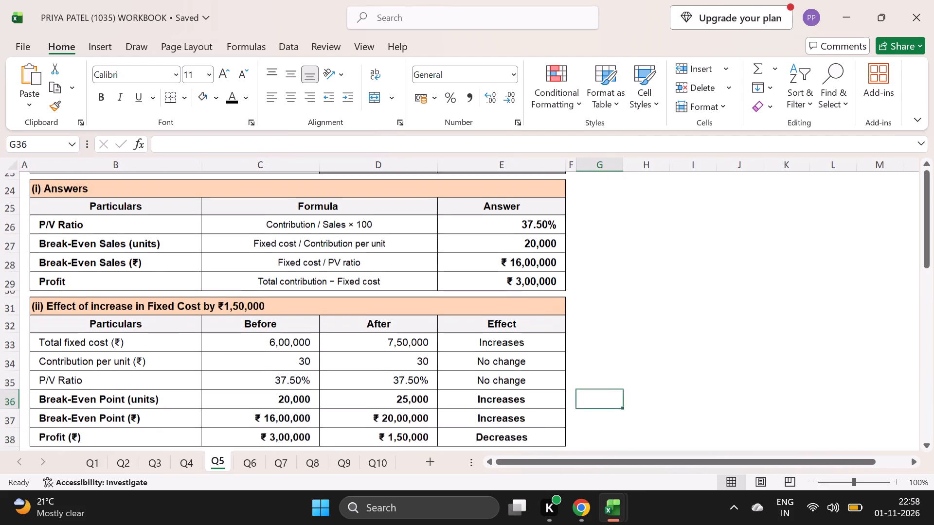
On sheet Q6, shorten the "Given Data" heading in B11 to "Given".
left_click(237, 461)
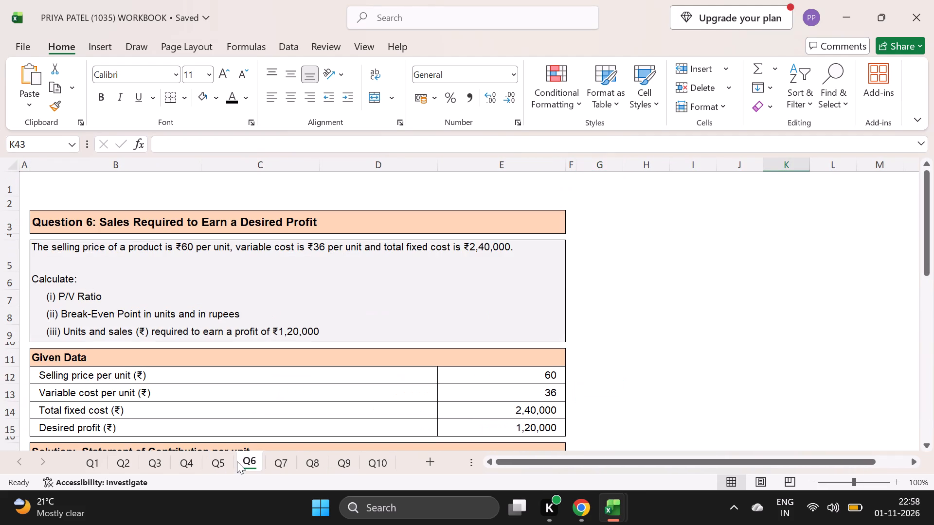
scroll(270, 382, "down", 1)
left_click(161, 337)
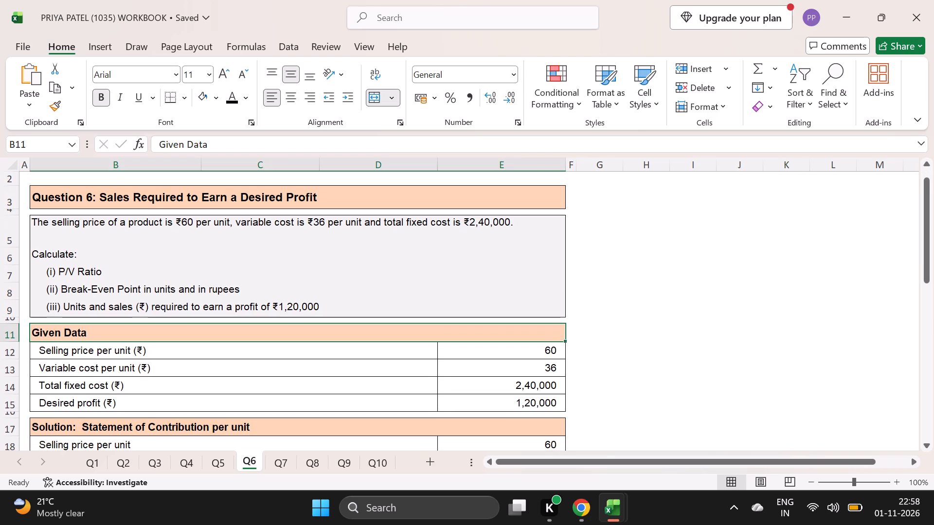
left_click(226, 147)
key("BackSpace")
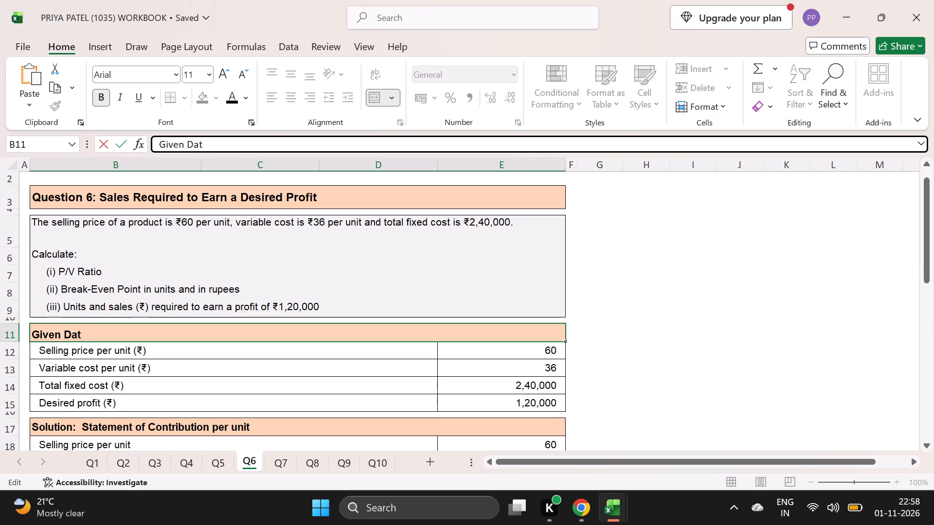
key("BackSpace")
key("BackSpace")
key("BackSpace")
key("BackSpace")
On sheet Q5, shorten the "Given Data" heading in B9 to "Given".
left_click(211, 463)
scroll(211, 463, "up", 2)
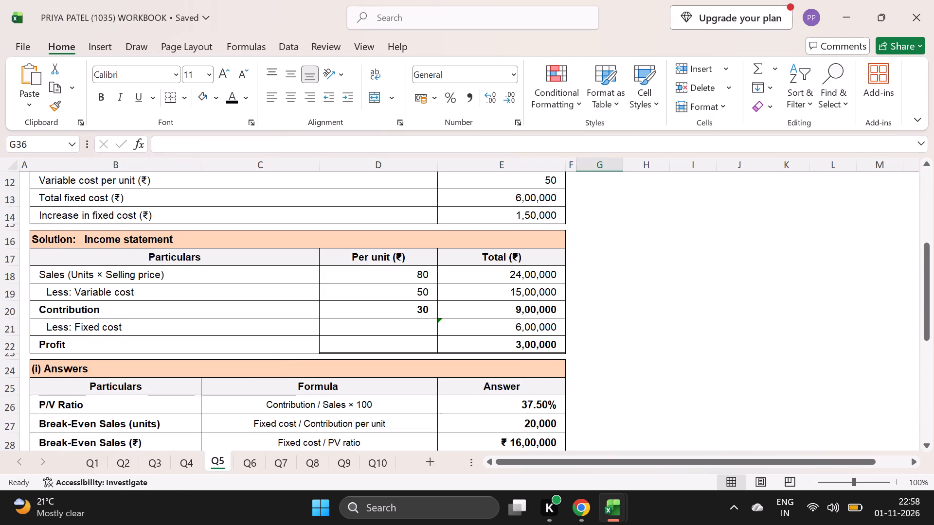
scroll(232, 308, "up", 1)
left_click(145, 215)
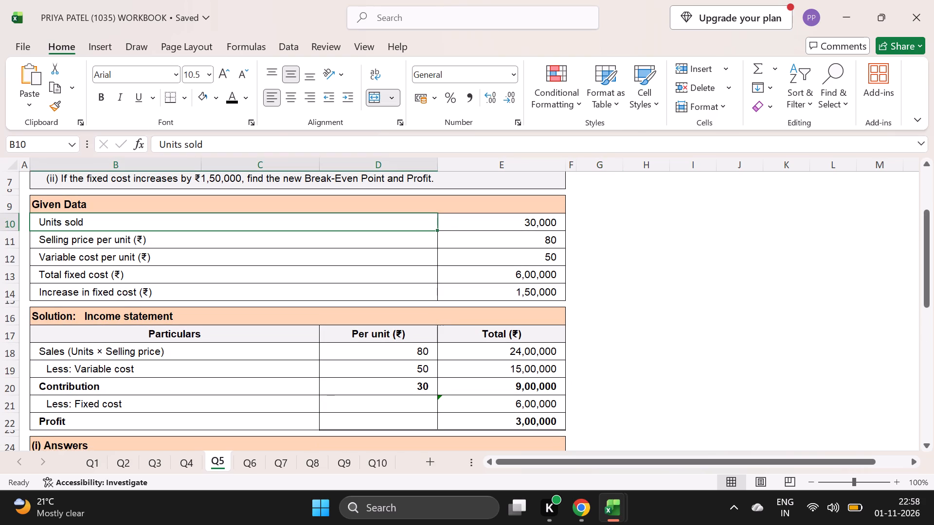
left_click(146, 204)
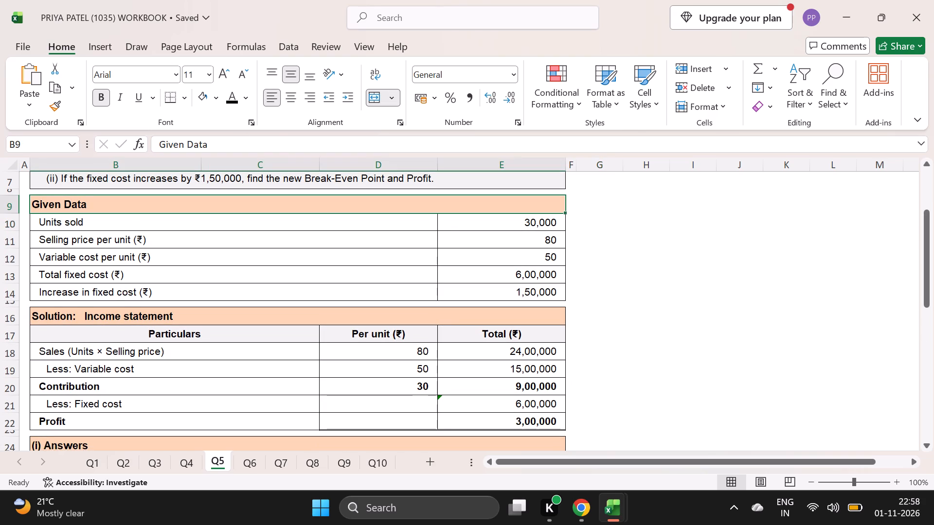
left_click(230, 147)
key("BackSpace")
key("BackSpace")
key("BackSpace")
key("BackSpace")
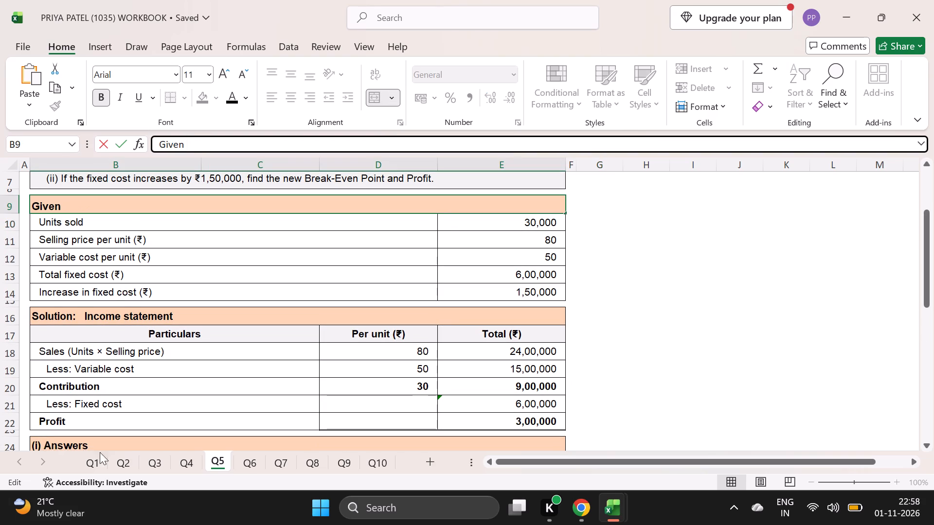
On sheet Q4, shorten the "Given Data" heading in B9 to "Given".
left_click(179, 467)
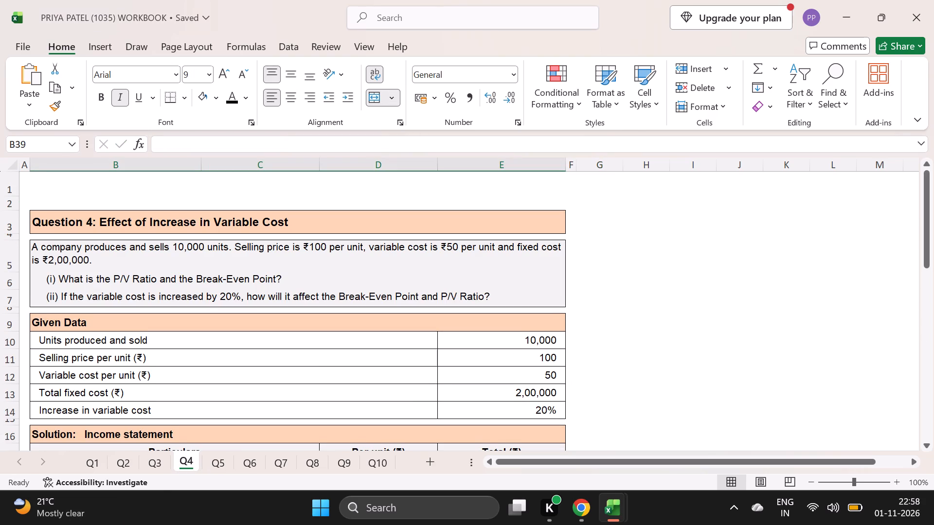
left_click(155, 322)
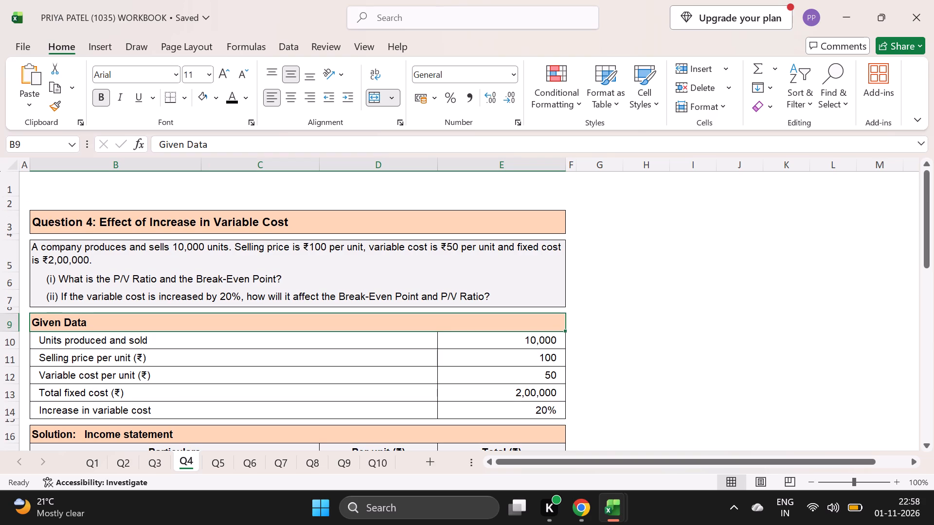
left_click(226, 145)
key("BackSpace")
key("BackSpace")
key("BackSpace")
key("BackSpace")
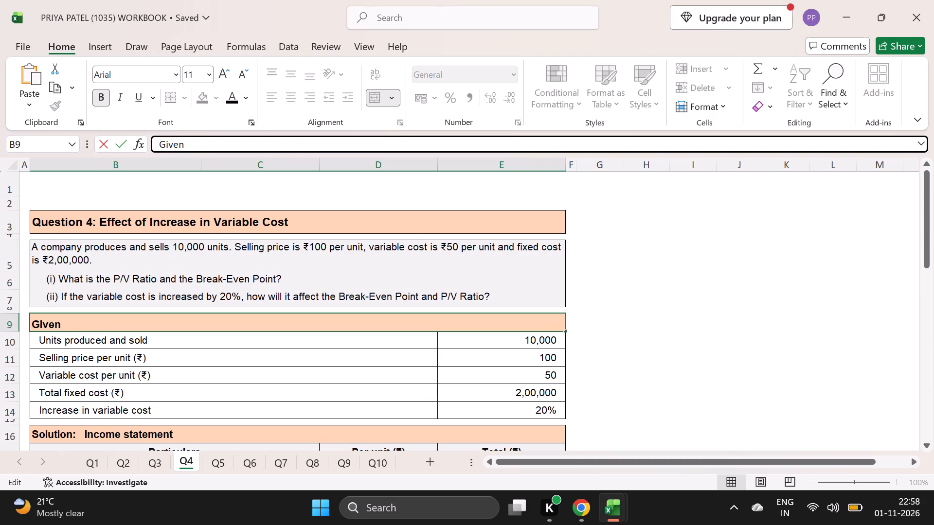
Compare the headings, income statement titles and formula workings across sheets Q2 to Q6 for consistency.
left_click(157, 462)
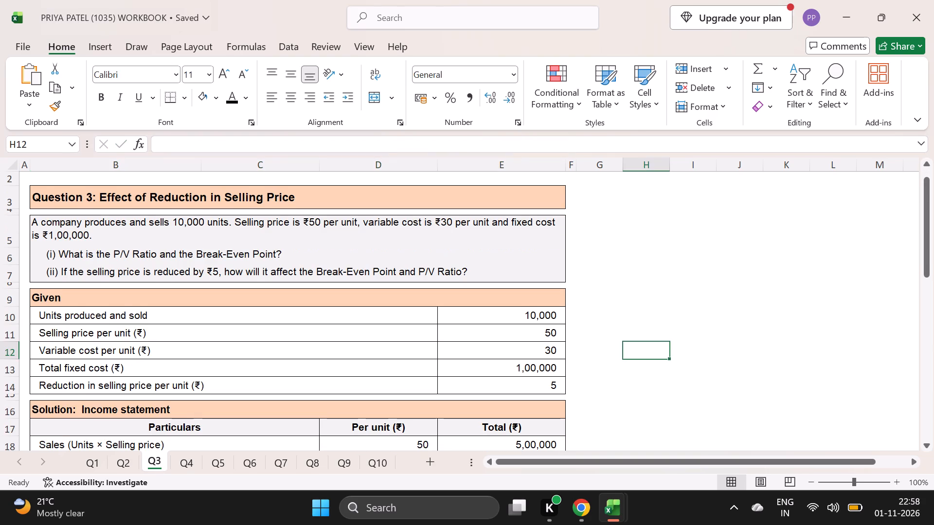
scroll(174, 386, "down", 3)
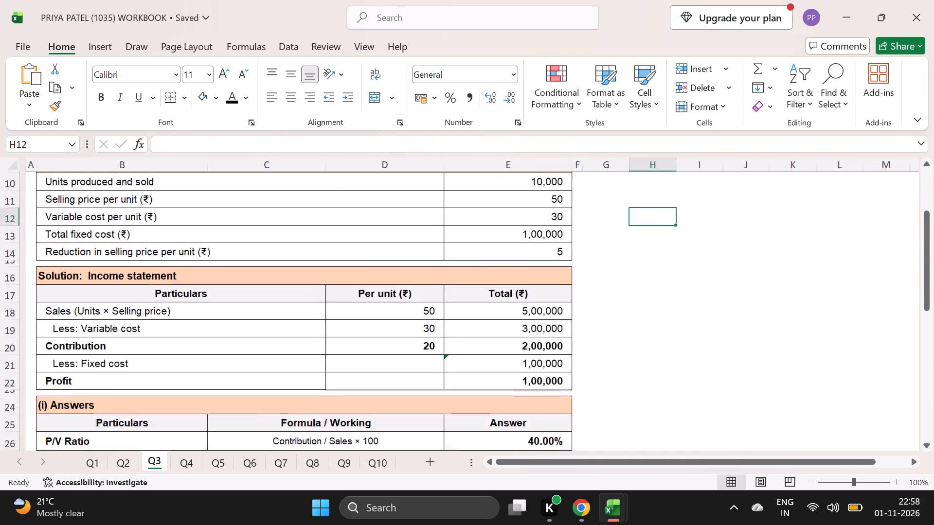
scroll(185, 405, "down", 2)
scroll(185, 405, "right", 1)
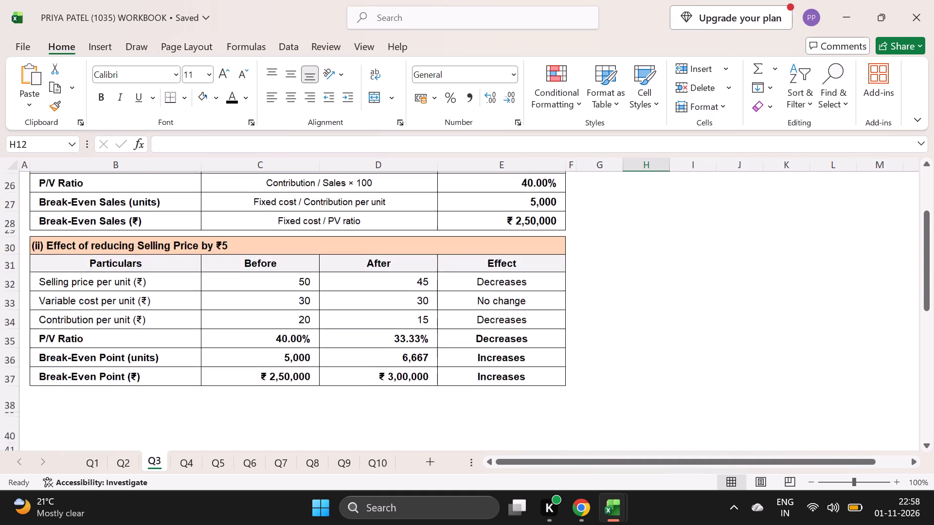
scroll(185, 405, "up", 3)
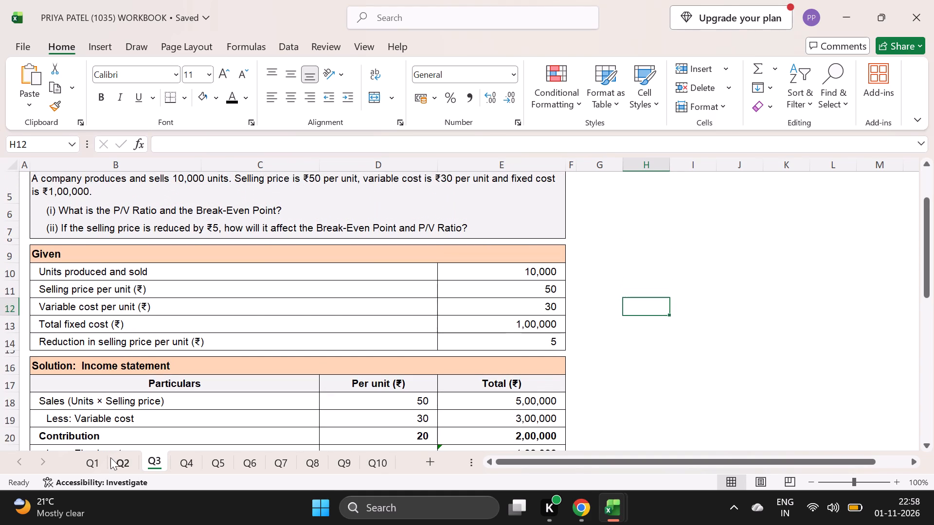
left_click(110, 457)
scroll(172, 350, "up", 2)
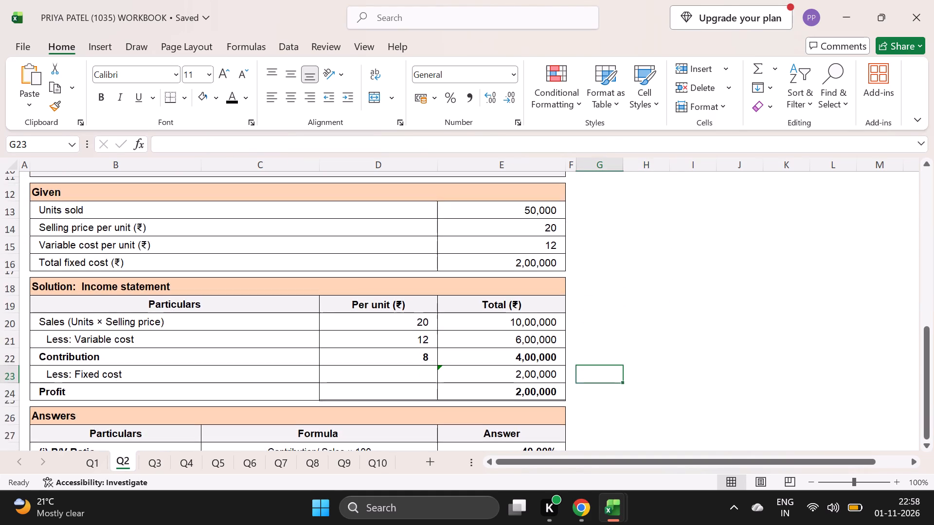
scroll(172, 350, "up", 1)
left_click(192, 467)
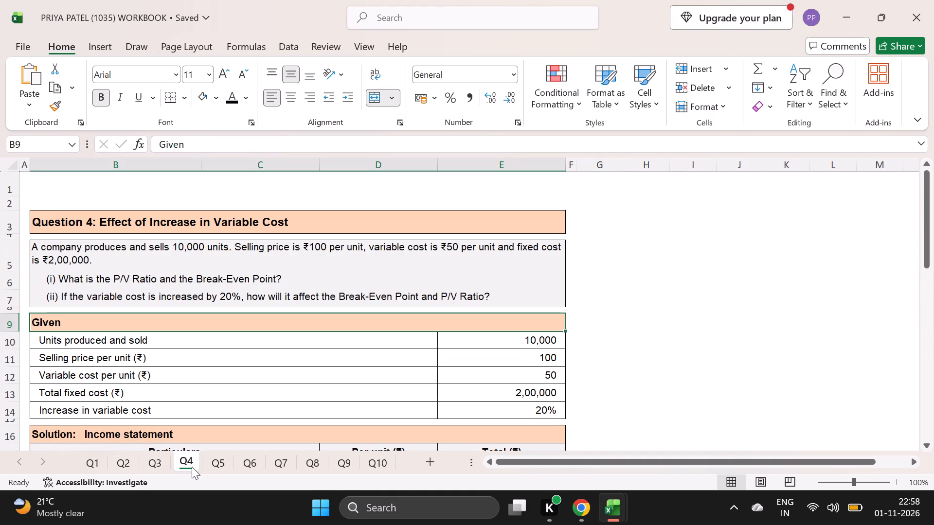
left_click(208, 465)
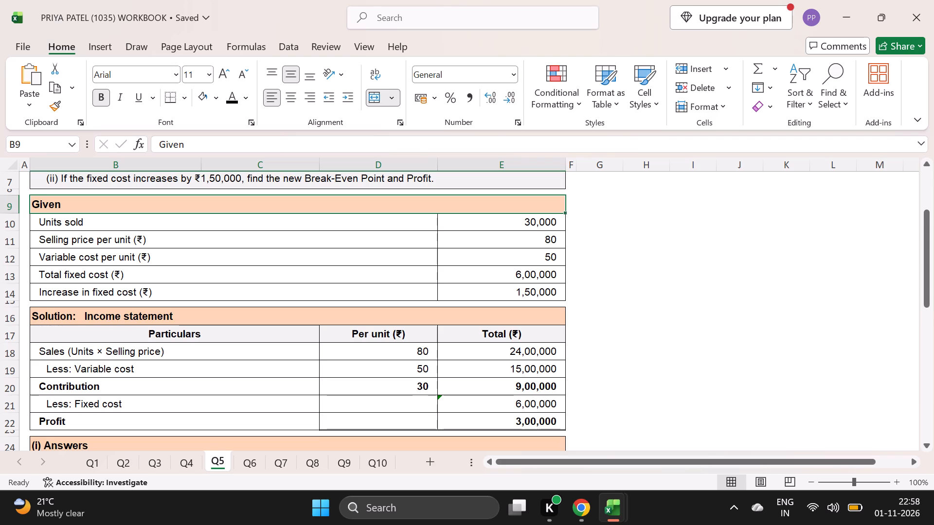
scroll(236, 385, "up", 1)
left_click(247, 467)
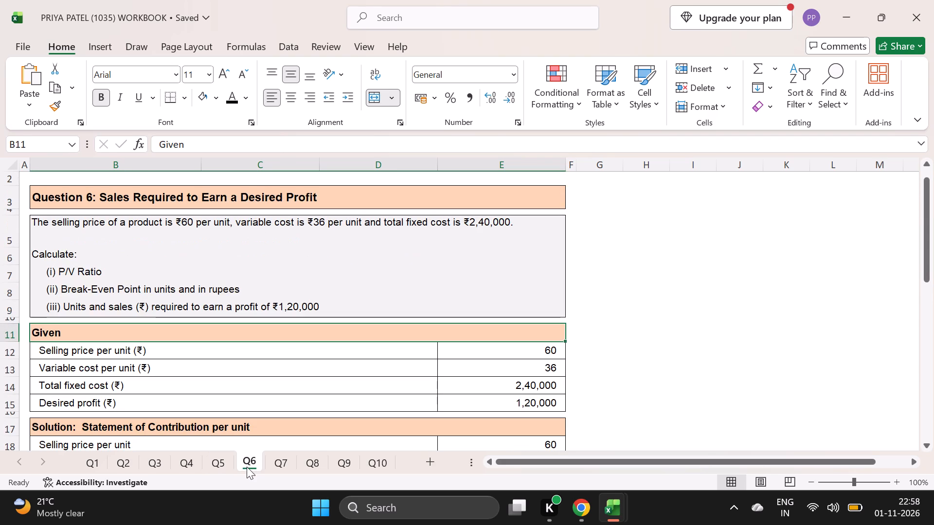
scroll(271, 403, "down", 2)
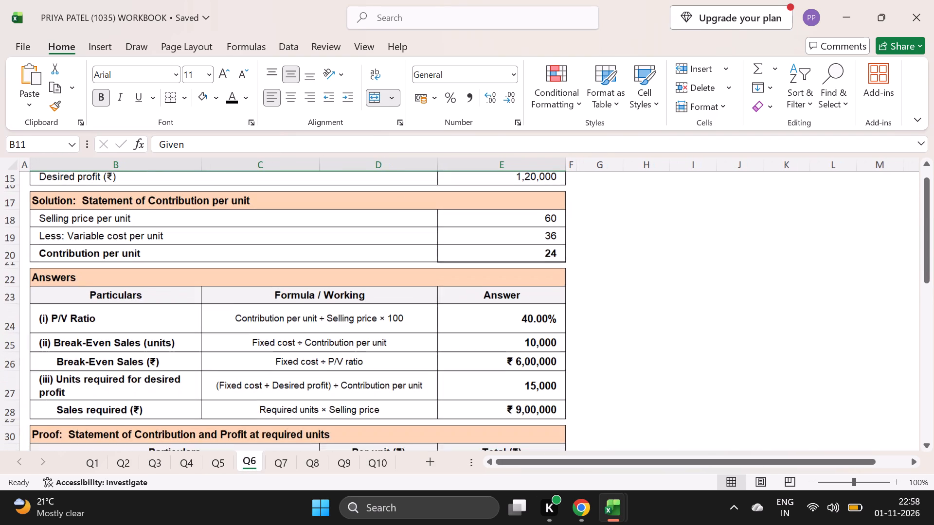
left_click(226, 471)
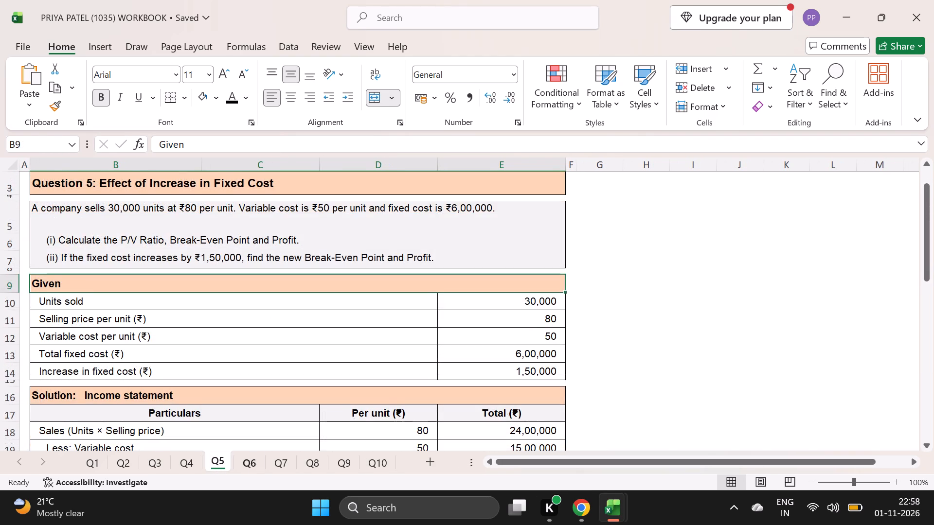
scroll(313, 357, "down", 2)
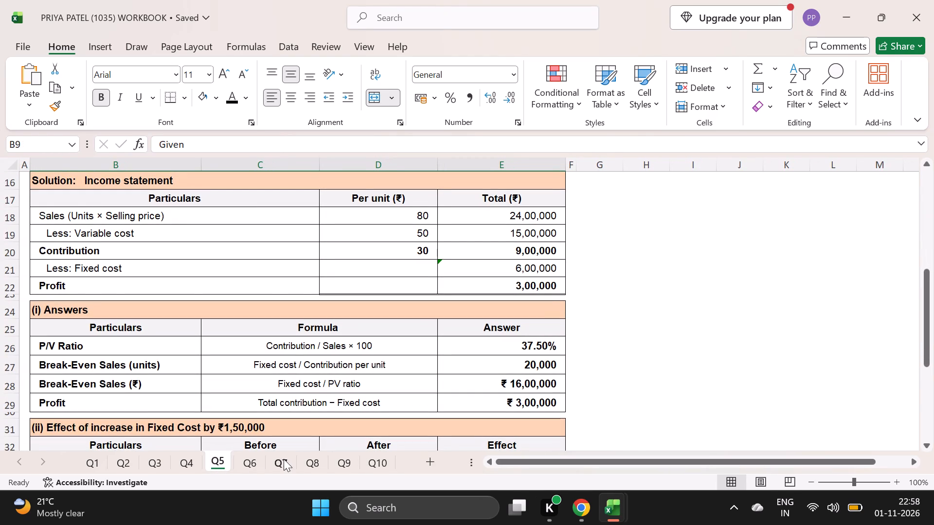
On sheet Q6, replace the ÷ sign with a slash in the P/V Ratio (C24) and Break-Even Sales (units) (C25) workings.
left_click(256, 464)
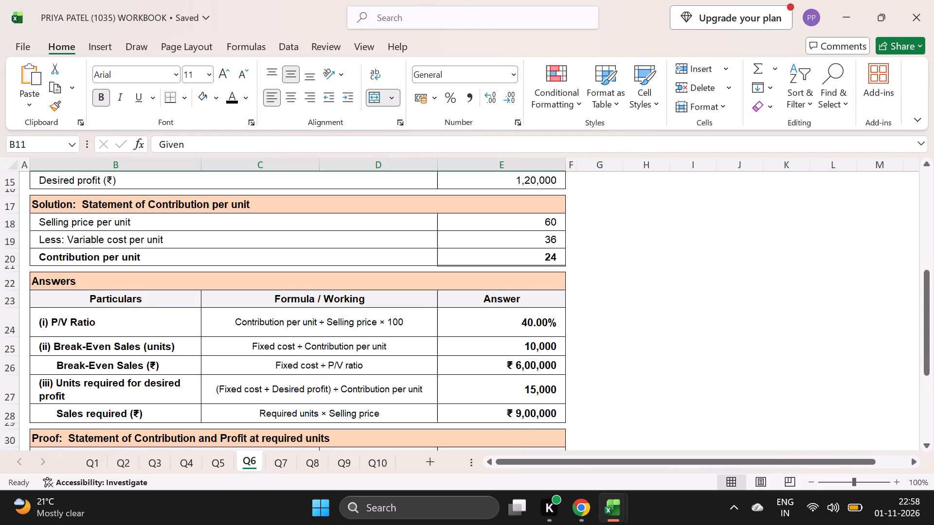
left_click(330, 324)
left_click(259, 144)
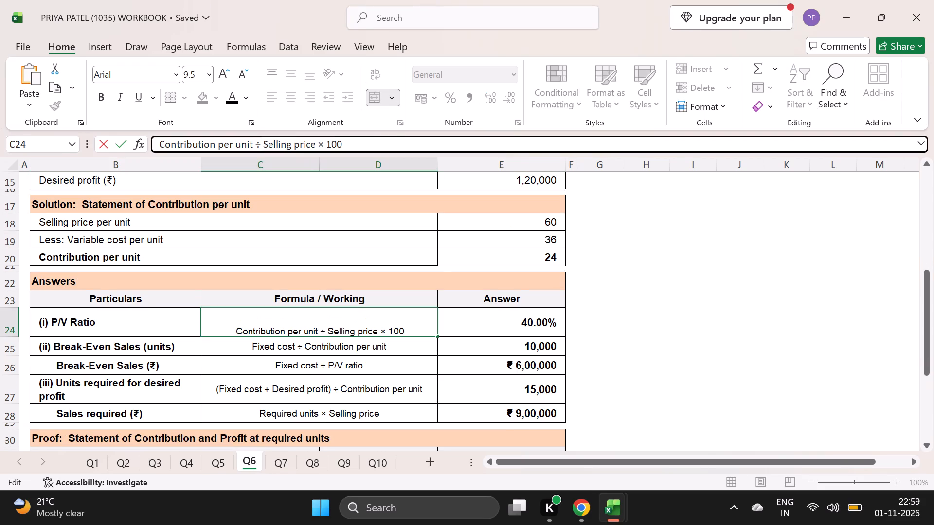
key("BackSpace")
key("slash")
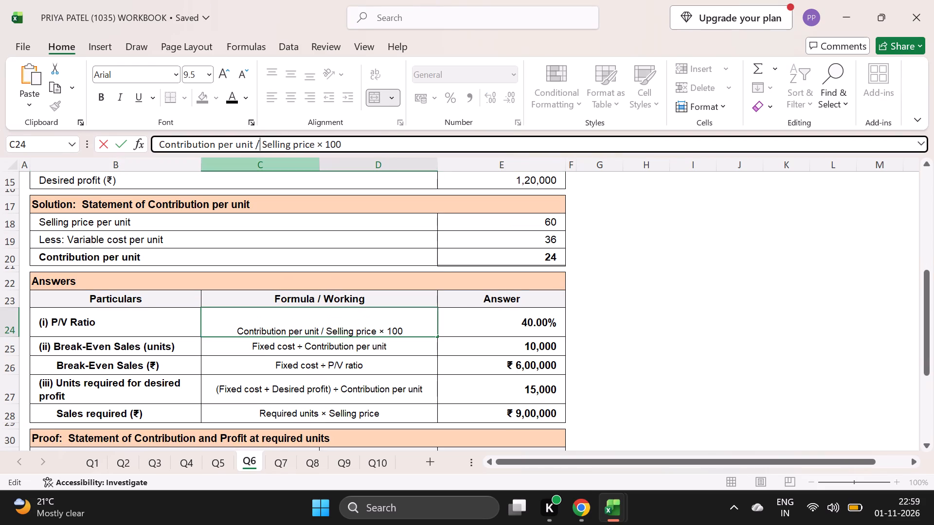
left_click(311, 343)
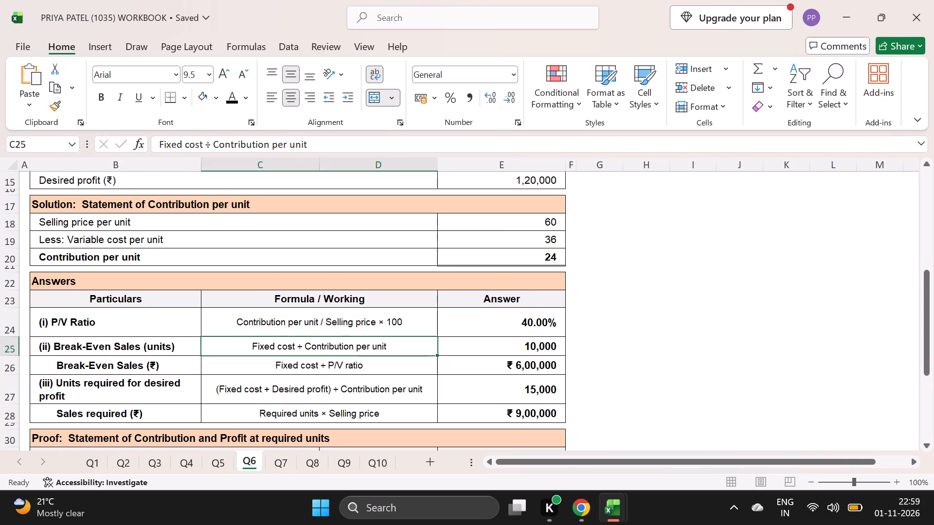
left_click(209, 143)
key("BackSpace")
key("slash")
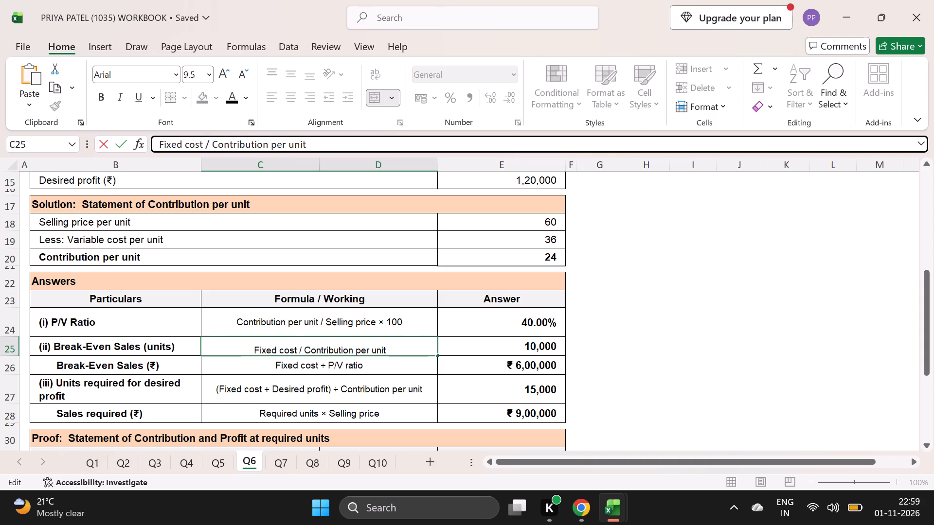
Change the Break-Even Sales (₹) working in C26 of sheet Q6 to "Fixed cost / PV ratio".
left_click(342, 369)
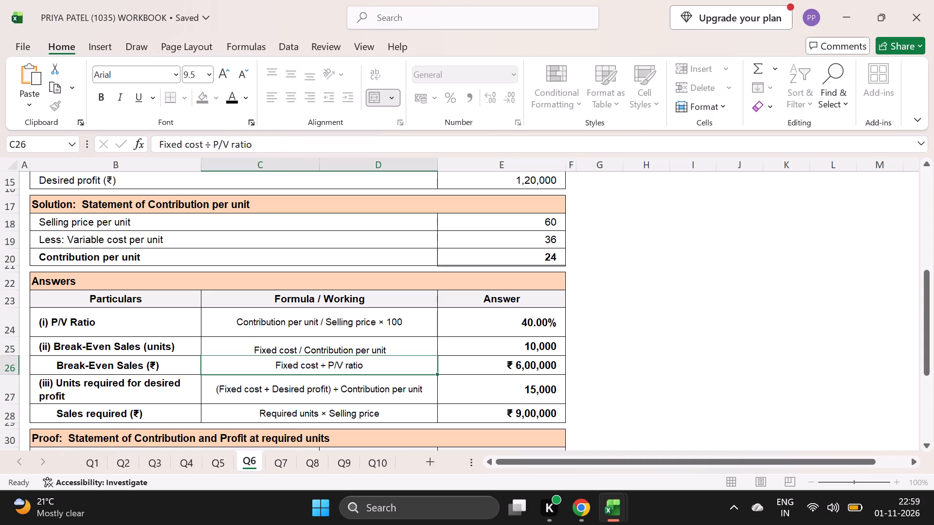
left_click(222, 143)
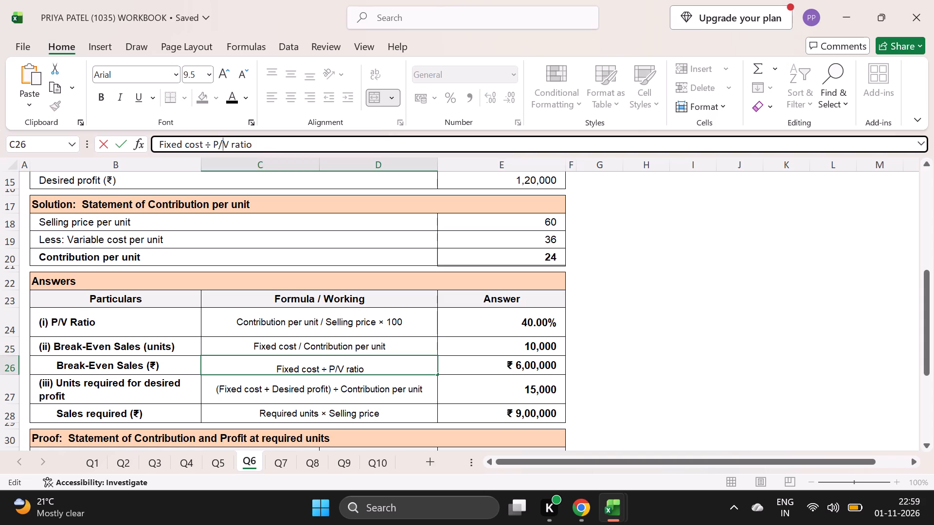
key("BackSpace")
key("Left")
key("Left")
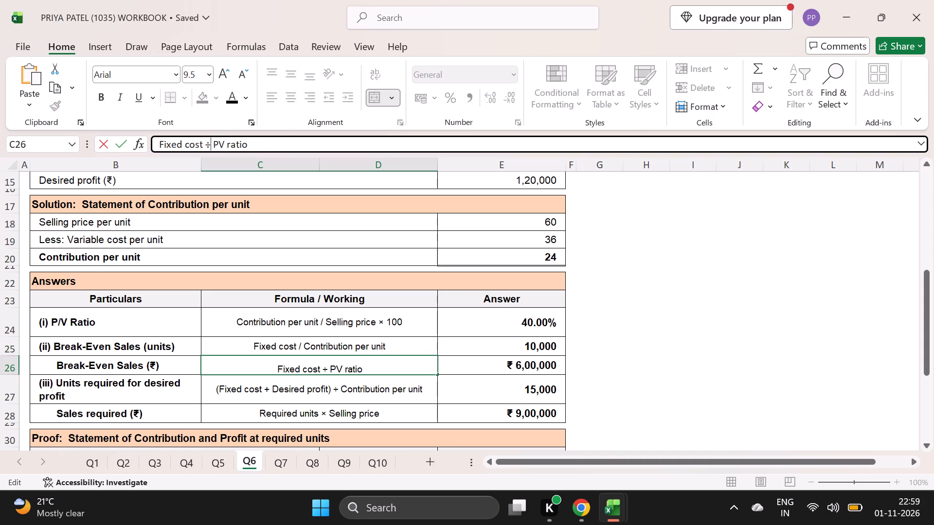
key("BackSpace")
key("slash")
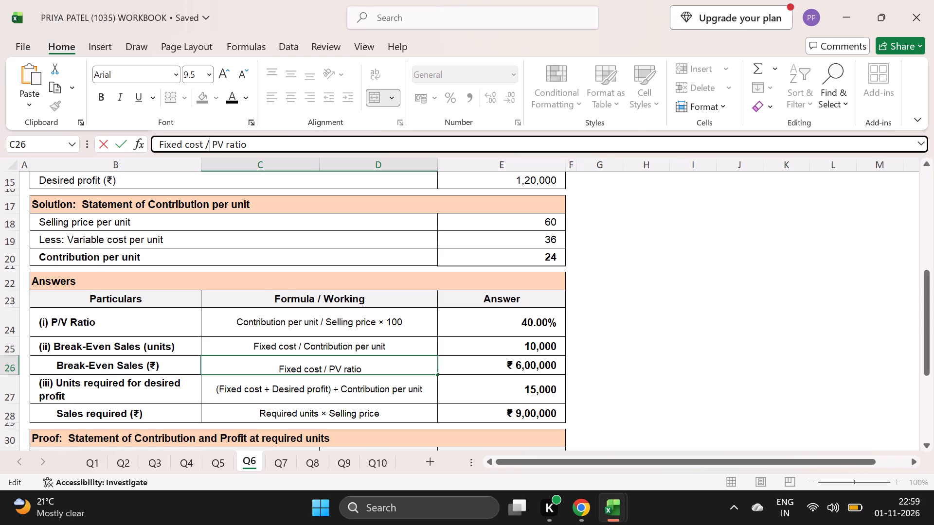
Change the working for units required for desired profit in C27 to "(Fixed cost + Desired profit) /Contribution per unit".
left_click(336, 396)
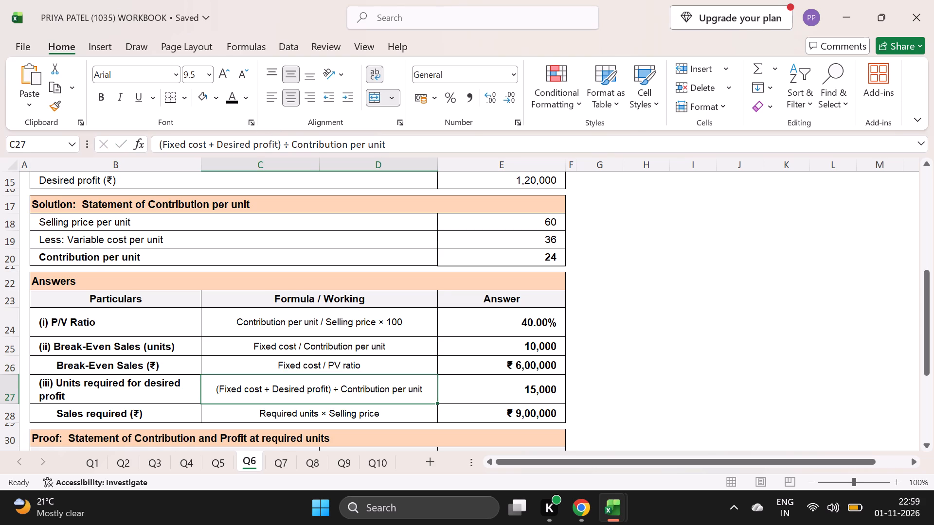
left_click(291, 144)
key("BackSpace")
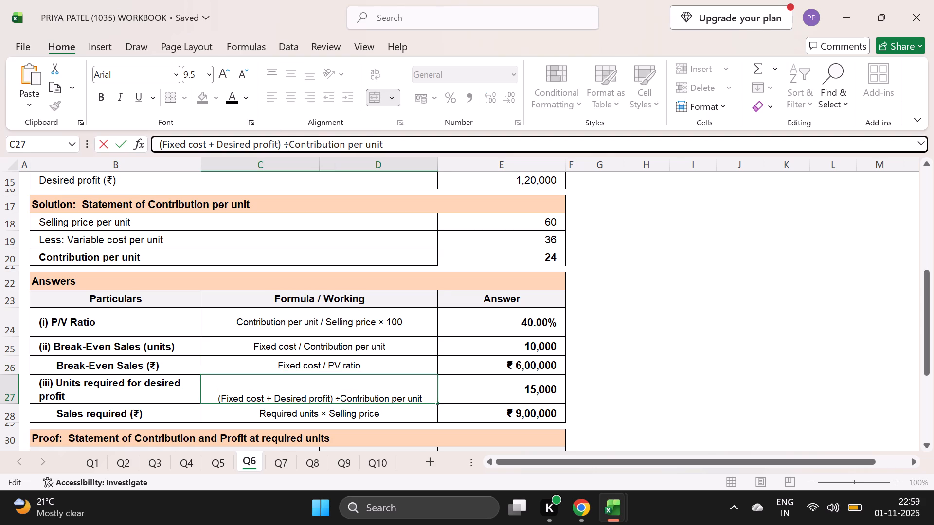
key("BackSpace")
key("slash")
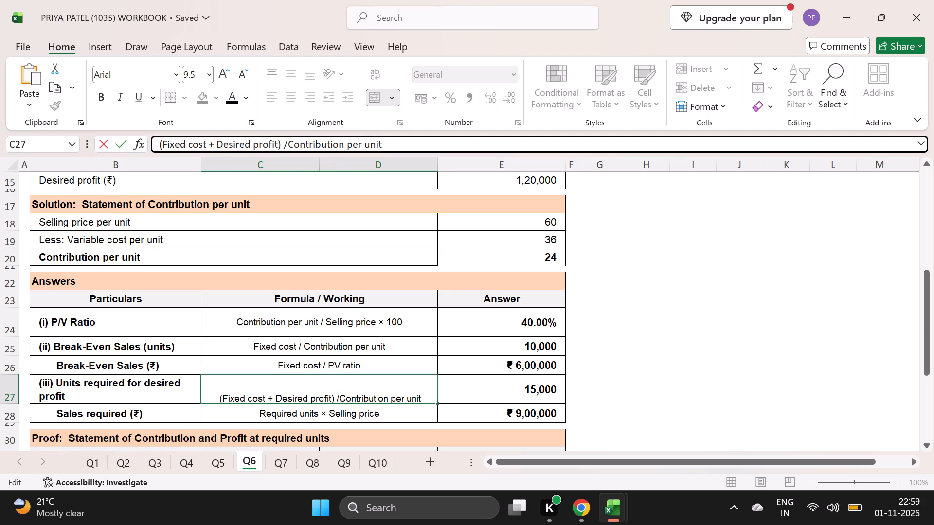
scroll(354, 415, "down", 2)
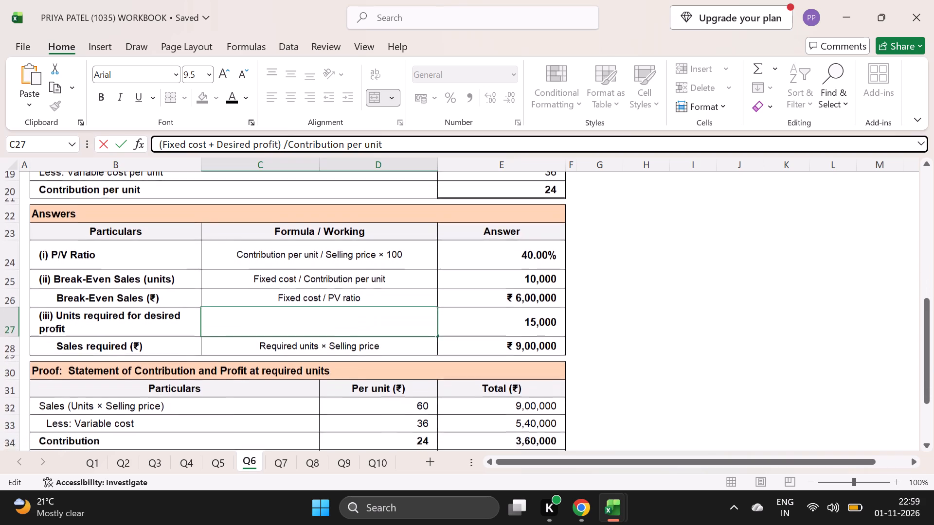
scroll(354, 415, "down", 1)
left_click(367, 372)
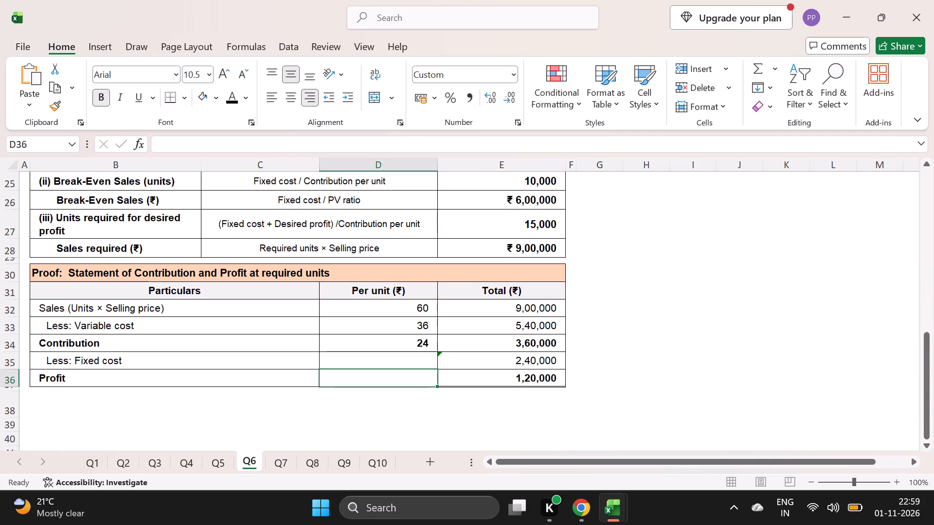
left_click(356, 422)
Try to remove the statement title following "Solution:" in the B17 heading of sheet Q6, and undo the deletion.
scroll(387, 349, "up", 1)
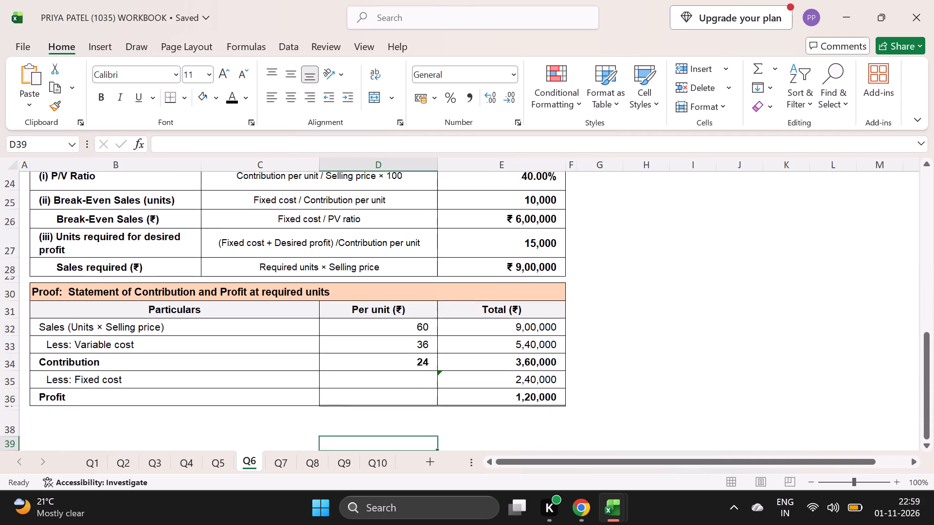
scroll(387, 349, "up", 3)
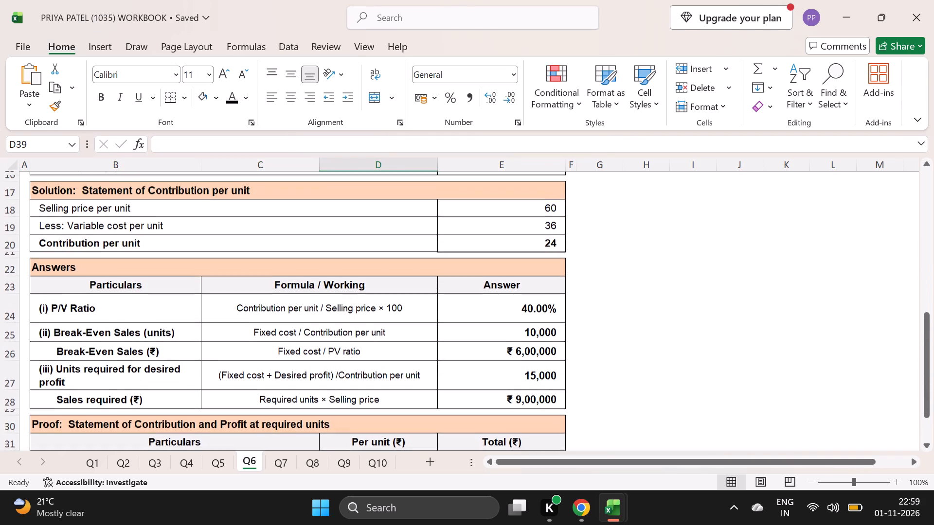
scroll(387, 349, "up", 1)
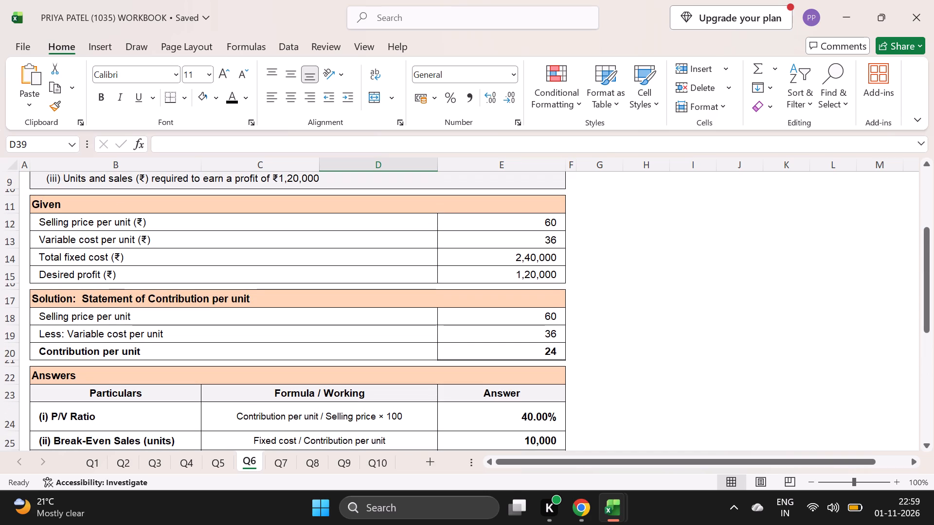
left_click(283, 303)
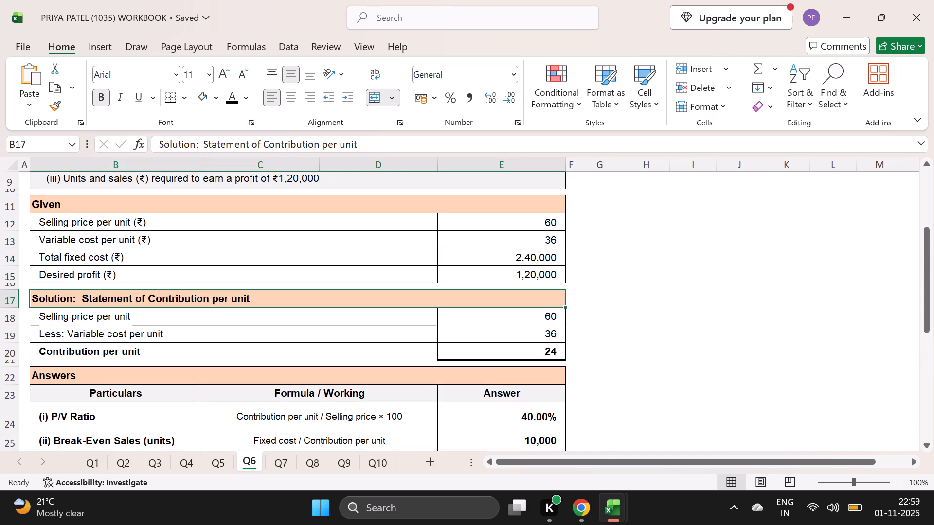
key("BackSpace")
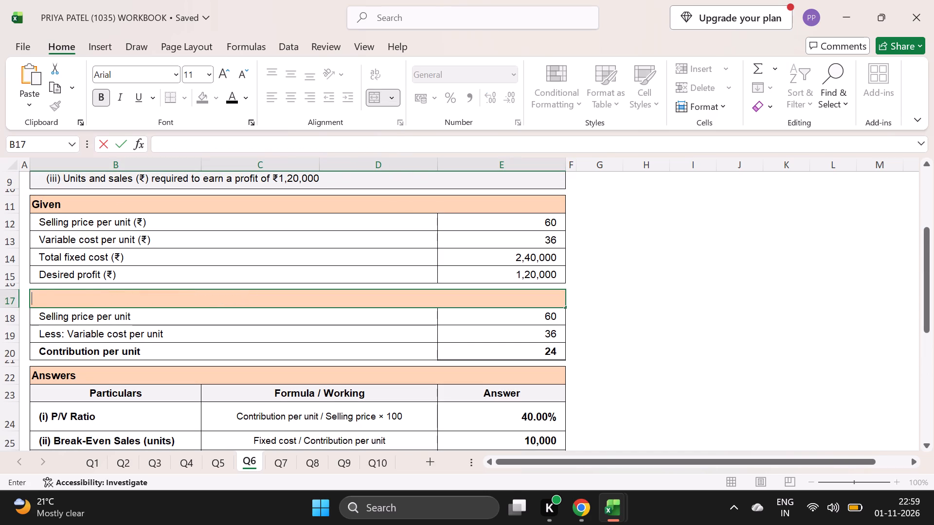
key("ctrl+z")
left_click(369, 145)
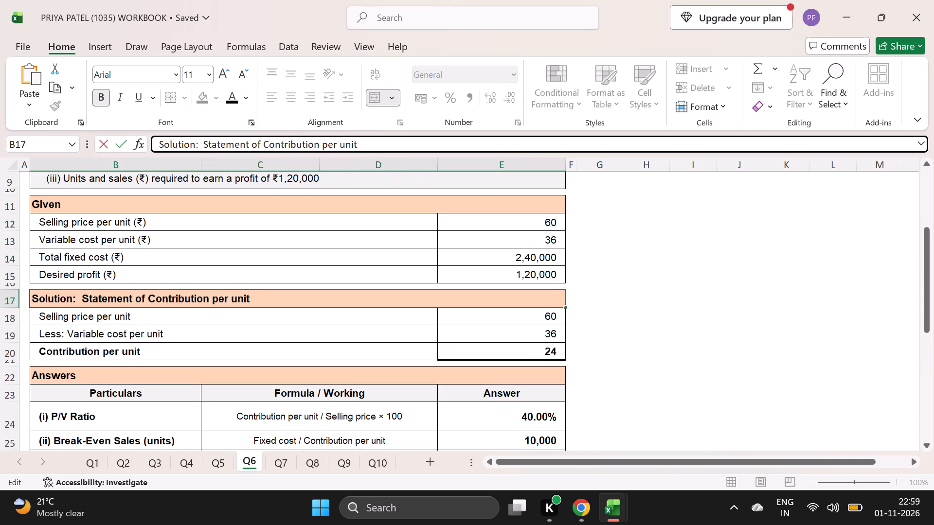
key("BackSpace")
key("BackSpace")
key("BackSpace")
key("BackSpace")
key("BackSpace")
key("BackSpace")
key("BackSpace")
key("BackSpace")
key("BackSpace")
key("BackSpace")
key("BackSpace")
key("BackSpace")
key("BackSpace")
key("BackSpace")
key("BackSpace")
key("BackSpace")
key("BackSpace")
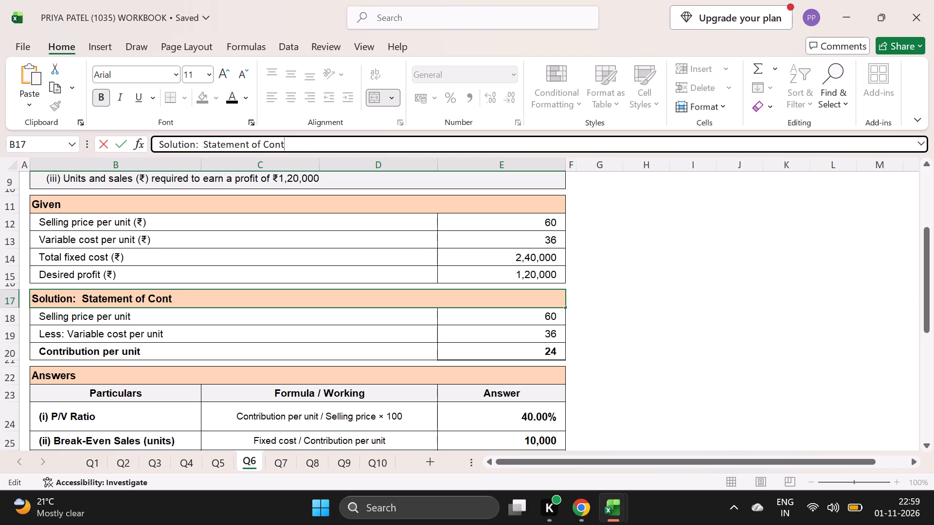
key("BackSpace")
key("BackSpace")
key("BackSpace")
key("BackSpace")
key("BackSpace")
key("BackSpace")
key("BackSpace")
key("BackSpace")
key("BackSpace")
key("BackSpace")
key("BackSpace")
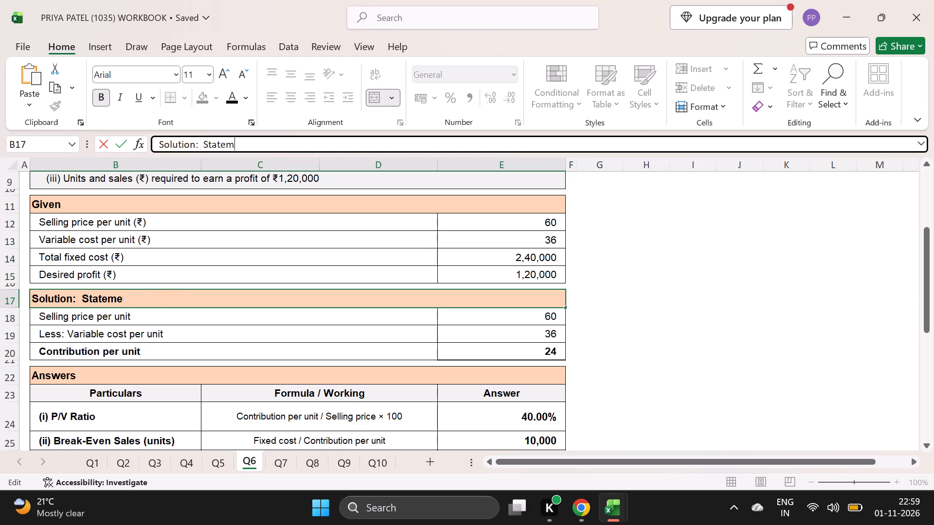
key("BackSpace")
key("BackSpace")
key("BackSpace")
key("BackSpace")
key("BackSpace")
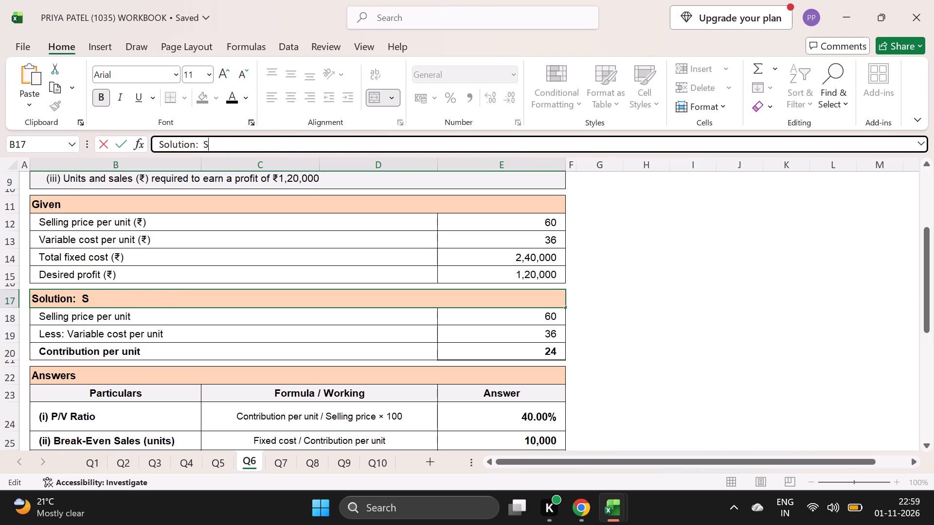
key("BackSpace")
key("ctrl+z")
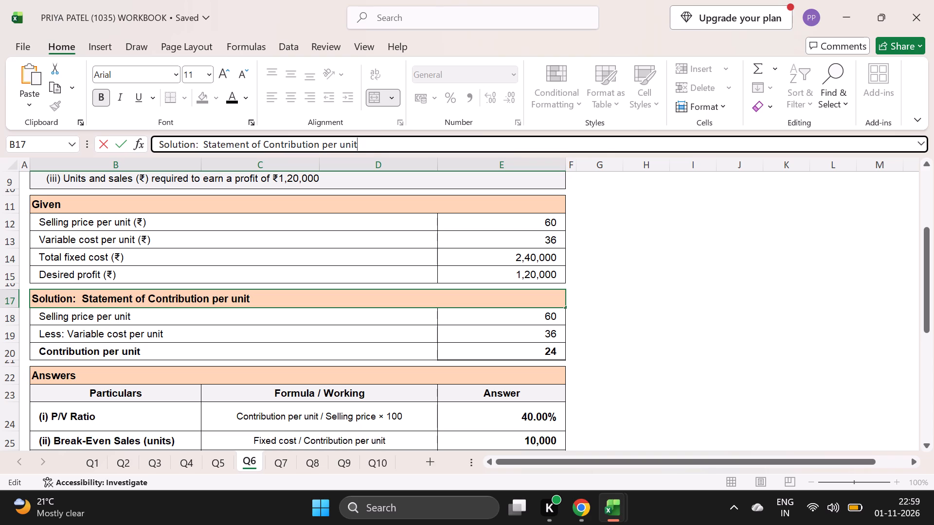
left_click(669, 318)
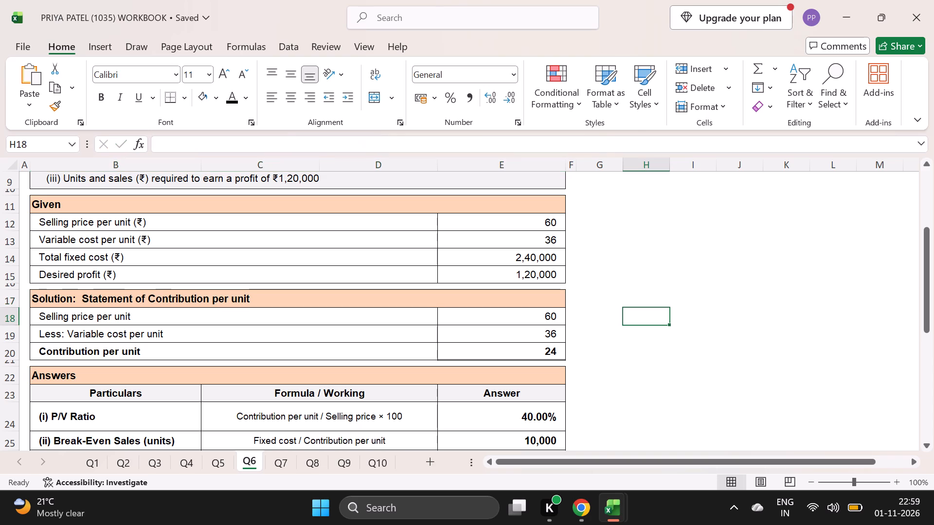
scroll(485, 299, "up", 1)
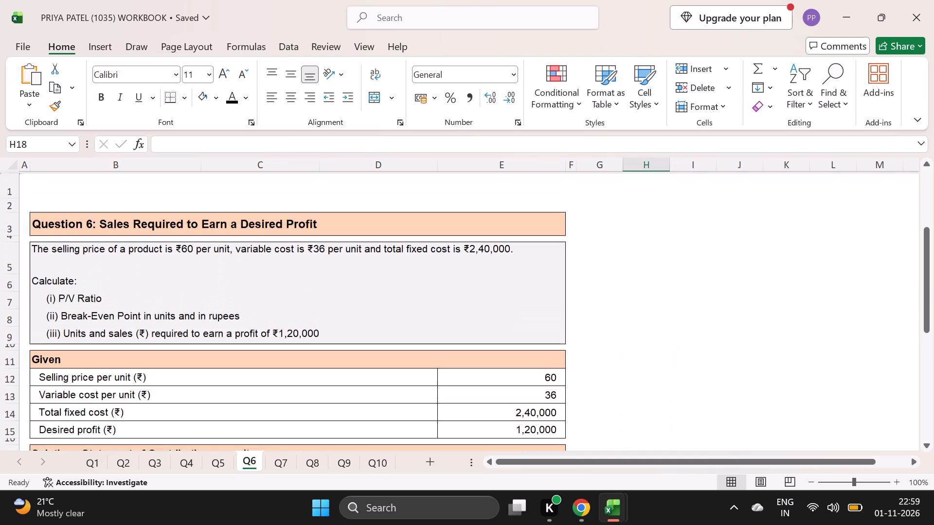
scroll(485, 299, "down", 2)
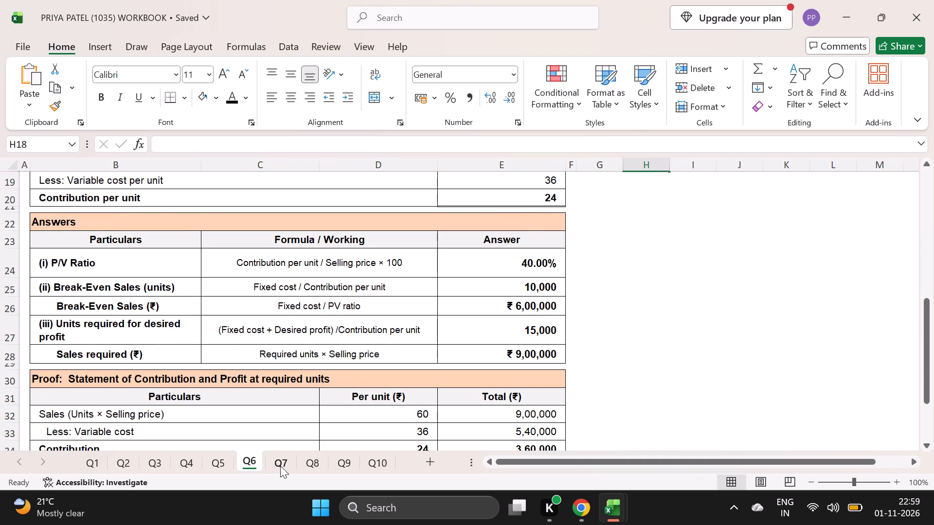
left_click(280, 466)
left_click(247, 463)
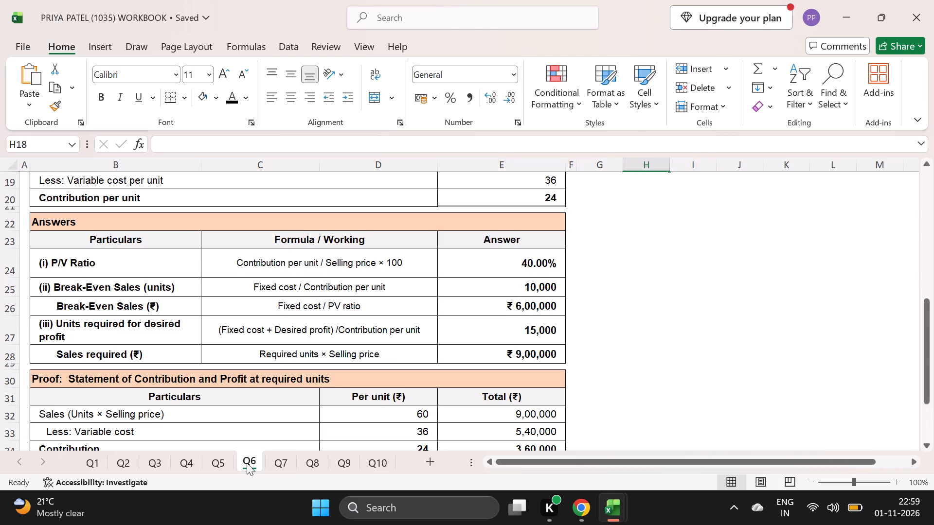
Remove the "Proof:" prefix from the B30 heading on sheet Q6, keeping "Statement of Contribution and Profit at required units".
left_click(66, 382)
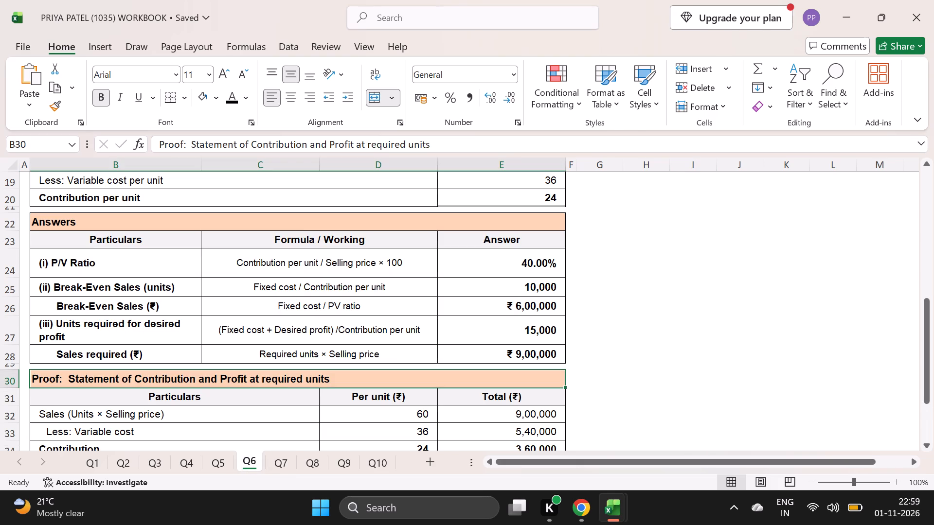
left_click(186, 144)
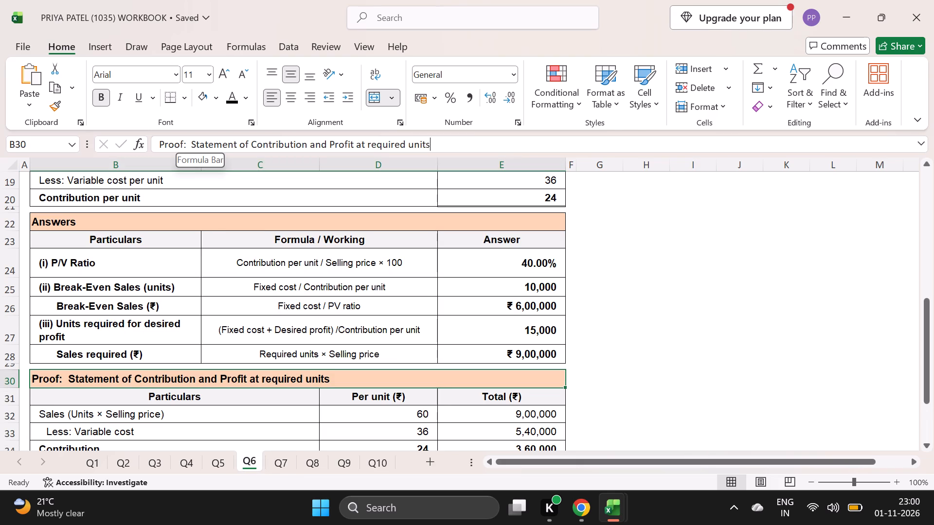
key("BackSpace")
key("BackSpace")
key("BackSpace")
key("BackSpace")
key("BackSpace")
key("BackSpace")
key("BackSpace")
key("BackSpace")
key("BackSpace")
key("BackSpace")
key("BackSpace")
key("BackSpace")
key("BackSpace")
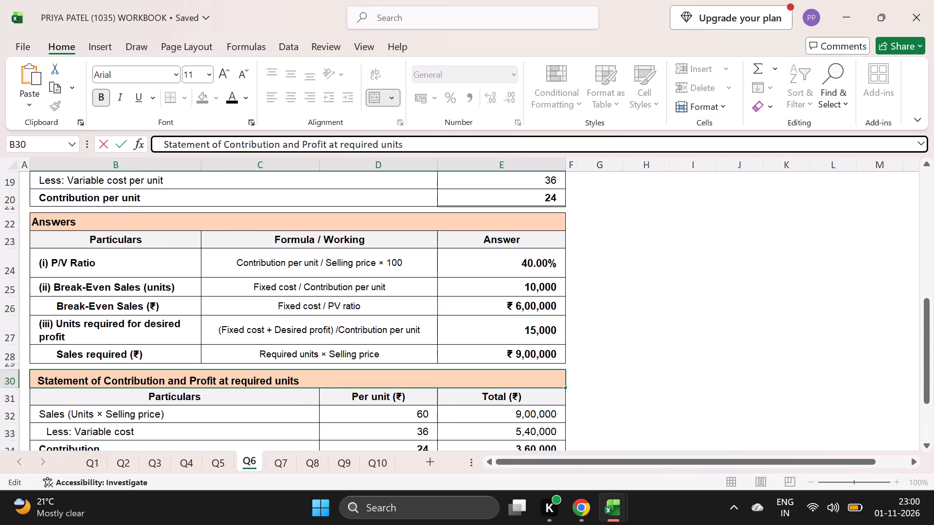
scroll(426, 258, "down", 2)
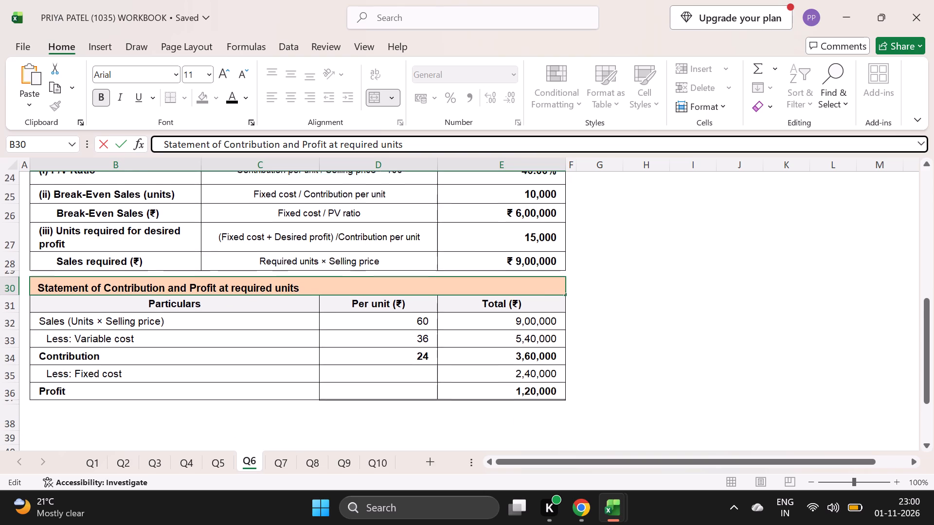
On sheet Q7, change the Break-Even Sales (₹) formula in C27 to "Fixed cost / PV ratio".
left_click(285, 469)
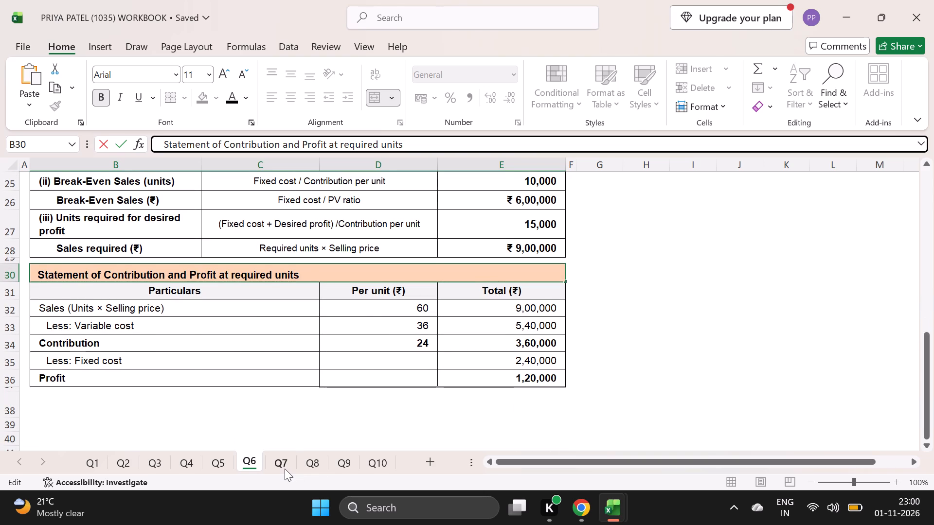
scroll(273, 345, "up", 1)
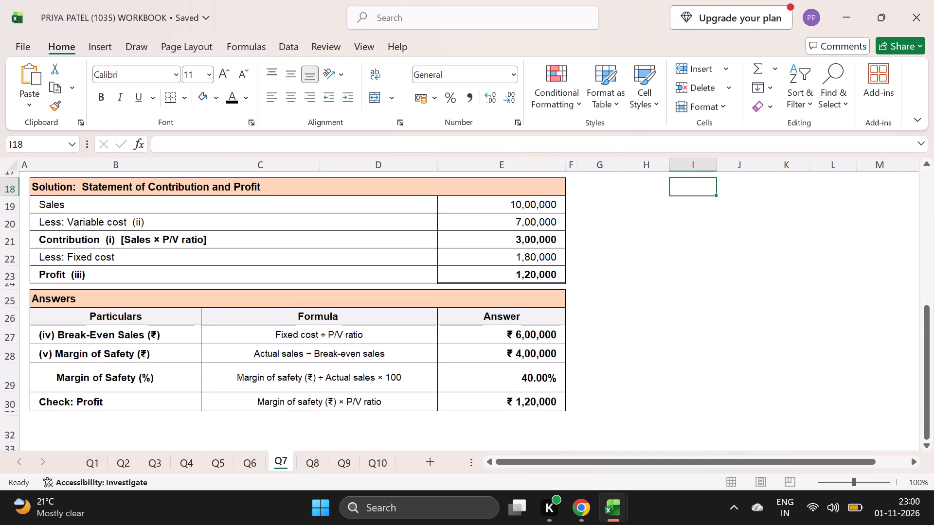
left_click(337, 334)
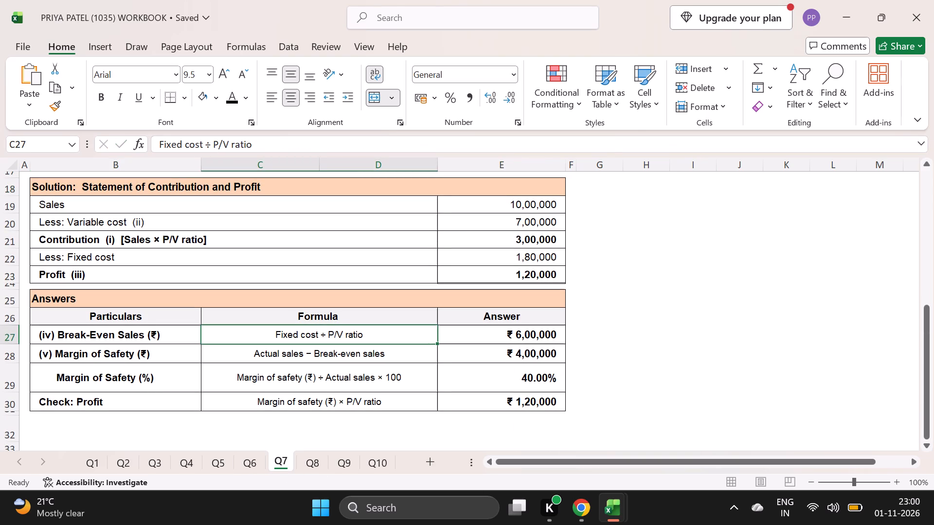
left_click(220, 144)
key("Right")
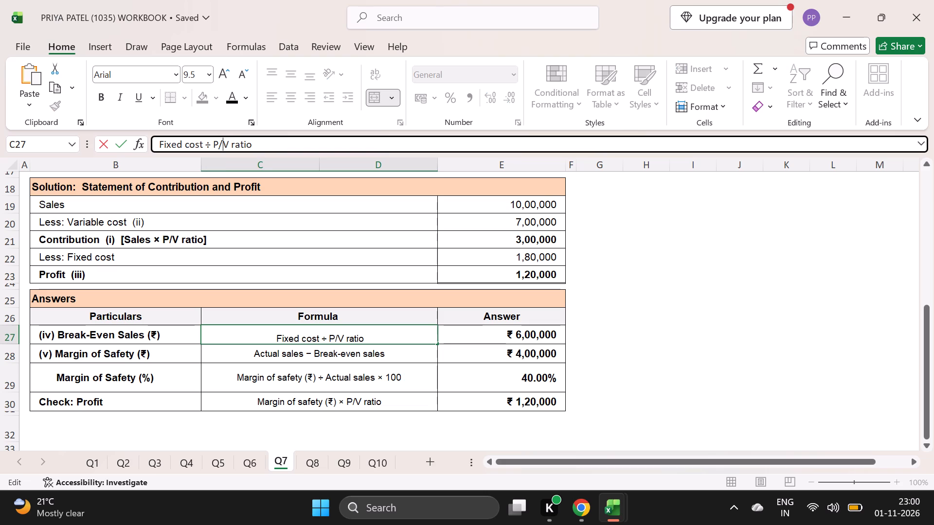
key("BackSpace")
key("Left")
key("Left")
key("BackSpace")
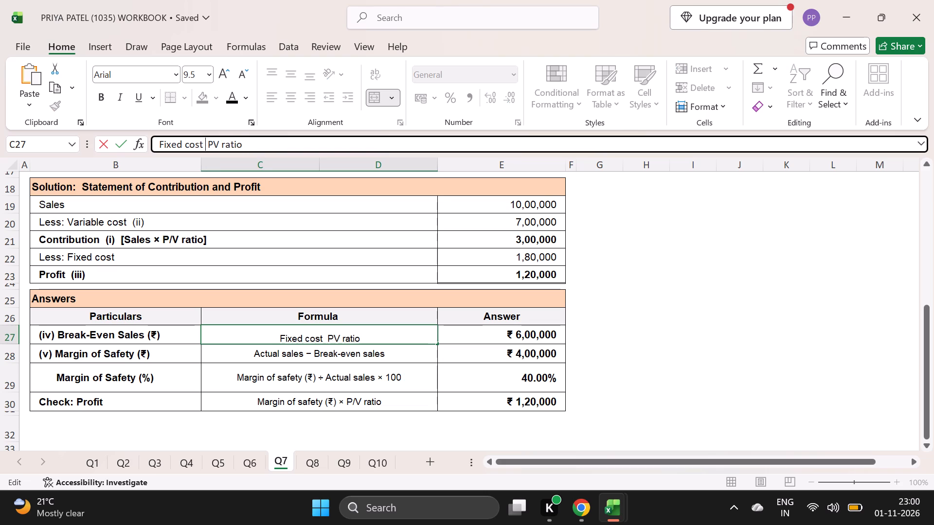
key("slash")
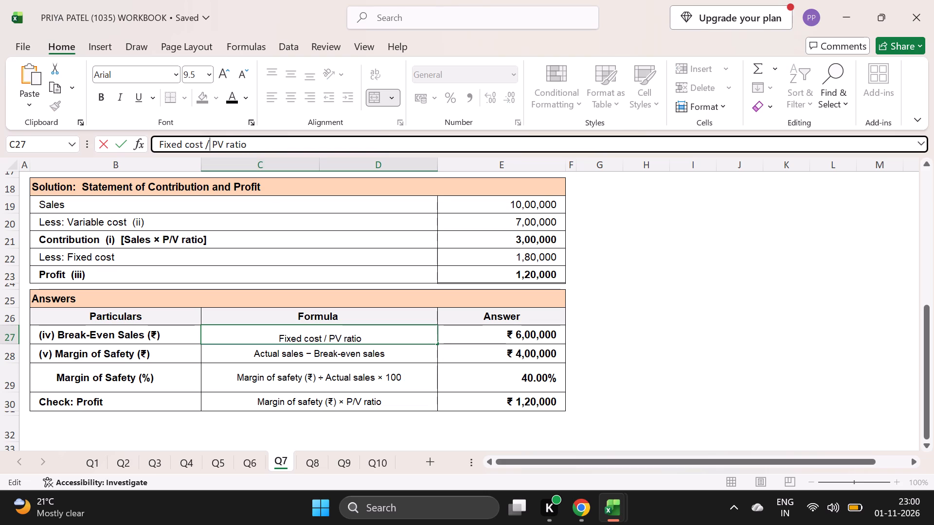
On sheet Q7, replace ÷ with a slash in the Margin of Safety (%) formula (C29) and write "PV ratio" in the Check: Profit formula (C30).
left_click(317, 379)
left_click(253, 144)
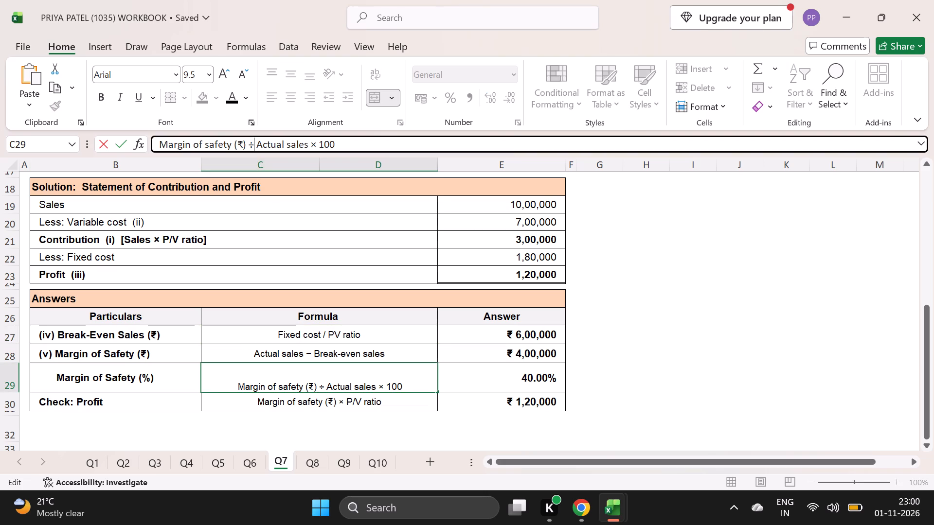
key("BackSpace")
key("slash")
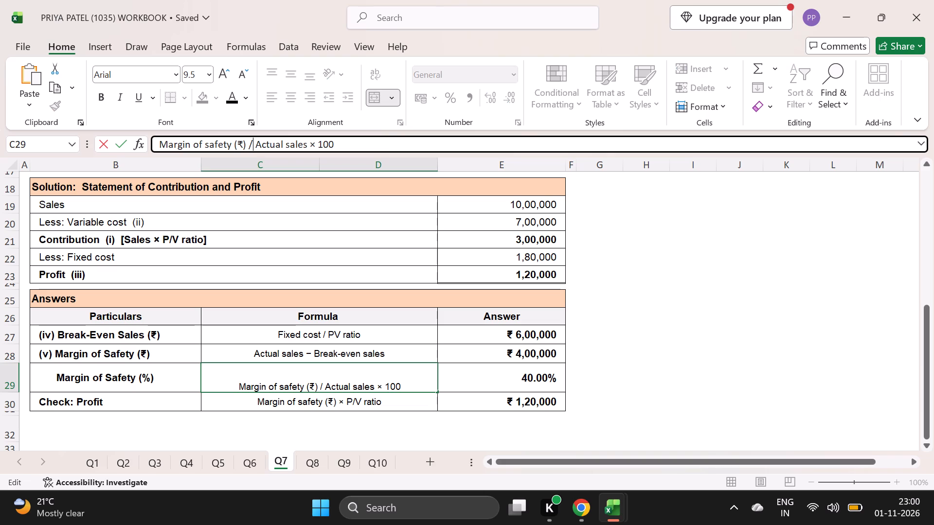
left_click(352, 401)
left_click(266, 144)
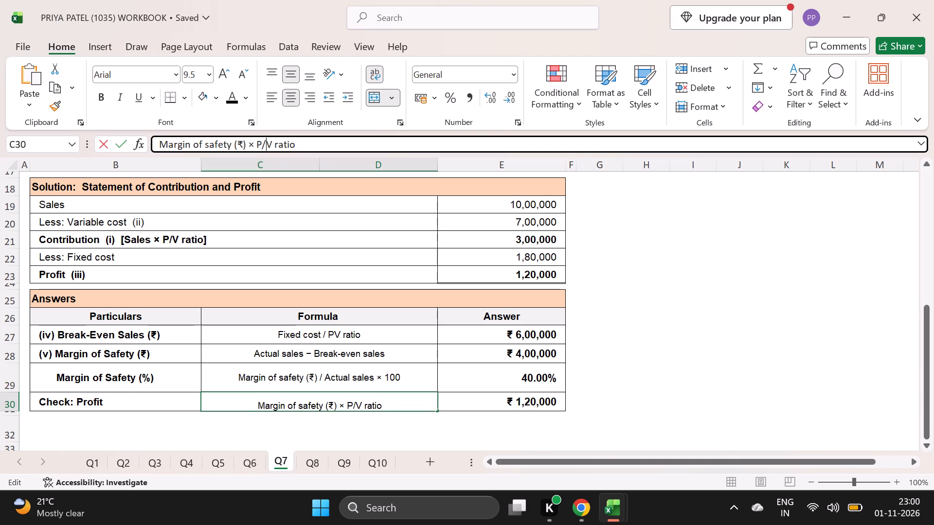
key("BackSpace")
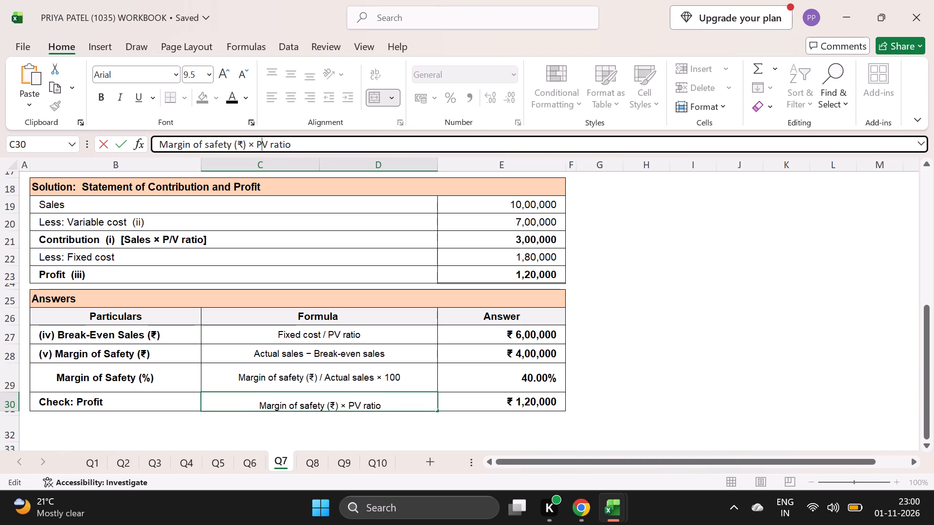
Shorten the "Given Data" heading in B13 of sheet Q7 to "Given".
scroll(277, 327, "up", 1)
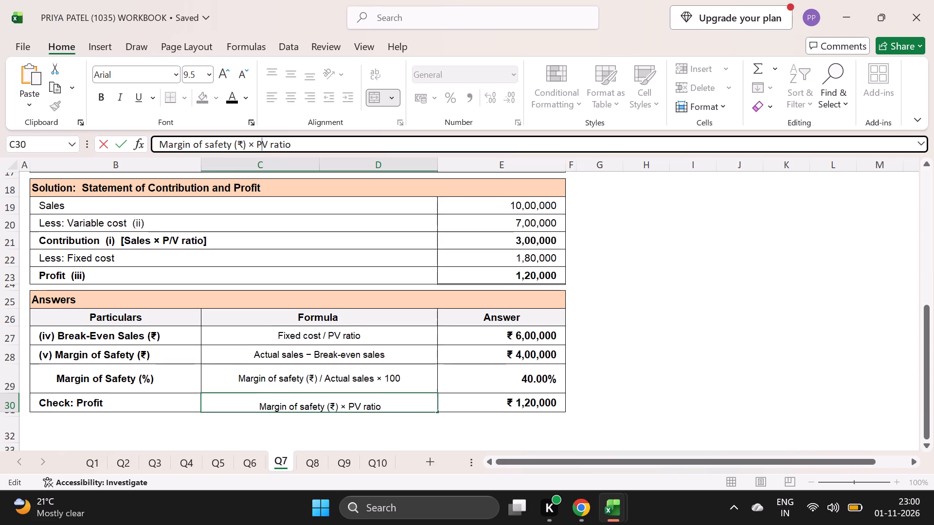
scroll(277, 327, "up", 1)
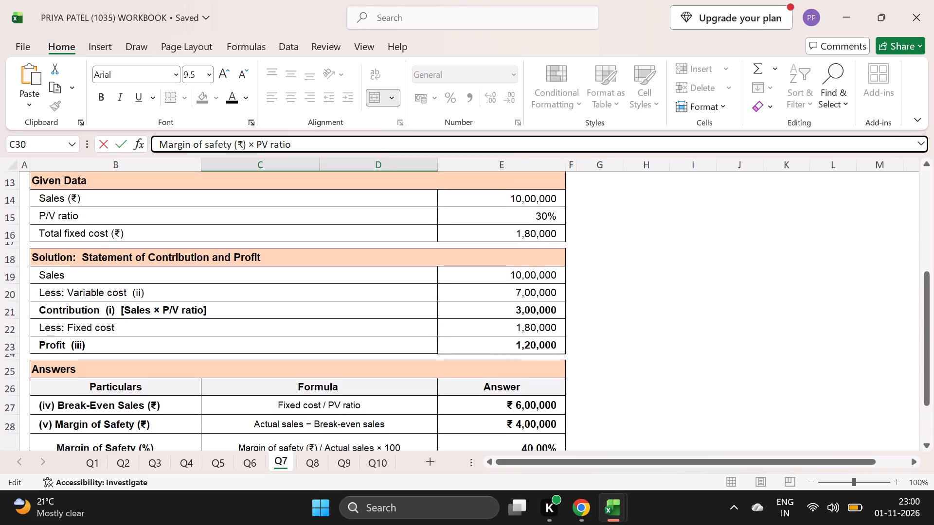
scroll(277, 327, "up", 1)
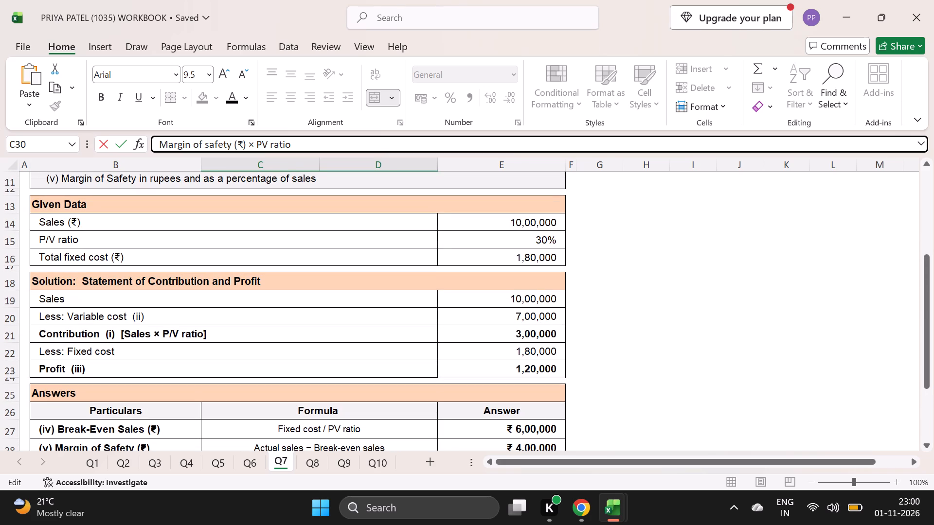
scroll(279, 284, "up", 1)
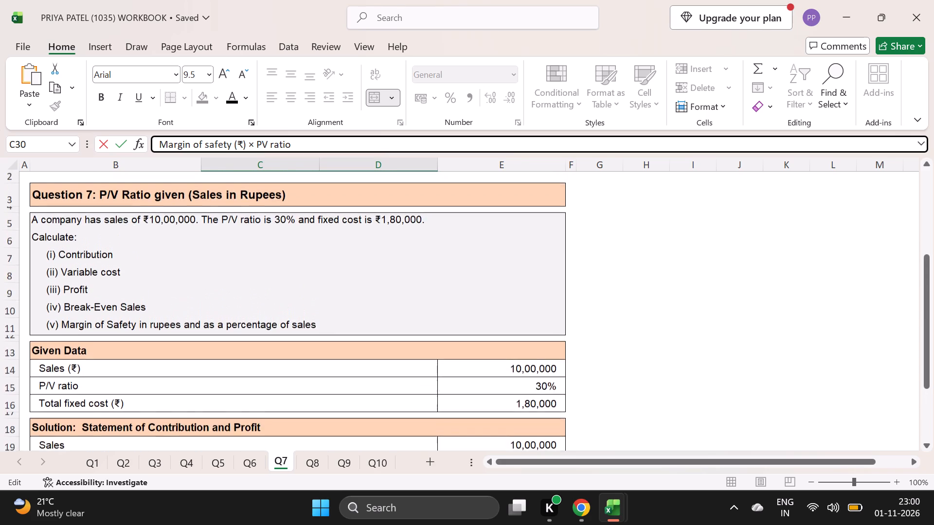
left_click(147, 359)
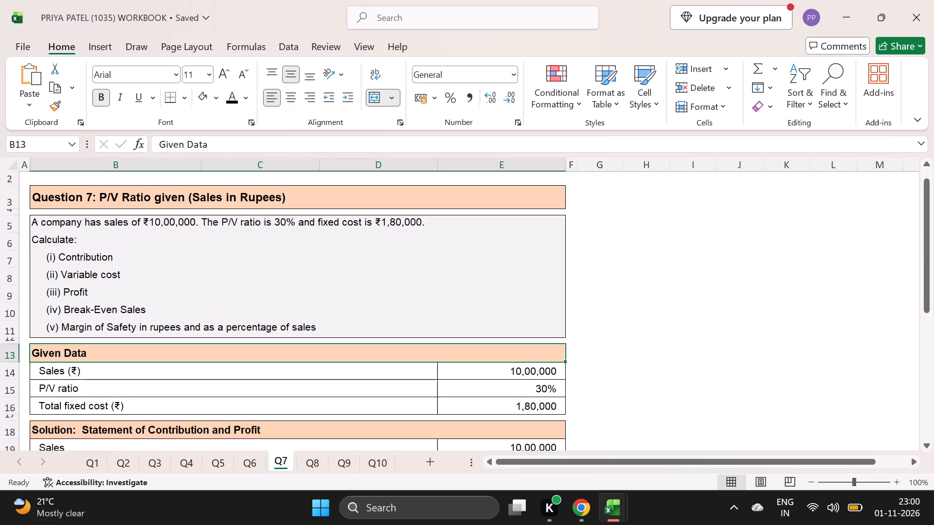
left_click(232, 145)
key("BackSpace")
key("BackSpace")
key("BackSpace")
key("BackSpace")
key("BackSpace")
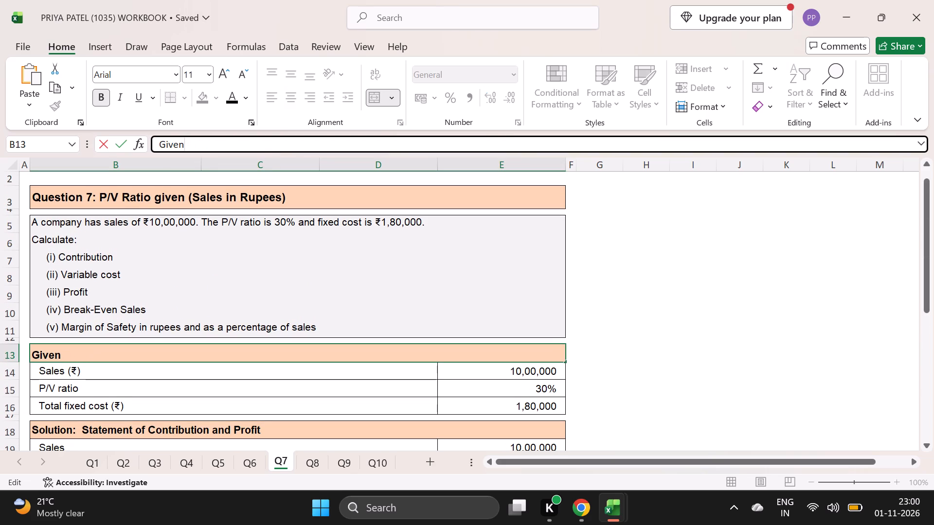
left_click(255, 458)
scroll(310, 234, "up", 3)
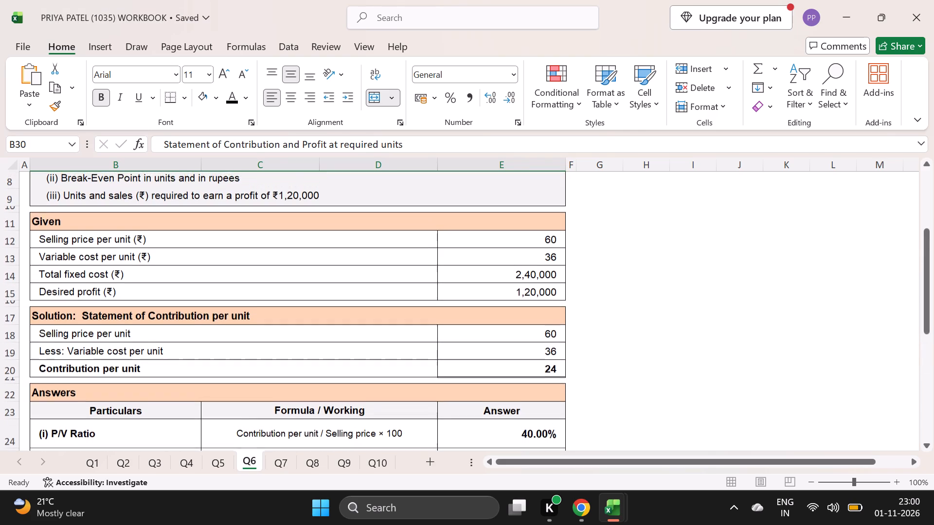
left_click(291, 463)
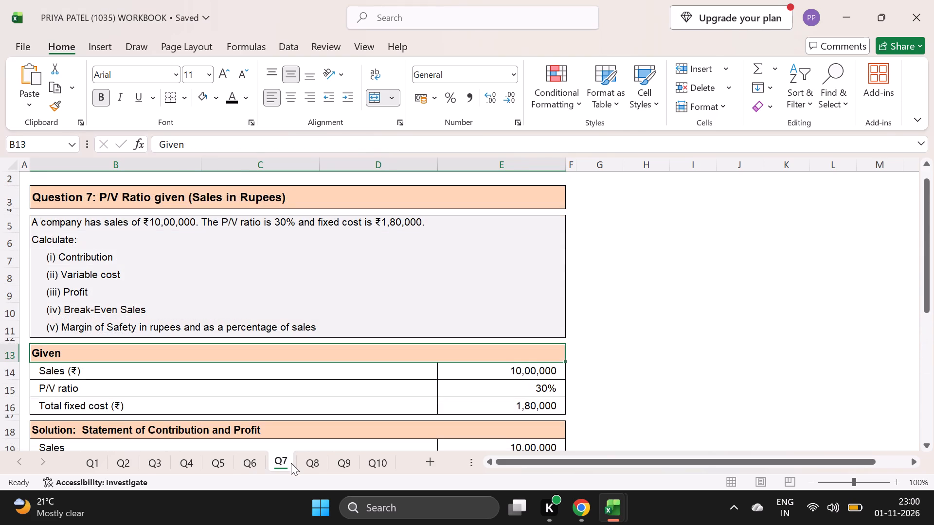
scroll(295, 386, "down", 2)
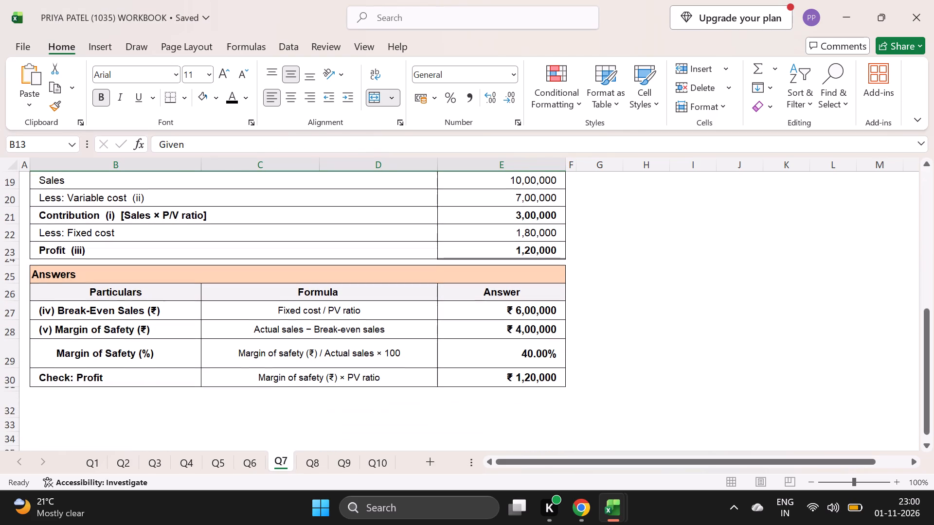
Shorten the "Given Data" heading in B13 of sheet Q8 to "Given".
left_click(319, 470)
scroll(310, 430, "down", 1)
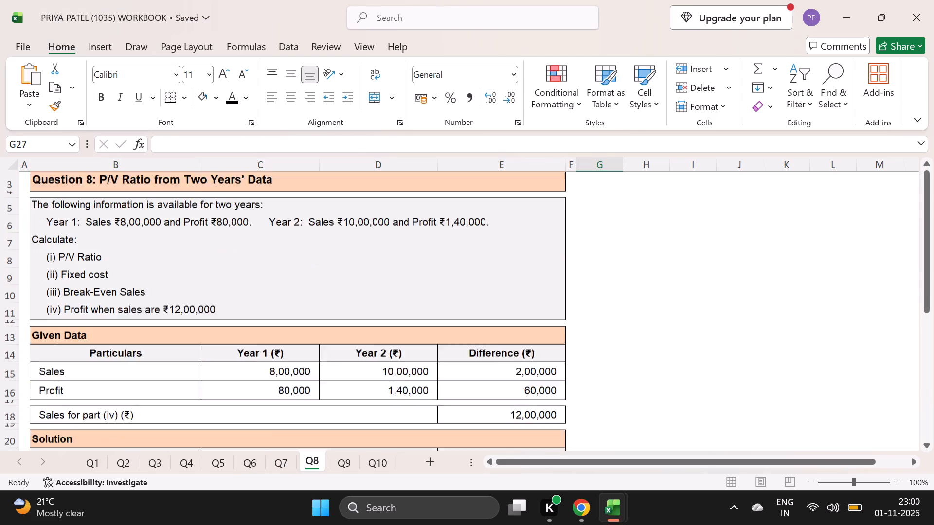
scroll(310, 430, "down", 1)
left_click(155, 267)
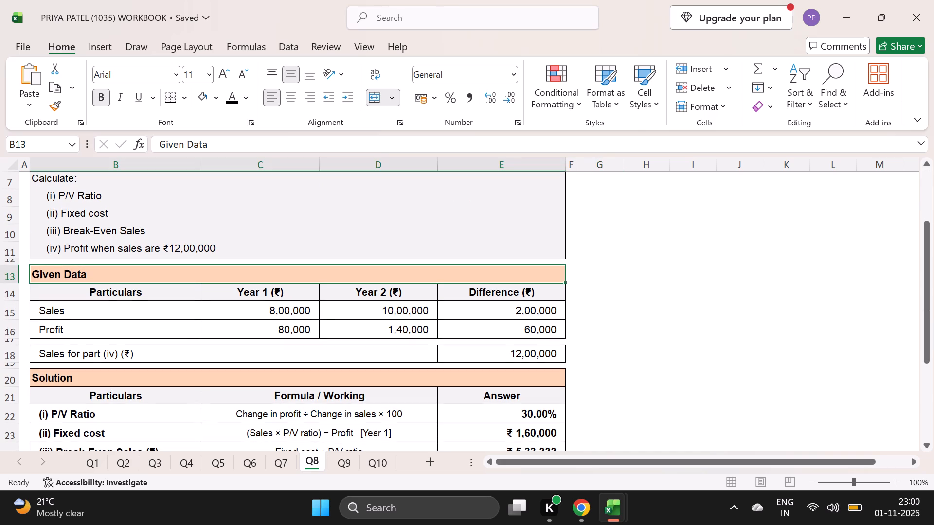
left_click(212, 147)
key("BackSpace")
key("BackSpace")
key("BackSpace")
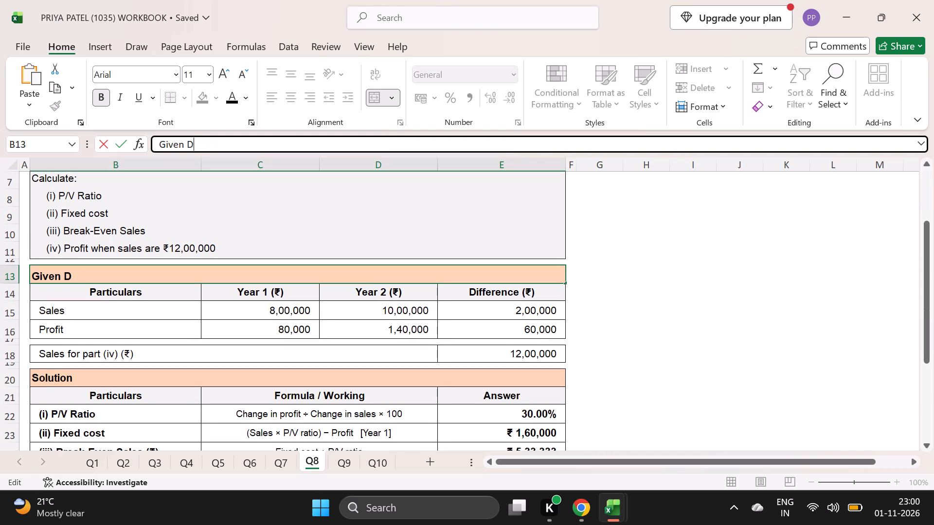
key("BackSpace")
Replace the ÷ sign with a slash in the P/V Ratio working in C22 of sheet Q8.
scroll(180, 267, "down", 1)
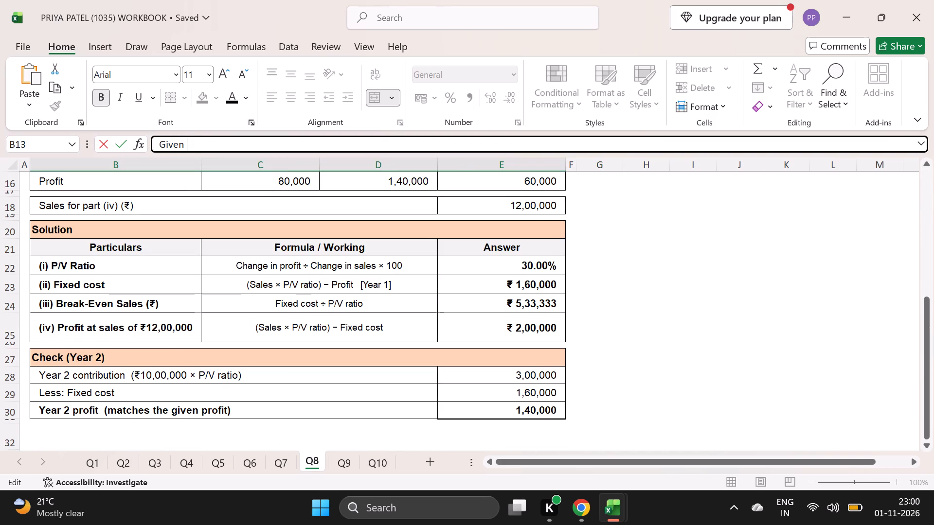
left_click(284, 264)
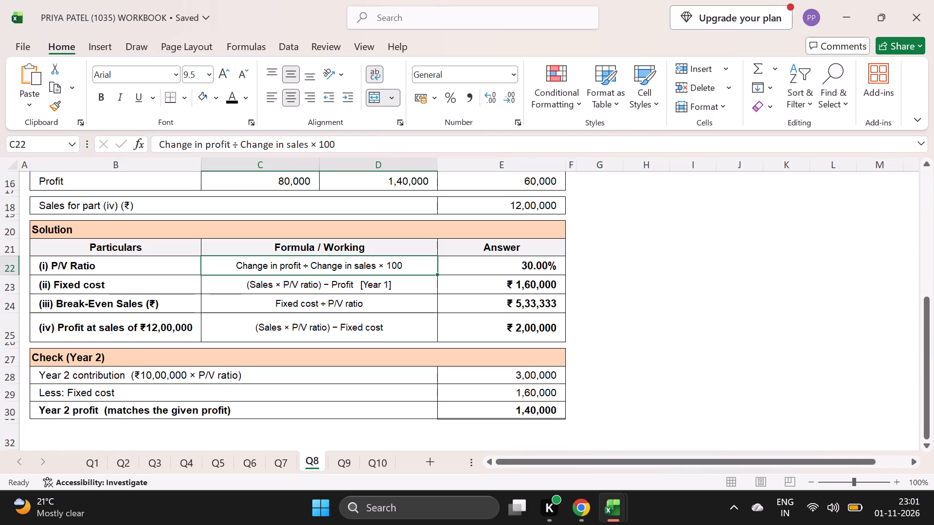
left_click(237, 143)
key("BackSpace")
key("slash")
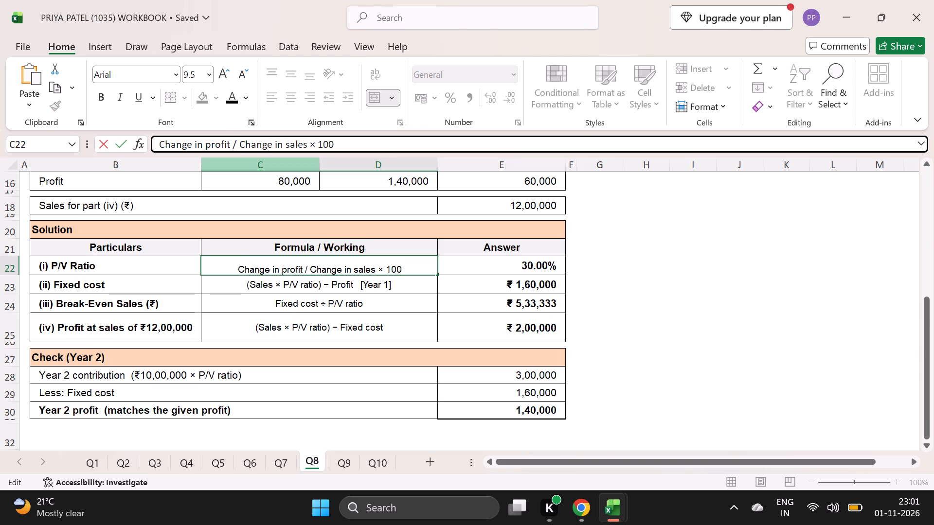
On sheet Q8, change the Break-Even Sales (₹) working in C24 to "Fixed cost / PV ratio".
left_click(320, 301)
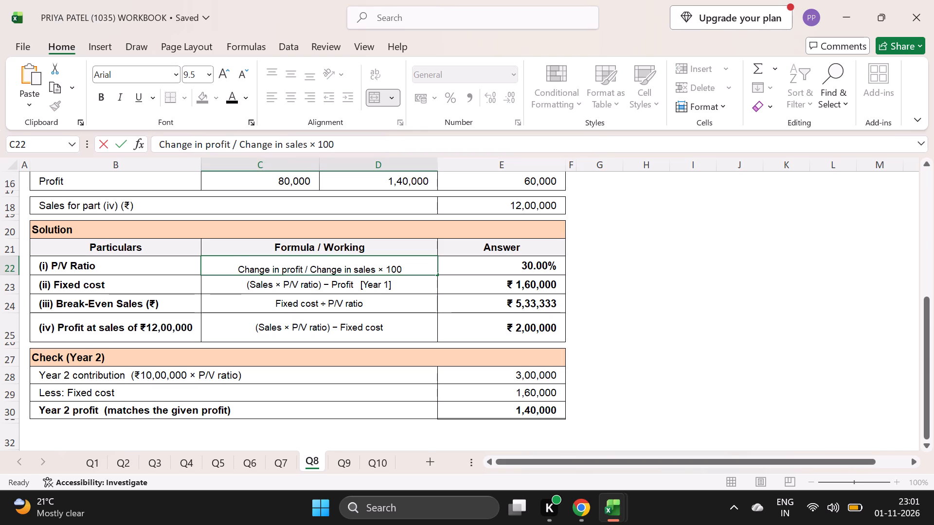
left_click(221, 142)
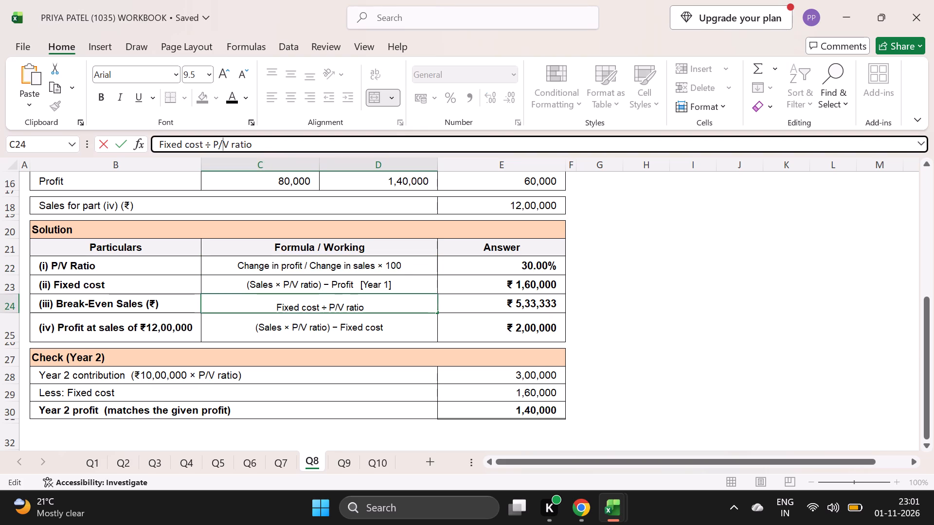
key("BackSpace")
key("Left")
key("Left")
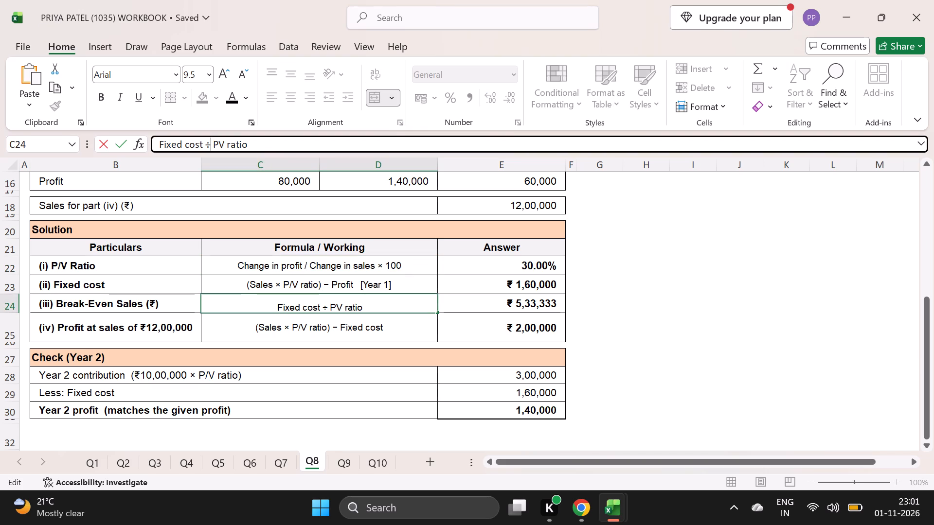
key("BackSpace")
key("slash")
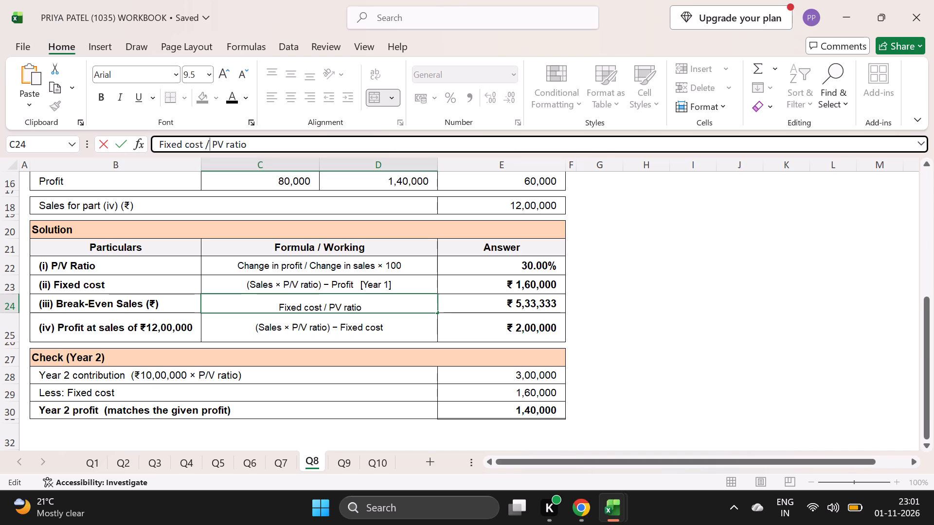
On sheet Q8, write "PV ratio" without the slash in the profit working (C25) and the Fixed cost working (C23).
left_click(347, 333)
scroll(307, 357, "down", 1)
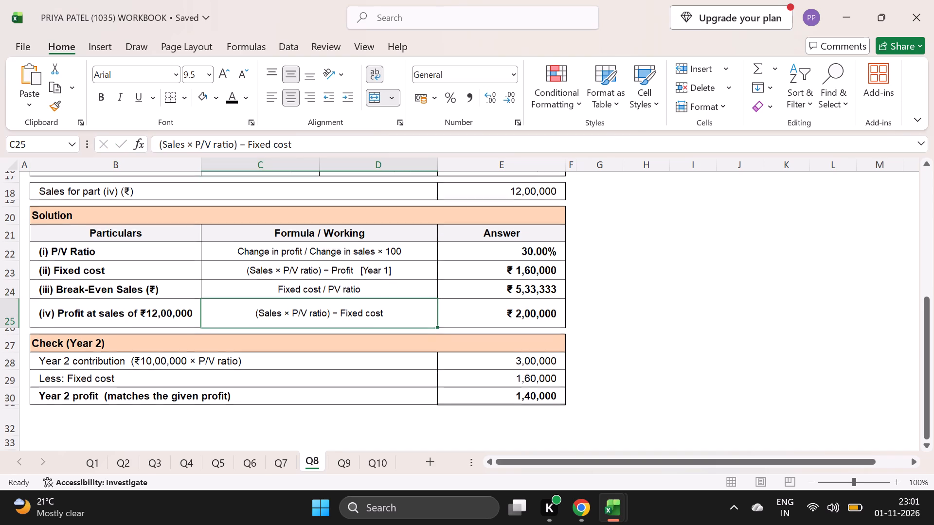
scroll(307, 357, "down", 1)
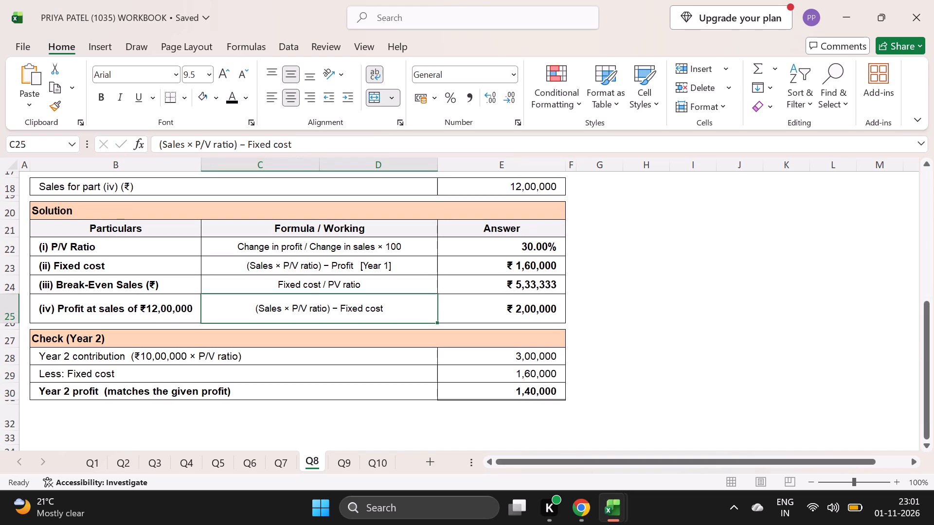
left_click(204, 143)
key("BackSpace")
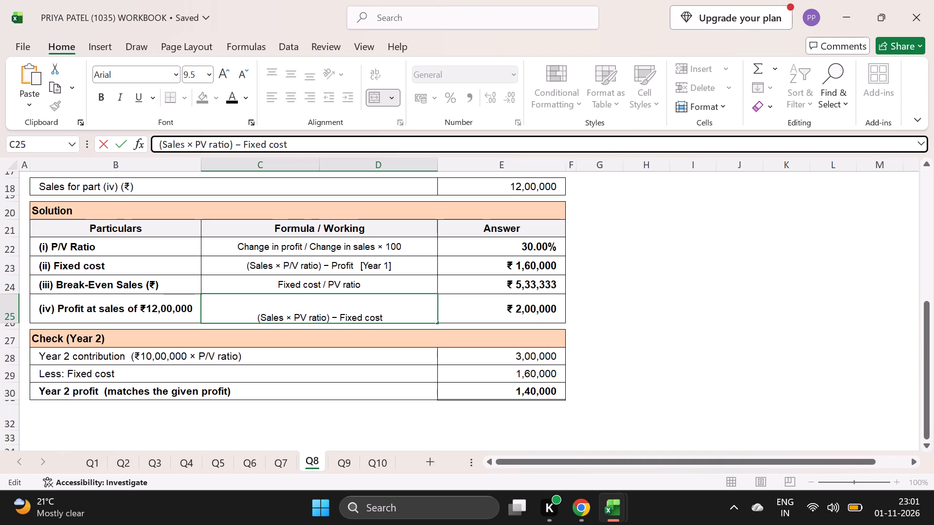
left_click(294, 266)
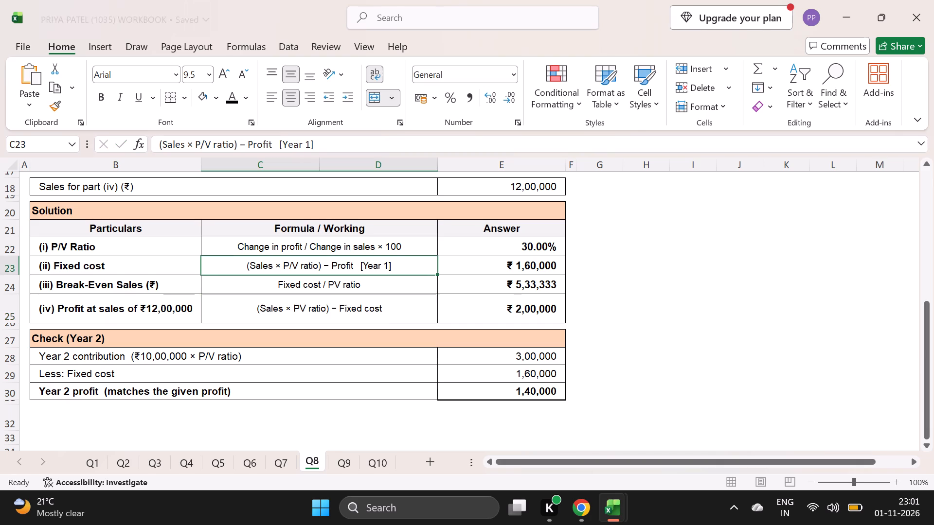
left_click(204, 142)
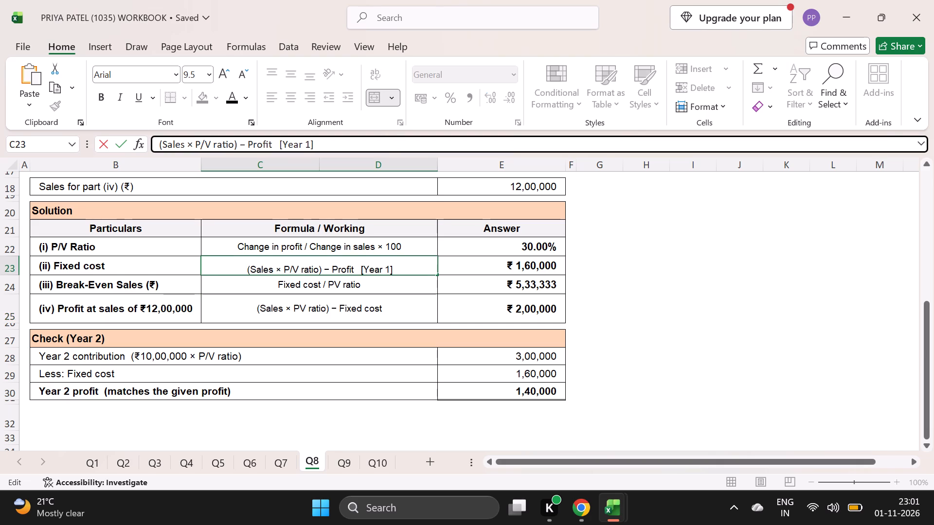
key("BackSpace")
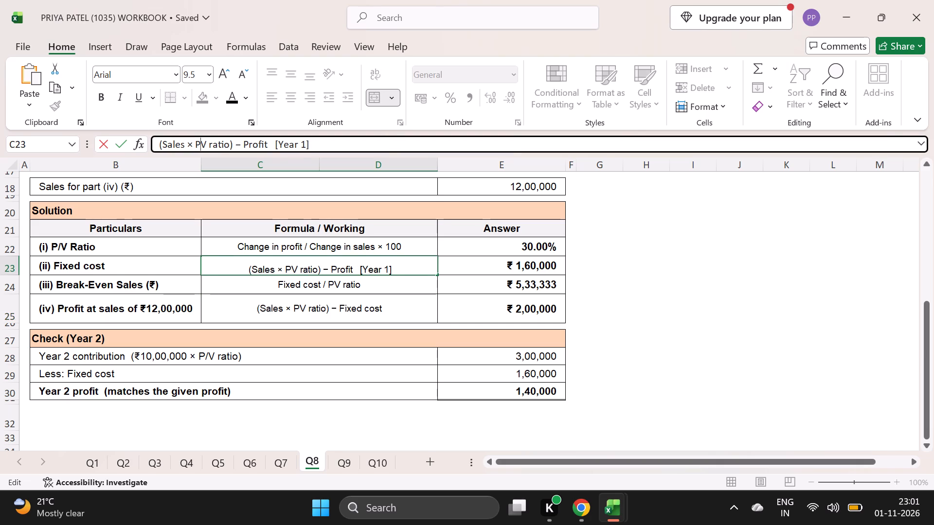
Review sheet Q8 from the question text through the given figures, solution and Year 2 check.
scroll(331, 331, "down", 1)
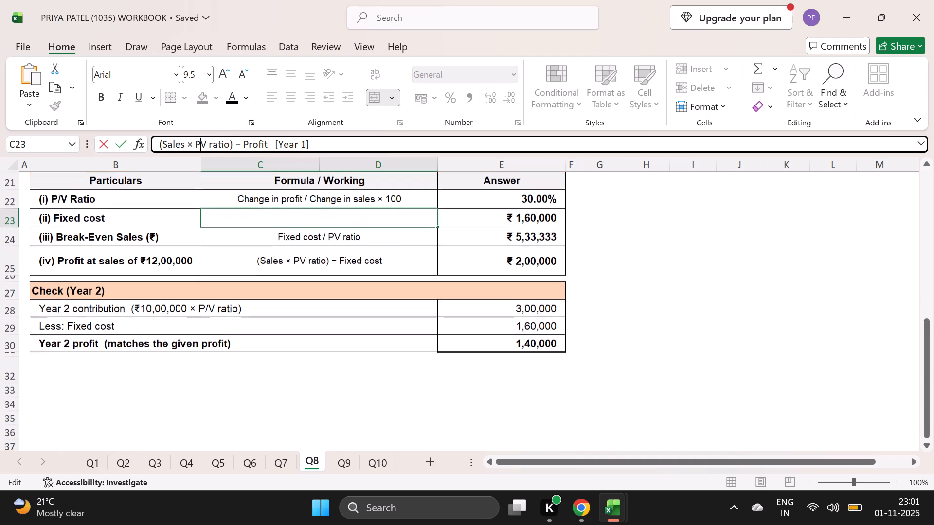
scroll(331, 331, "up", 4)
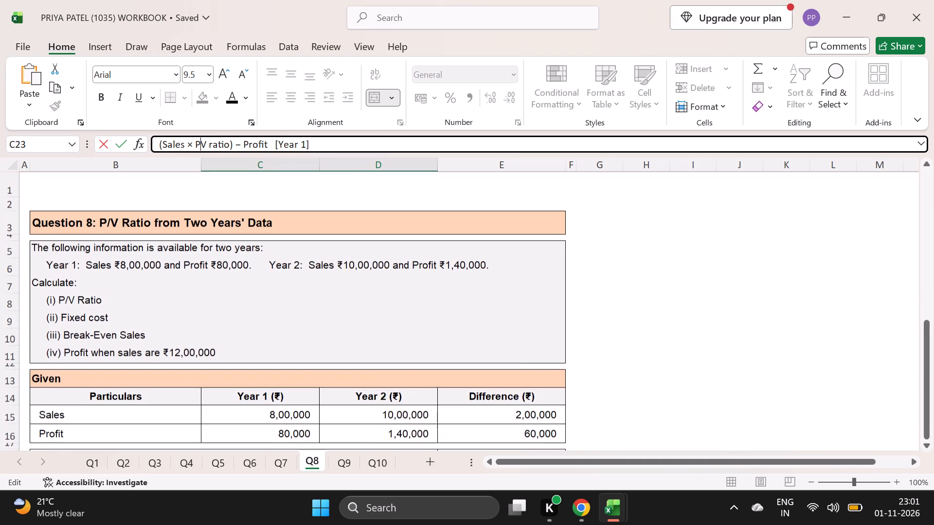
scroll(331, 331, "down", 1)
scroll(331, 331, "up", 1)
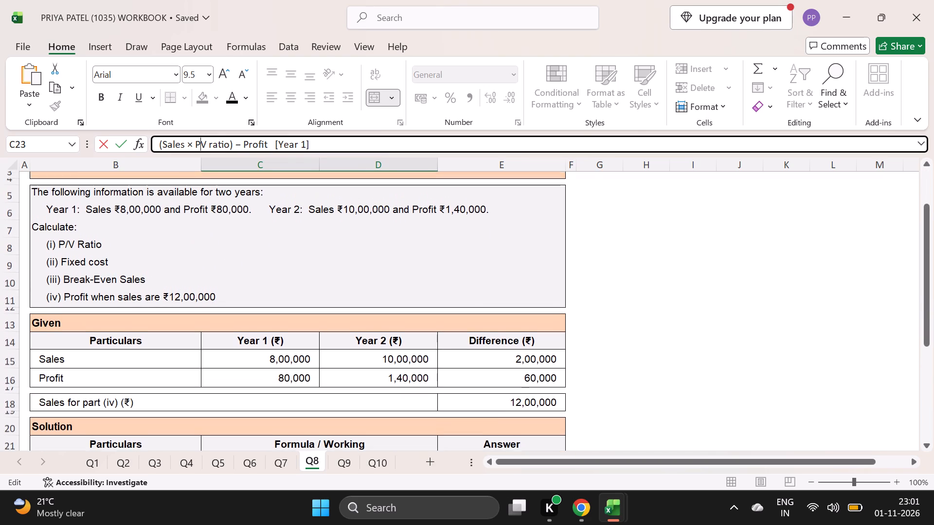
scroll(331, 331, "up", 1)
scroll(331, 331, "down", 1)
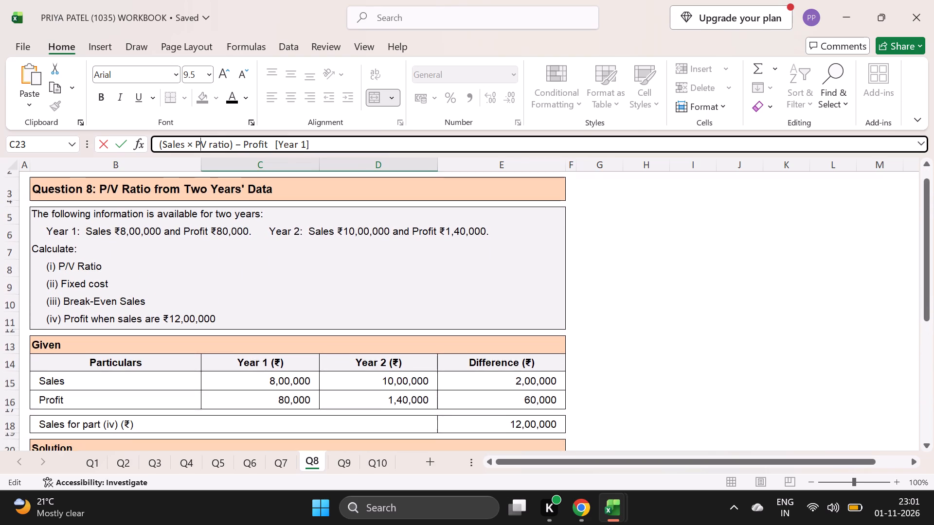
scroll(331, 331, "down", 1)
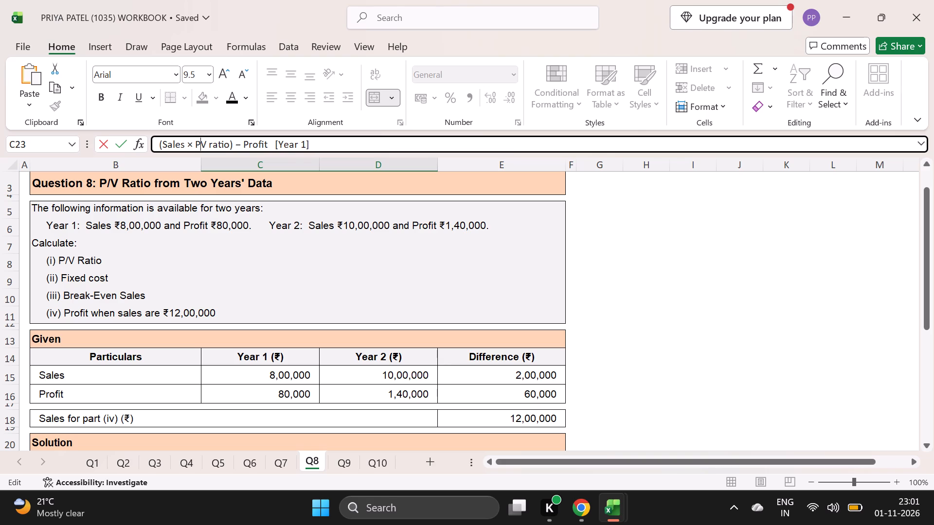
scroll(239, 393, "down", 1)
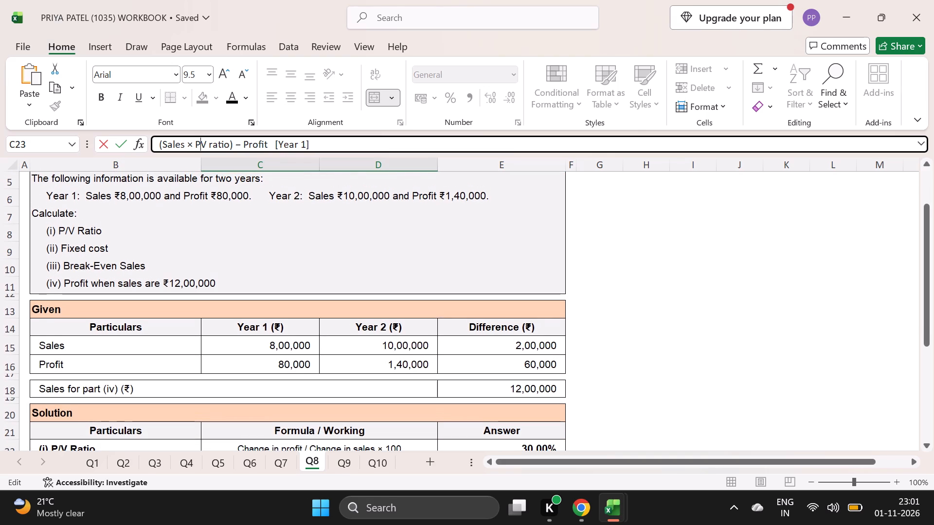
scroll(239, 393, "down", 1)
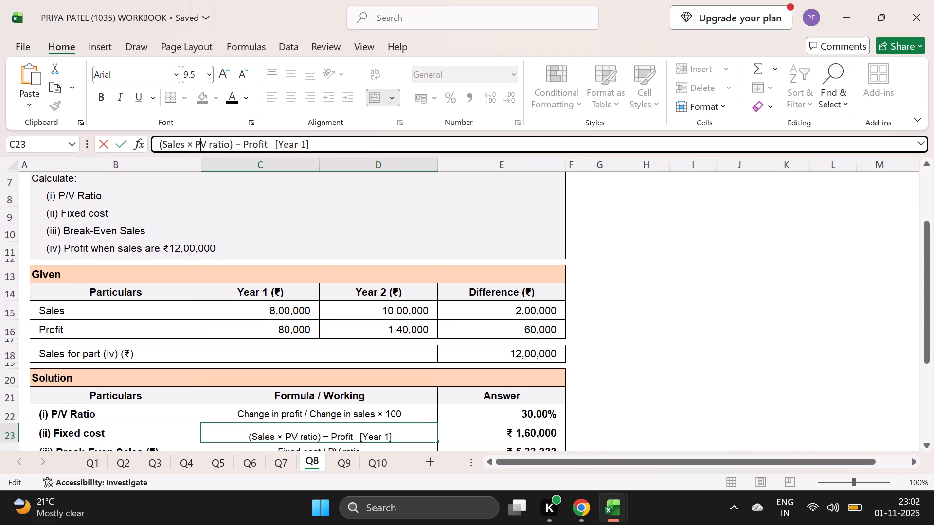
scroll(342, 325, "up", 1)
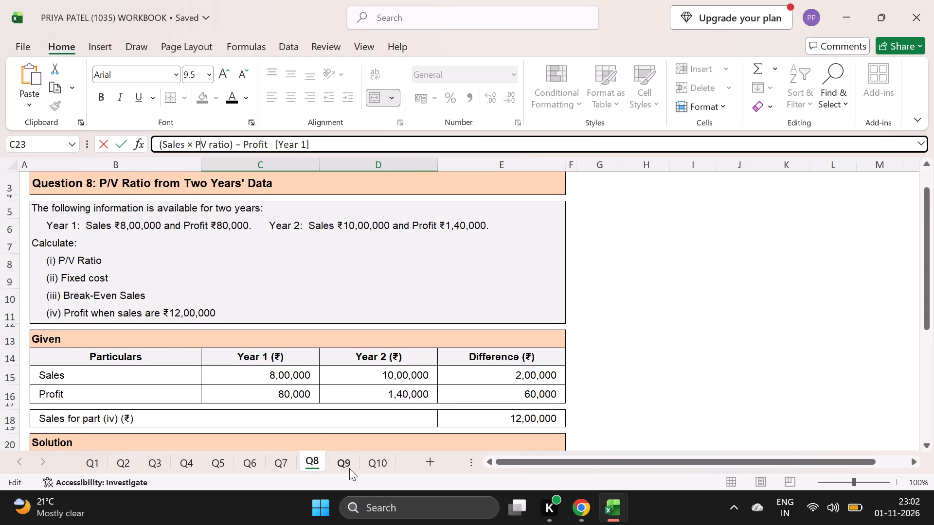
Set the font colour of the given values in E11:E15 on sheet Q9 to black.
left_click(348, 468)
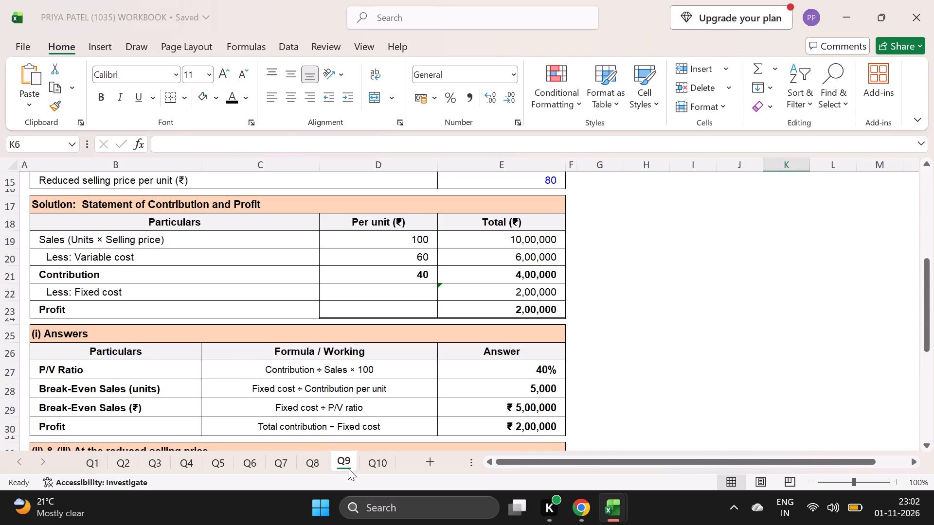
scroll(214, 358, "up", 1)
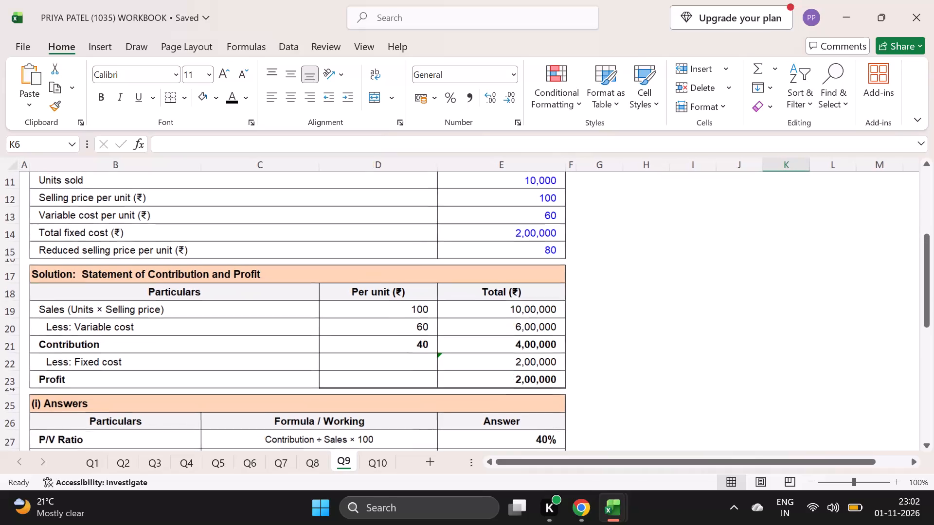
scroll(214, 358, "up", 1)
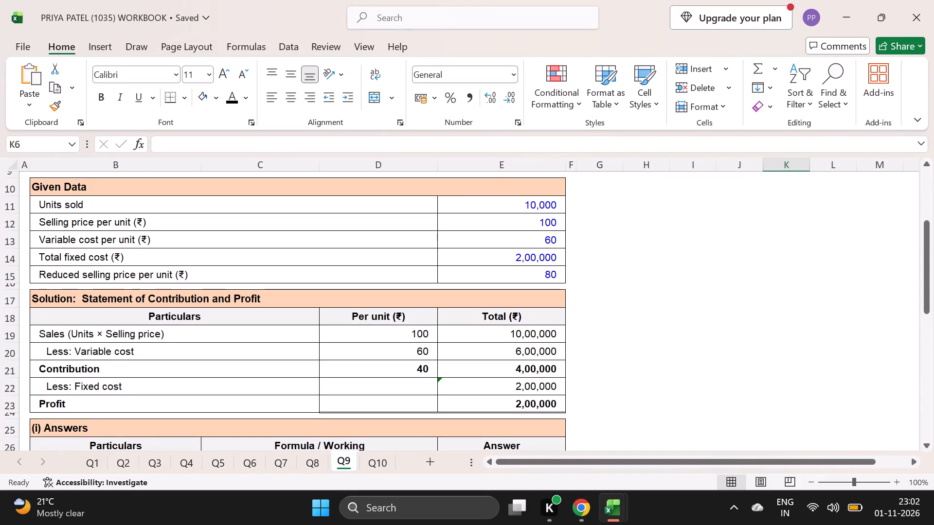
left_click_drag(460, 206, 480, 272)
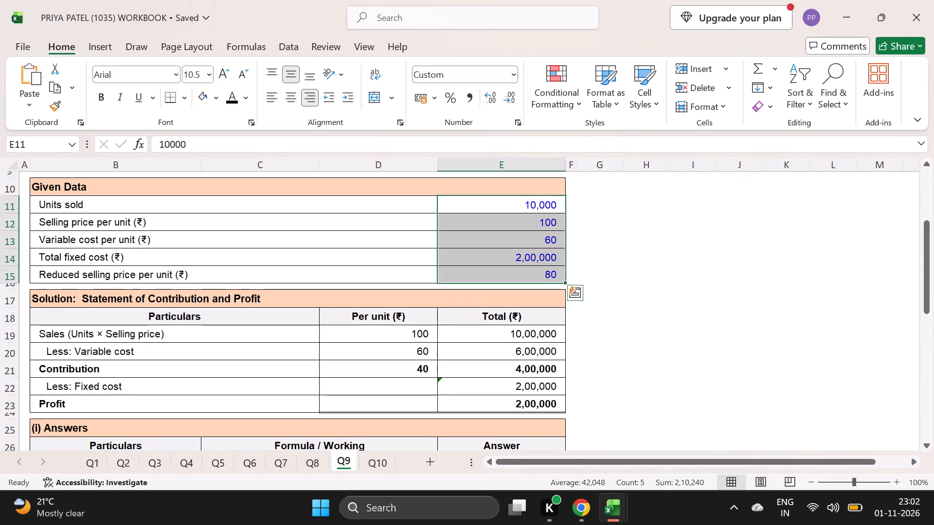
left_click(247, 99)
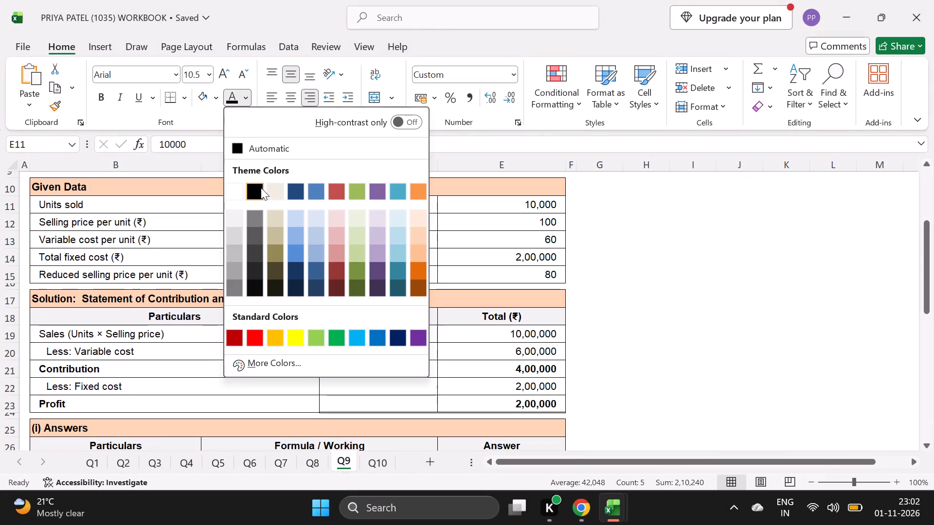
left_click(261, 193)
Shorten the "Given Data" heading in B10 of sheet Q9 to "Given".
scroll(328, 261, "up", 1)
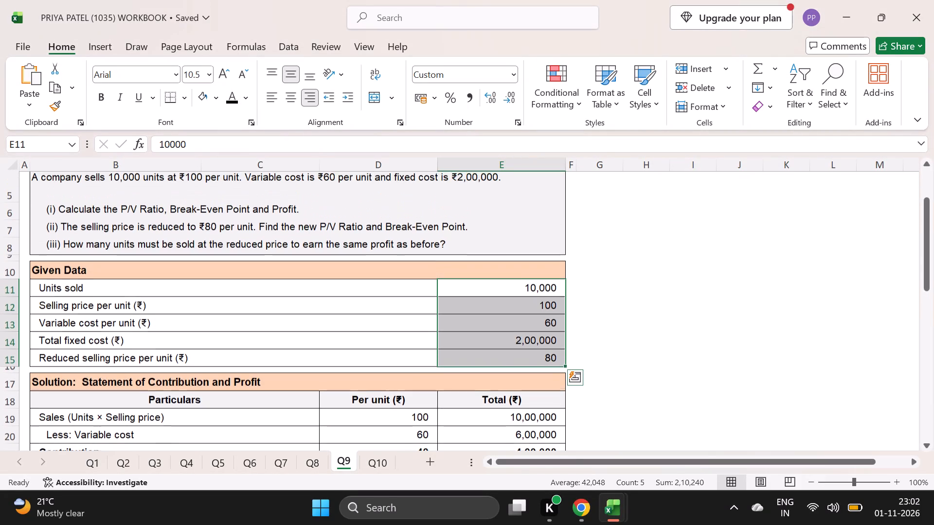
left_click(243, 264)
left_click(226, 143)
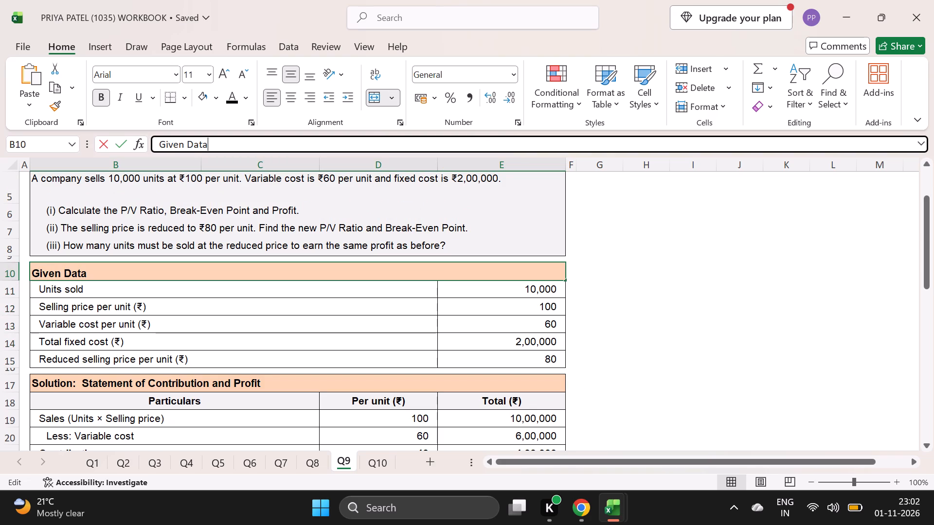
key("BackSpace")
key("BackSpace")
key("BackSpace")
key("BackSpace")
Replace the ÷ sign in the P/V Ratio working in C27 of sheet Q9 so it reads "Contribution/ Sales × 100".
scroll(191, 317, "up", 1)
scroll(191, 317, "down", 3)
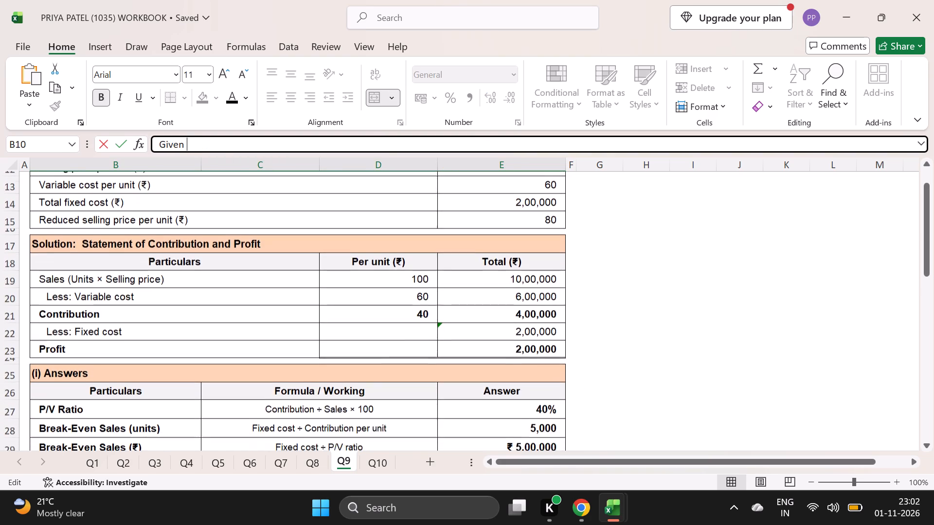
scroll(191, 317, "down", 2)
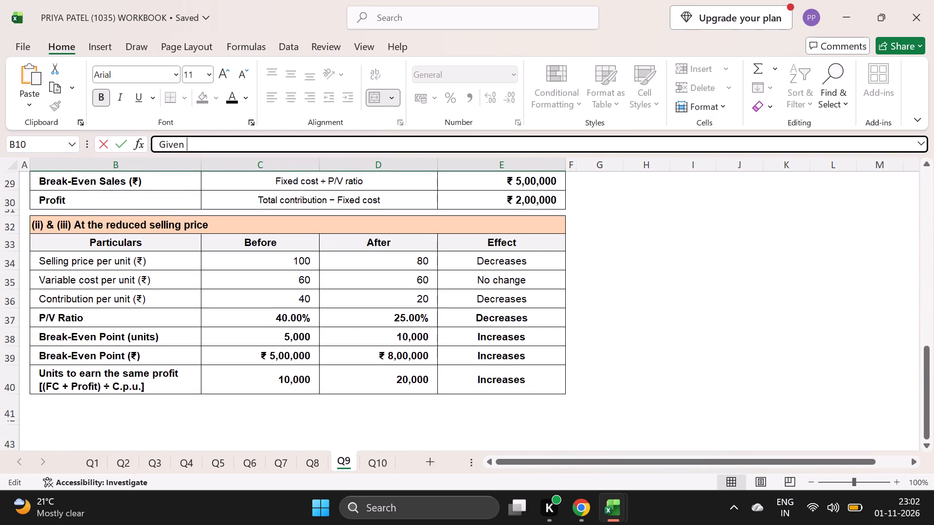
scroll(251, 319, "up", 1)
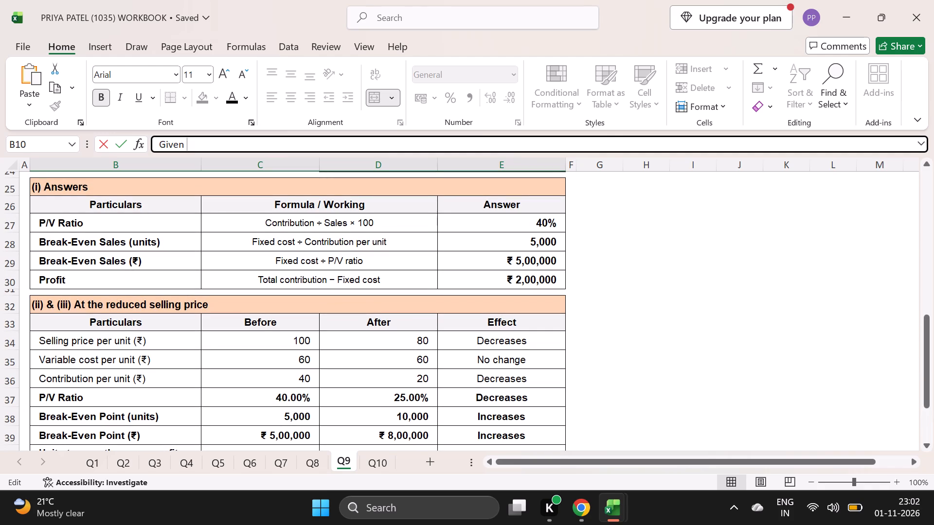
left_click(291, 224)
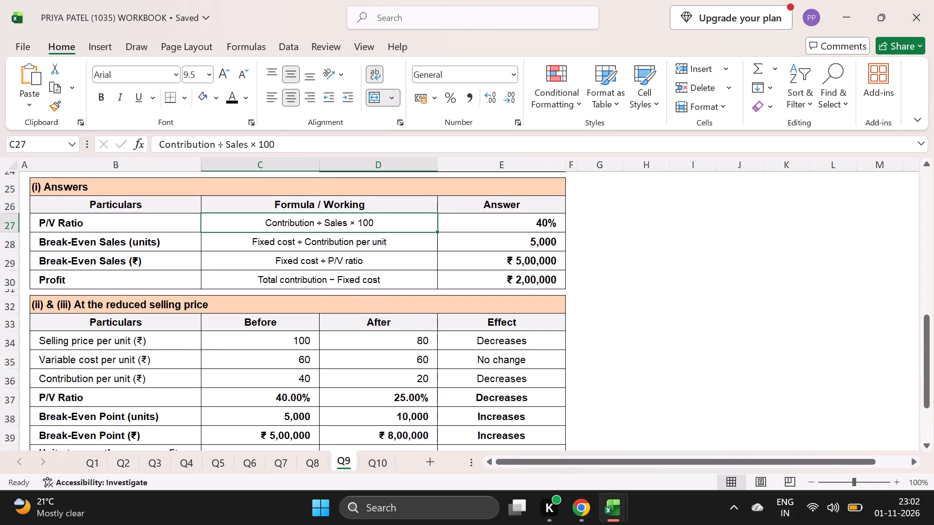
left_click(224, 144)
key("BackSpace")
key("BackSpace")
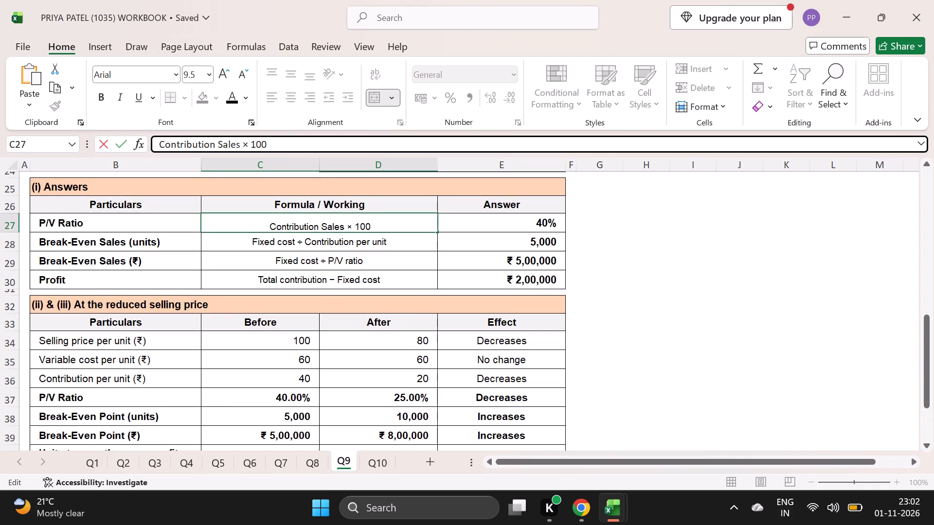
key("slash")
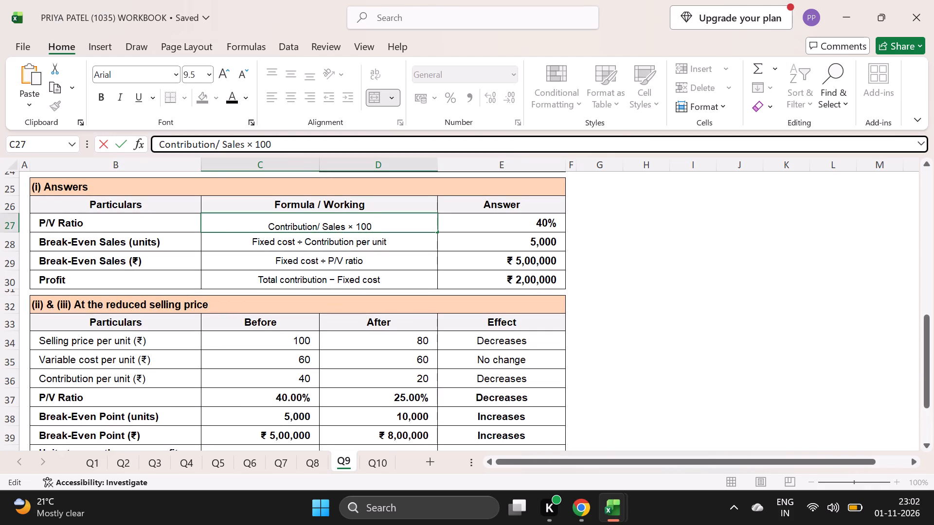
key("Down")
Change the Break-Even Sales (units) working in C28 of sheet Q9 to "Fixed cost / Contribution per unit".
left_click(277, 234)
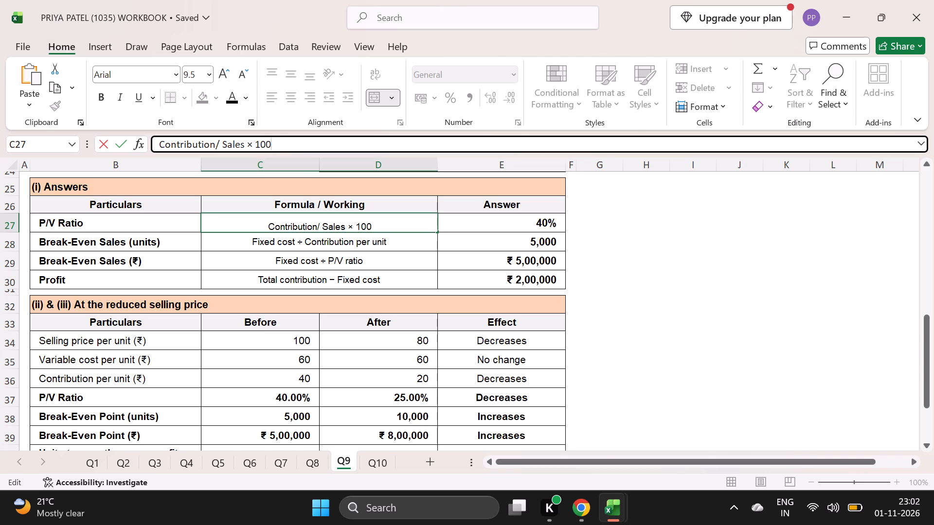
left_click(210, 144)
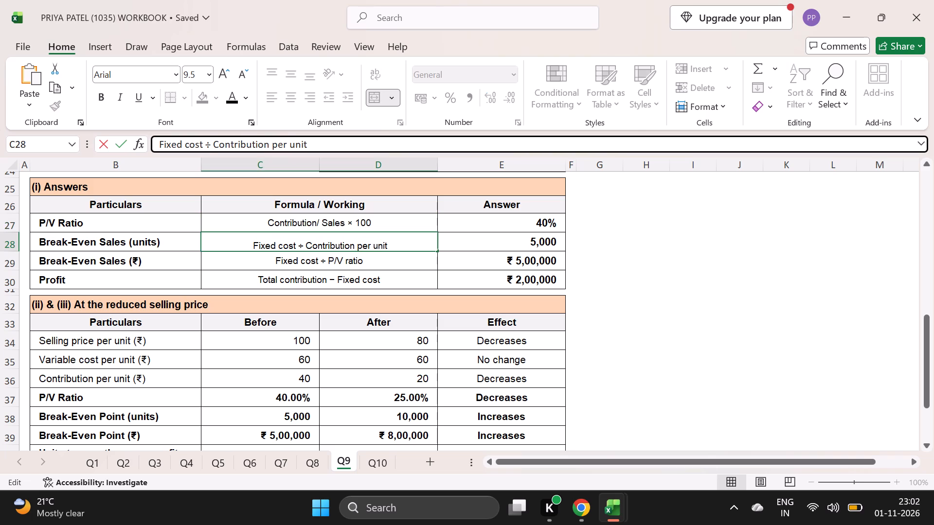
key("BackSpace")
key("slash")
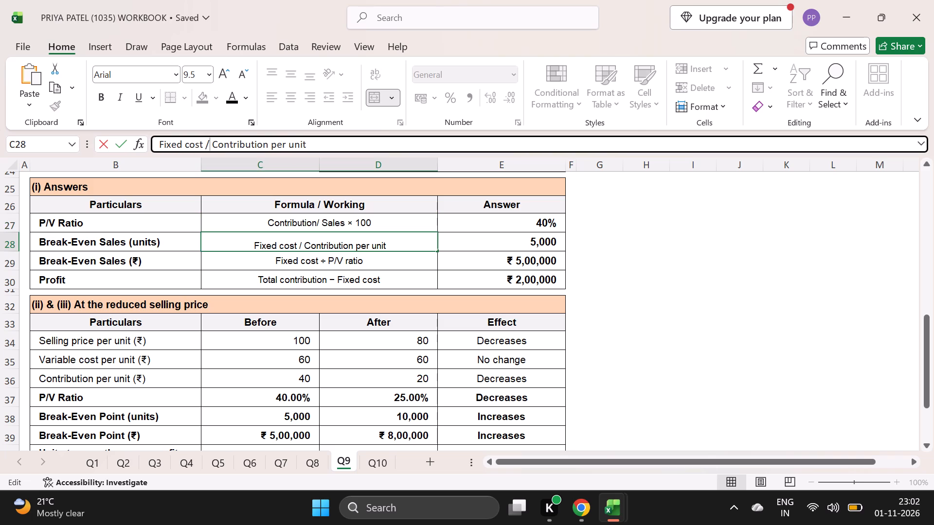
Change the Break-Even Sales (₹) working in C29 of sheet Q9 to "Fixed cost / PV ratio".
left_click(316, 261)
left_click(212, 145)
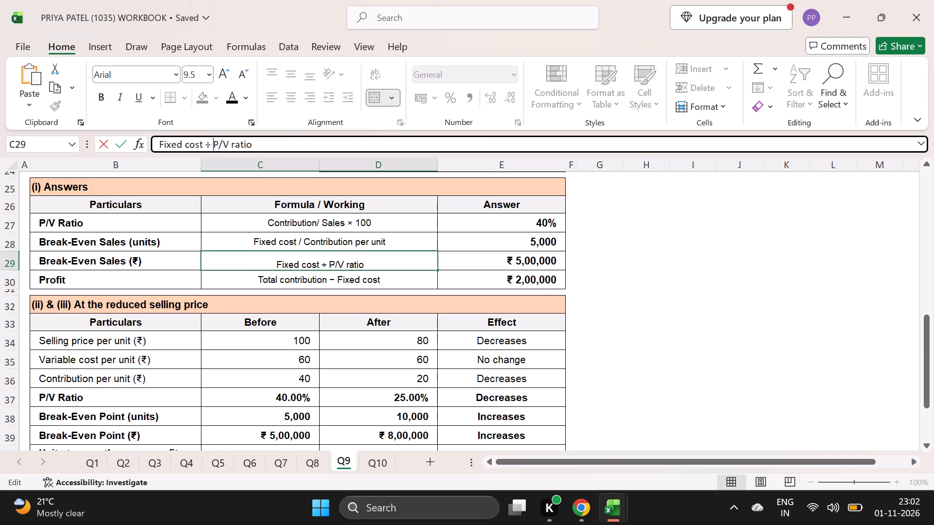
key("BackSpace")
key("BackSpace")
key("slash")
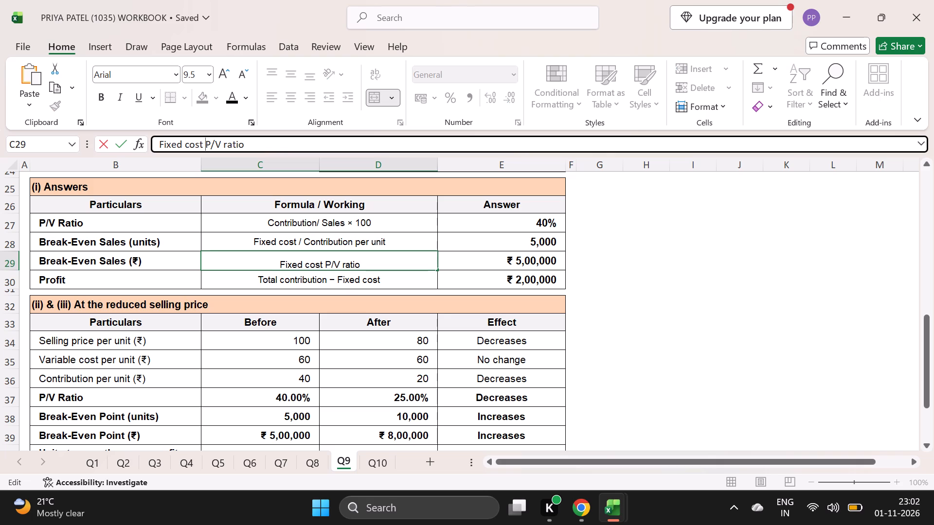
key("Right")
key("Right")
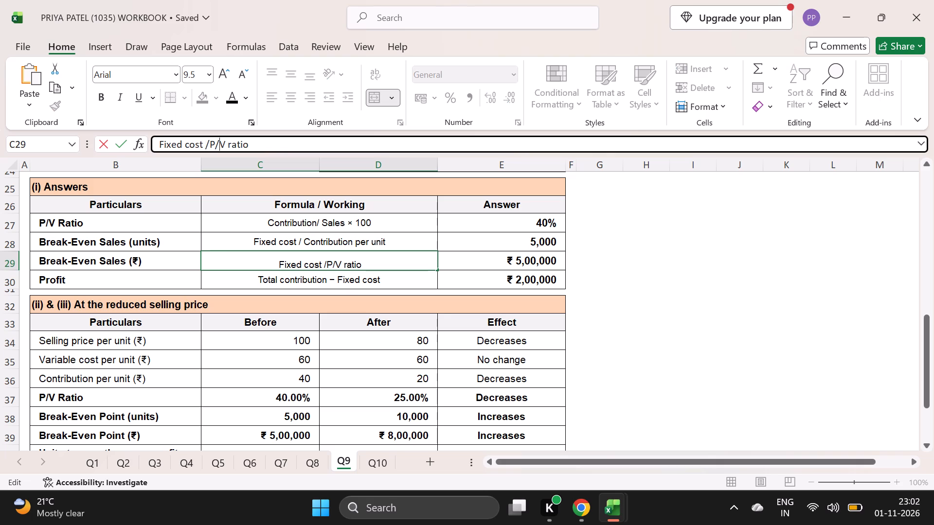
key("BackSpace")
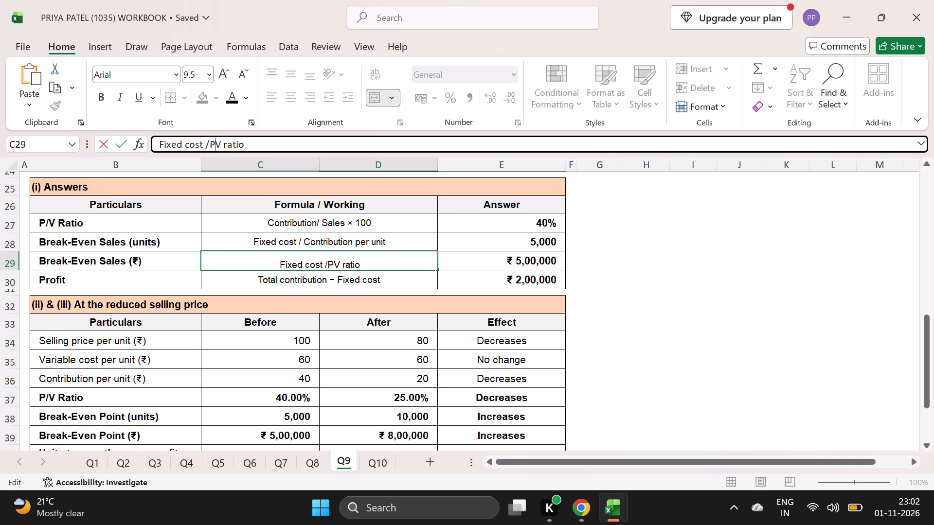
left_click(279, 285)
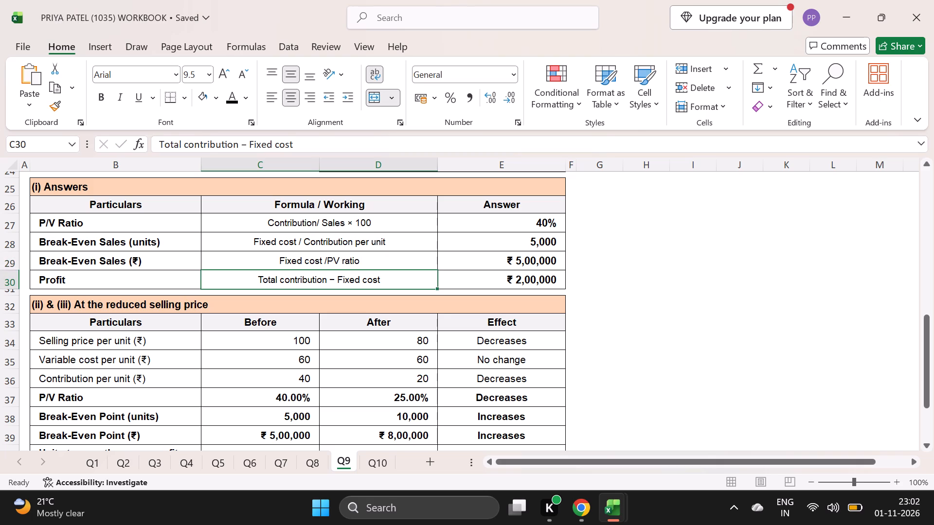
left_click(313, 261)
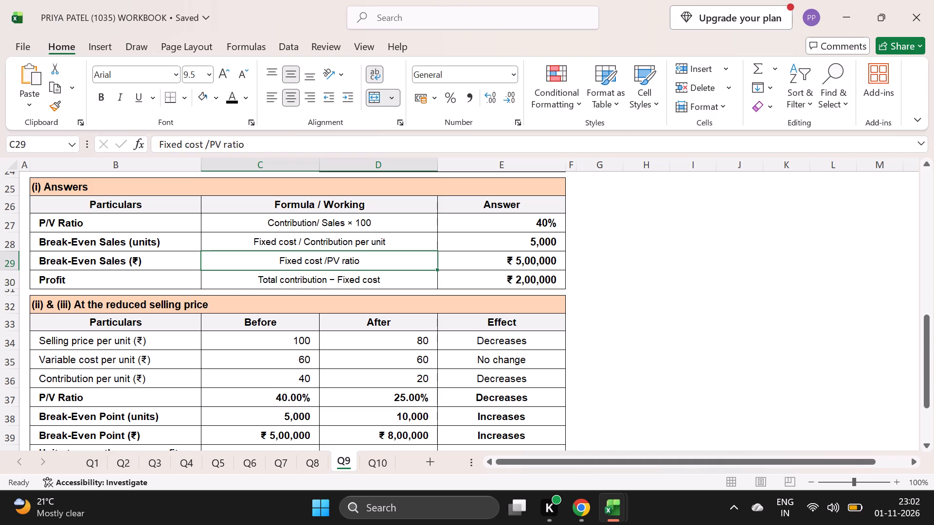
left_click(209, 144)
key("space")
left_click(611, 329)
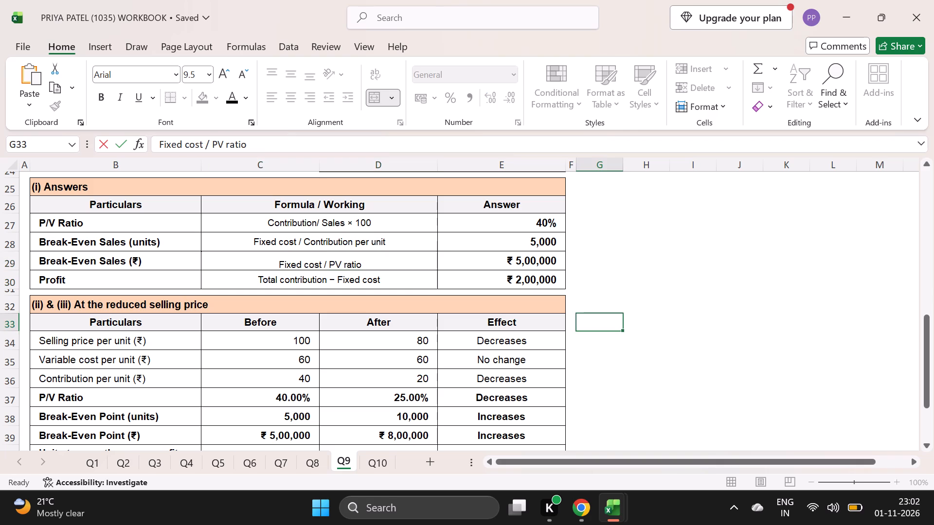
Shorten the "Given Data" heading in B11 of sheet Q10 to "Given".
scroll(525, 373, "down", 2)
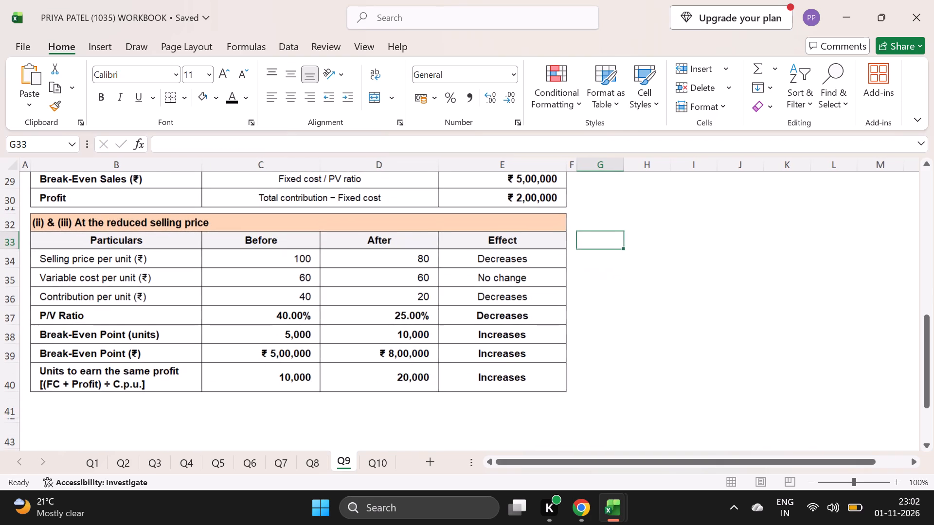
scroll(525, 373, "up", 6)
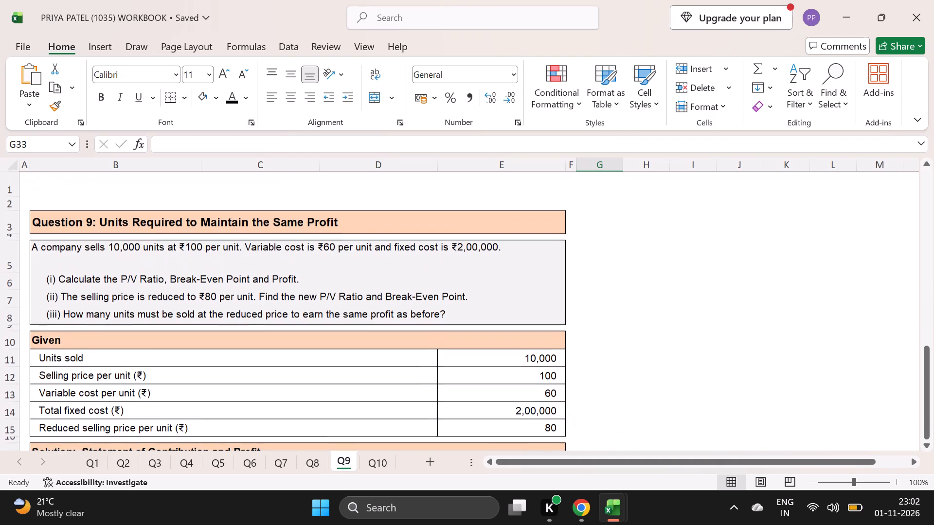
scroll(454, 320, "down", 2)
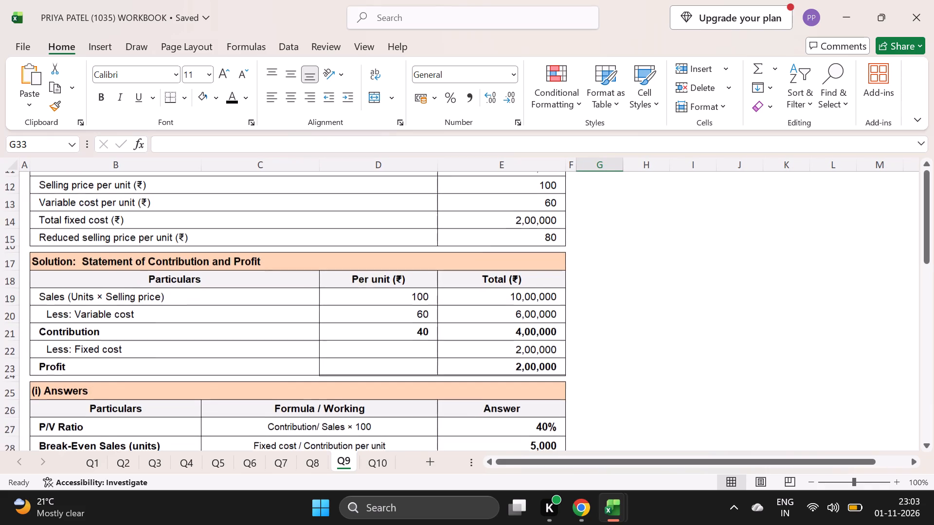
scroll(454, 320, "down", 1)
left_click(372, 472)
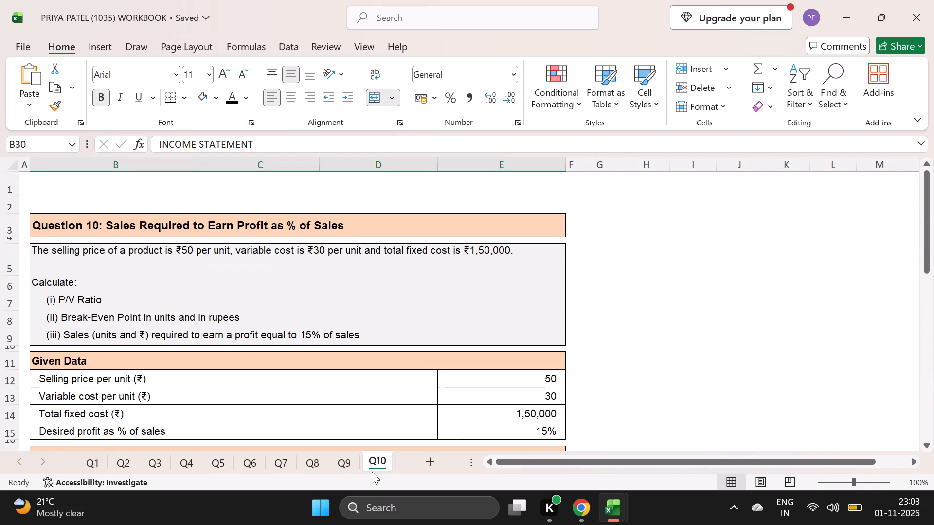
scroll(341, 362, "down", 1)
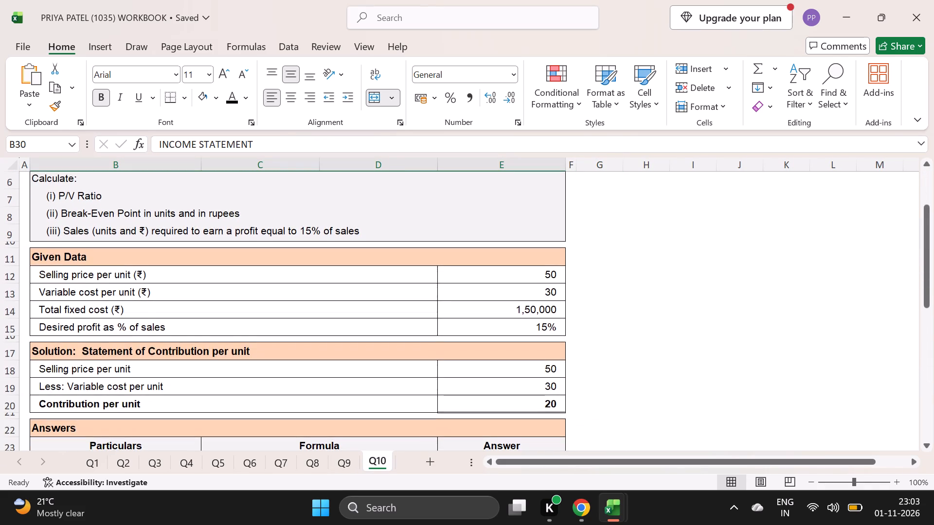
scroll(341, 362, "down", 1)
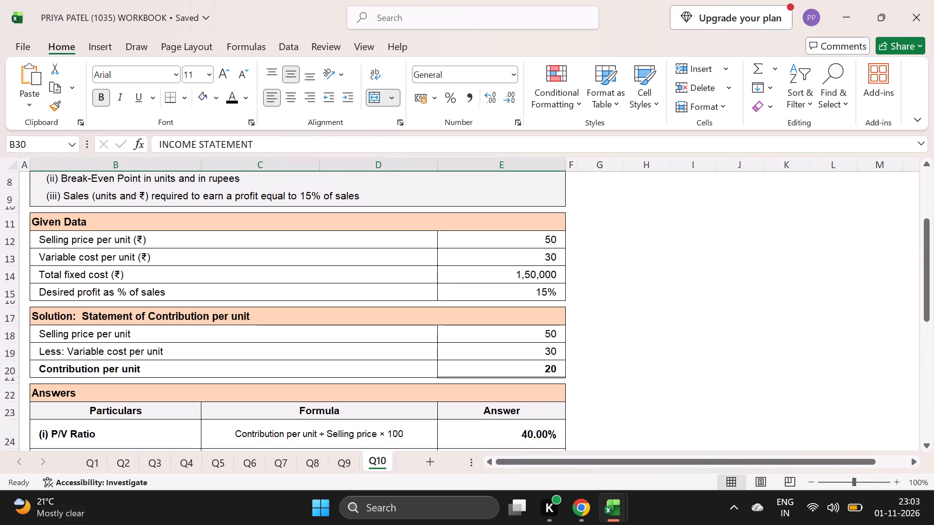
left_click(105, 228)
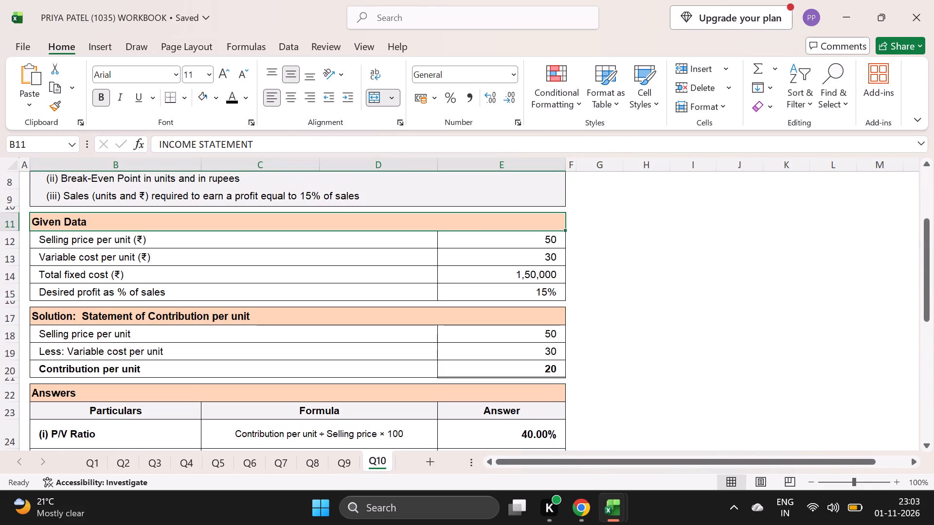
left_click(220, 145)
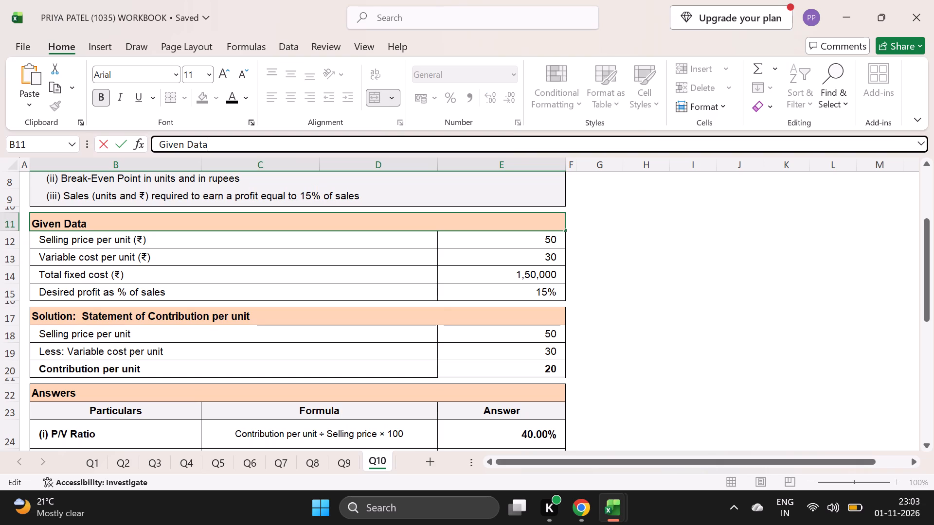
key("BackSpace")
key("BackSpace")
key("BackSpace")
key("BackSpace")
key("BackSpace")
Change the P/V Ratio formula text in C24 of sheet Q10 to "Contribution per unit / Selling price × 100".
scroll(233, 327, "down", 2)
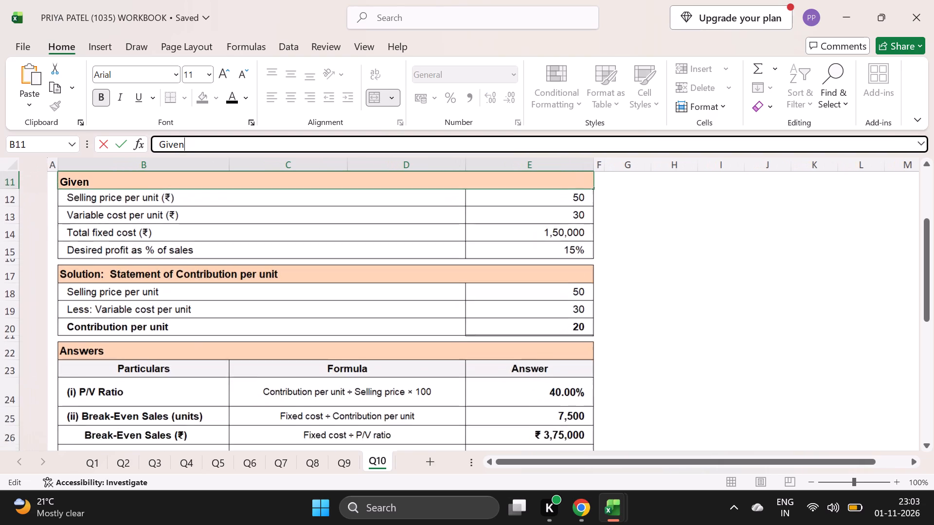
scroll(233, 327, "down", 1)
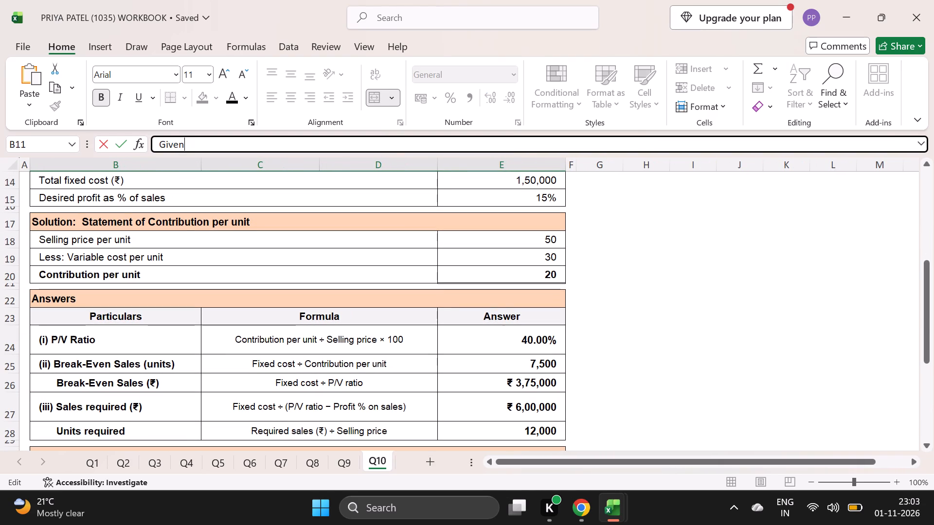
scroll(198, 331, "down", 1)
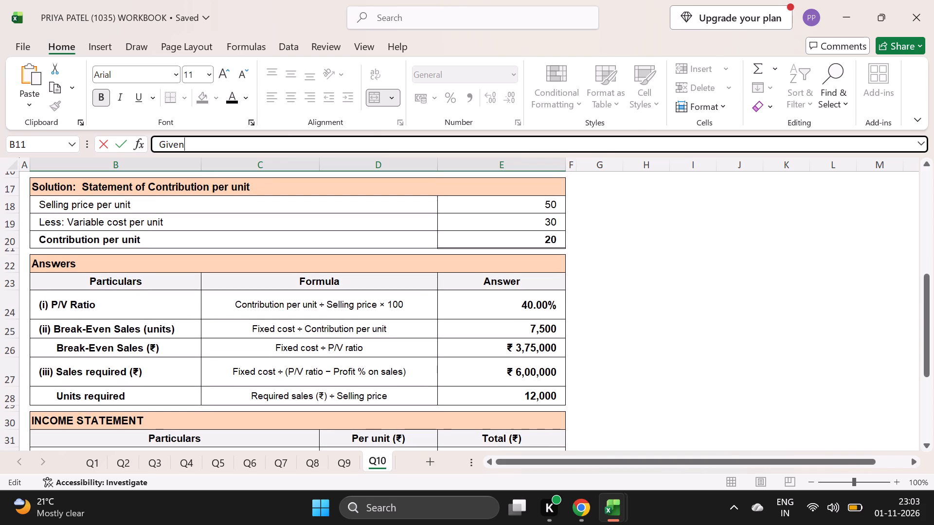
left_click(288, 308)
left_click(260, 144)
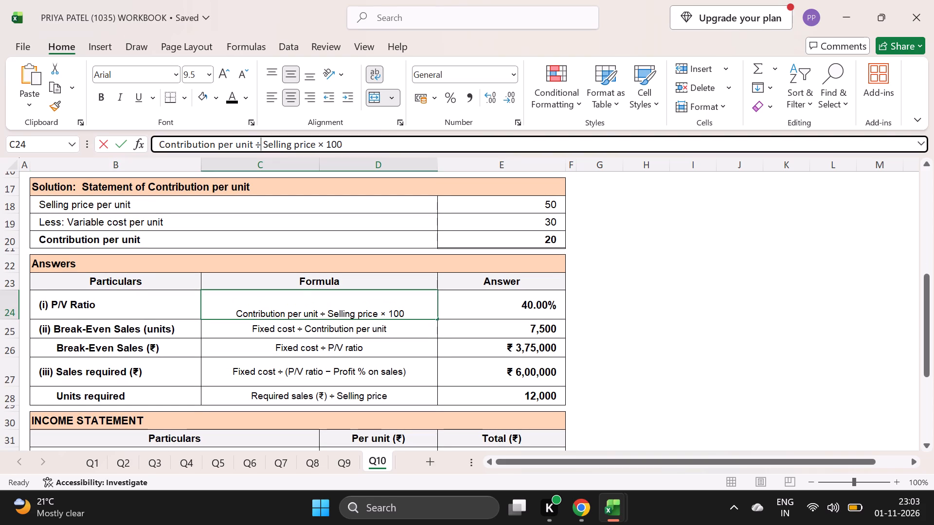
key("BackSpace")
key("slash")
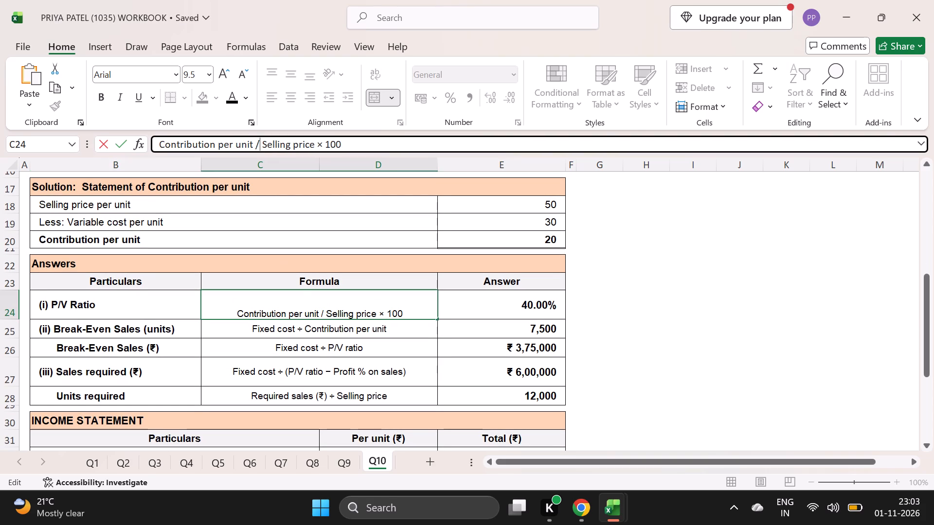
Change the Break-Even Sales (units) formula text in C25 of sheet Q10 to "Fixed cost / Contribution per unit".
left_click(324, 326)
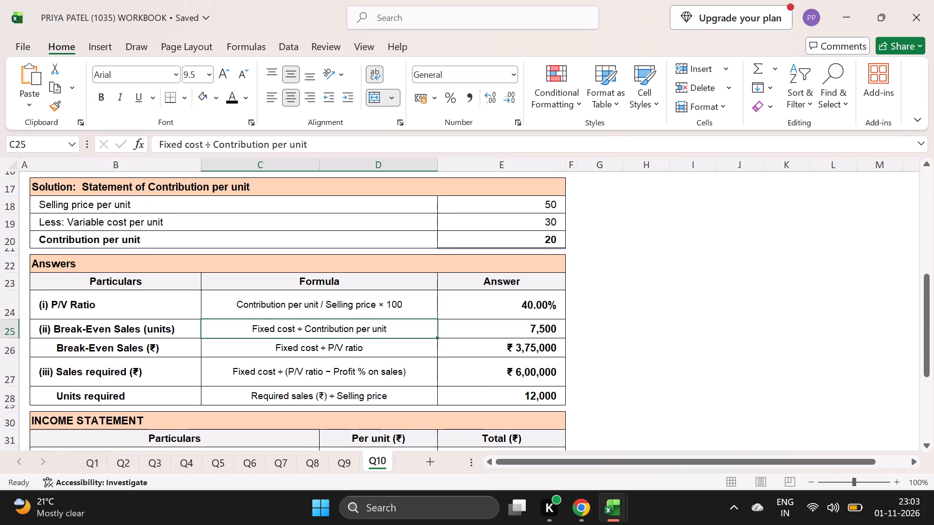
left_click(211, 145)
key("BackSpace")
key("slash")
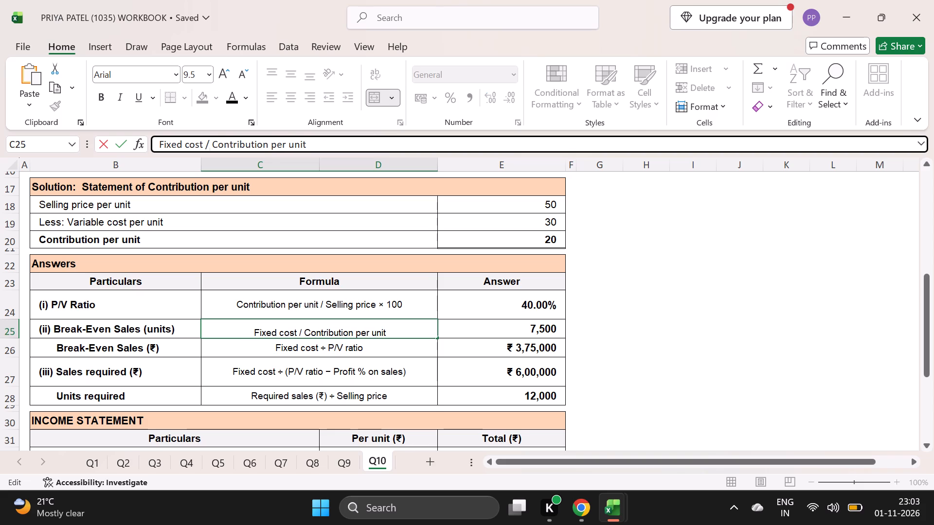
Change the Break-Even Sales (₹) formula text in C26 of sheet Q10 to "Fixed cost / PV ratio".
left_click(307, 351)
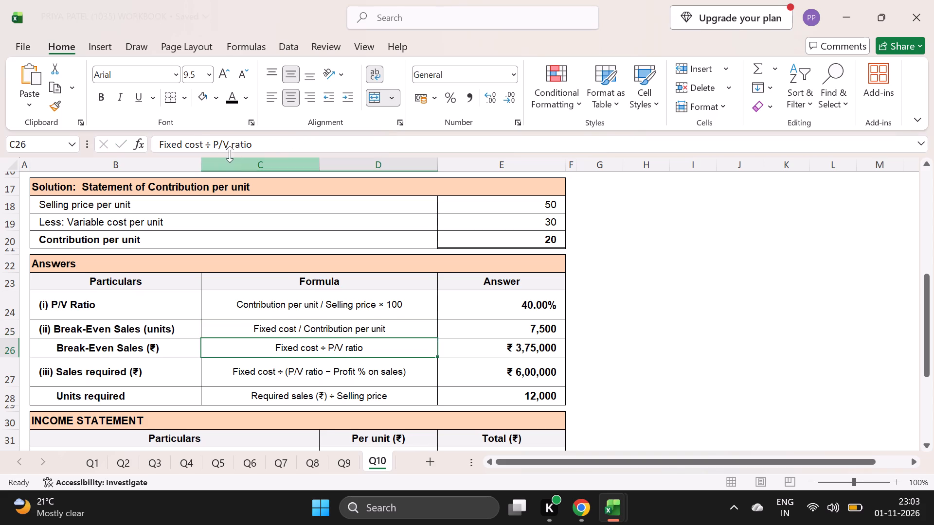
left_click(222, 142)
key("BackSpace")
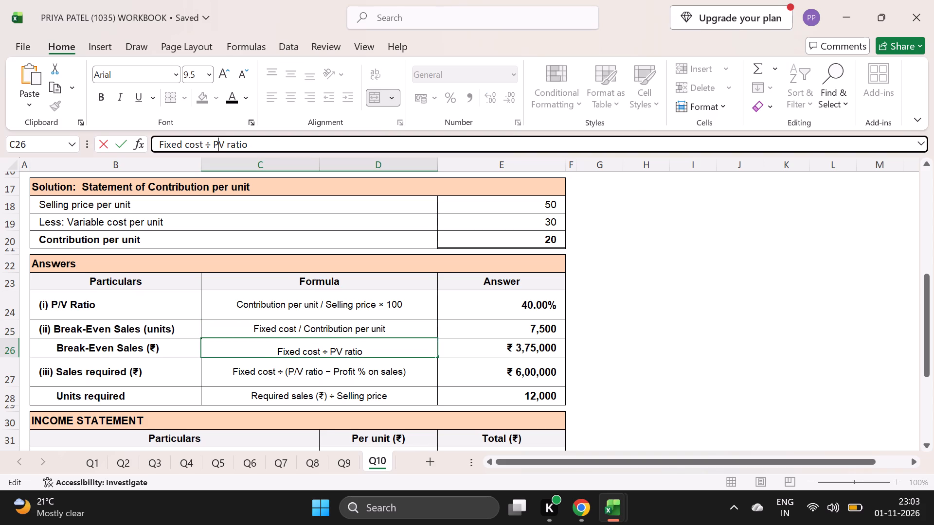
key("Left")
key("Left")
key("BackSpace")
key("slash")
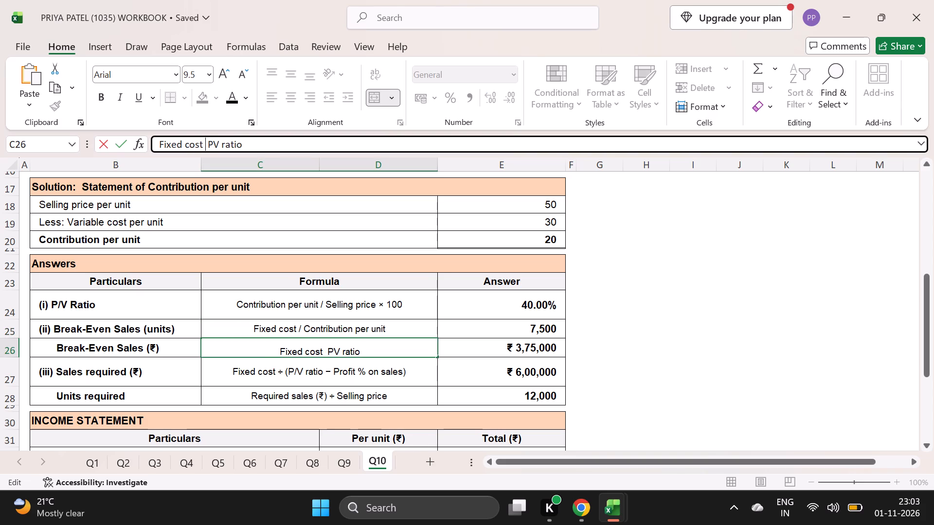
Change the Sales required (₹) formula text in C27 of sheet Q10 to "Fixed cost / (PV ratio − Profit % on sales)".
left_click(279, 372)
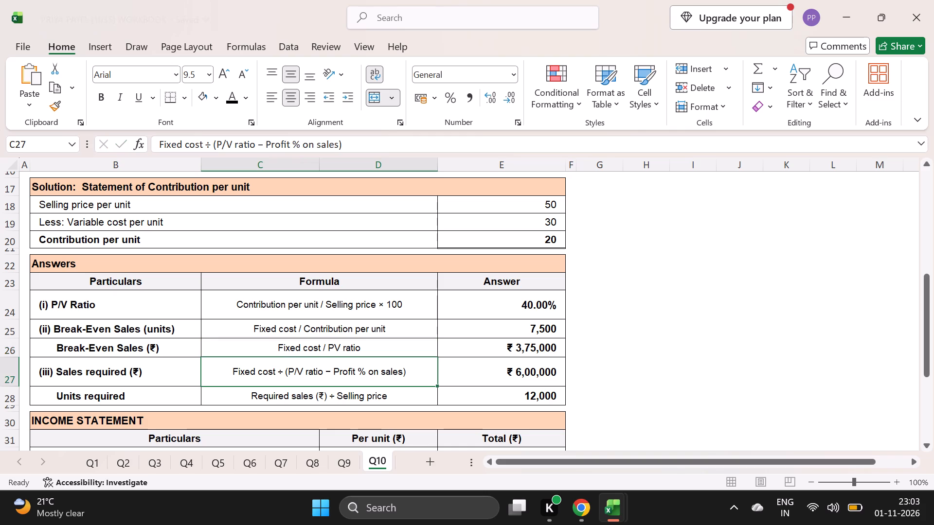
left_click(225, 144)
key("BackSpace")
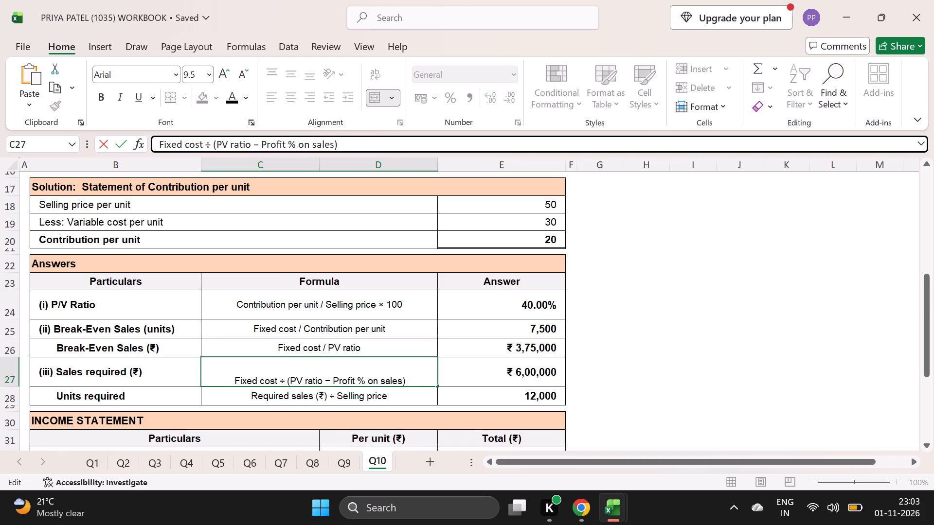
key("Left")
key("Left")
key("Left")
key("BackSpace")
key("slash")
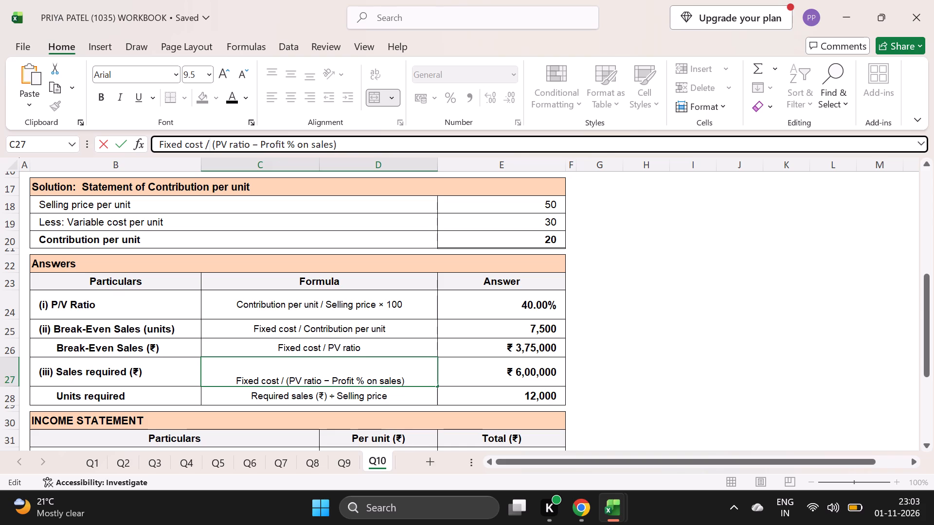
Change the Units required formula text in C28 of sheet Q10 to "Required sales (₹) / Selling price".
left_click(316, 400)
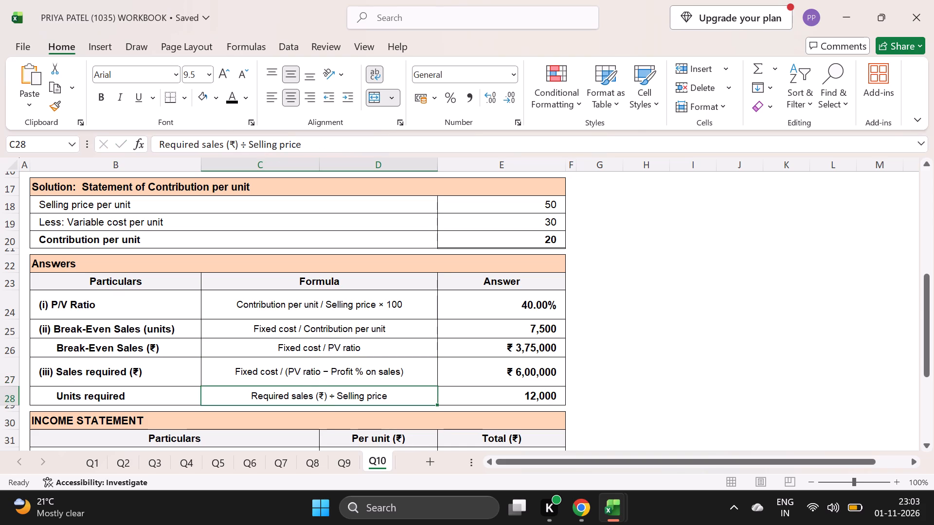
left_click(247, 146)
key("BackSpace")
key("slash")
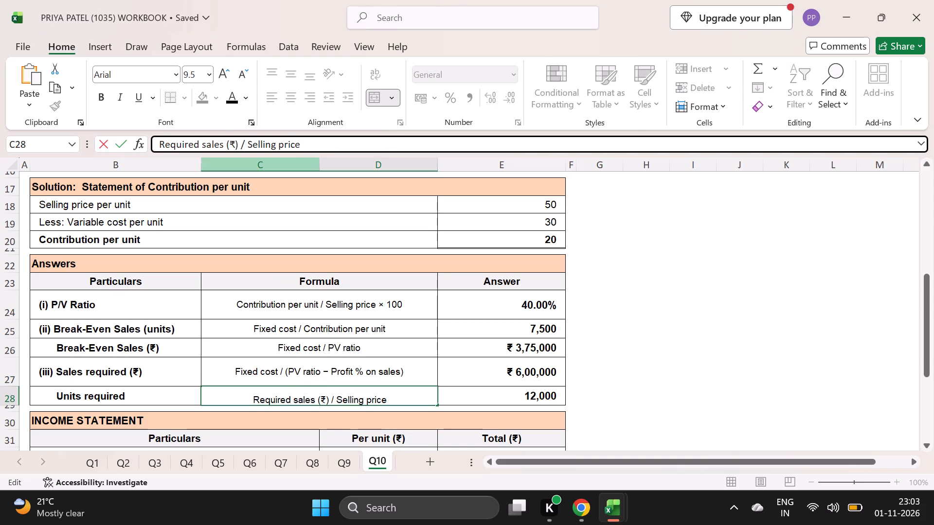
Review sheet Q10 from the question text through the given data and answers to the income statement.
scroll(249, 176, "down", 2)
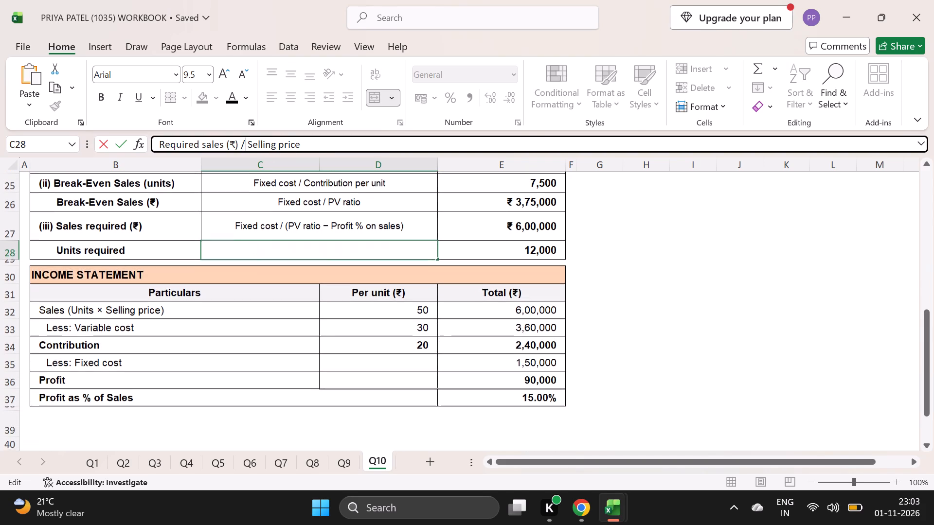
scroll(364, 306, "up", 4)
scroll(364, 306, "down", 1)
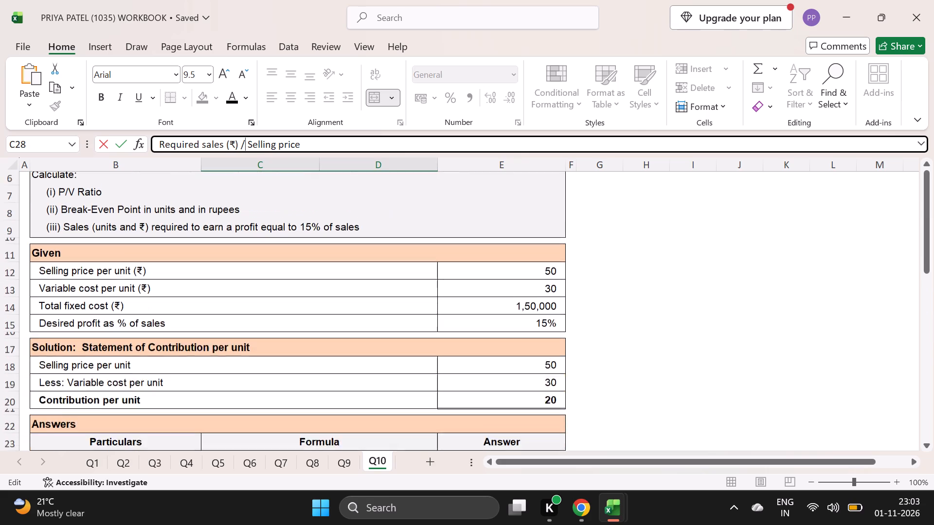
scroll(364, 306, "down", 2)
scroll(364, 306, "up", 4)
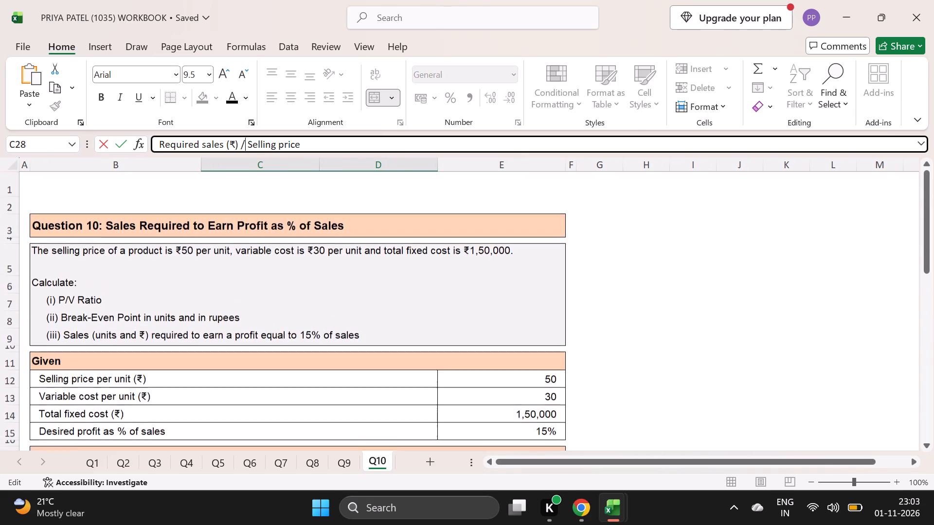
Change "P/V Ratio" to "PV Ratio" in question part (i), cell B7 of sheet Q10.
scroll(364, 306, "down", 1)
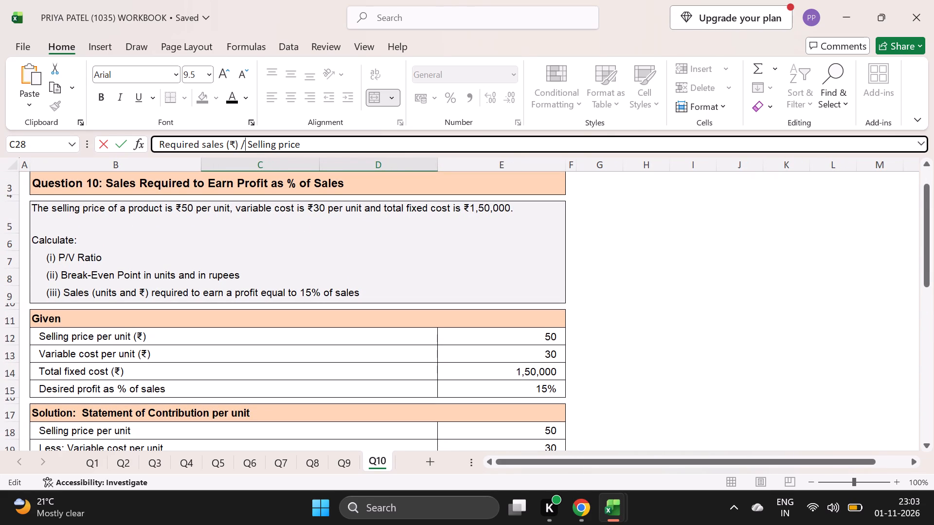
left_click(70, 254)
left_click(179, 146)
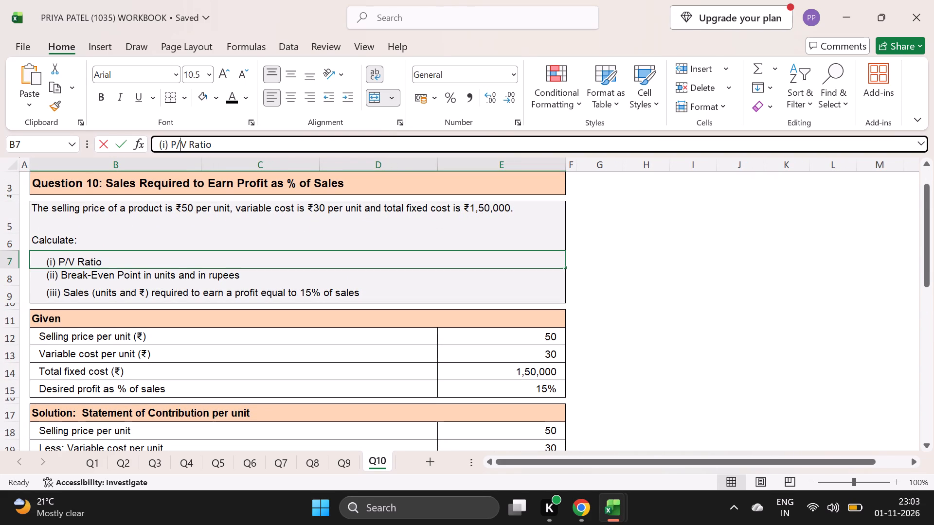
key("BackSpace")
scroll(216, 277, "down", 1)
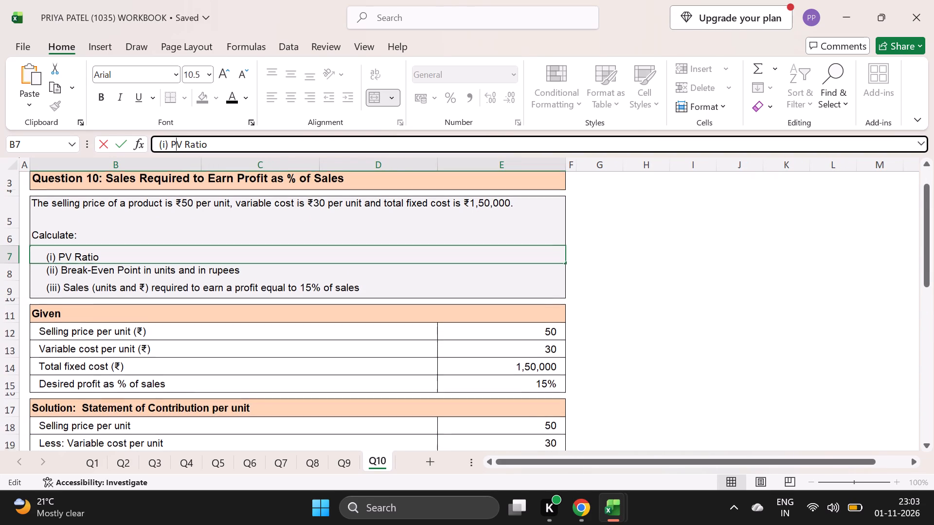
scroll(216, 277, "down", 2)
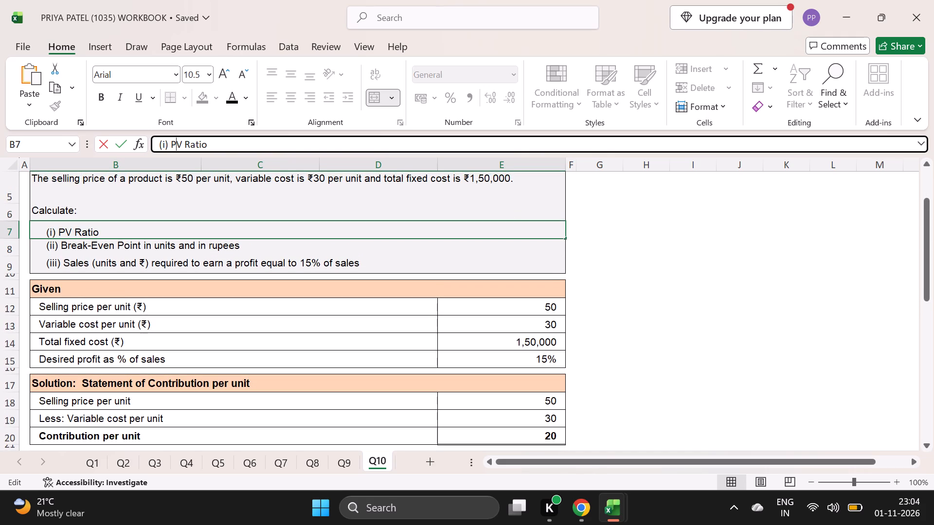
left_click(212, 322)
Change "P/V Ratio" to "PV Ratio" in question part (i), cell B6 of sheet Q9.
scroll(211, 359, "down", 1)
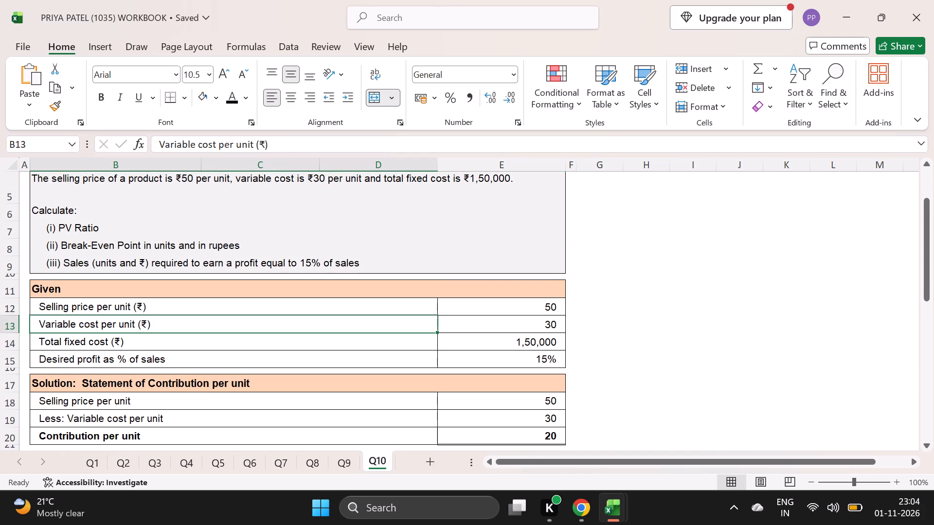
scroll(211, 359, "down", 2)
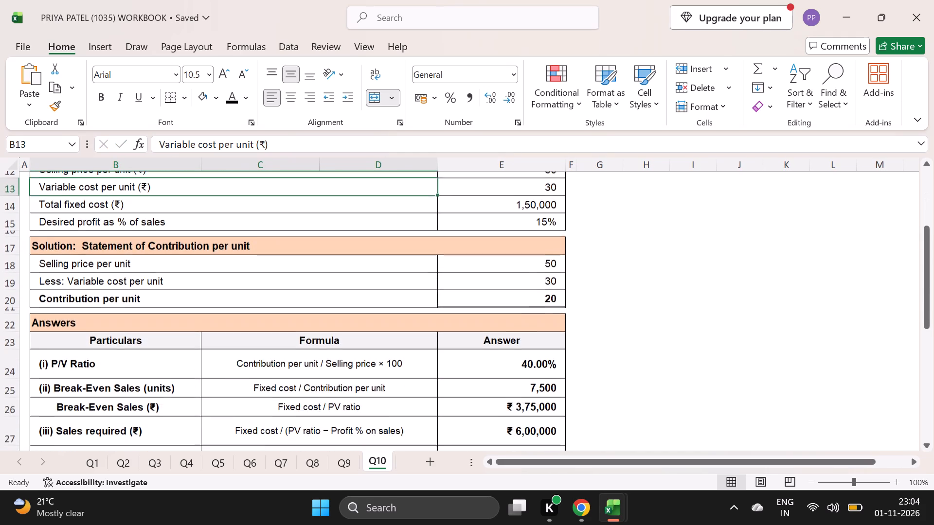
scroll(211, 359, "down", 1)
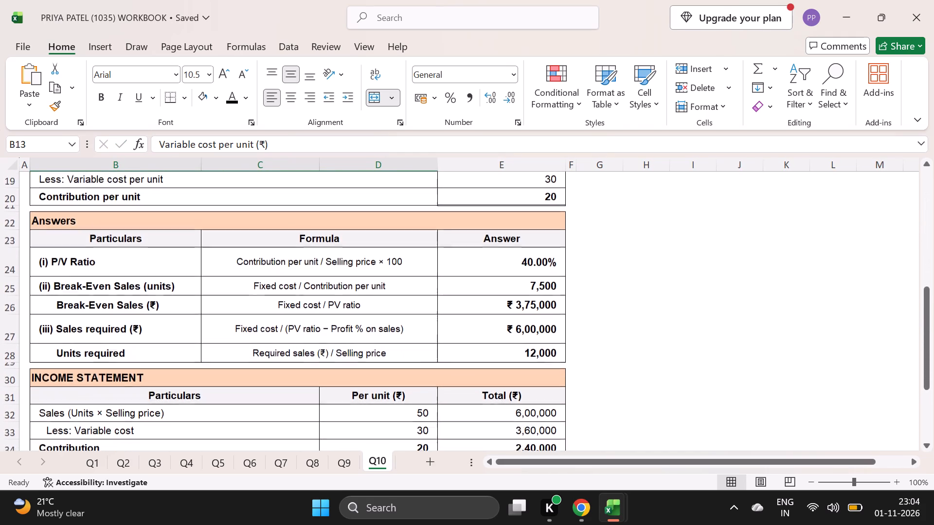
scroll(211, 359, "down", 1)
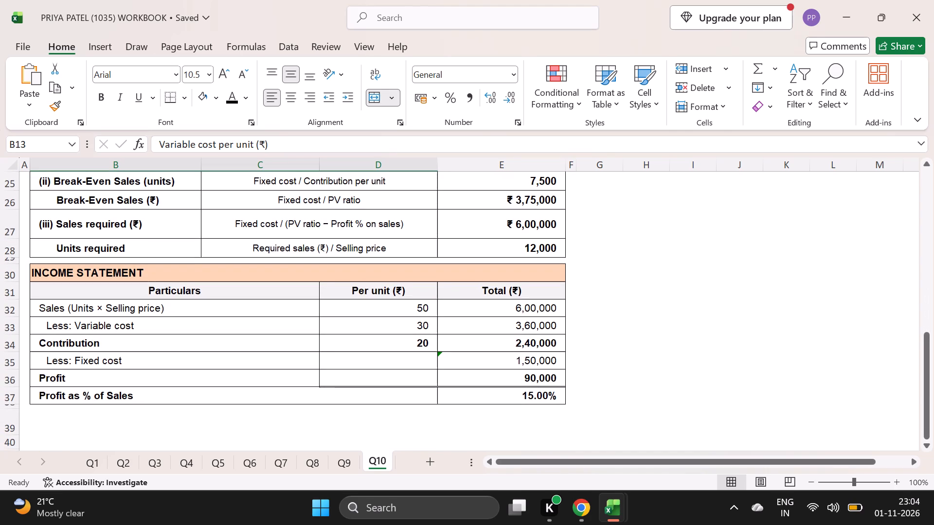
left_click(339, 471)
scroll(328, 371, "up", 1)
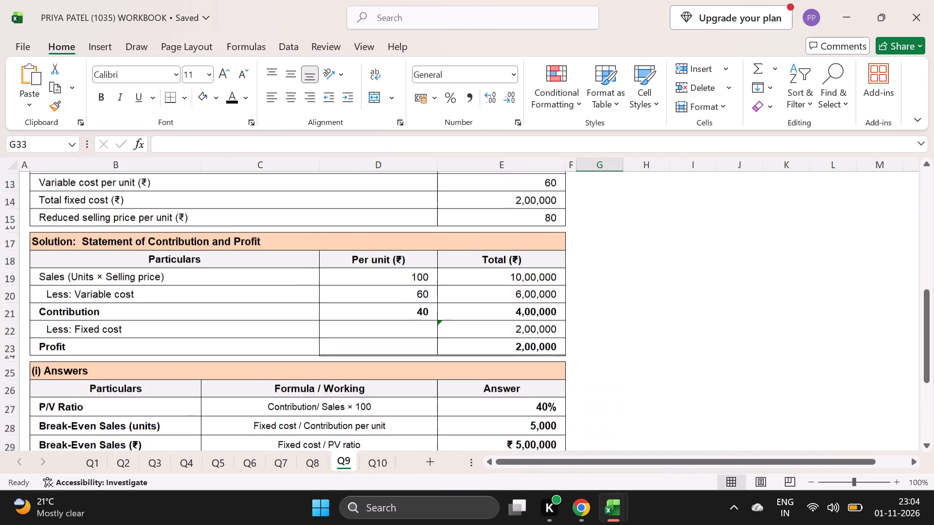
scroll(328, 371, "up", 5)
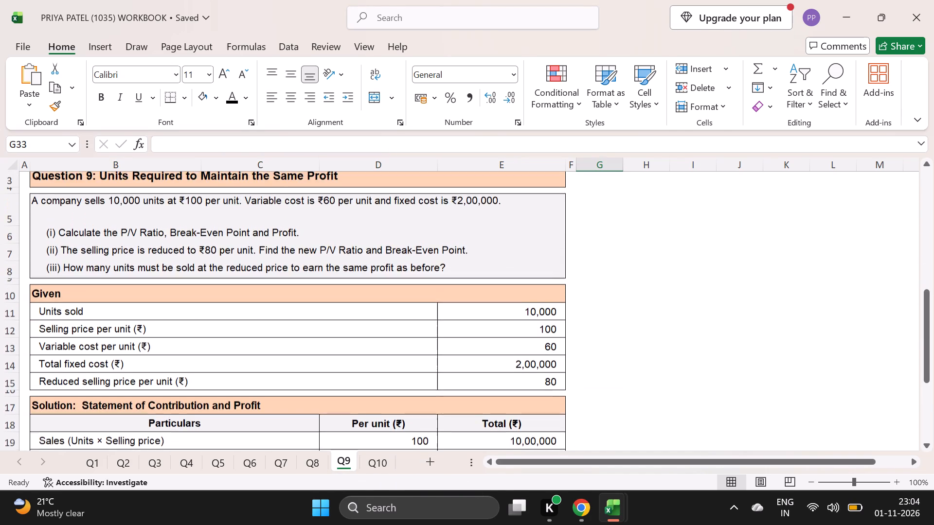
scroll(328, 371, "up", 1)
left_click(132, 239)
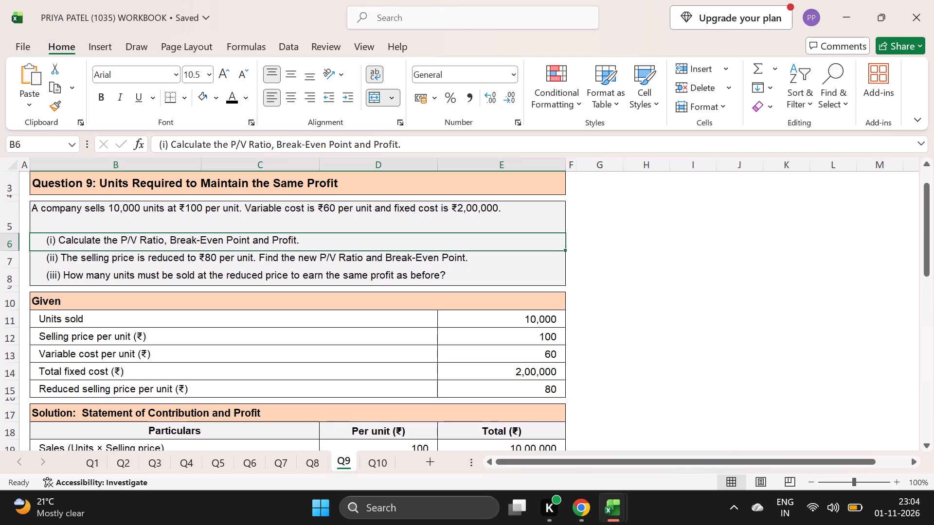
left_click(239, 142)
key("BackSpace")
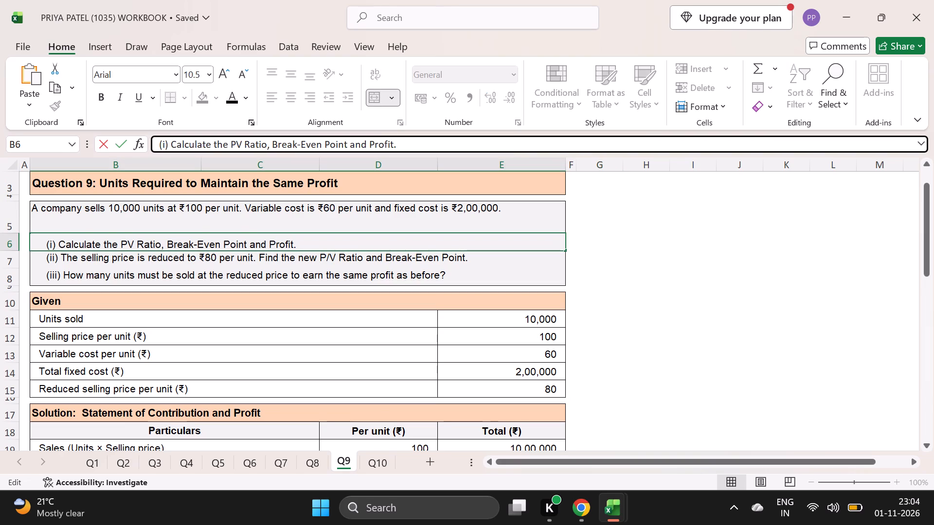
Change "P/V Ratio" to "PV Ratio" in question part (ii), cell B7 of sheet Q9.
left_click(324, 256)
left_click(433, 144)
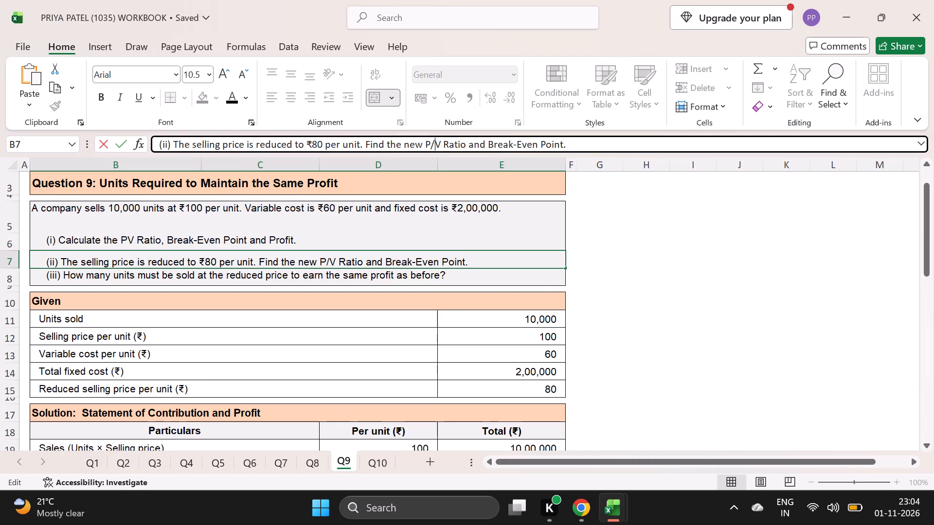
key("BackSpace")
Shorten the "Formula / Working" column heading in C26 of sheet Q9 to "Formula".
scroll(416, 315, "down", 1)
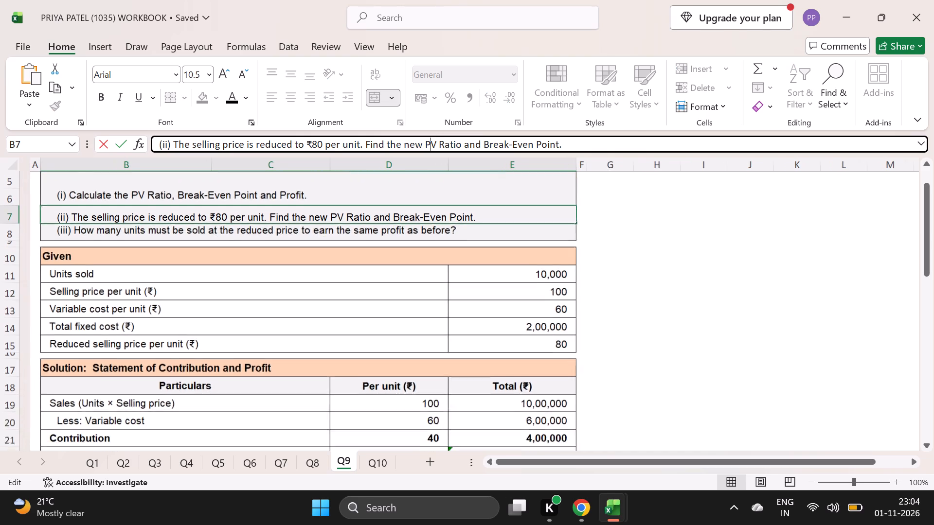
scroll(416, 315, "down", 1)
scroll(416, 315, "up", 1)
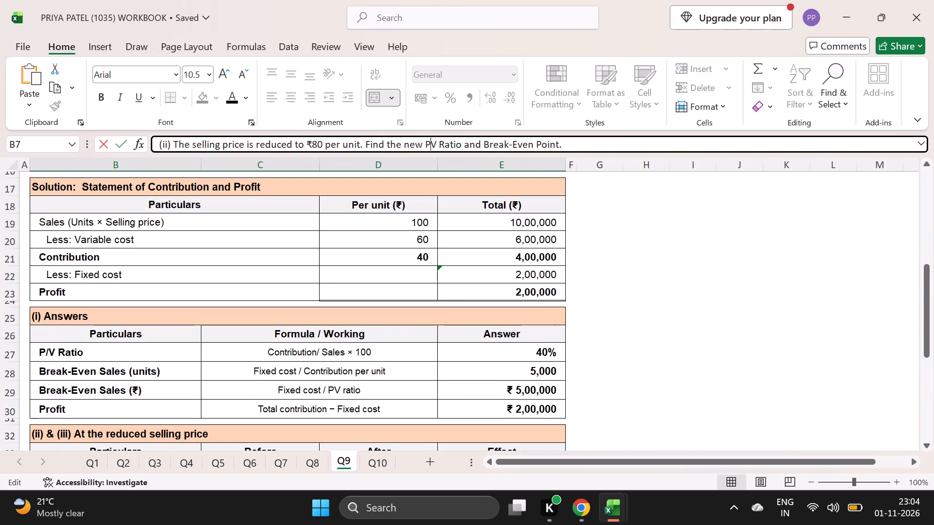
left_click(379, 334)
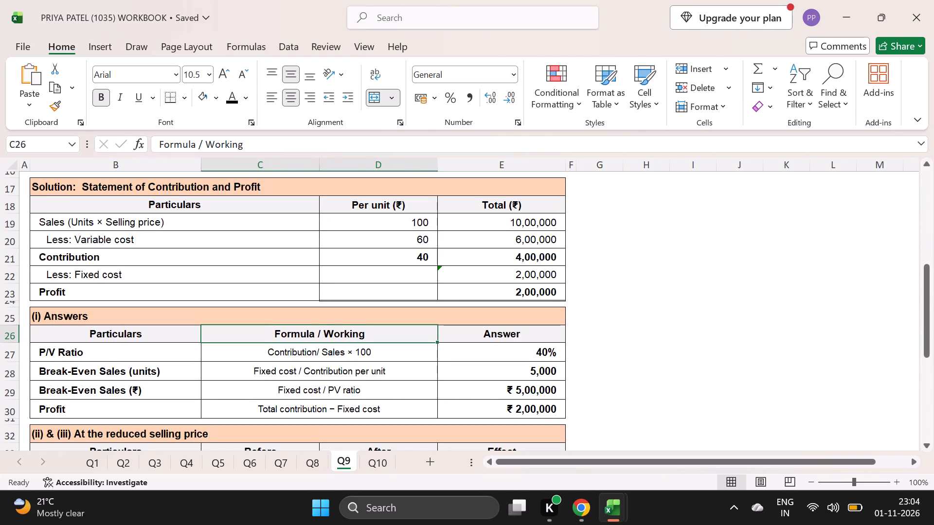
left_click(277, 145)
key("BackSpace")
key("BackSpace")
key("BackSpace")
key("BackSpace")
key("BackSpace")
key("BackSpace")
key("BackSpace")
key("BackSpace")
key("BackSpace")
key("BackSpace")
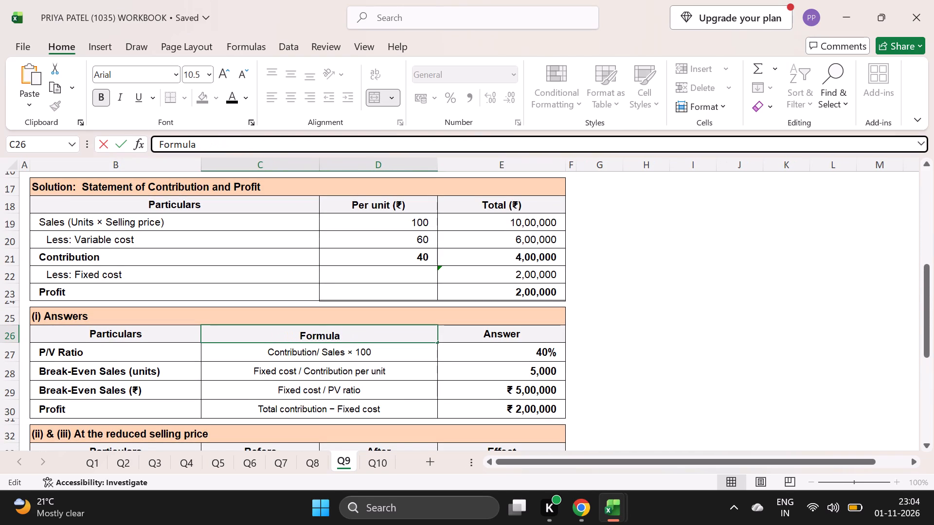
Review sheets Q9 and Q10, checking the question text, given data, statements and answer tables for consistent wording.
scroll(247, 327, "up", 3)
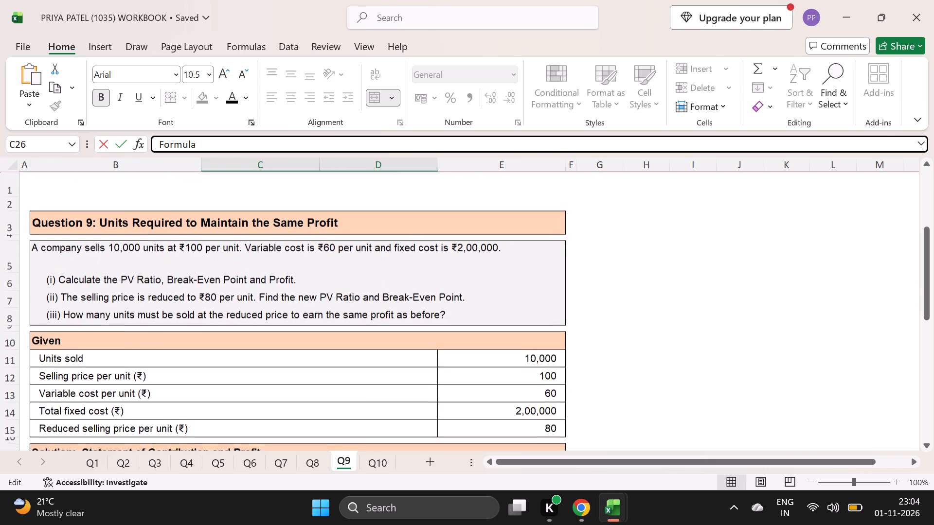
scroll(247, 327, "down", 4)
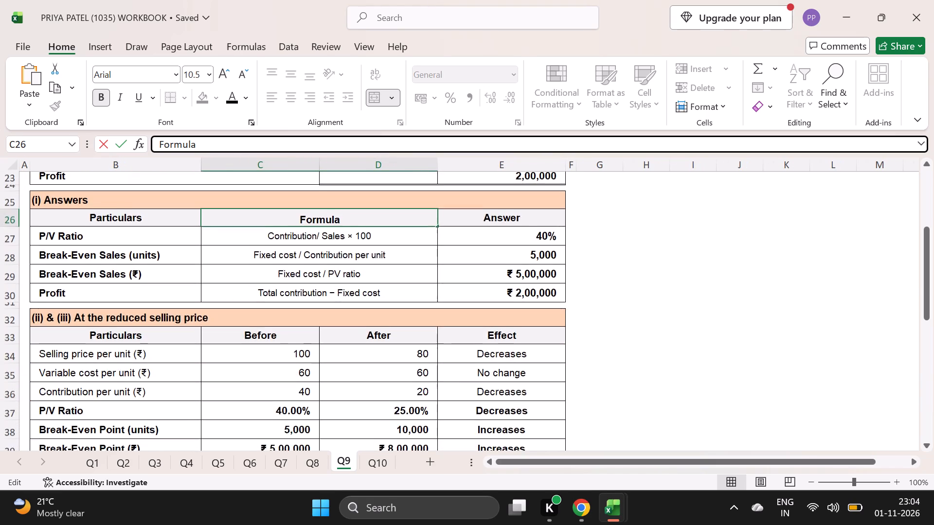
scroll(247, 327, "down", 2)
scroll(247, 327, "up", 5)
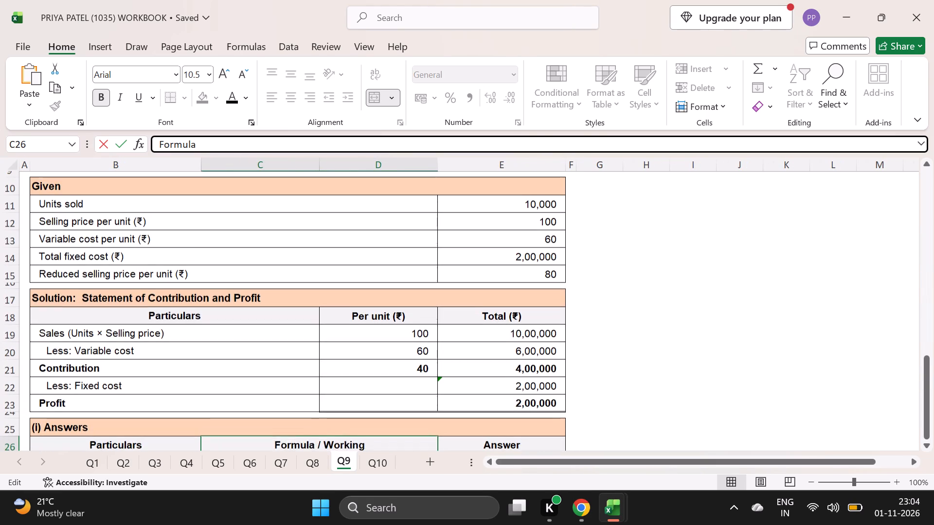
left_click(368, 466)
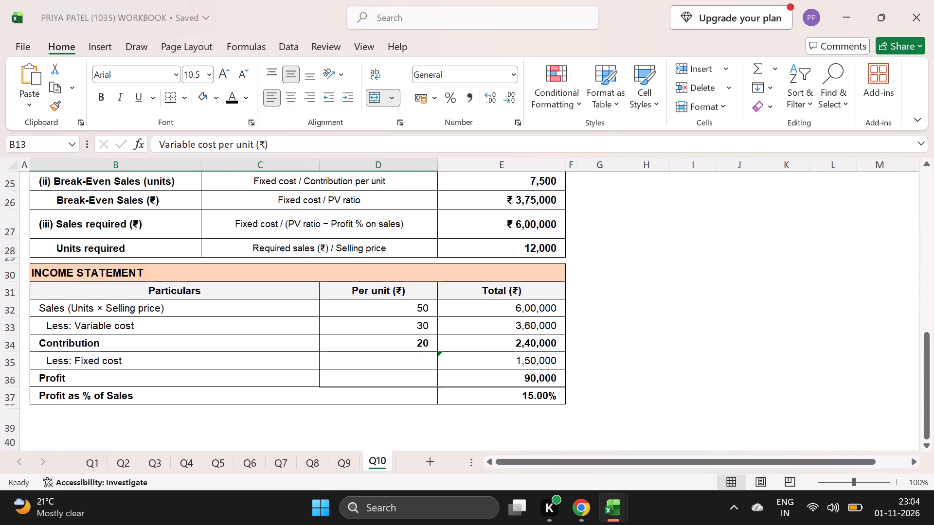
scroll(349, 350, "up", 5)
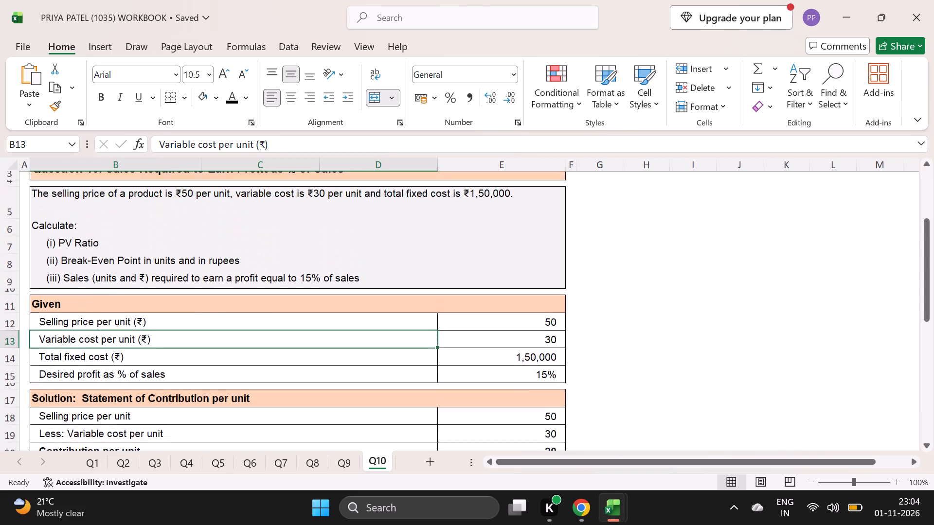
scroll(349, 350, "up", 1)
left_click(344, 464)
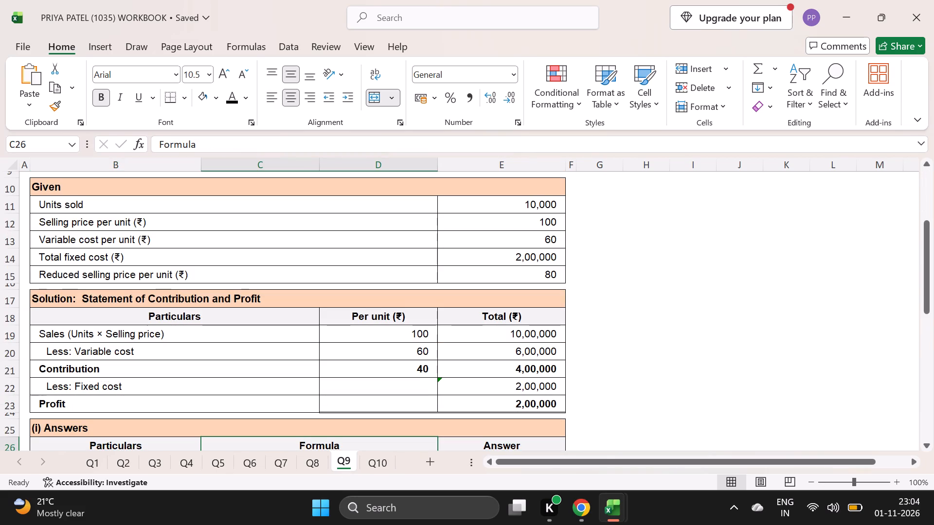
scroll(389, 295, "up", 4)
scroll(389, 295, "down", 2)
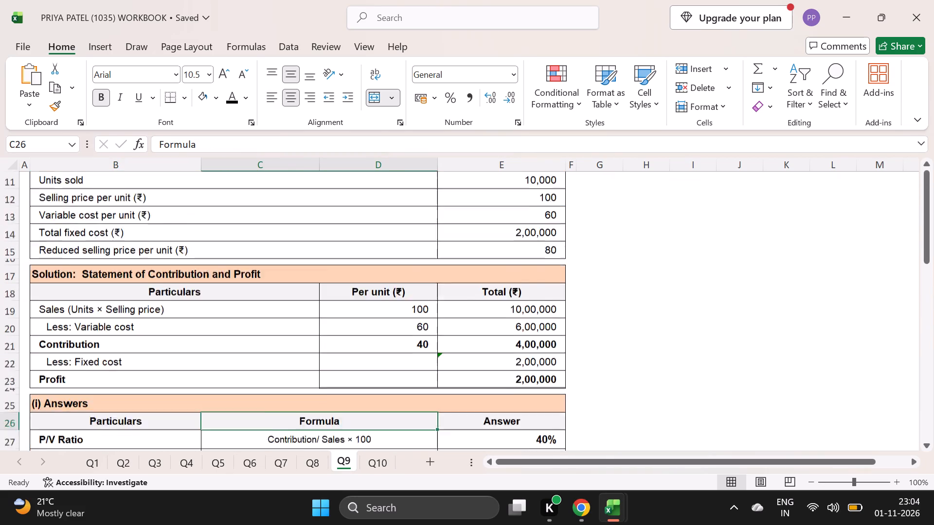
scroll(389, 295, "down", 6)
scroll(389, 295, "up", 6)
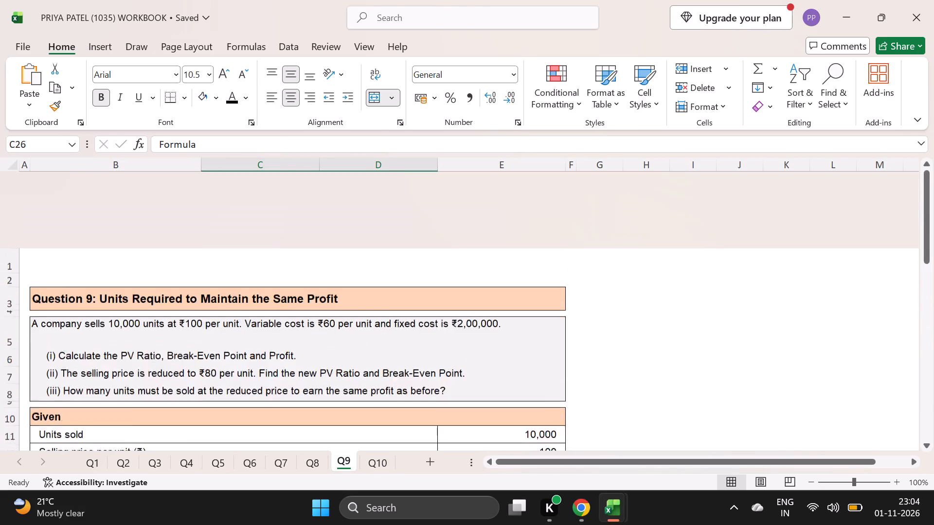
Shorten the "Formula / Working" column heading in C21 of sheet Q8 to "Formula".
left_click(319, 472)
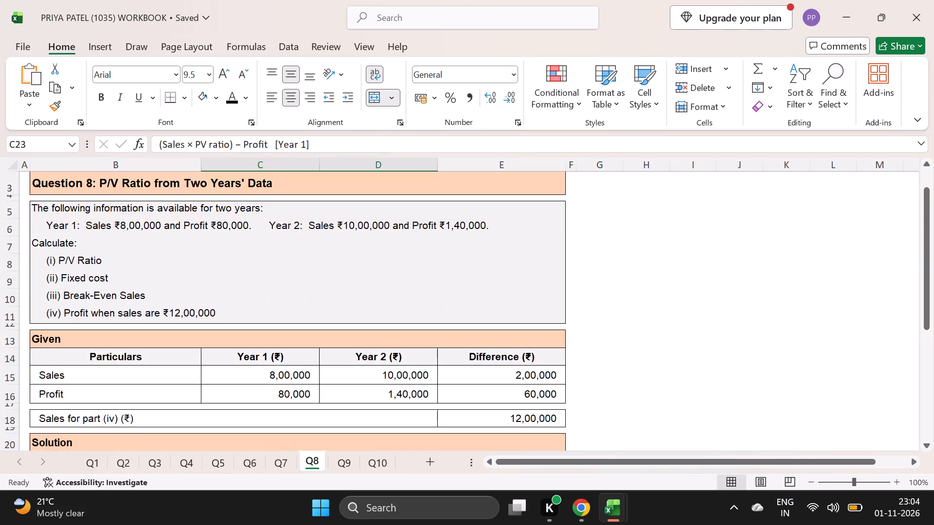
scroll(360, 307, "down", 1)
left_click(362, 284)
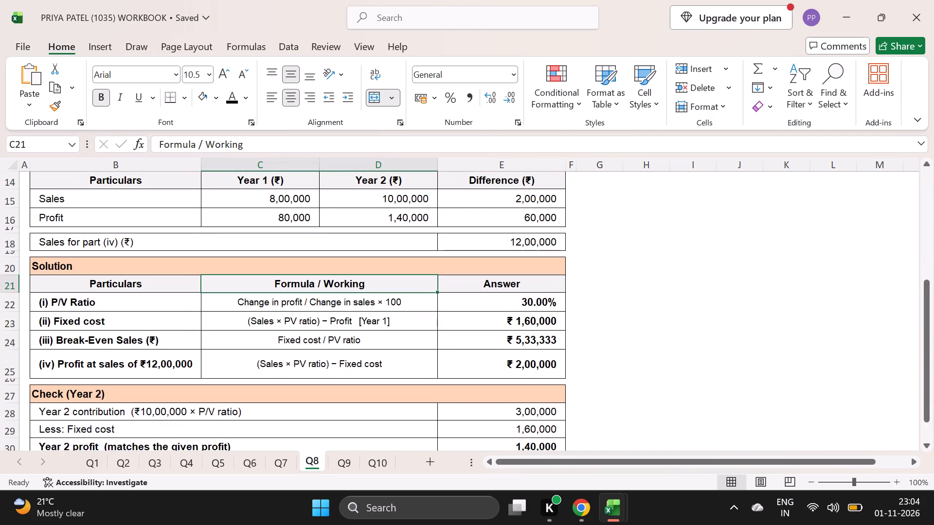
left_click(295, 140)
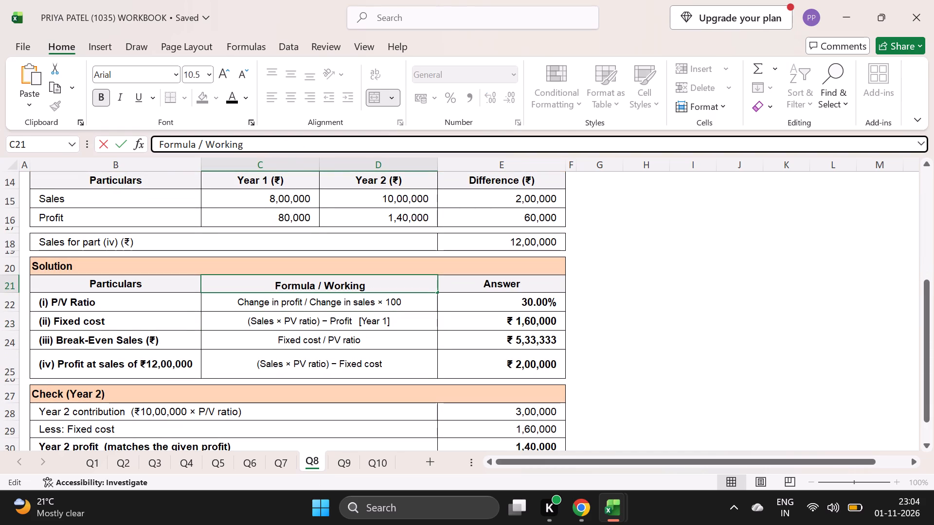
key("BackSpace")
key("BackSpace")
key("BackSpace")
key("BackSpace")
key("BackSpace")
key("BackSpace")
key("BackSpace")
key("BackSpace")
key("BackSpace")
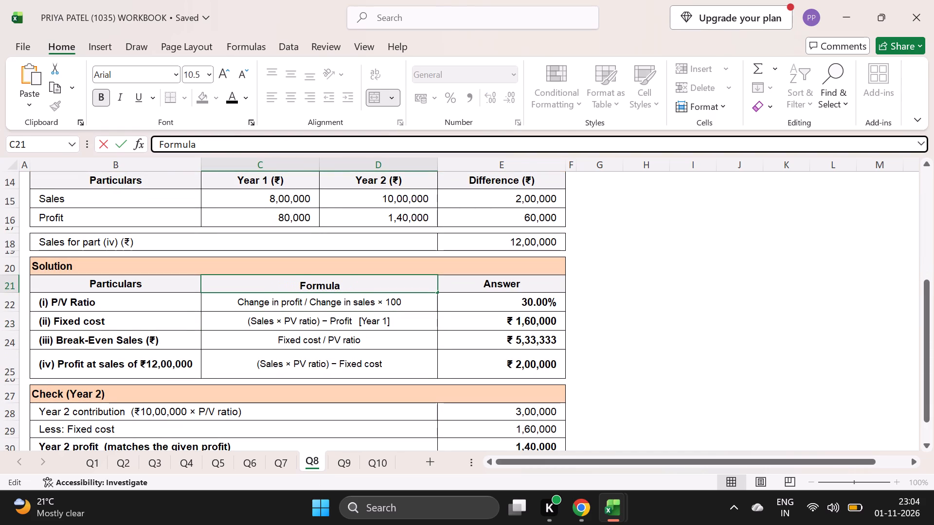
Review the rest of sheet Q8 and sheet Q7, from the question text to the answer and check tables.
scroll(287, 327, "down", 1)
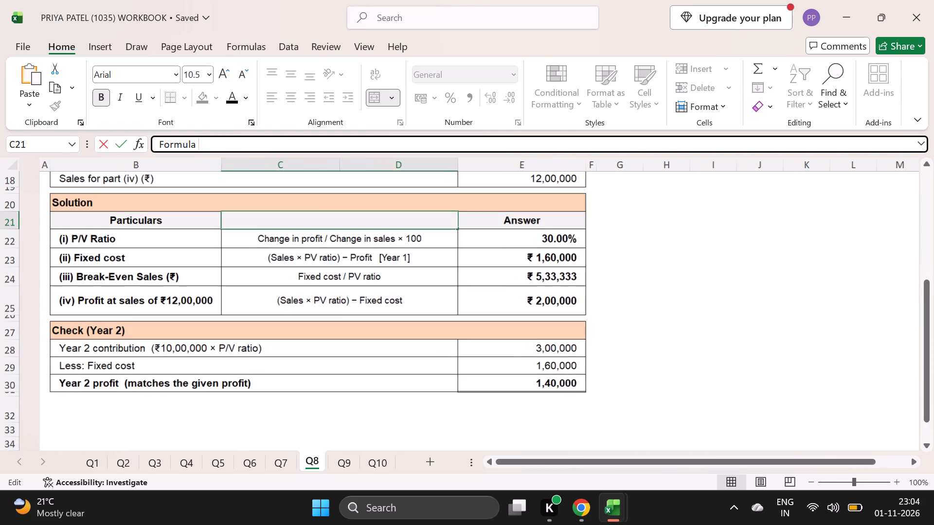
scroll(284, 319, "up", 6)
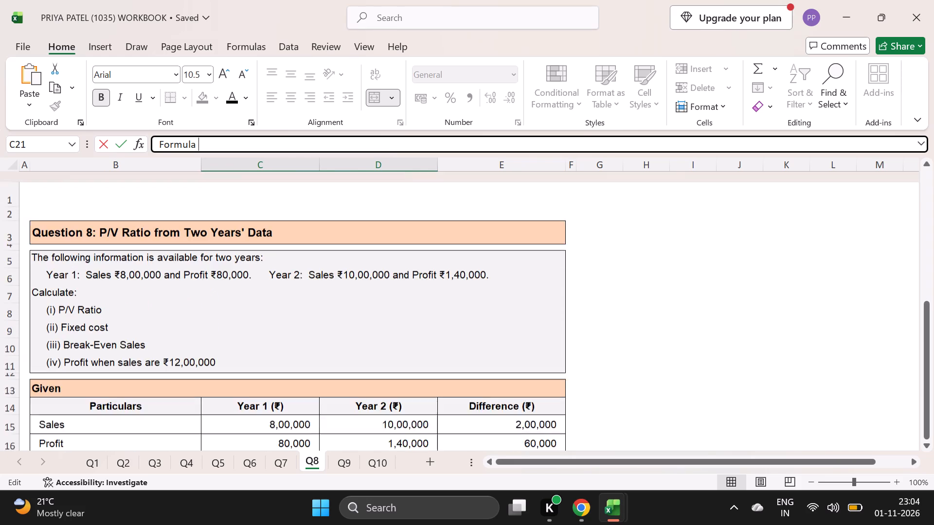
scroll(284, 319, "up", 1)
left_click(279, 469)
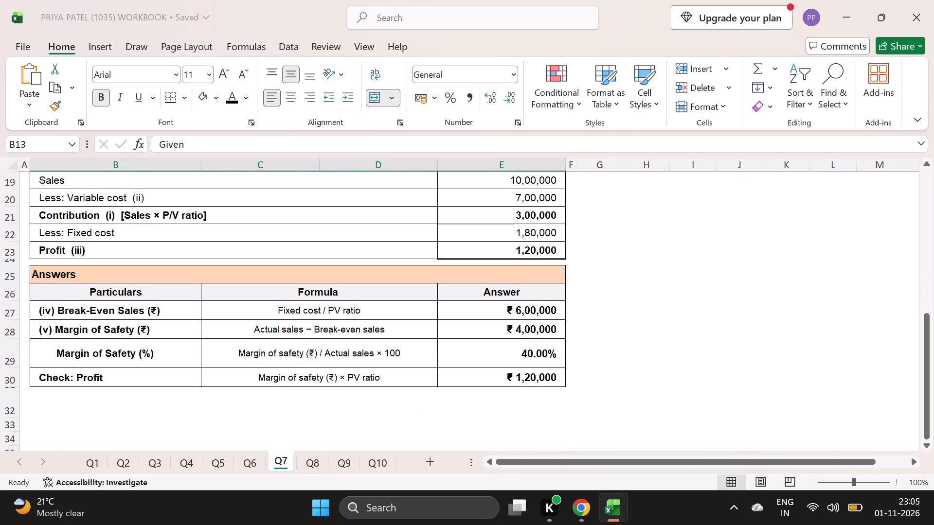
scroll(325, 339, "up", 6)
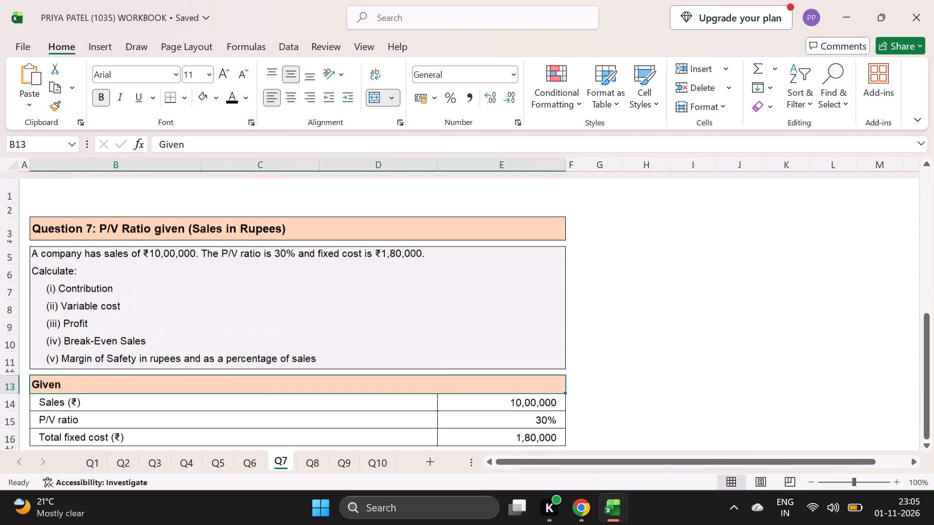
Move sheet Q7 ahead of sheet Q6 in the workbook's sheet order.
left_click_drag(266, 468, 259, 466)
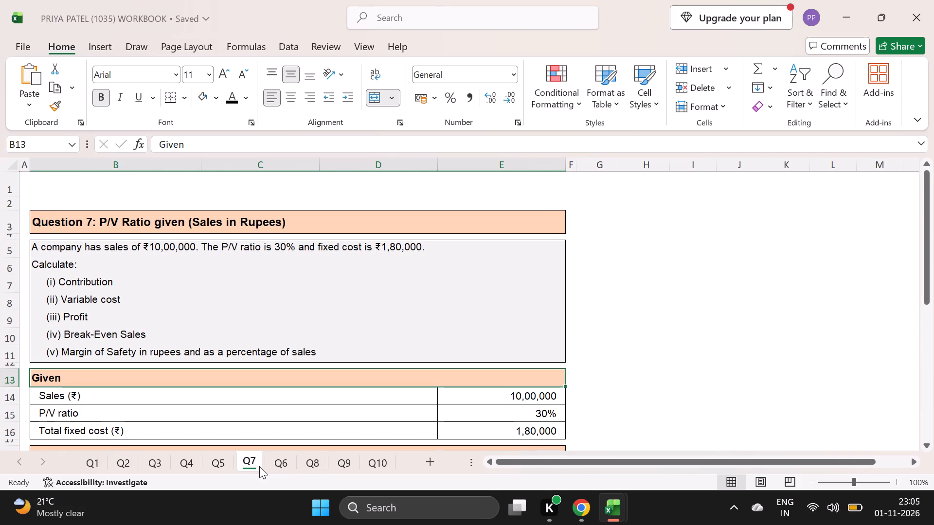
left_click(259, 466)
scroll(305, 323, "down", 1)
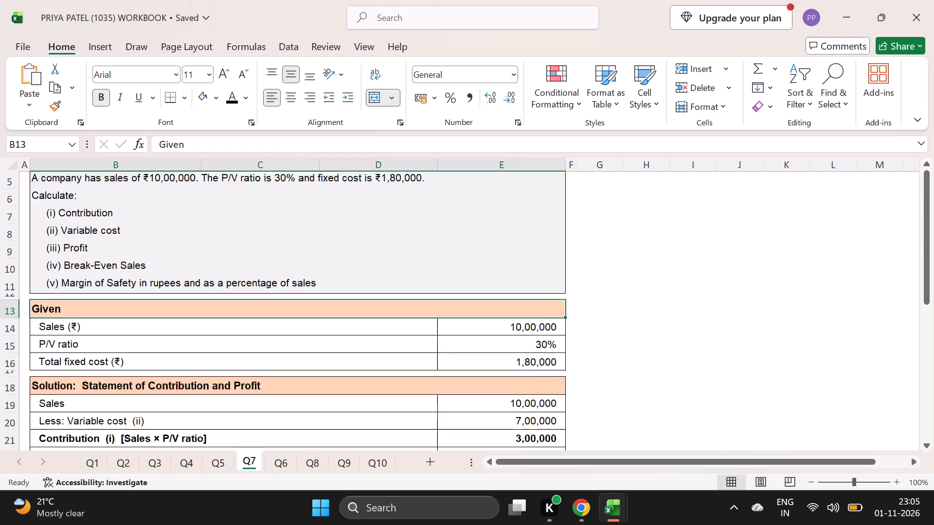
Review sheets Q7, Q5, Q4, Q3 and Q2 for consistent headings, given data, statements and answer tables.
scroll(305, 323, "down", 1)
scroll(305, 323, "up", 3)
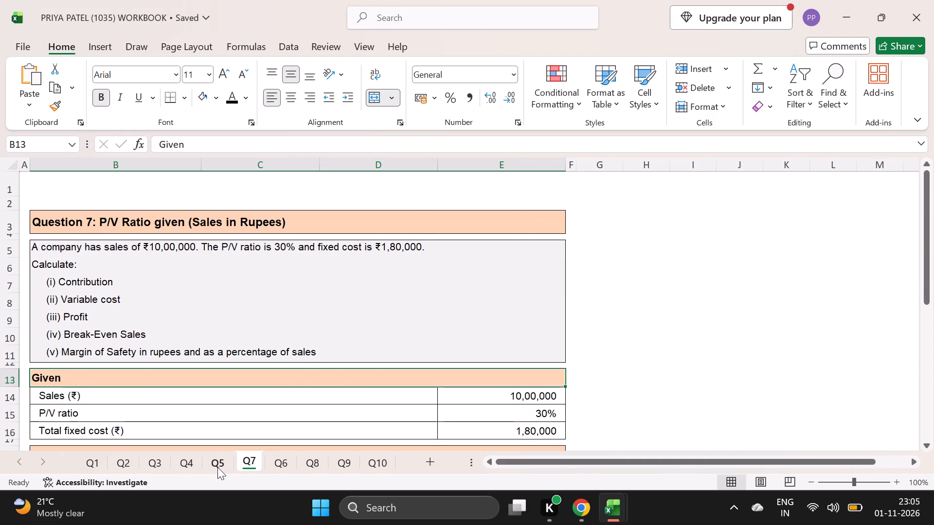
left_click(217, 467)
scroll(274, 360, "up", 5)
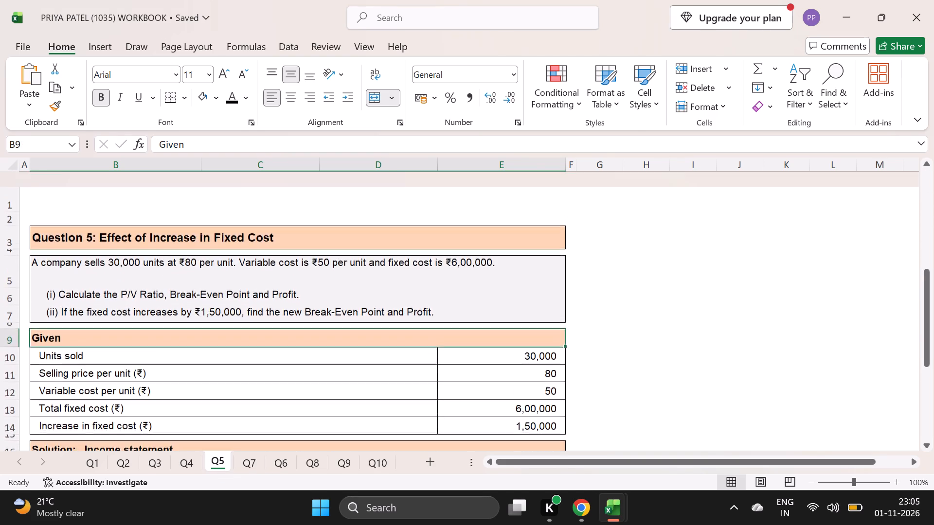
scroll(274, 360, "down", 4)
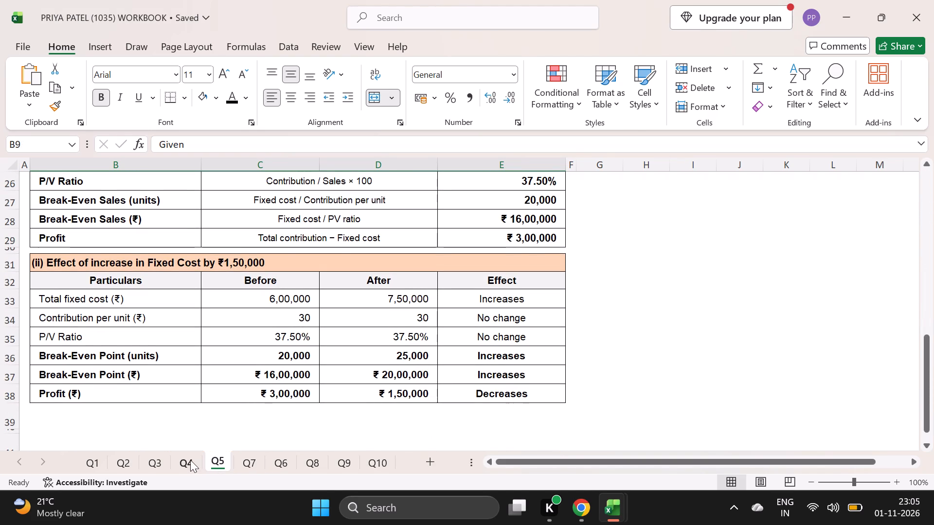
left_click(190, 460)
scroll(238, 370, "up", 2)
scroll(238, 370, "down", 2)
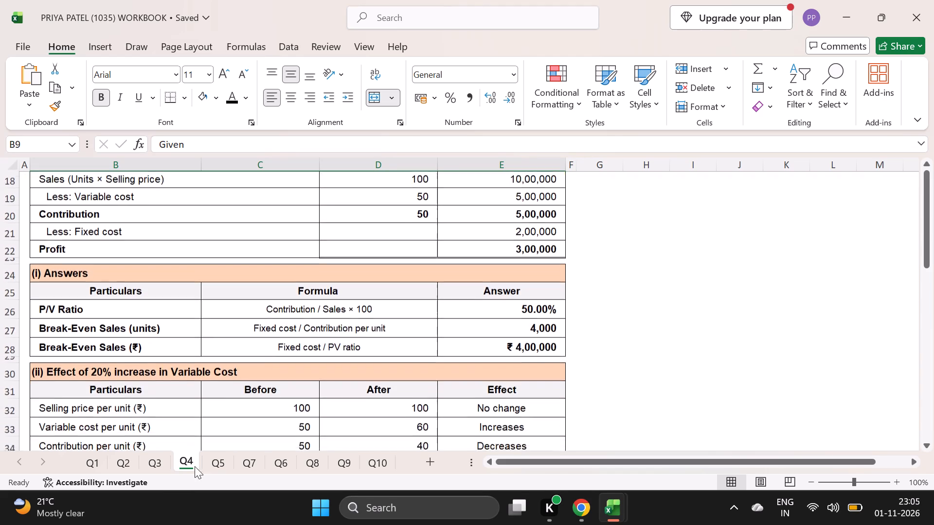
left_click(162, 465)
scroll(238, 367, "up", 3)
scroll(238, 367, "down", 2)
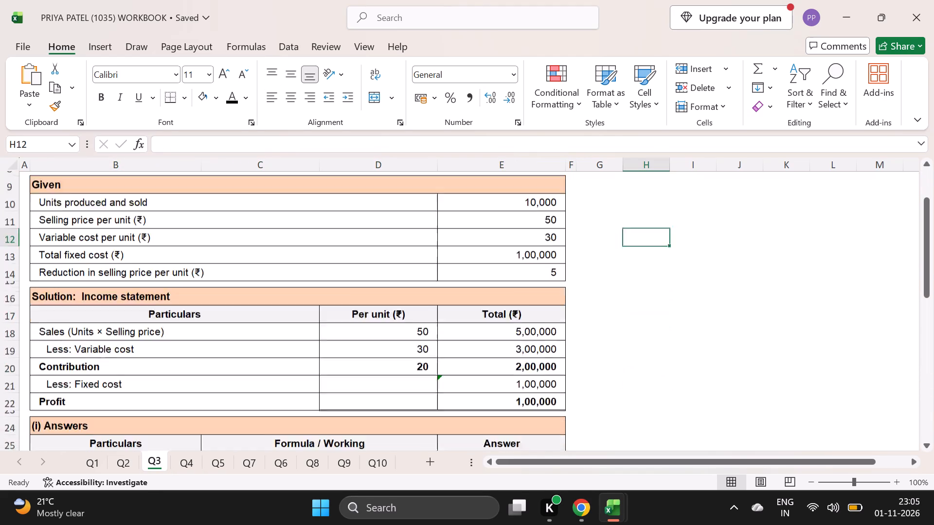
scroll(238, 367, "down", 1)
left_click(125, 462)
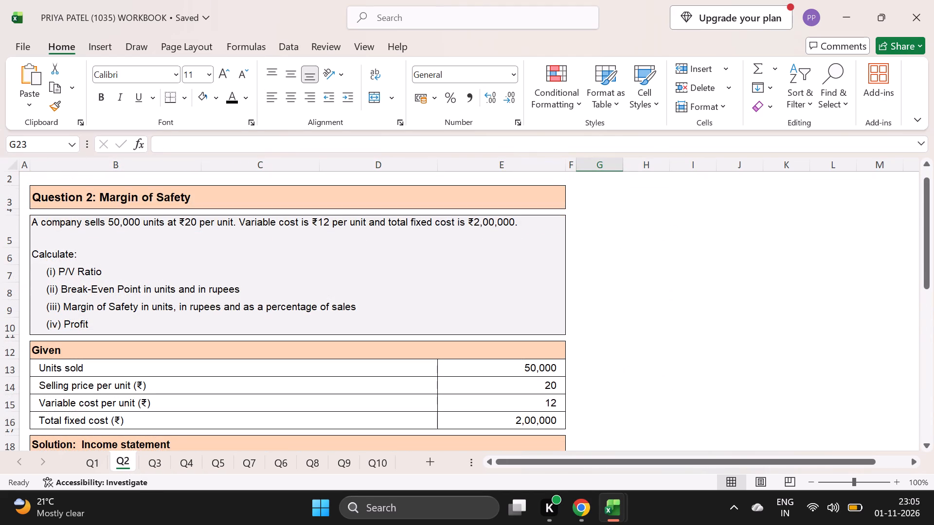
scroll(219, 327, "down", 3)
scroll(219, 327, "up", 3)
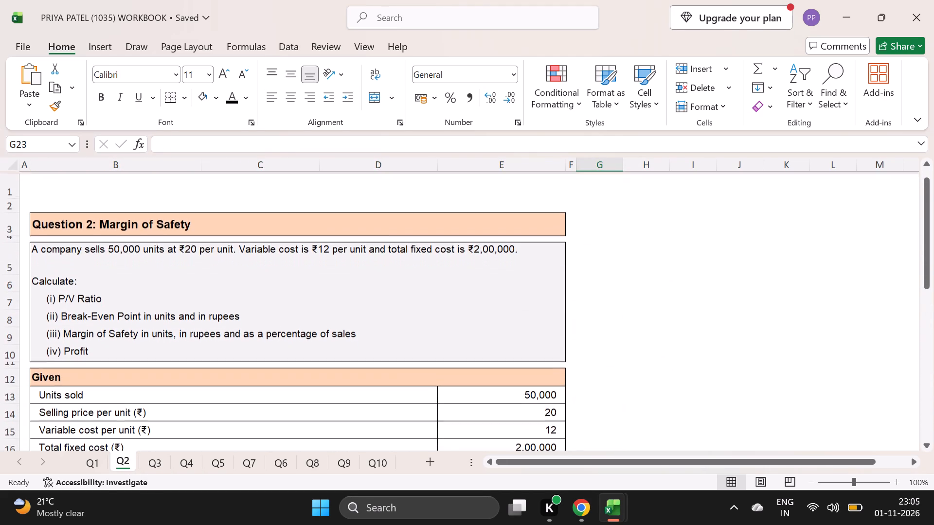
Shorten the "Formula / Working" column heading in C26 of sheet Q1 to "Formula".
left_click(96, 465)
scroll(206, 363, "down", 1)
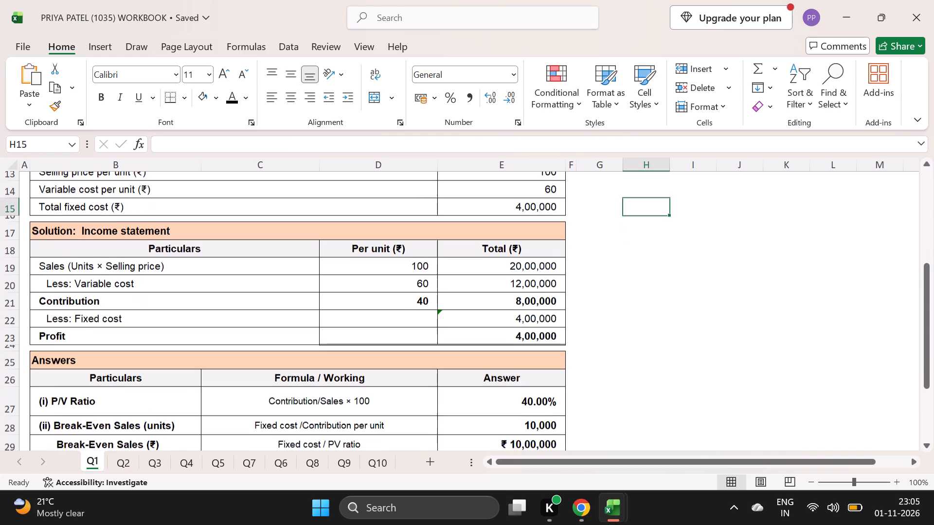
scroll(206, 363, "down", 1)
left_click(289, 387)
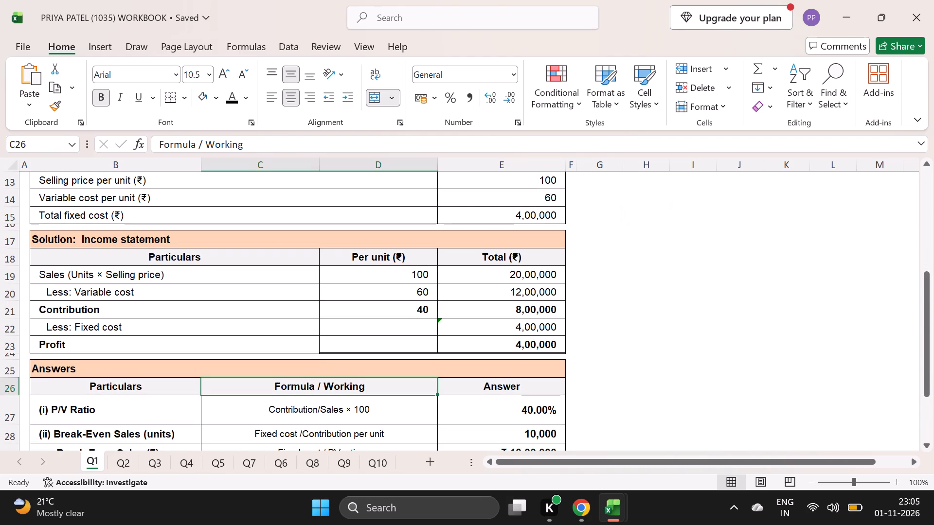
left_click(268, 143)
key("BackSpace")
key("BackSpace")
key("BackSpace")
key("BackSpace")
key("BackSpace")
key("BackSpace")
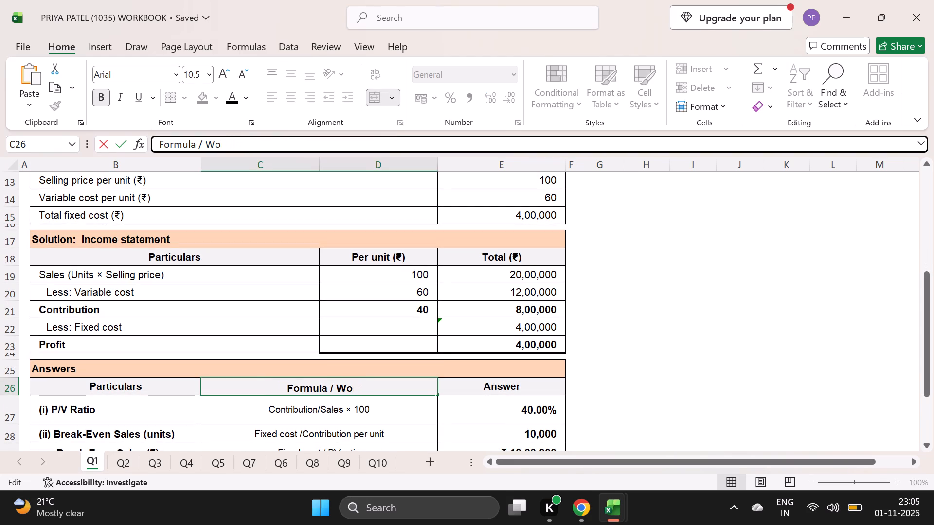
key("BackSpace")
key("BackSpace")
key("BackSpace")
Fill the "COST-VOLUME-PROFIT (CVP) ANALYSIS" title banner in B1 of sheet Q1 with dark orange.
scroll(278, 308, "up", 2)
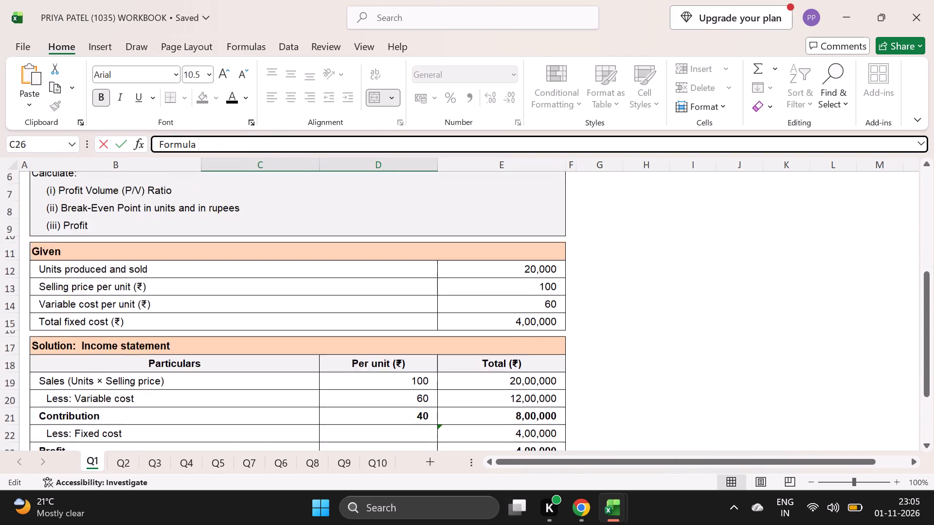
scroll(278, 308, "up", 3)
scroll(278, 308, "down", 2)
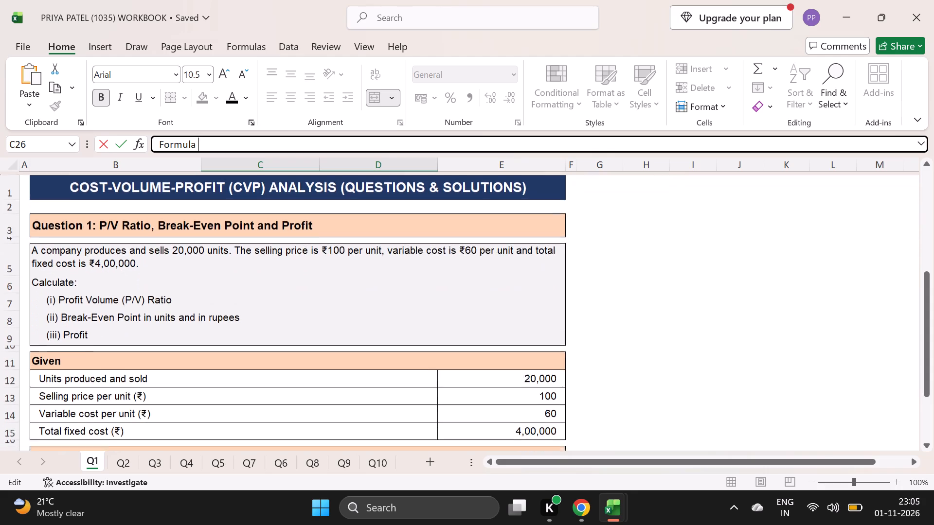
scroll(278, 308, "down", 3)
scroll(278, 308, "up", 3)
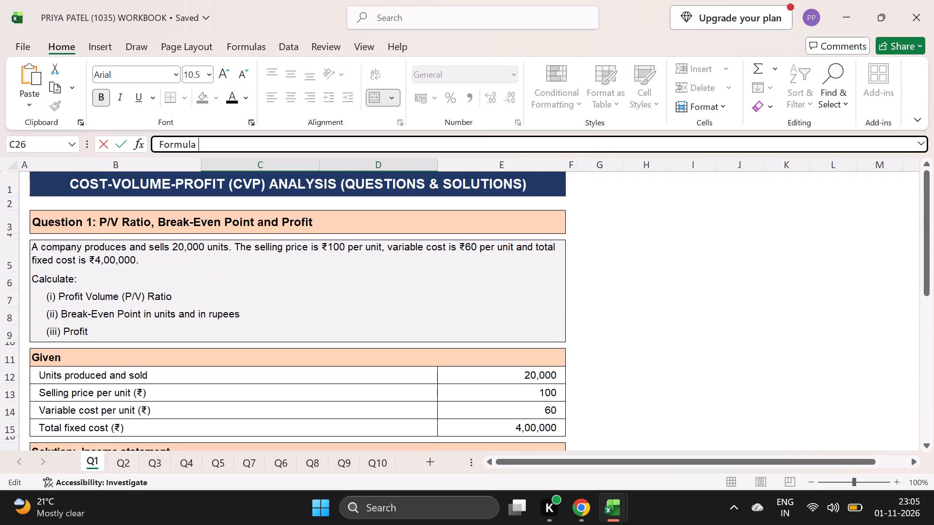
left_click(546, 192)
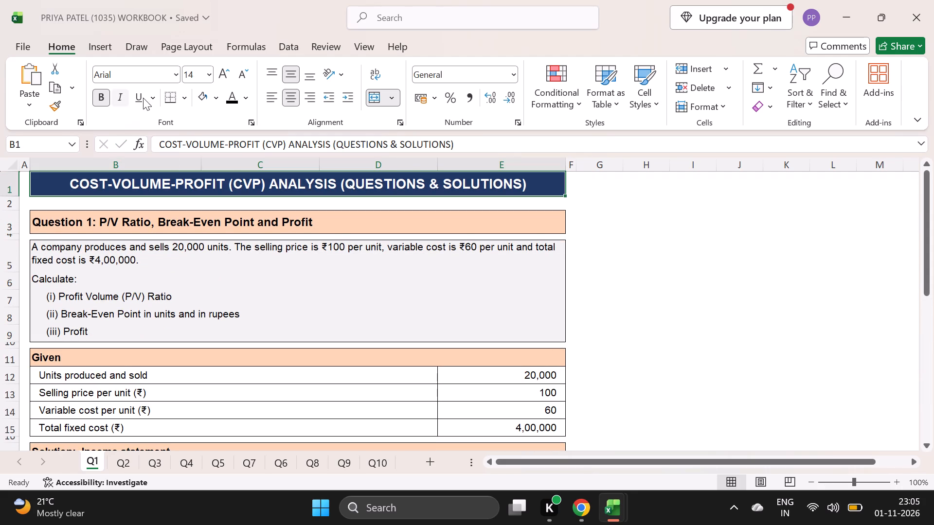
left_click(216, 98)
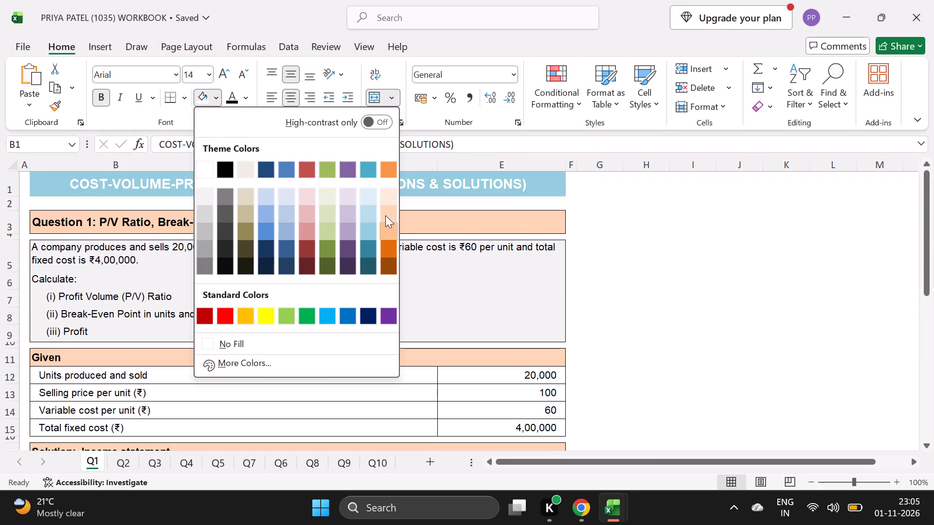
left_click(387, 247)
left_click(616, 230)
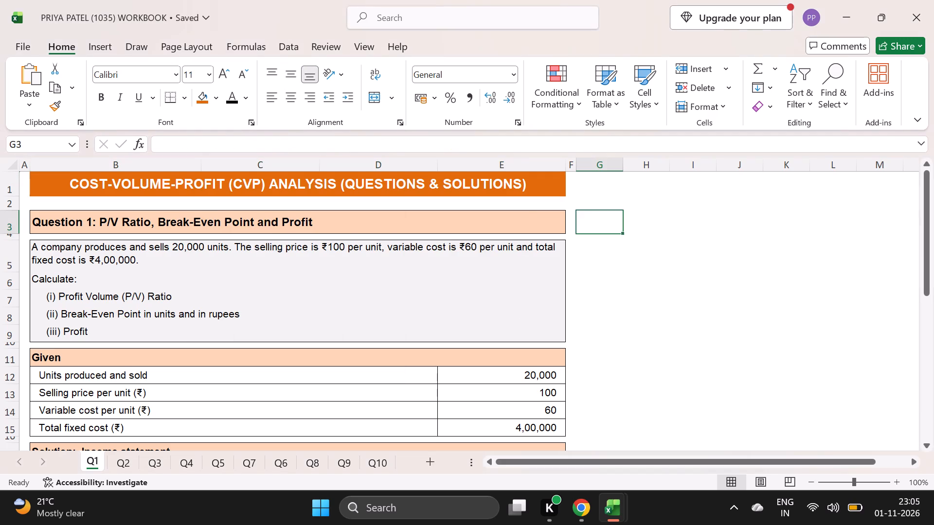
Review sheets Q1 and Q2 from the question title to the answer tables for consistent colours and headings.
scroll(616, 230, "up", 1)
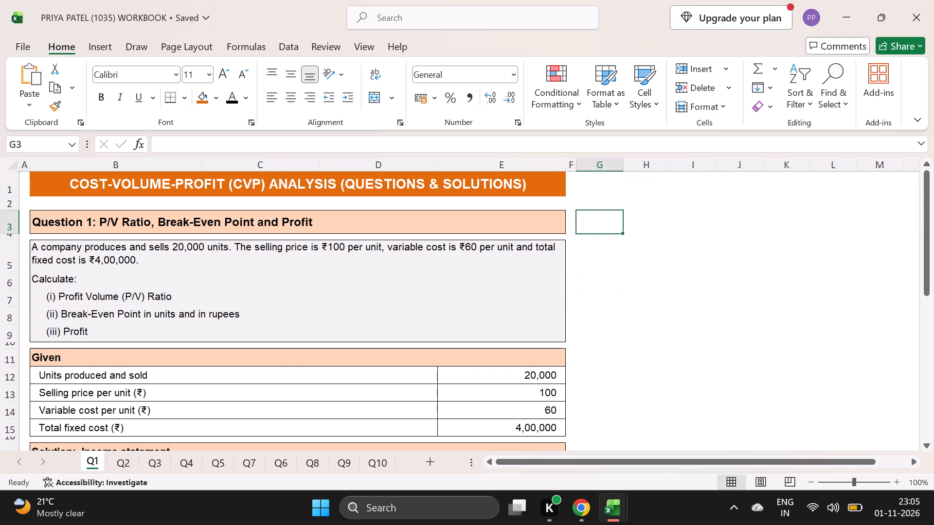
scroll(616, 230, "down", 3)
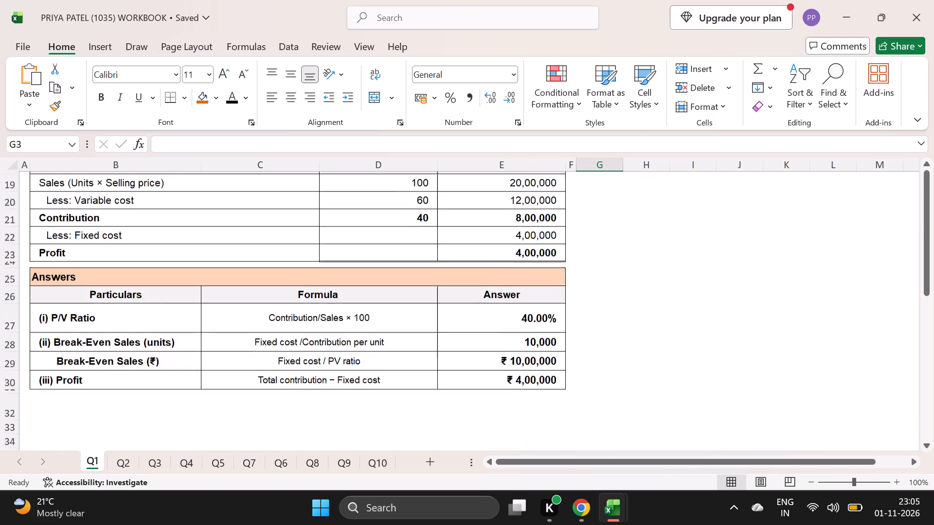
scroll(616, 230, "down", 1)
scroll(616, 230, "up", 5)
scroll(616, 230, "down", 2)
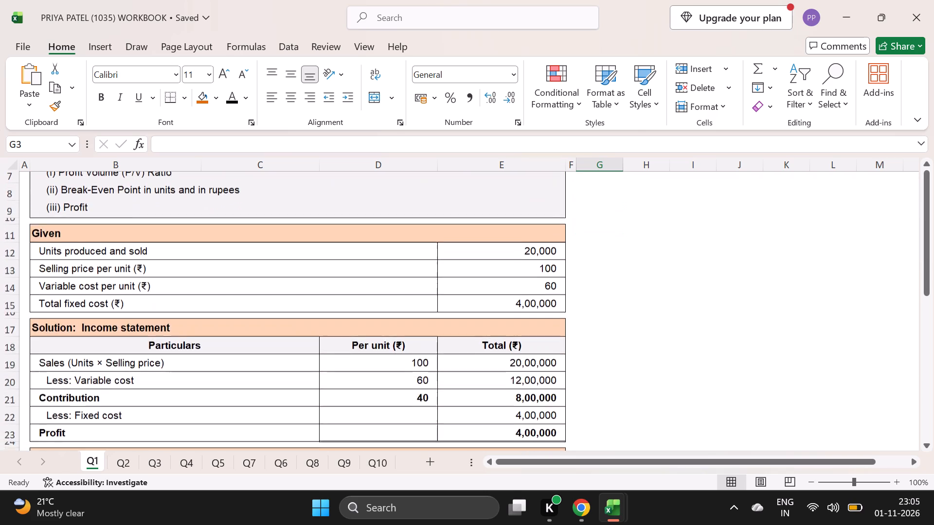
scroll(616, 230, "down", 1)
left_click(126, 468)
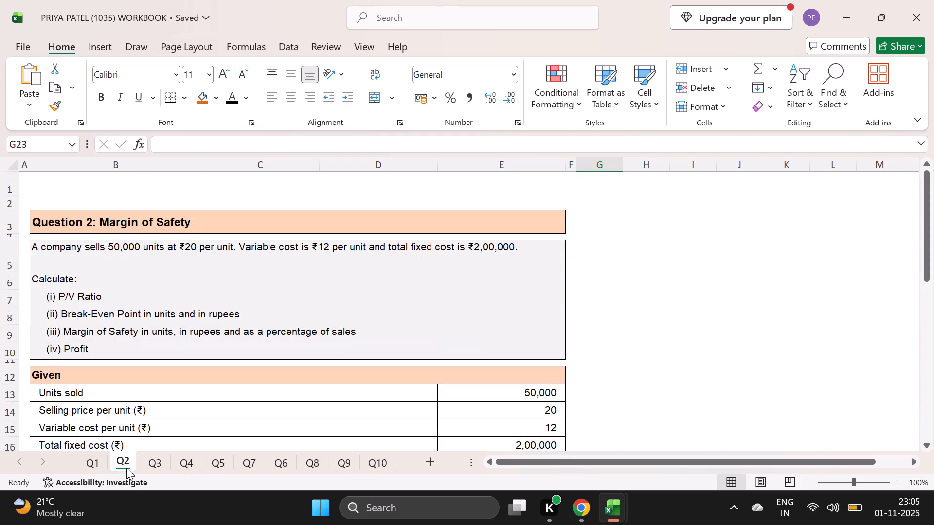
scroll(225, 358, "down", 3)
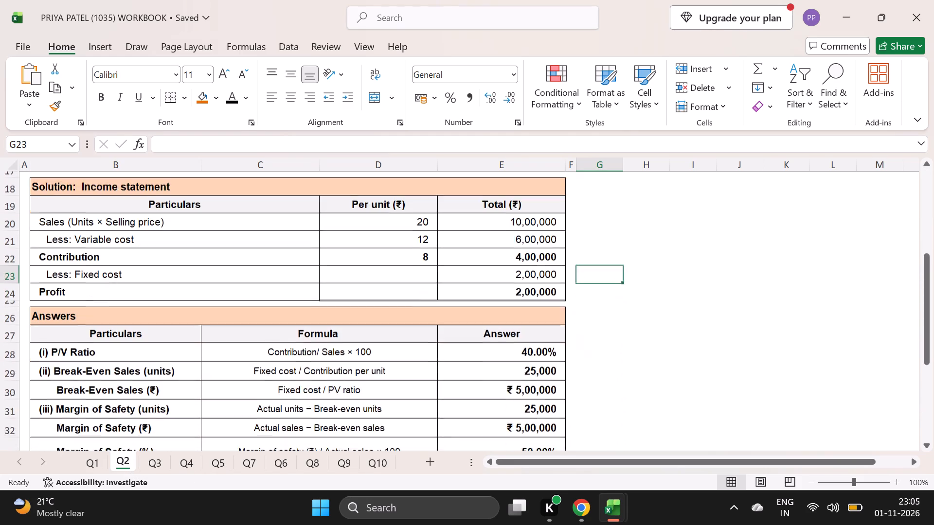
scroll(233, 350, "down", 2)
scroll(233, 350, "up", 3)
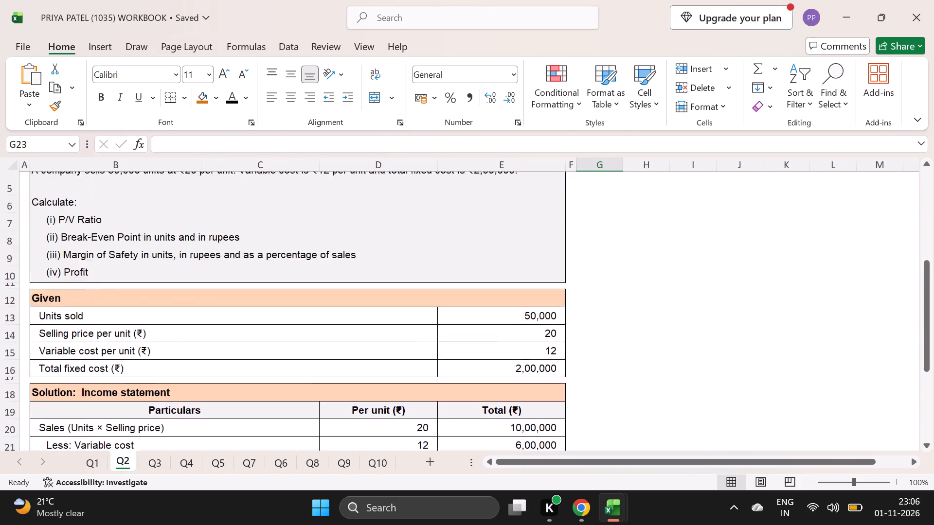
scroll(233, 350, "up", 1)
Shorten the "Formula / Working" column heading in C25 of sheet Q3 to "Formula".
left_click(157, 468)
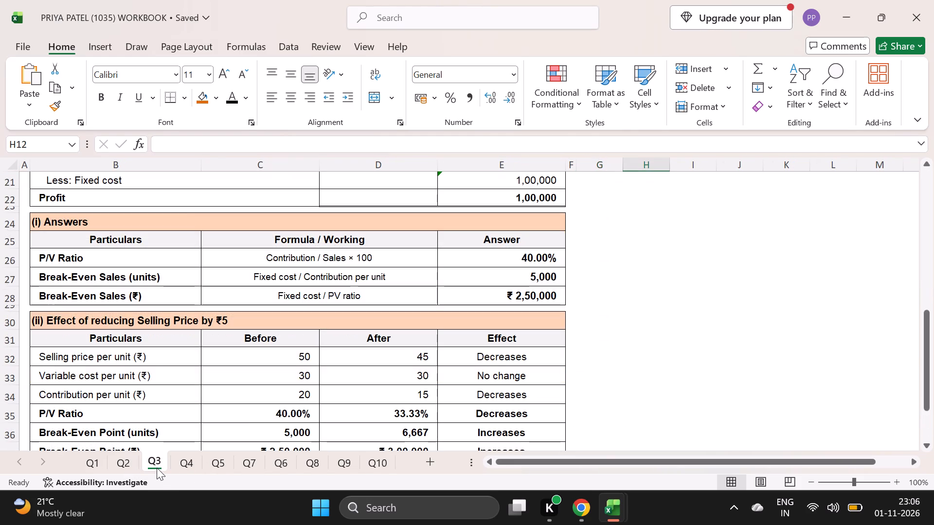
scroll(204, 459, "up", 1)
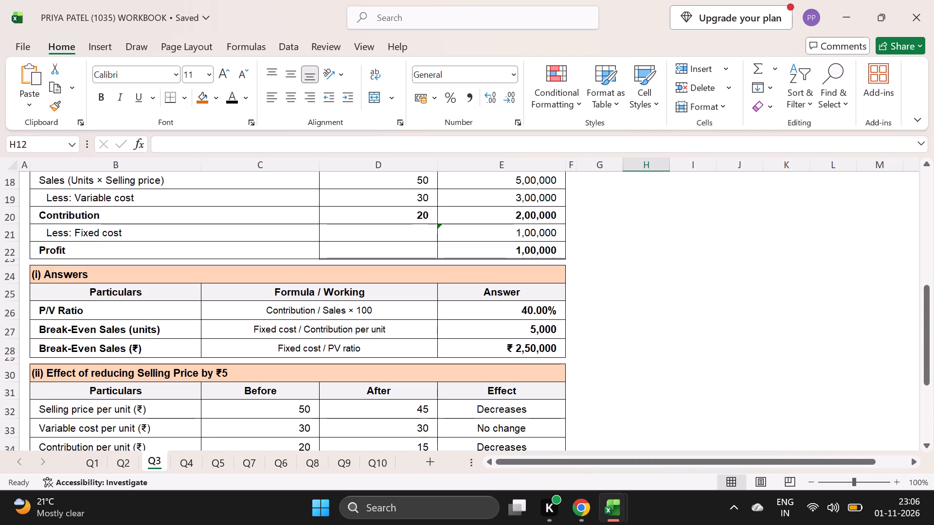
left_click(323, 292)
left_click(306, 148)
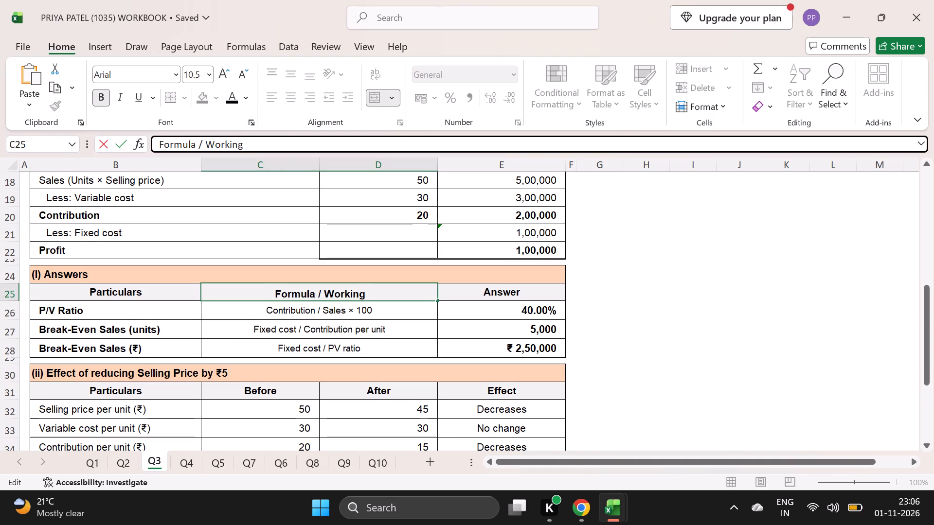
key("BackSpace")
key("BackSpace")
key("BackSpace")
key("BackSpace")
key("BackSpace")
key("BackSpace")
key("BackSpace")
key("BackSpace")
key("BackSpace")
Review the rest of sheet Q3 and sheets Q4, Q5 and Q7 for consistent headings and answer tables.
scroll(306, 148, "up", 2)
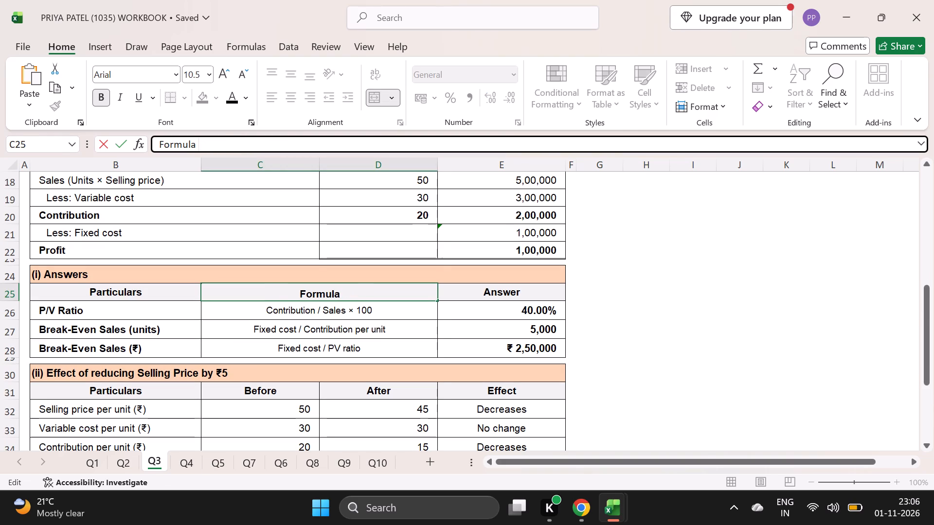
scroll(306, 148, "up", 2)
scroll(221, 279, "up", 2)
scroll(221, 279, "down", 1)
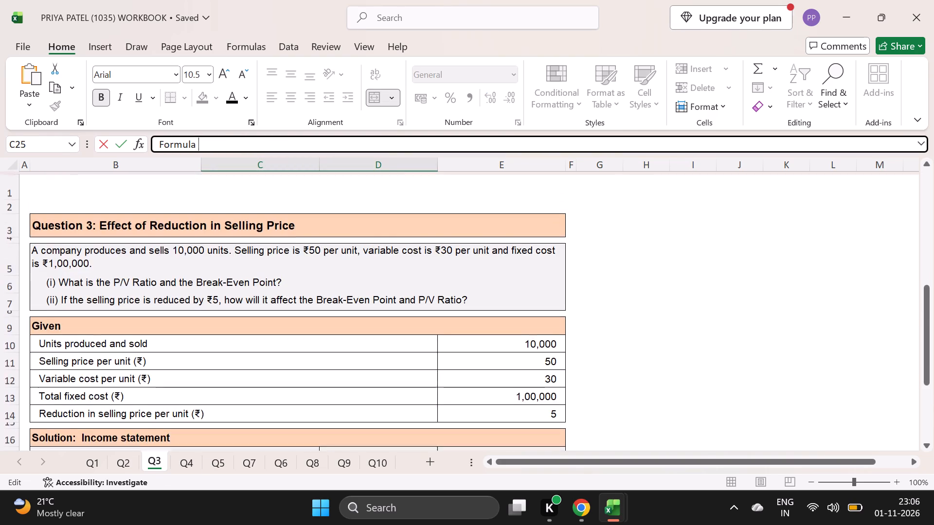
scroll(221, 279, "down", 3)
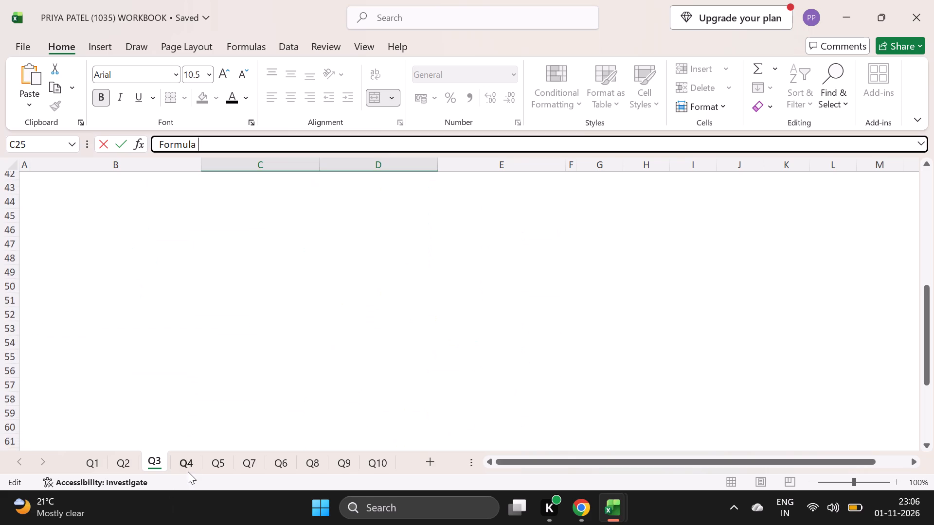
left_click(188, 472)
scroll(227, 372, "up", 4)
scroll(227, 372, "down", 1)
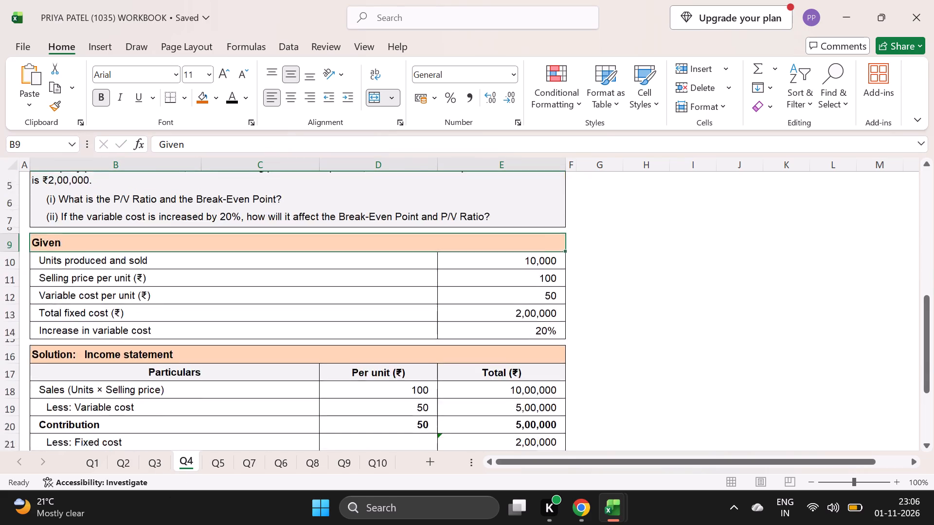
scroll(227, 372, "down", 1)
scroll(227, 372, "up", 1)
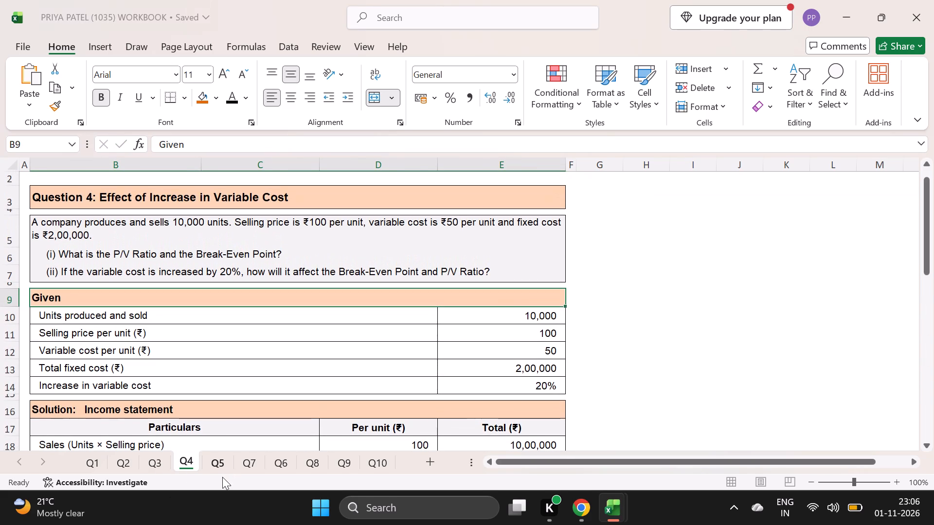
left_click(230, 456)
scroll(264, 397, "up", 3)
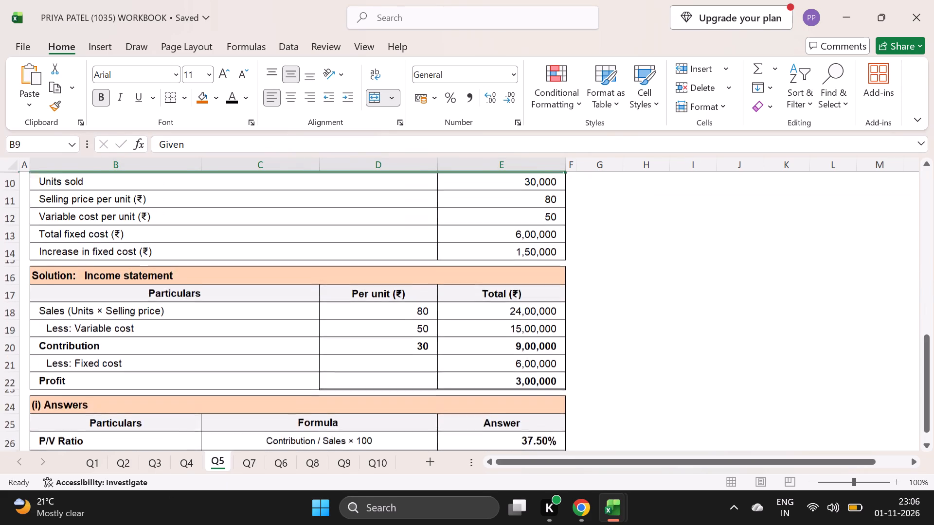
scroll(264, 397, "down", 1)
left_click(256, 473)
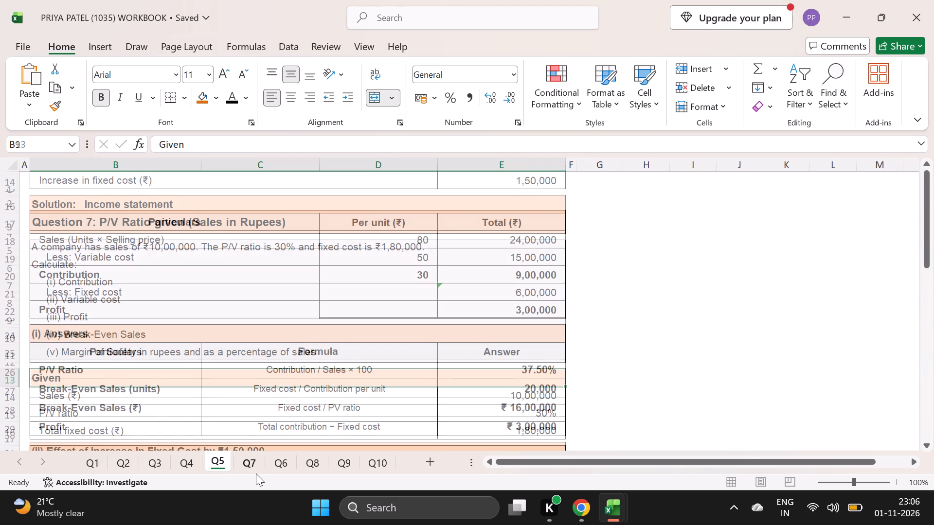
scroll(284, 360, "down", 1)
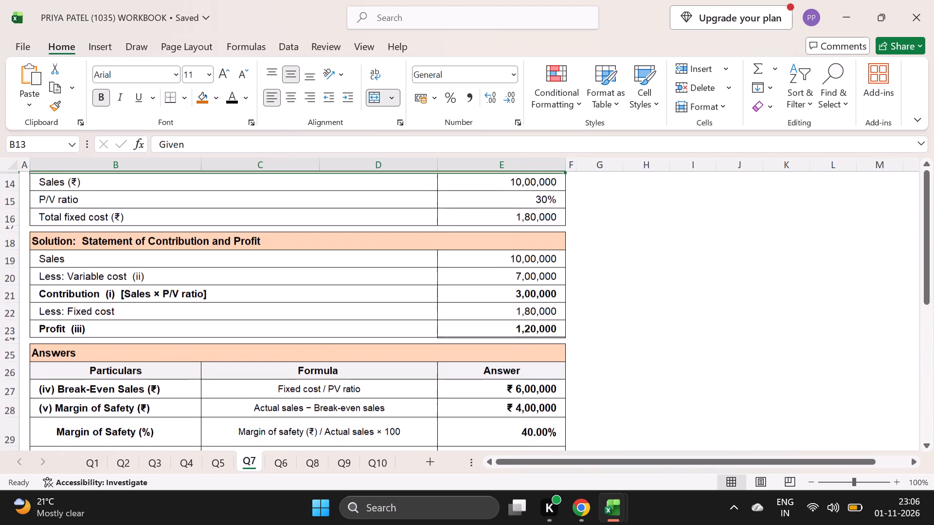
Shorten the "Formula / Working" column heading in C23 of sheet Q6 to "Formula".
left_click(277, 459)
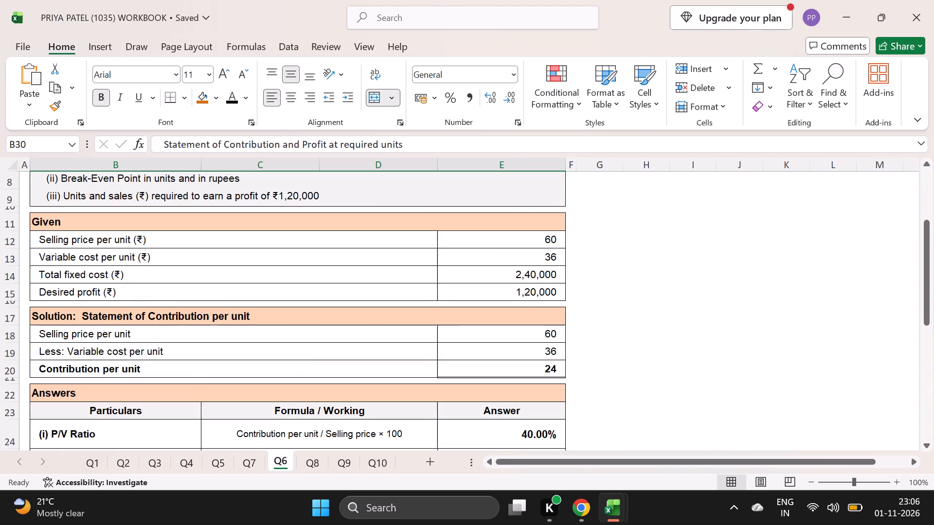
left_click(330, 416)
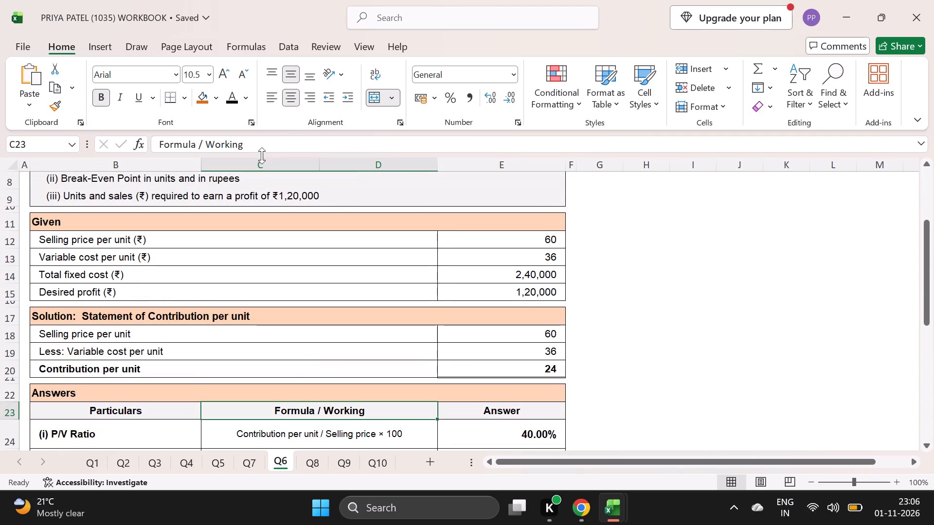
left_click(265, 152)
key("BackSpace")
key("BackSpace")
key("BackSpace")
key("BackSpace")
key("BackSpace")
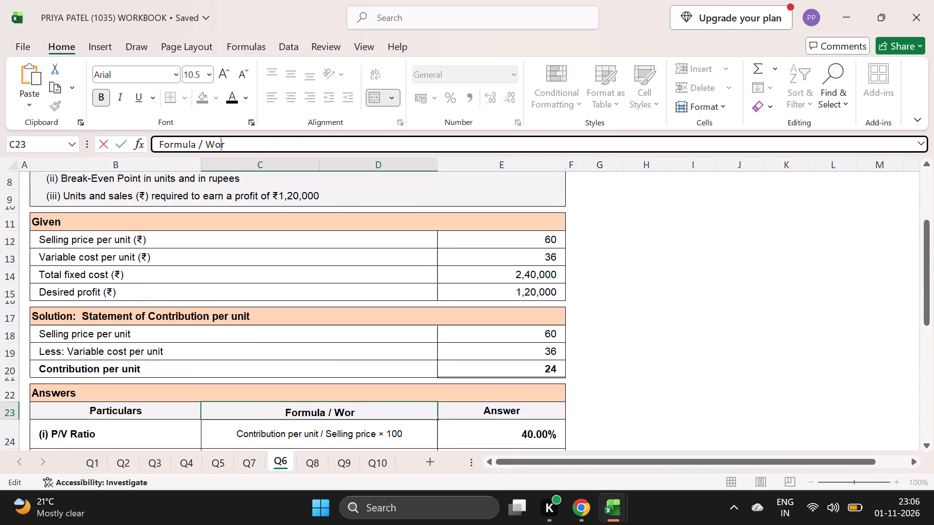
key("BackSpace")
key("BackSpace")
key("BackSpace")
key("BackSpace")
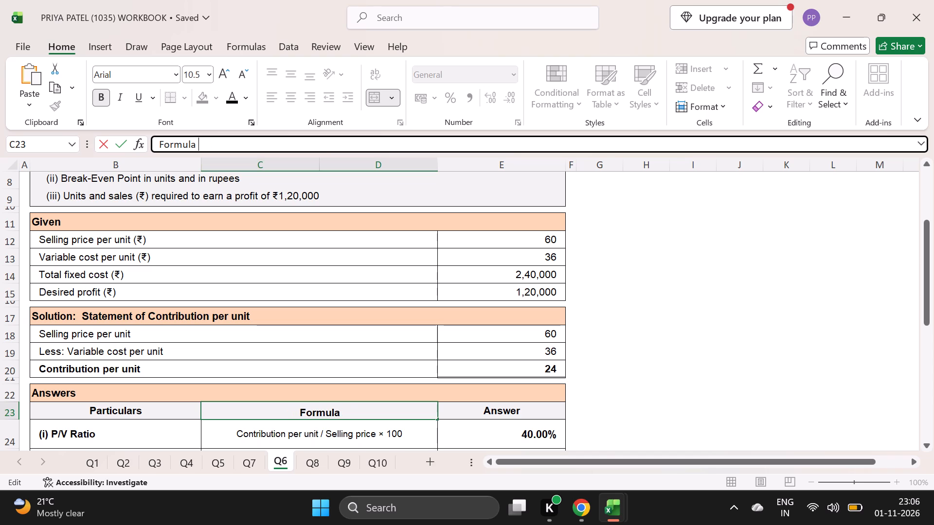
left_click(309, 328)
Review sheets Q8, Q9 and Q10 for consistent headings, colours and answer tables.
left_click(319, 466)
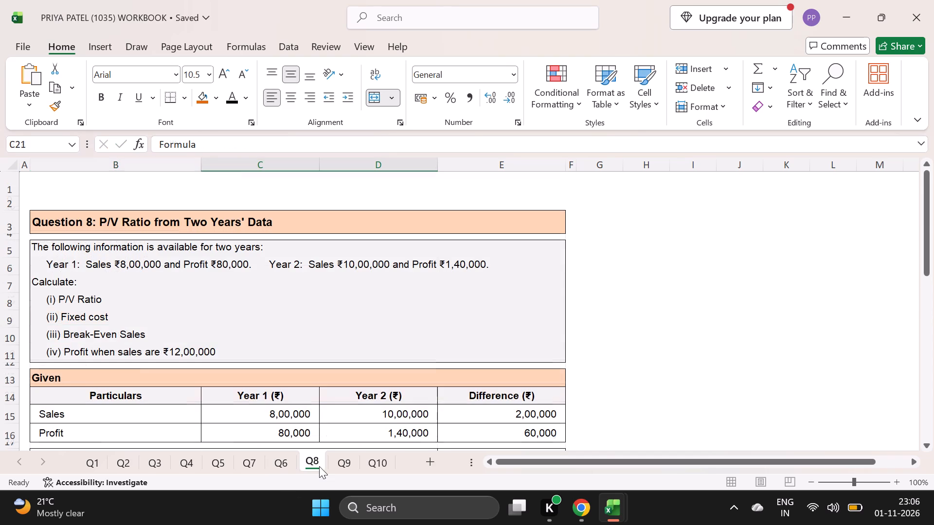
scroll(353, 380, "down", 2)
left_click(333, 466)
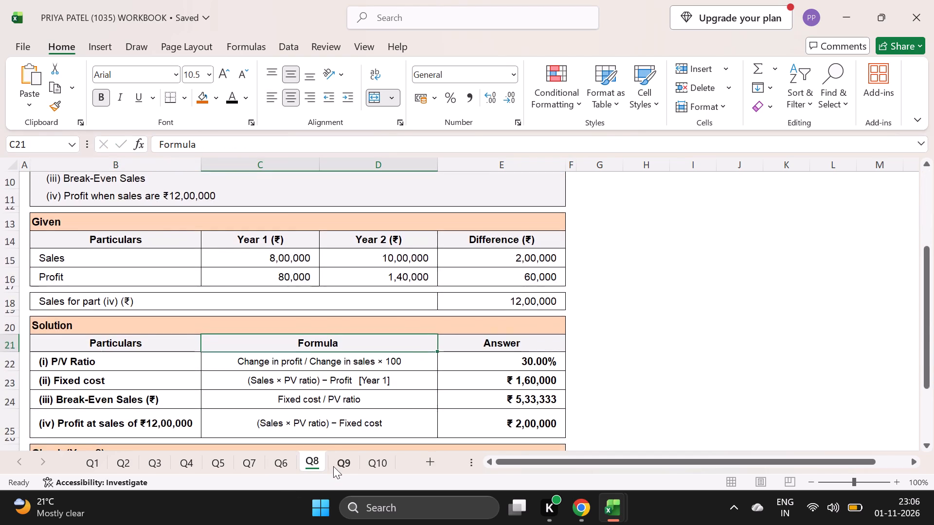
scroll(342, 406, "down", 2)
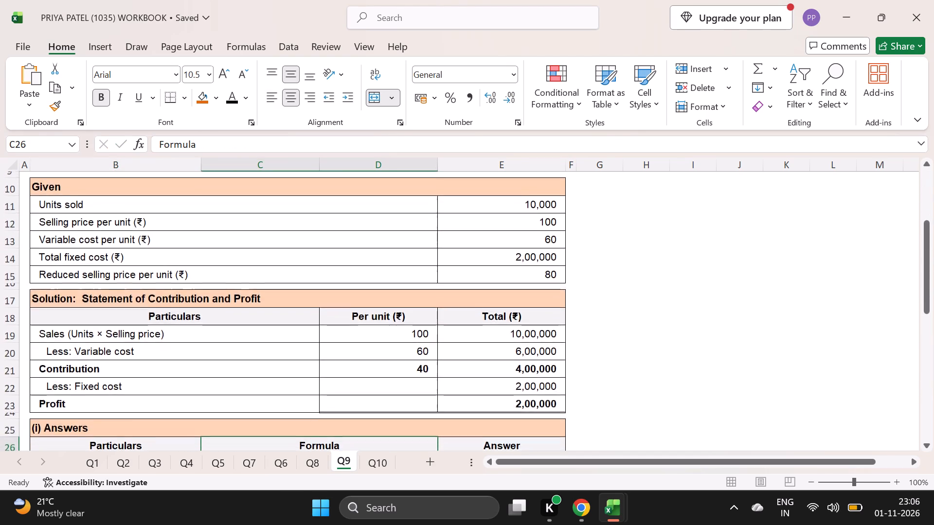
scroll(365, 344, "down", 1)
left_click(369, 467)
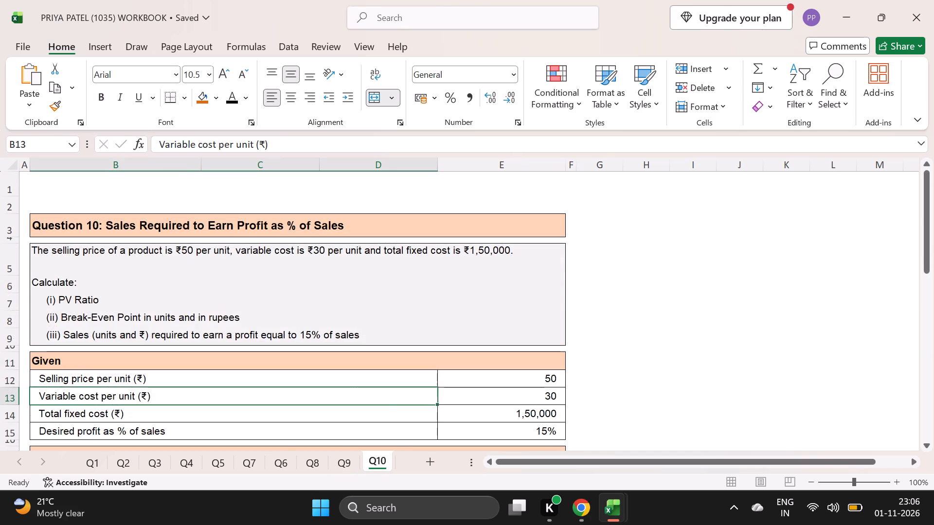
scroll(384, 334, "down", 2)
scroll(384, 334, "up", 4)
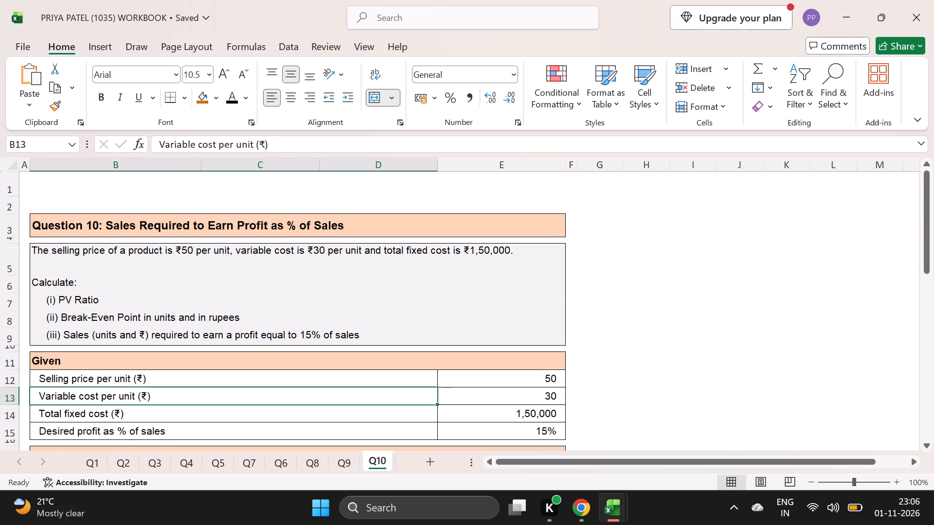
Save the workbook.
key("ctrl+s")
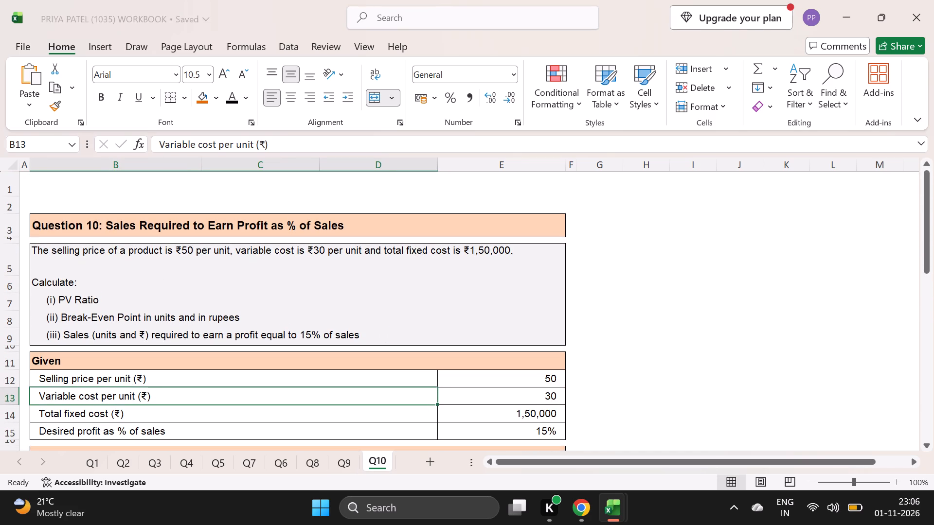
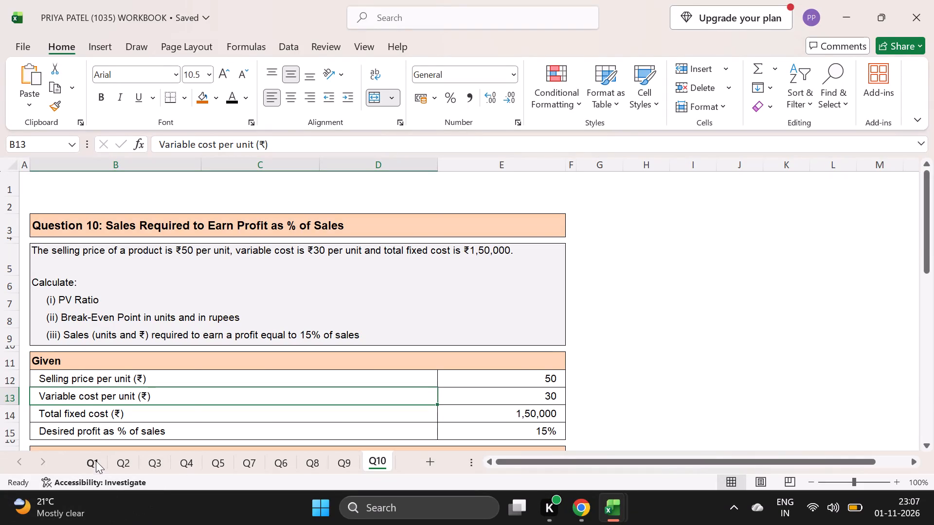
Return to the top of sheet Q1 and select the Question 1 title in B3.
left_click(95, 464)
scroll(181, 357, "up", 6)
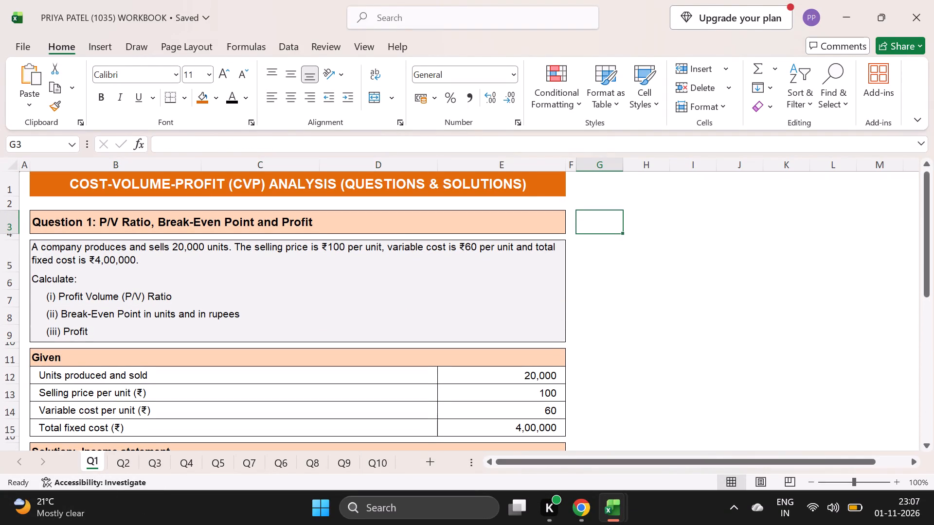
left_click(320, 222)
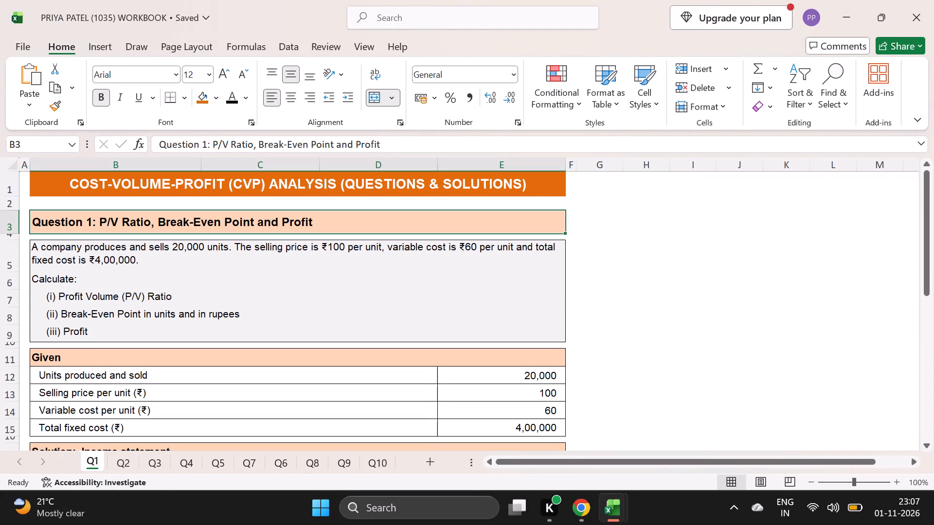